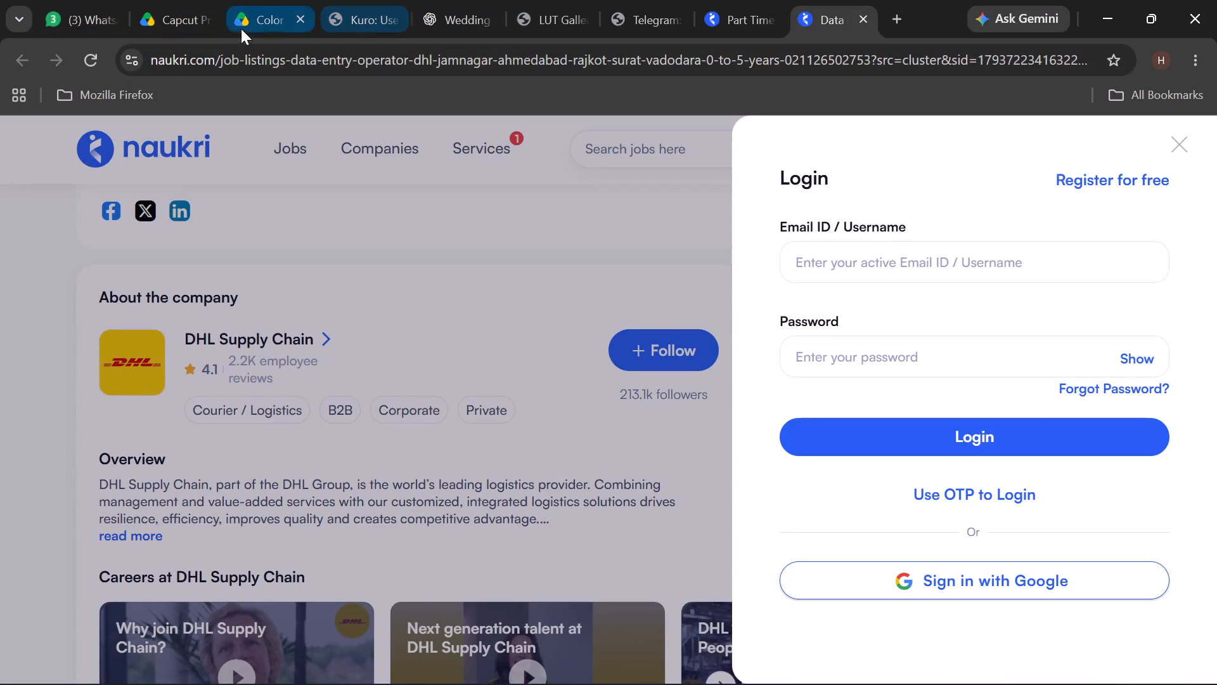
Close all open browser tabs except WhatsApp and the ChatGPT wedding editing conversation.
left_click(210, 21)
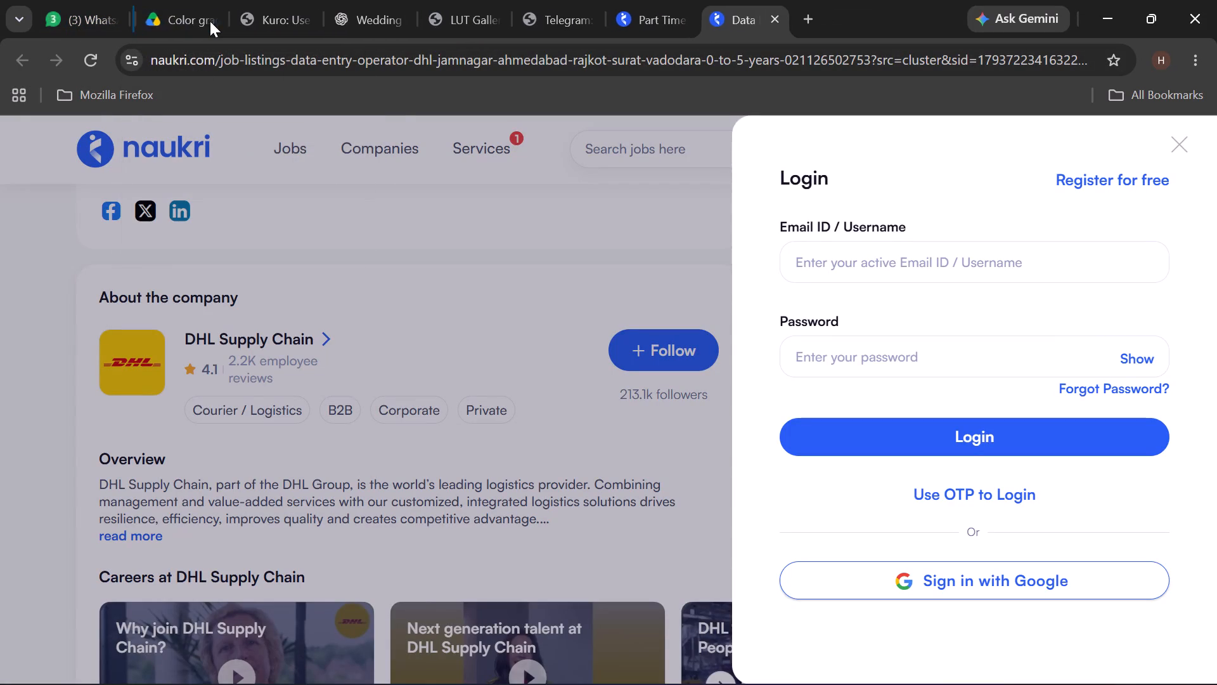
left_click(210, 21)
left_click(210, 22)
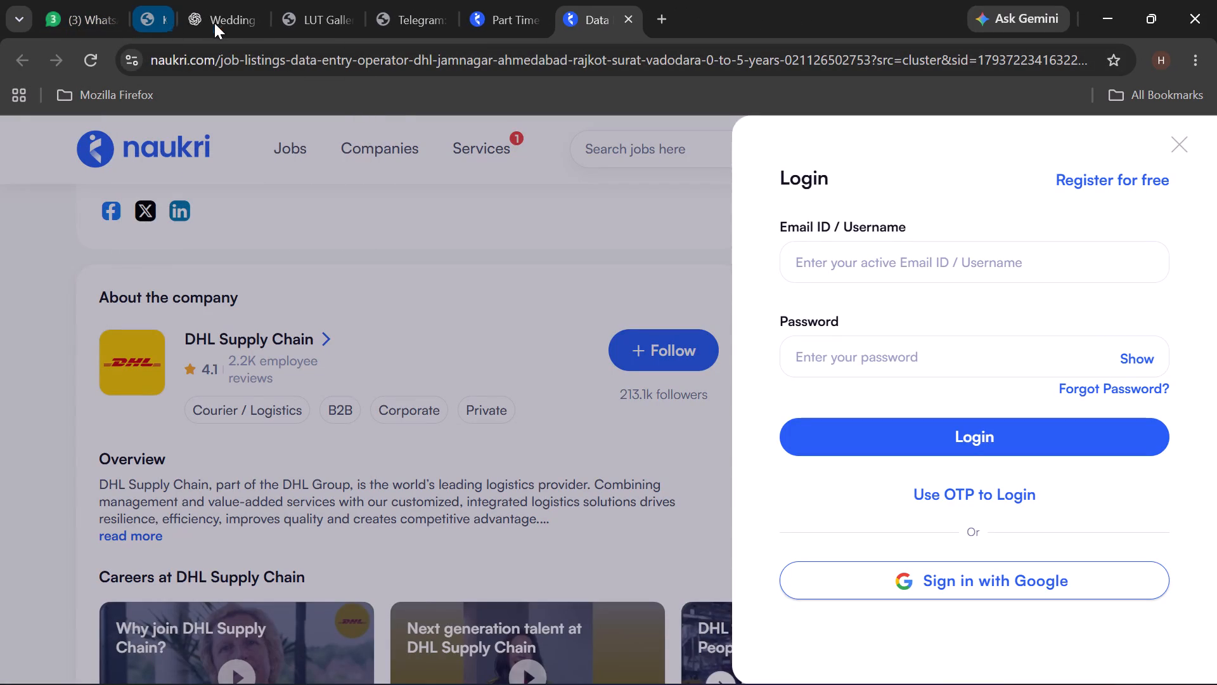
left_click(301, 16)
left_click(301, 16)
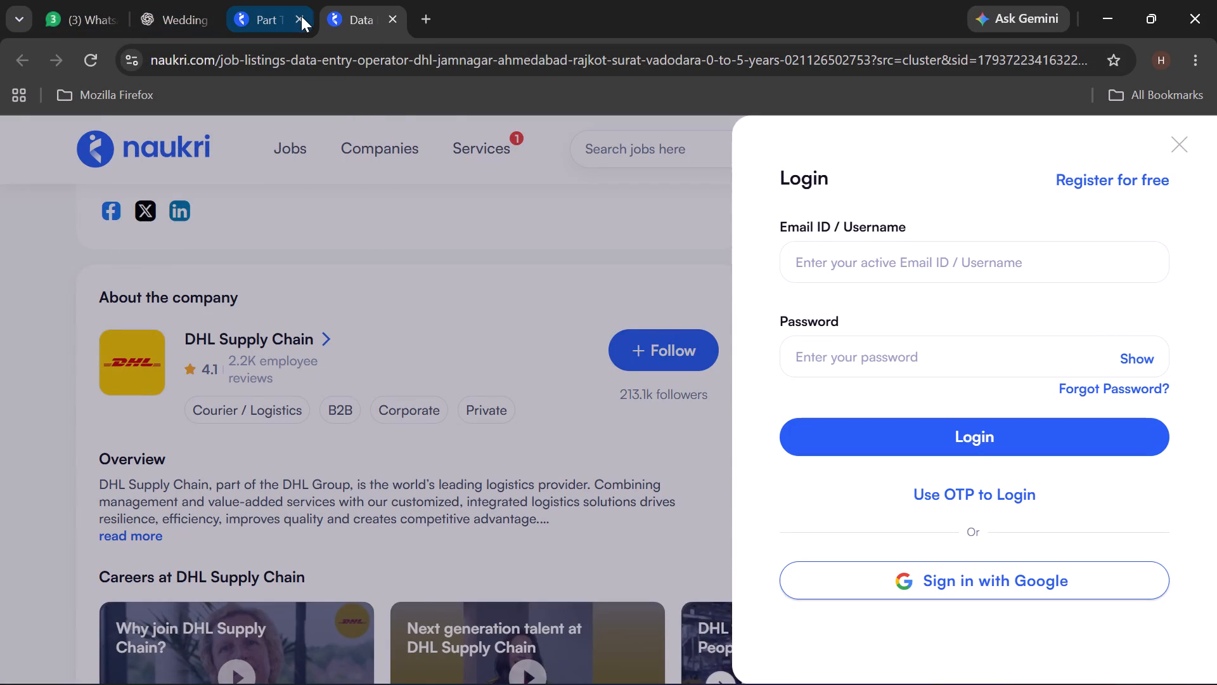
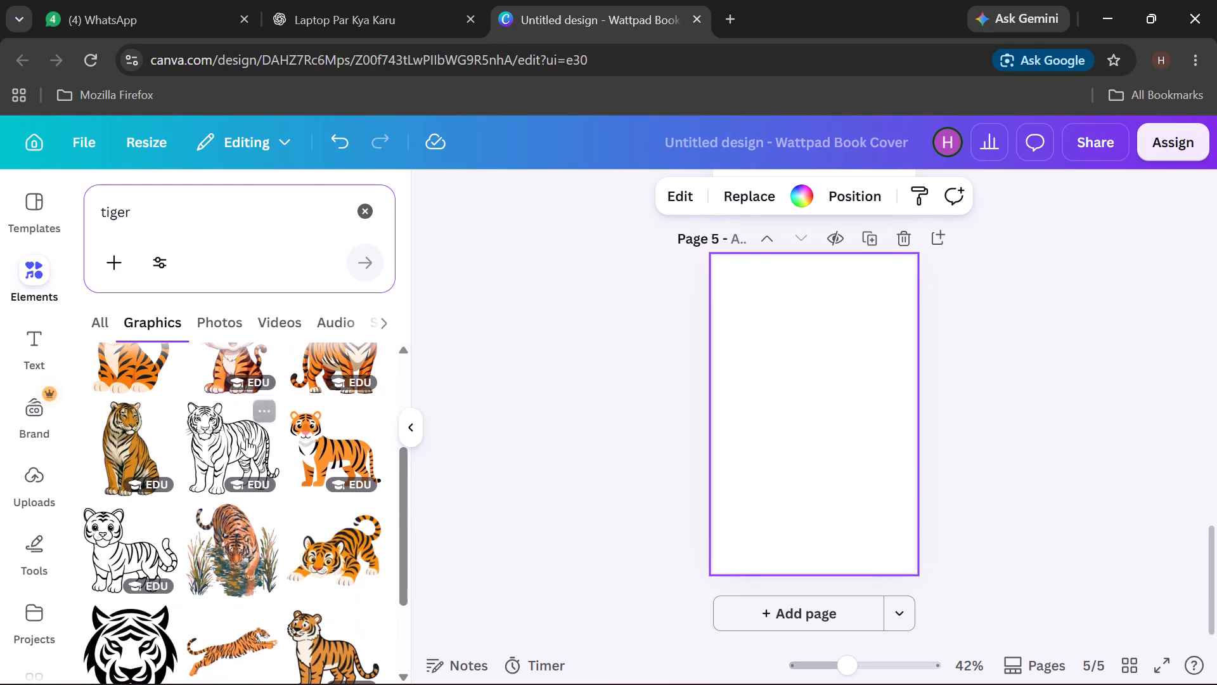
scroll(233, 438, "down", 3)
scroll(233, 438, "up", 1)
scroll(233, 438, "down", 2)
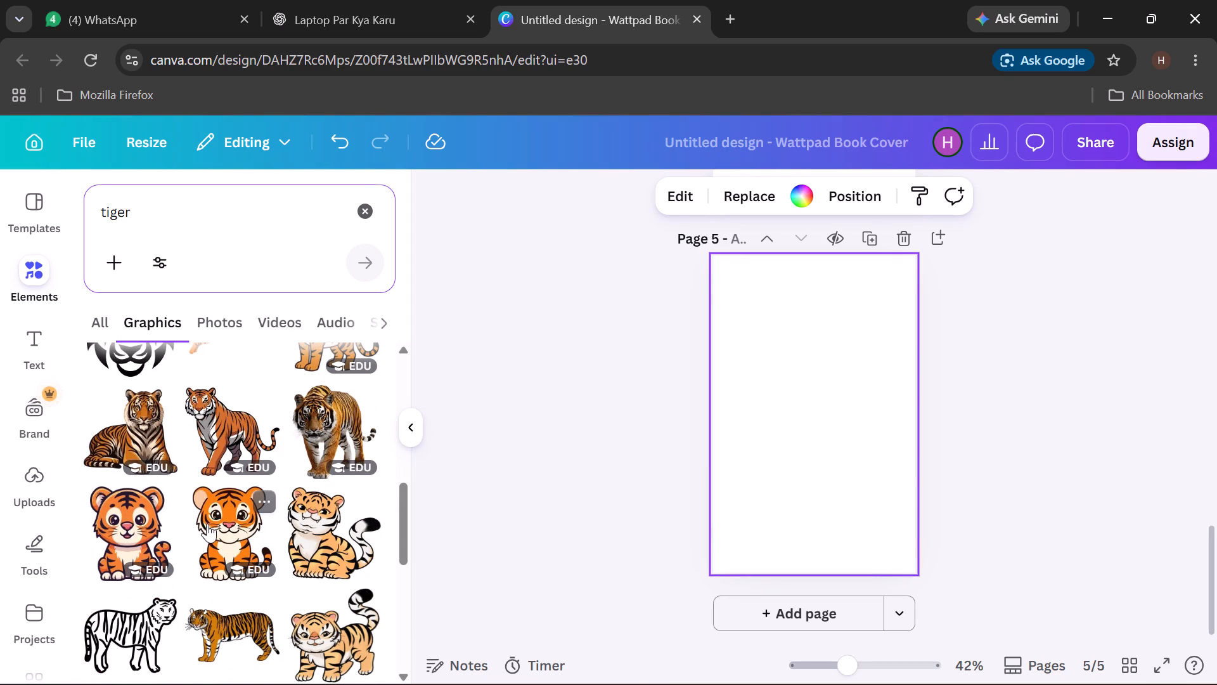
scroll(210, 518, "down", 2)
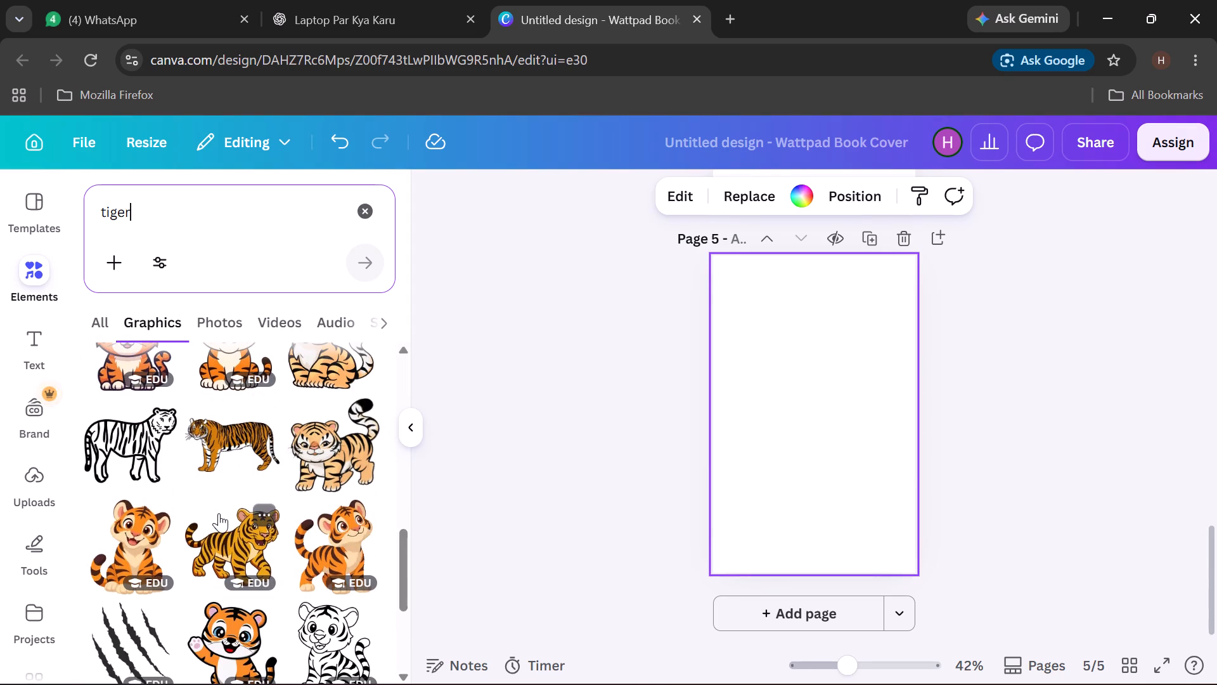
scroll(228, 506, "up", 1)
scroll(241, 499, "down", 3)
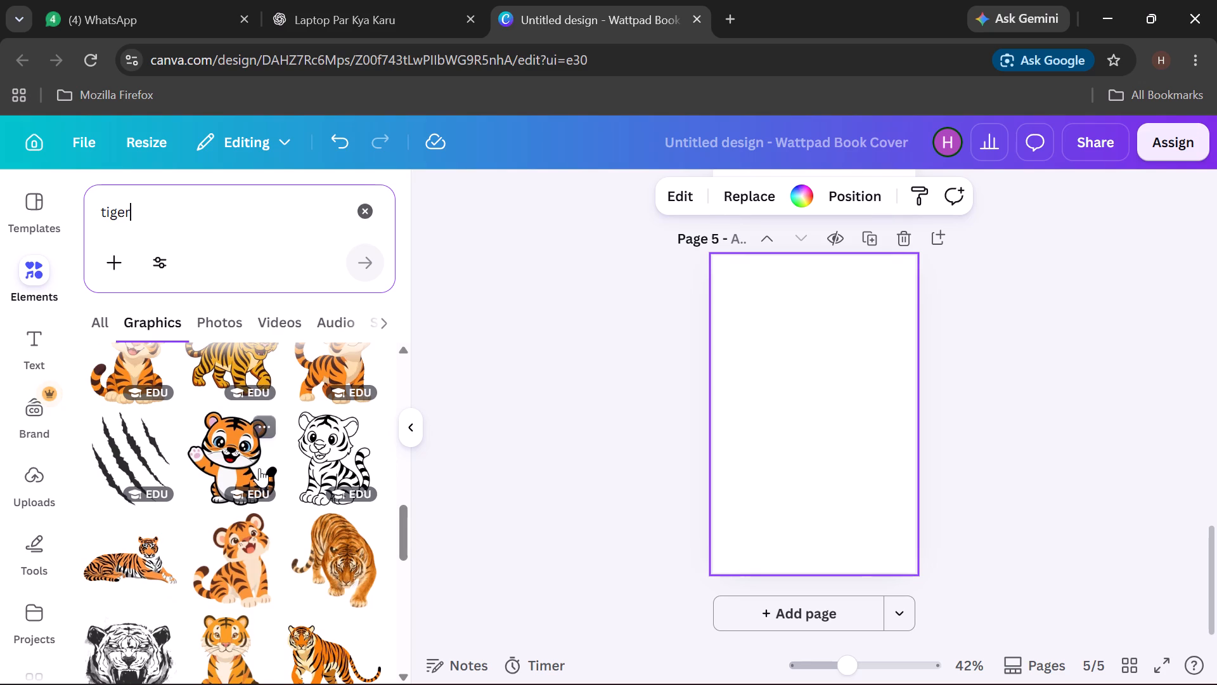
scroll(285, 481, "up", 3)
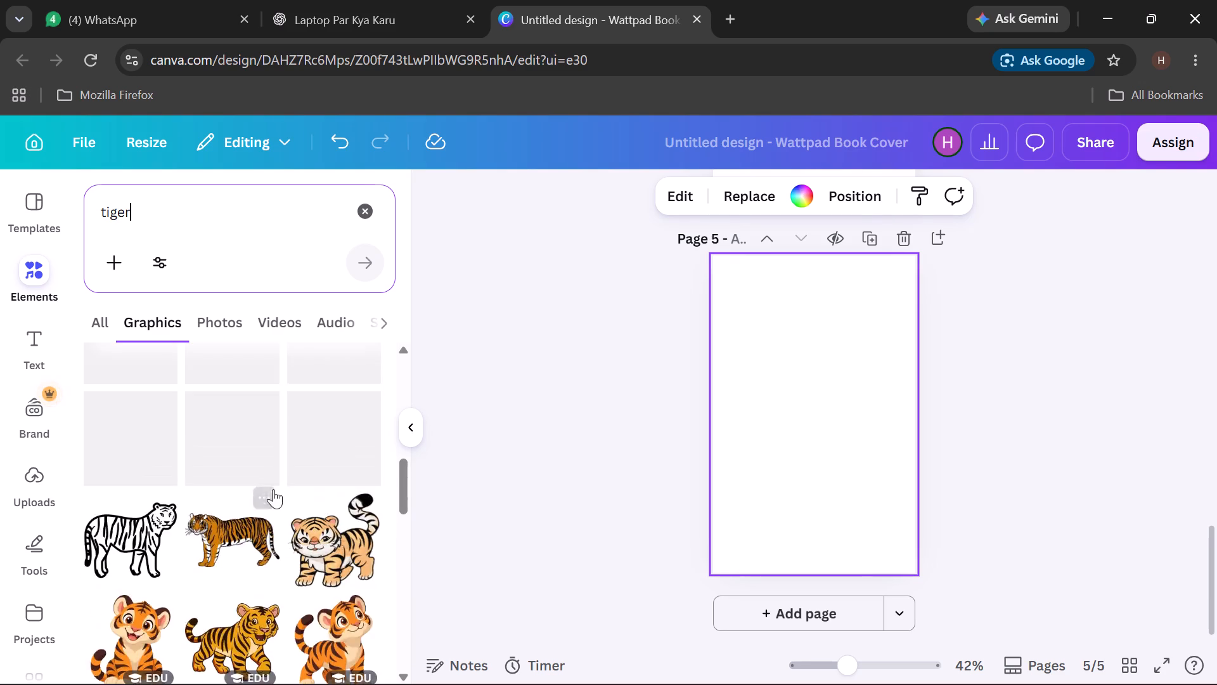
scroll(273, 489, "up", 2)
scroll(273, 489, "down", 1)
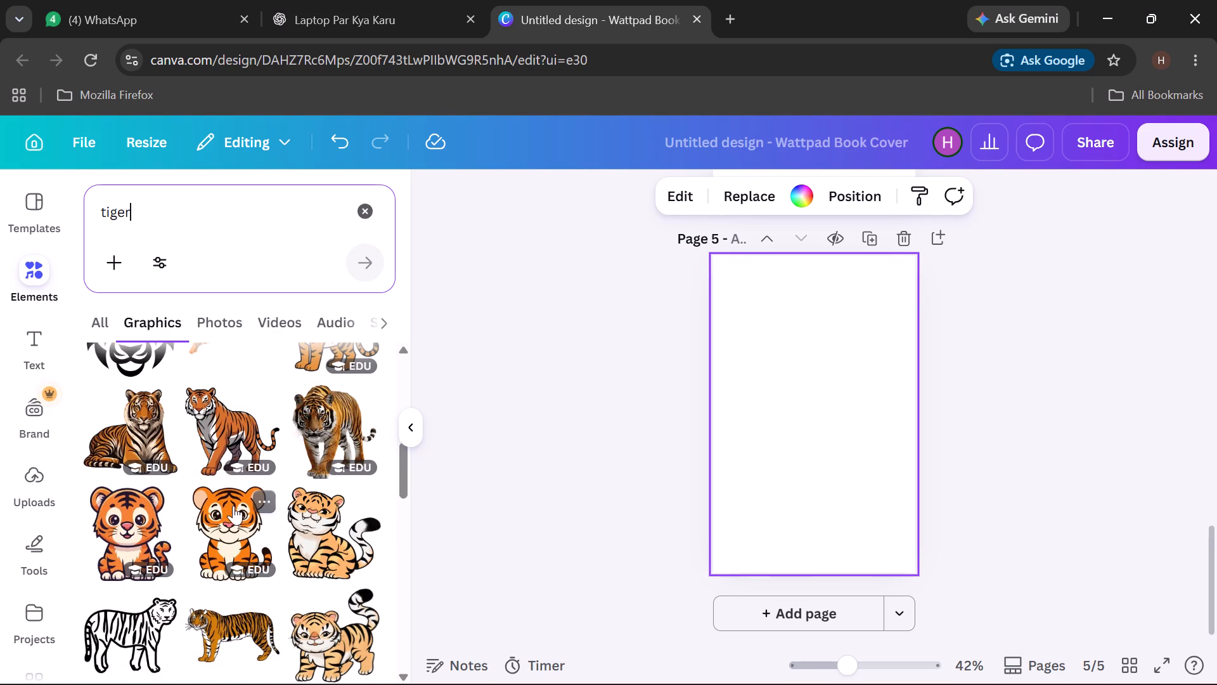
left_click(216, 519)
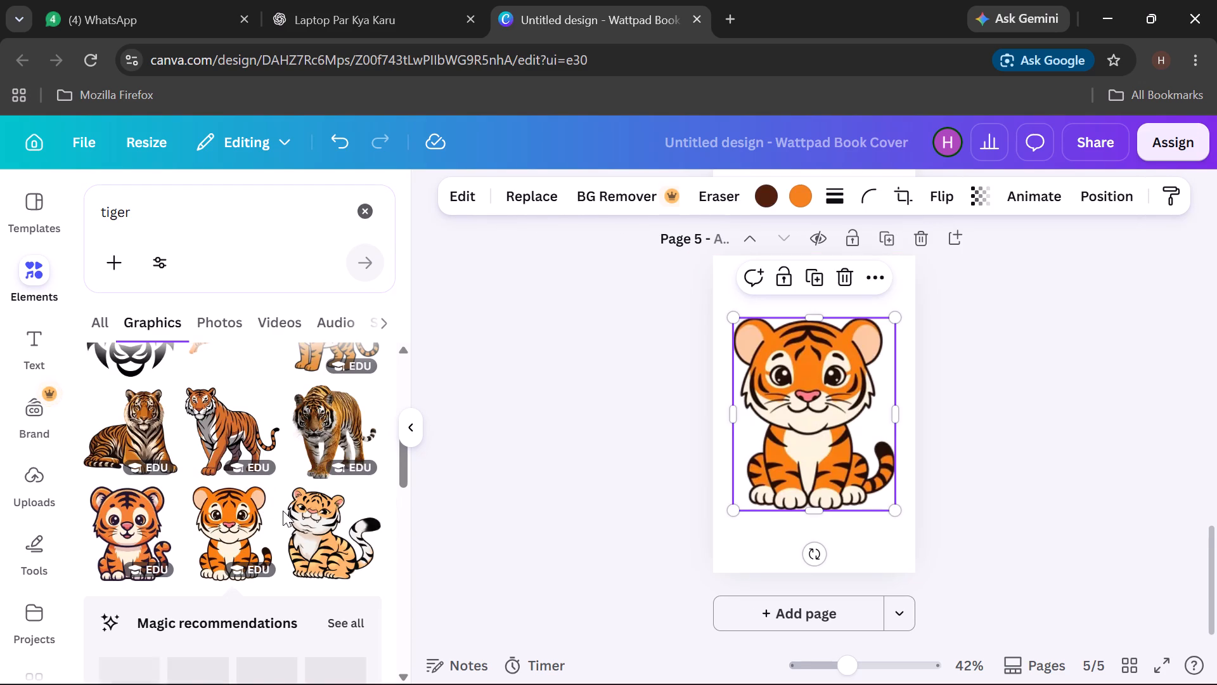
Examine the options for the placed tiger cub and the details of its graphic in the element library.
left_click(874, 277)
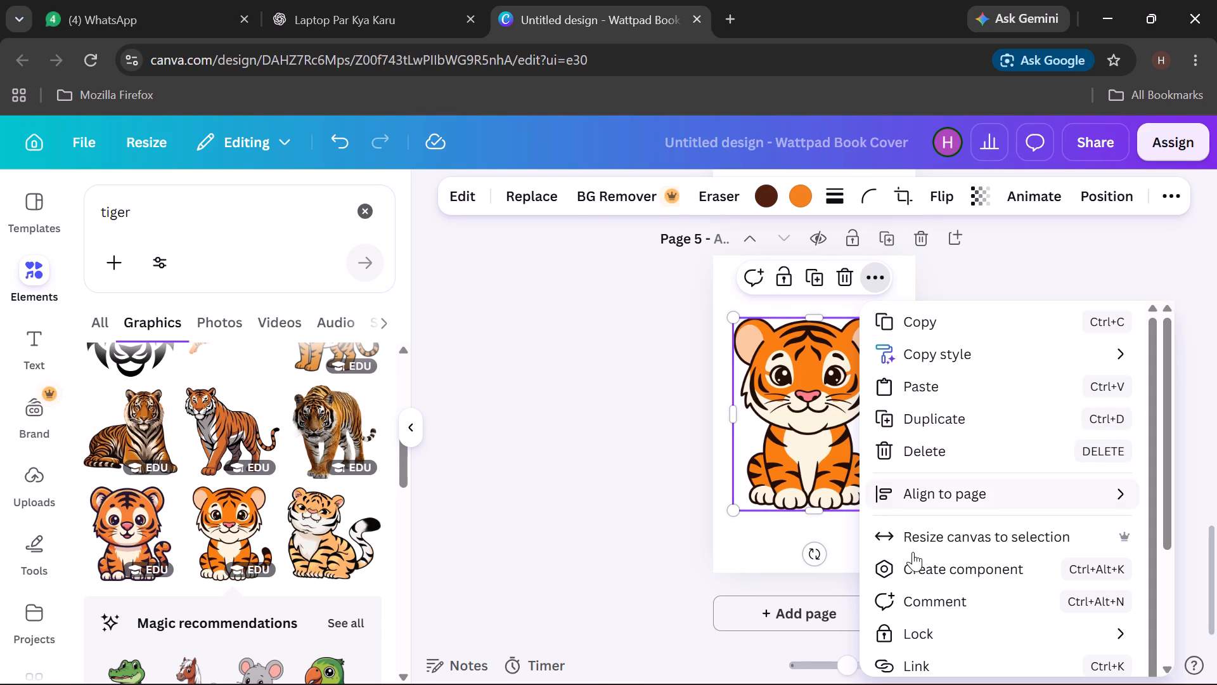
scroll(913, 568, "down", 5)
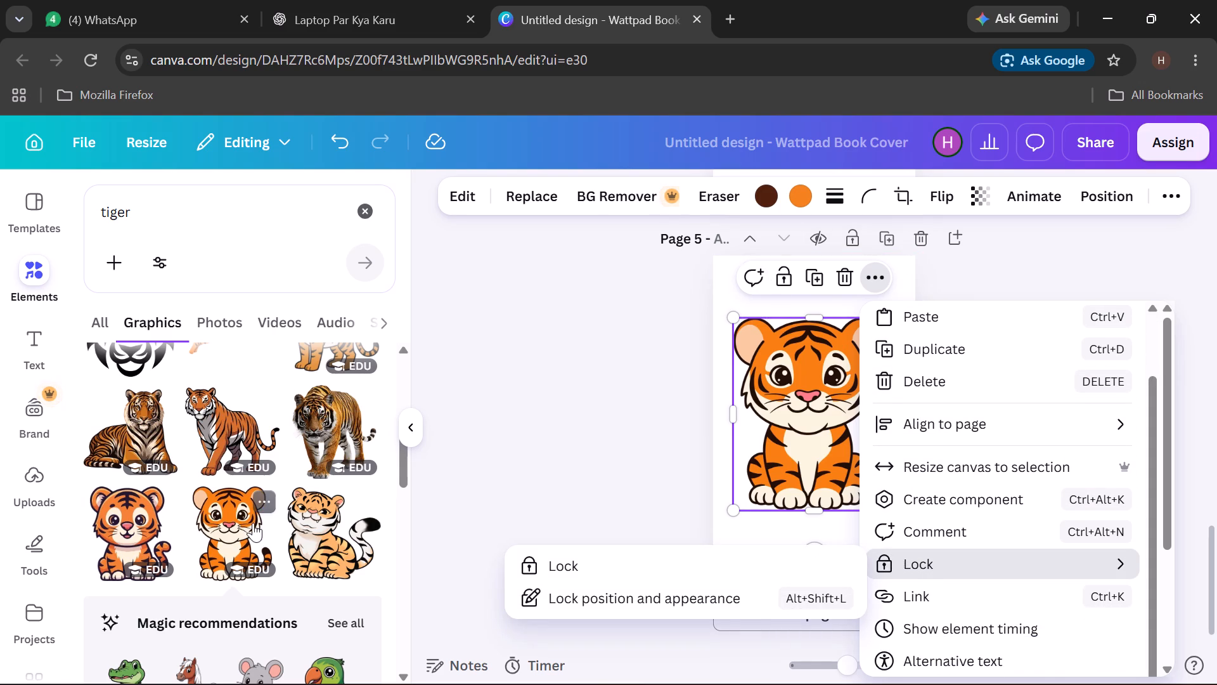
left_click(266, 497)
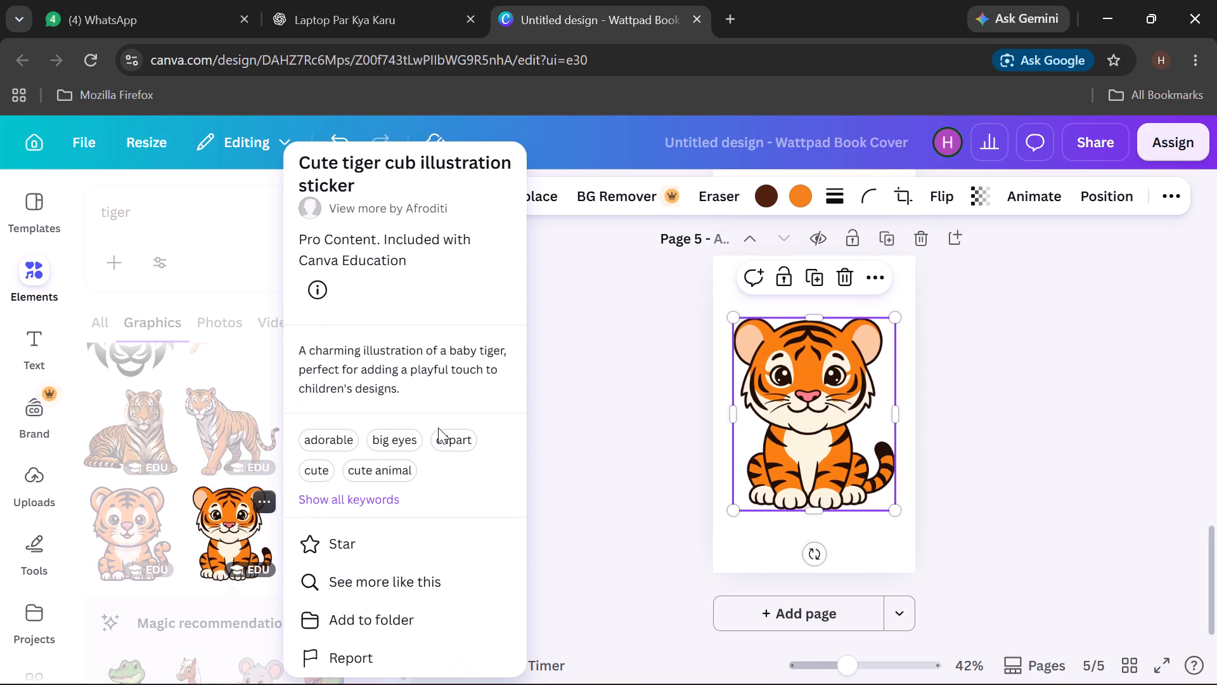
scroll(438, 427, "down", 5)
scroll(424, 433, "up", 2)
left_click(550, 430)
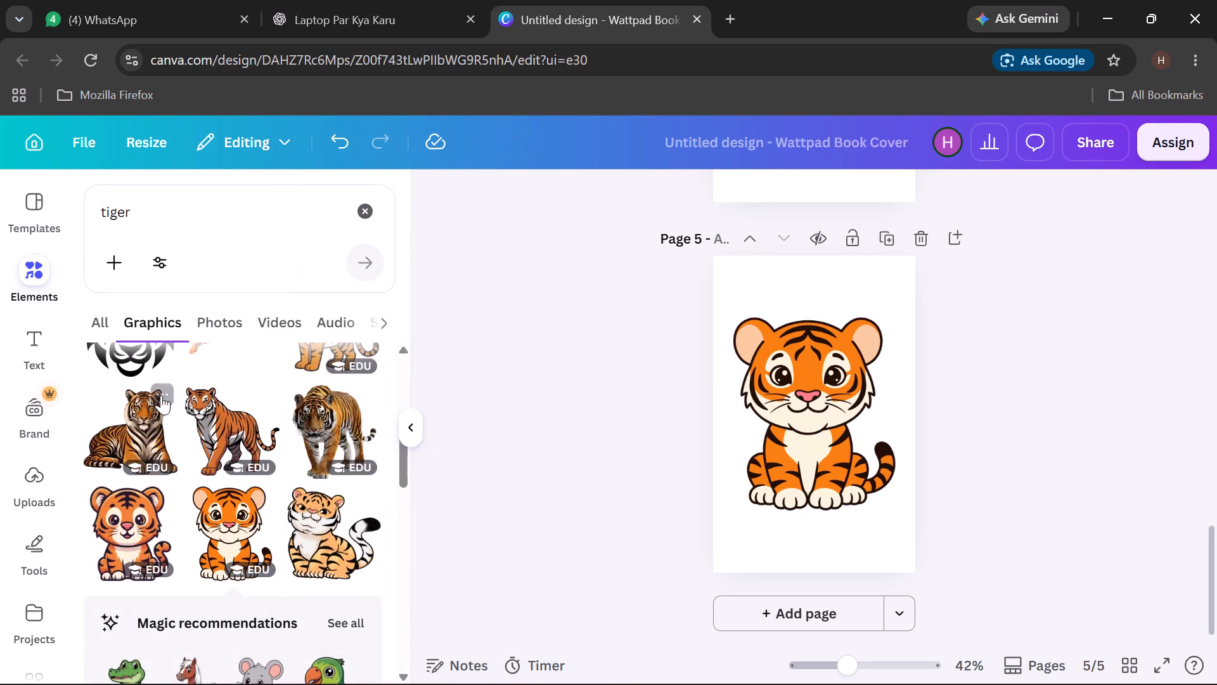
Look through the tiger search results across all element types.
scroll(195, 367, "up", 4)
left_click(103, 325)
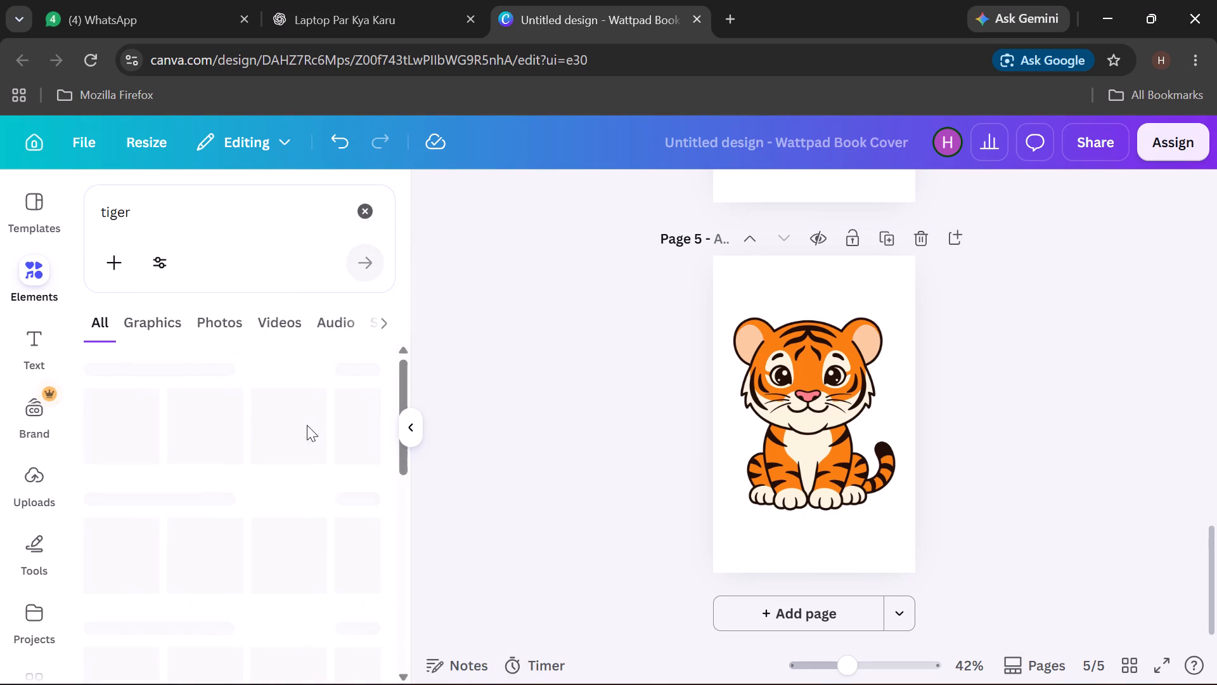
scroll(258, 514, "down", 5)
scroll(293, 502, "up", 5)
scroll(293, 502, "down", 4)
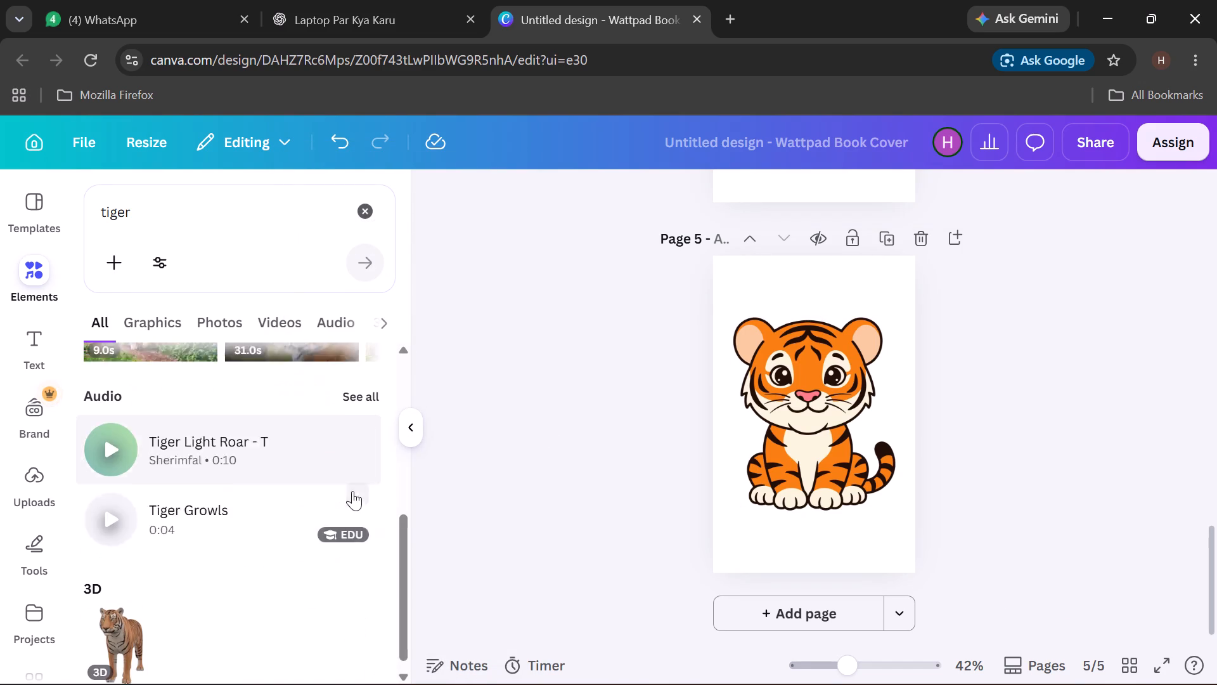
scroll(352, 491, "down", 6)
scroll(352, 492, "up", 8)
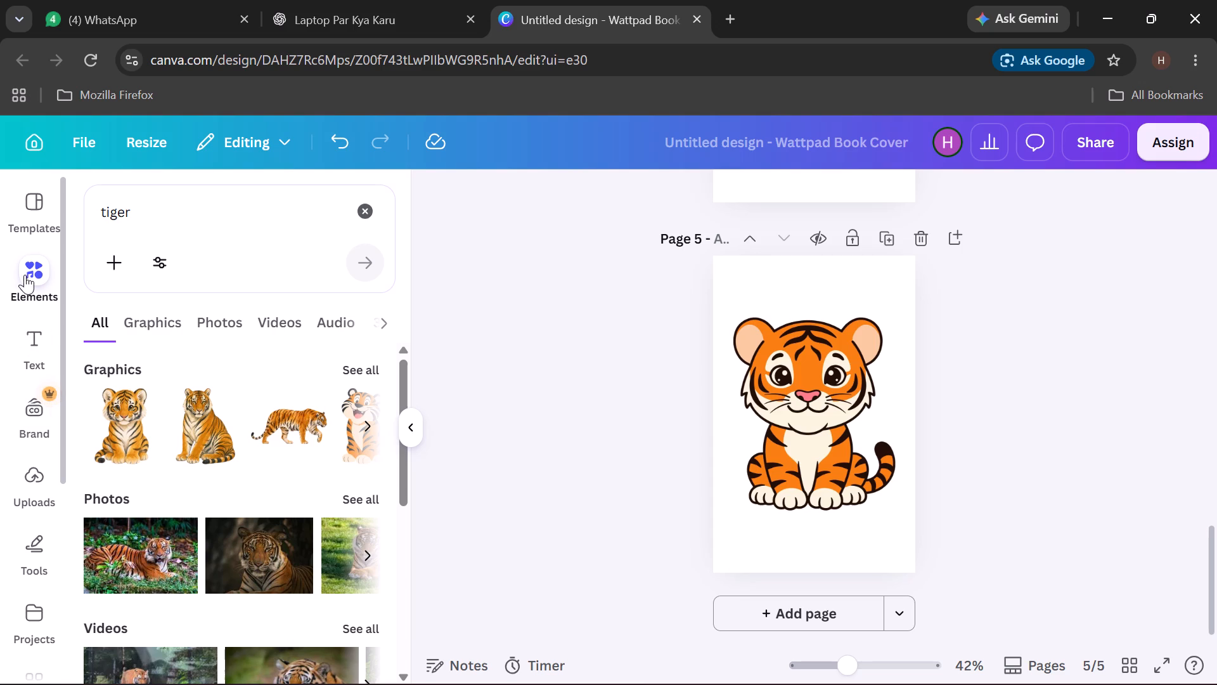
Clear the tiger search and look through the element library's categories, including Graphics and Animations.
left_click(368, 217)
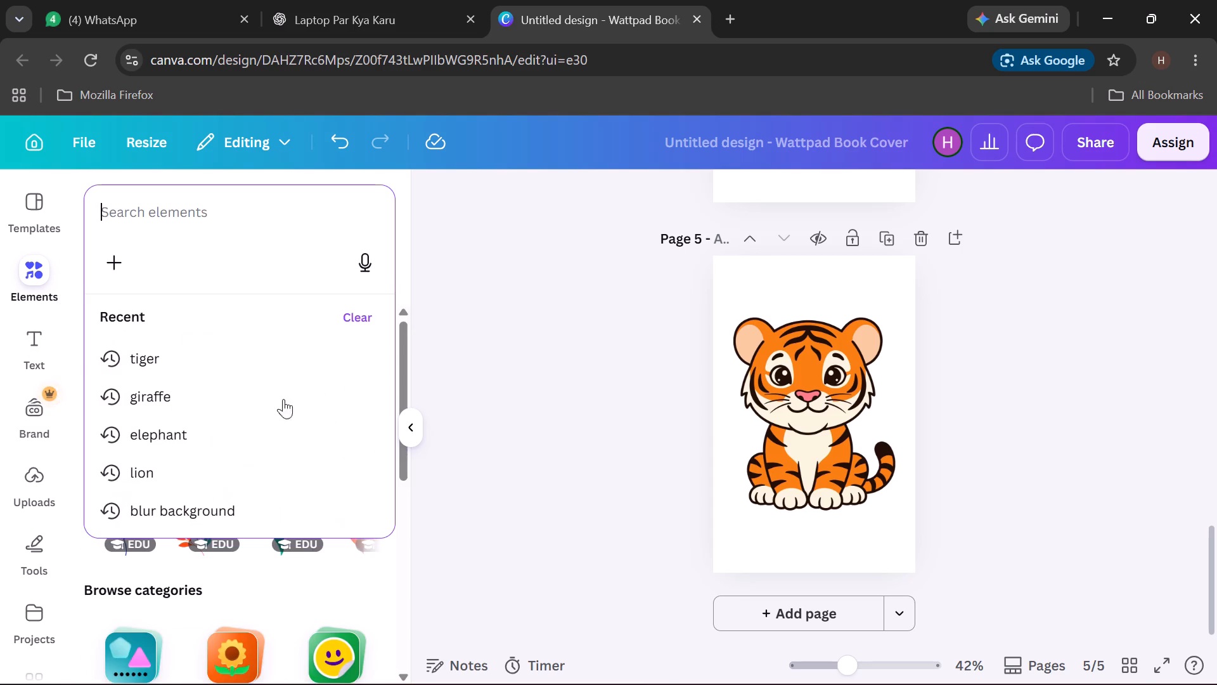
left_click_drag(278, 591, 277, 582)
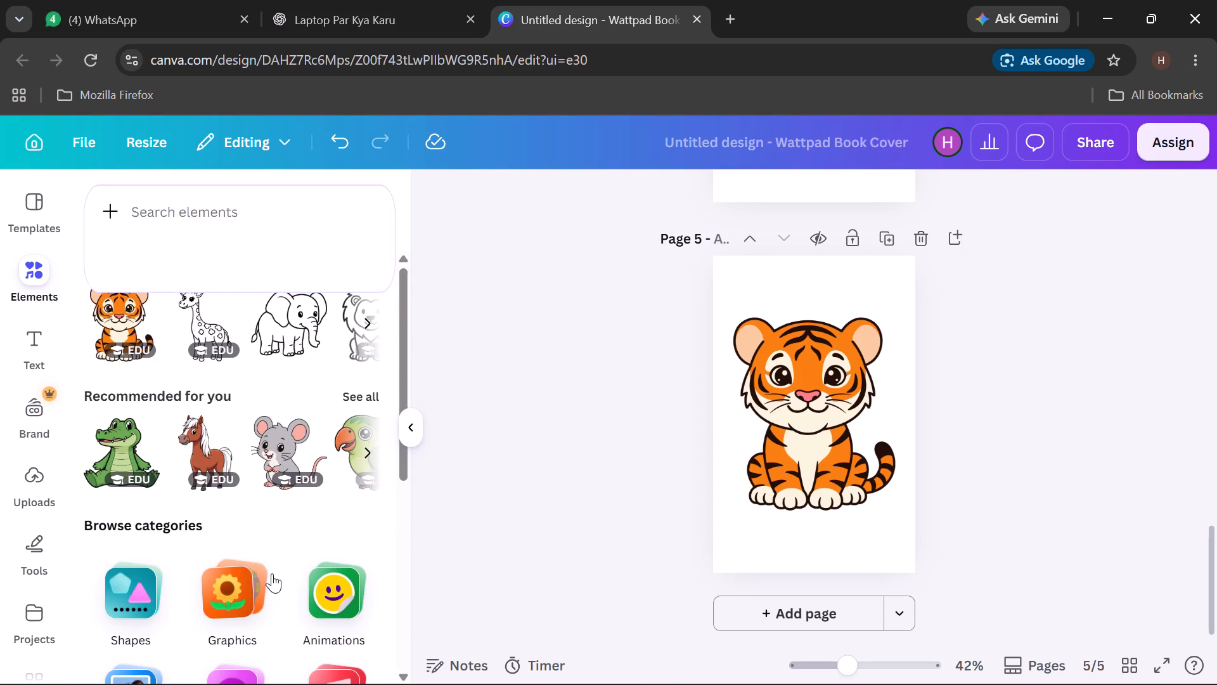
scroll(279, 533, "down", 2)
left_click(252, 386)
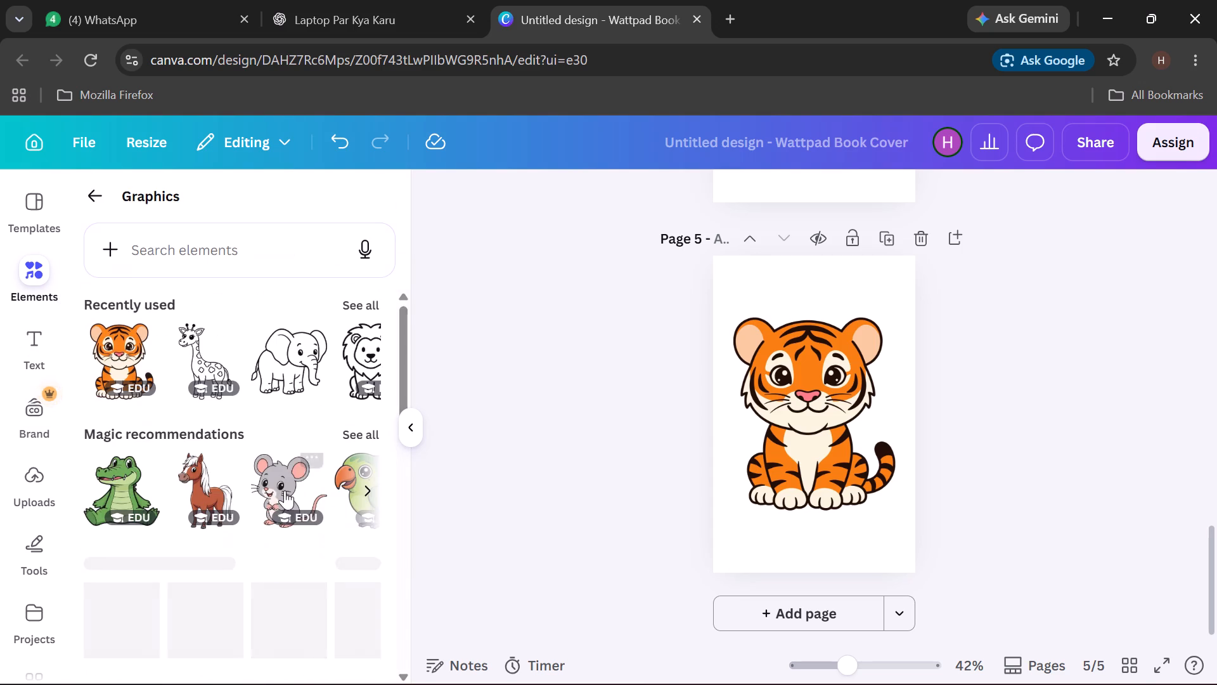
scroll(281, 507, "down", 1)
scroll(266, 486, "up", 3)
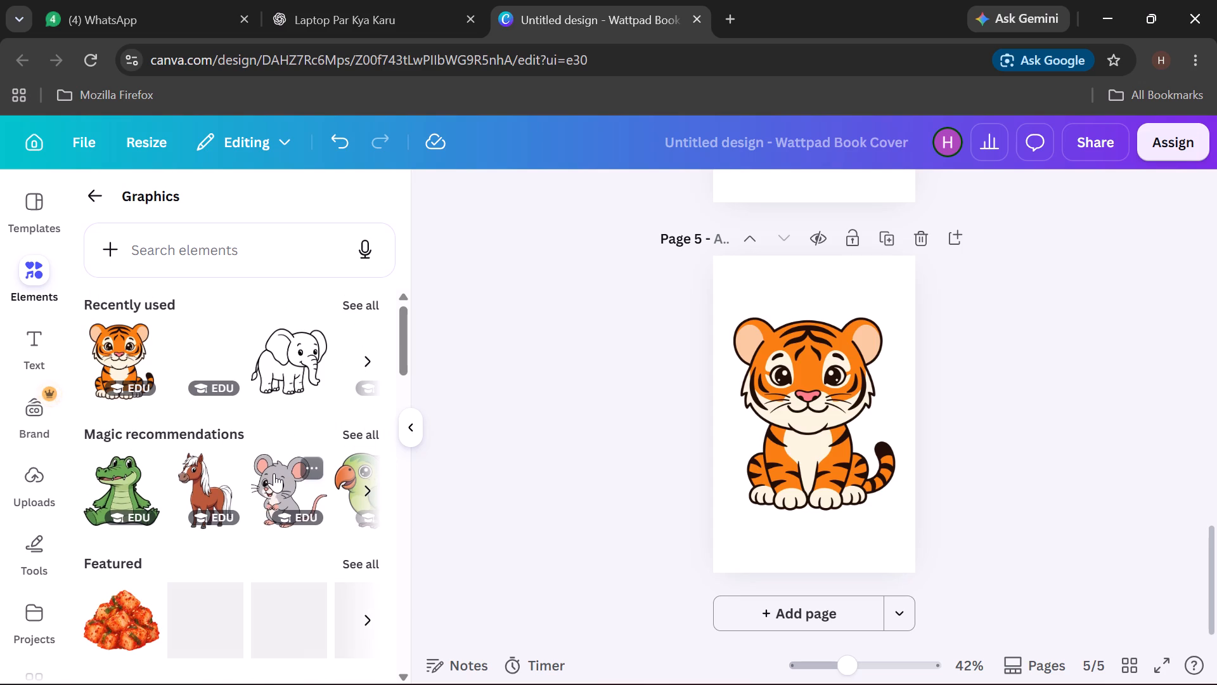
left_click(76, 185)
scroll(183, 436, "down", 1)
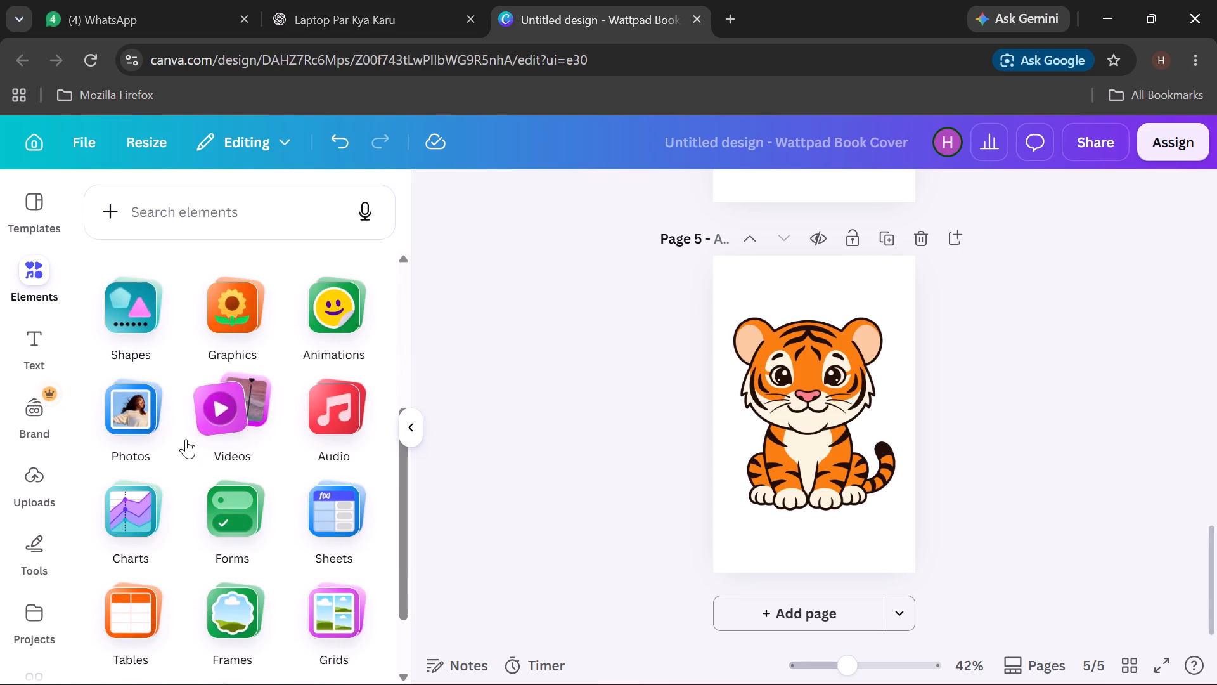
scroll(186, 439, "up", 8)
scroll(209, 420, "down", 4)
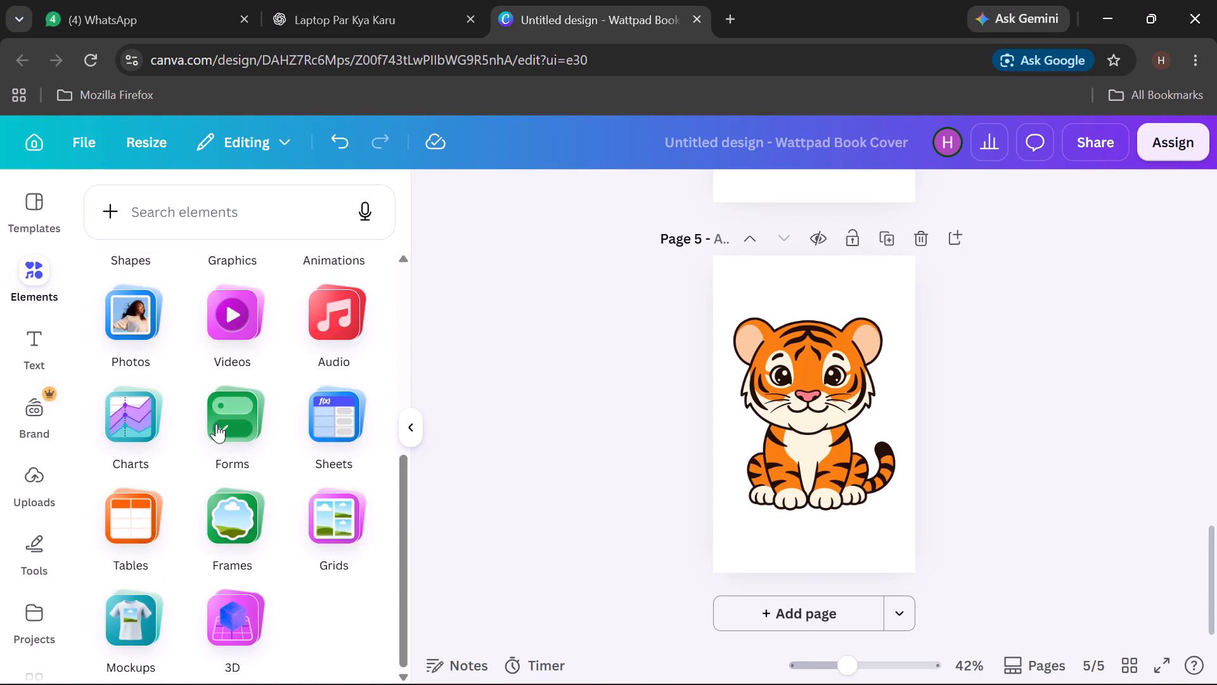
scroll(216, 424, "up", 2)
left_click(347, 433)
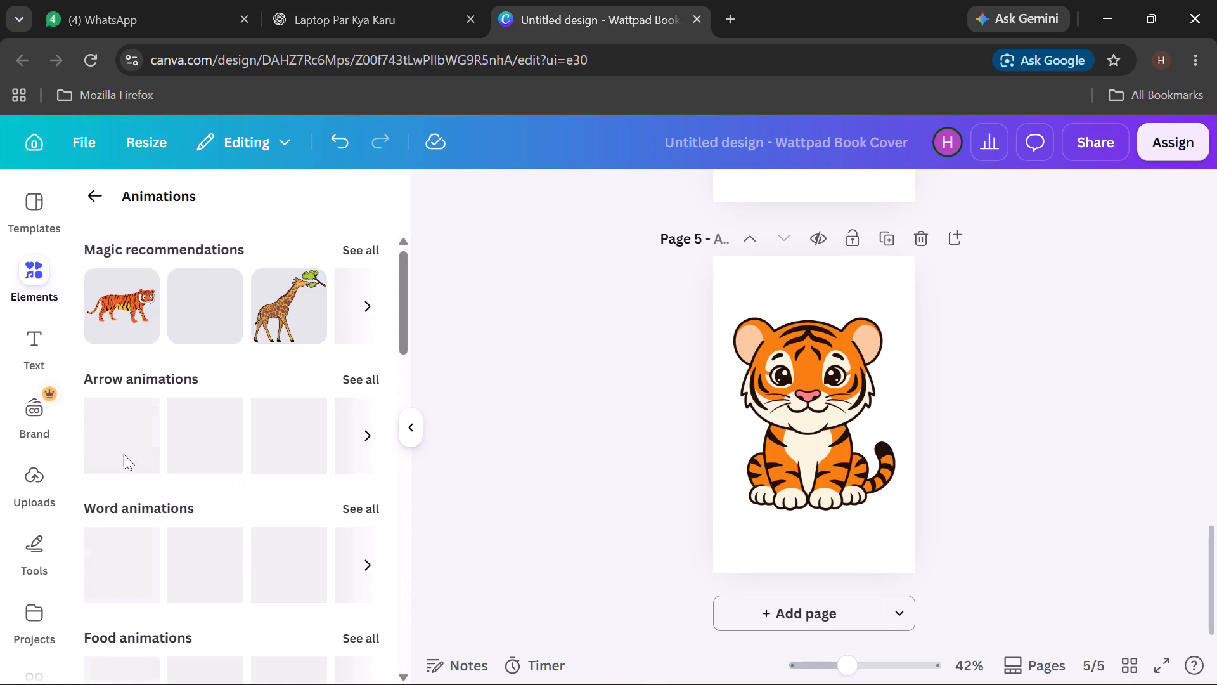
left_click(93, 205)
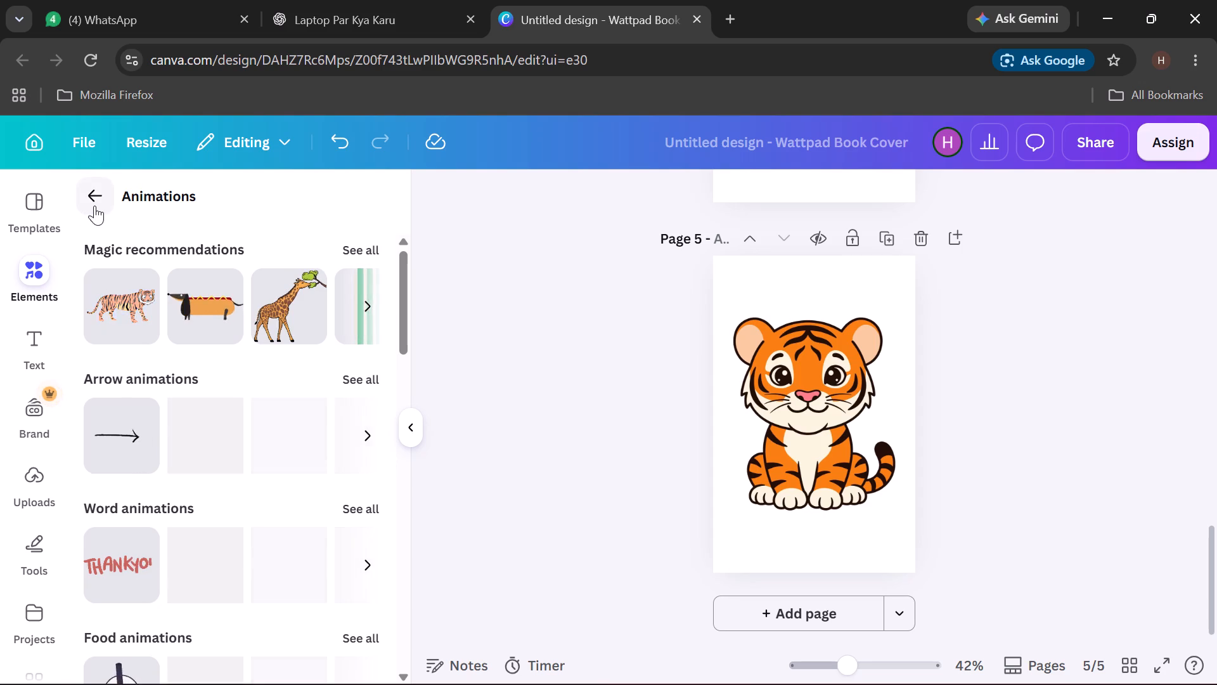
scroll(220, 593, "down", 2)
scroll(221, 589, "up", 3)
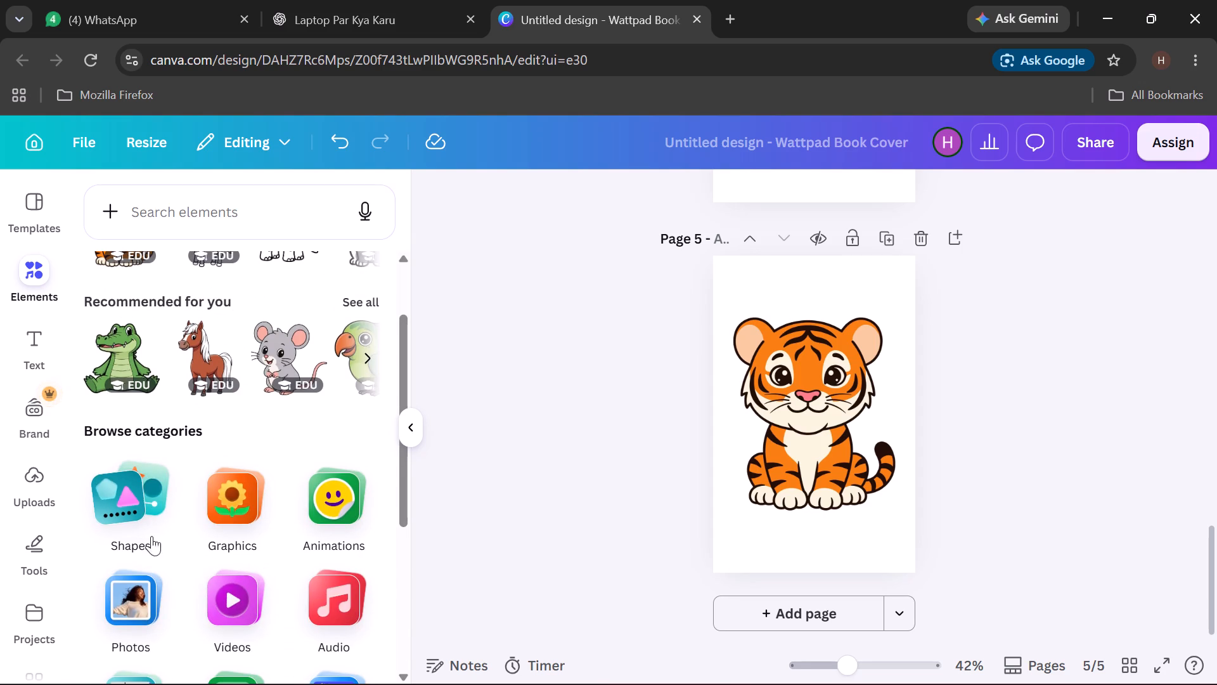
scroll(236, 615, "down", 3)
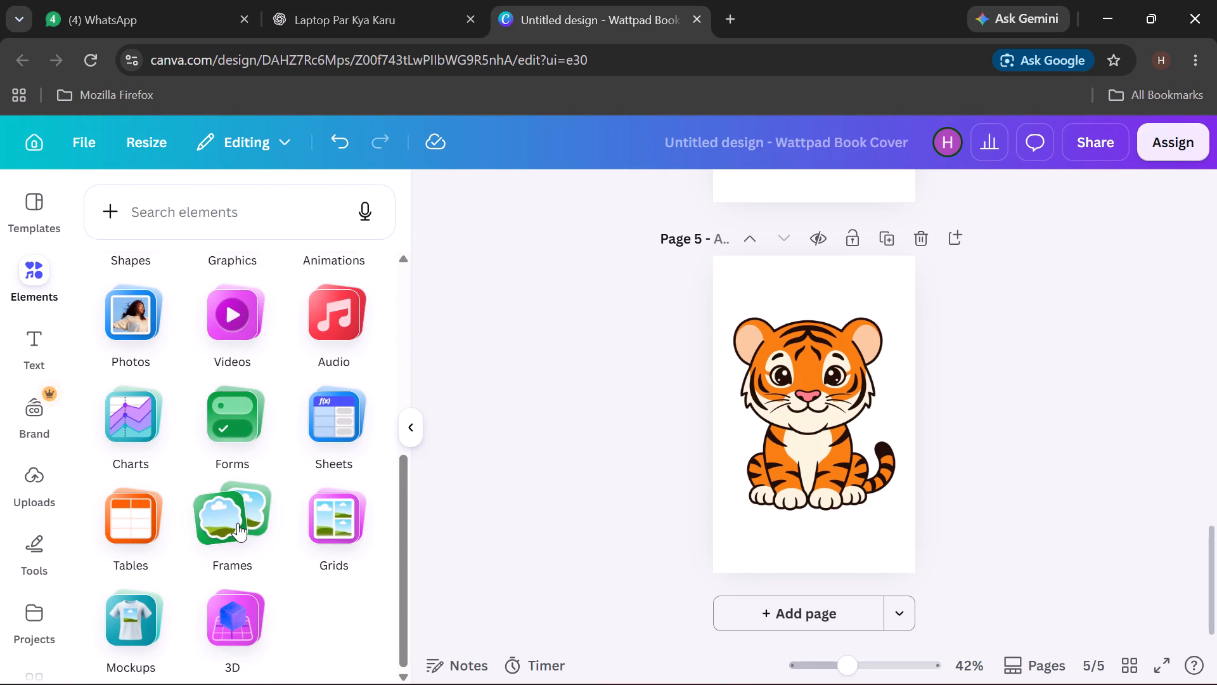
scroll(238, 523, "up", 2)
Look through the Graphics category, from the recently used items and recommendations down to the collections.
left_click(230, 425)
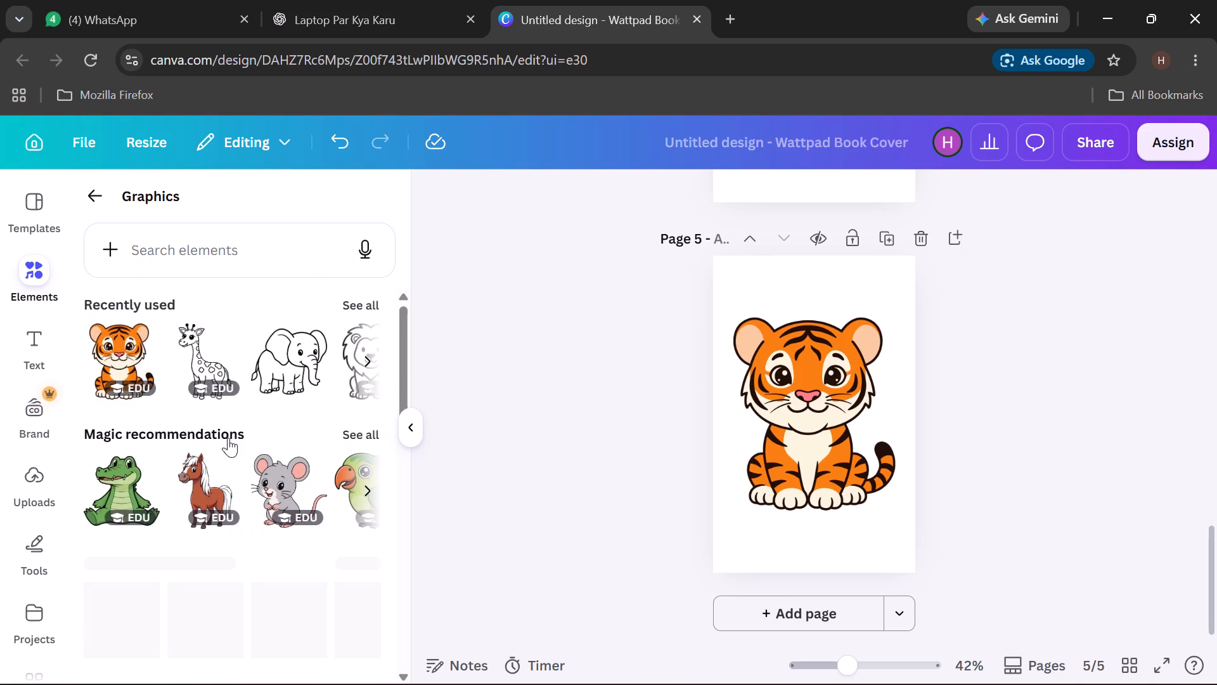
scroll(252, 431, "down", 9)
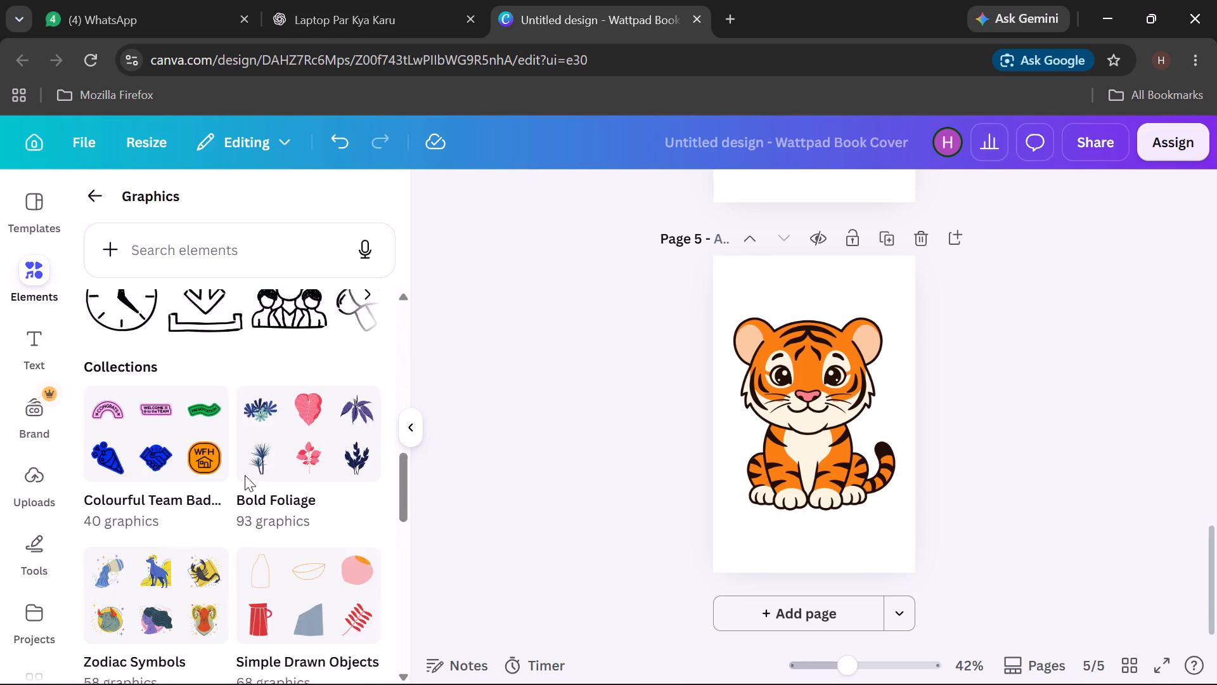
scroll(245, 474, "down", 5)
scroll(248, 474, "up", 7)
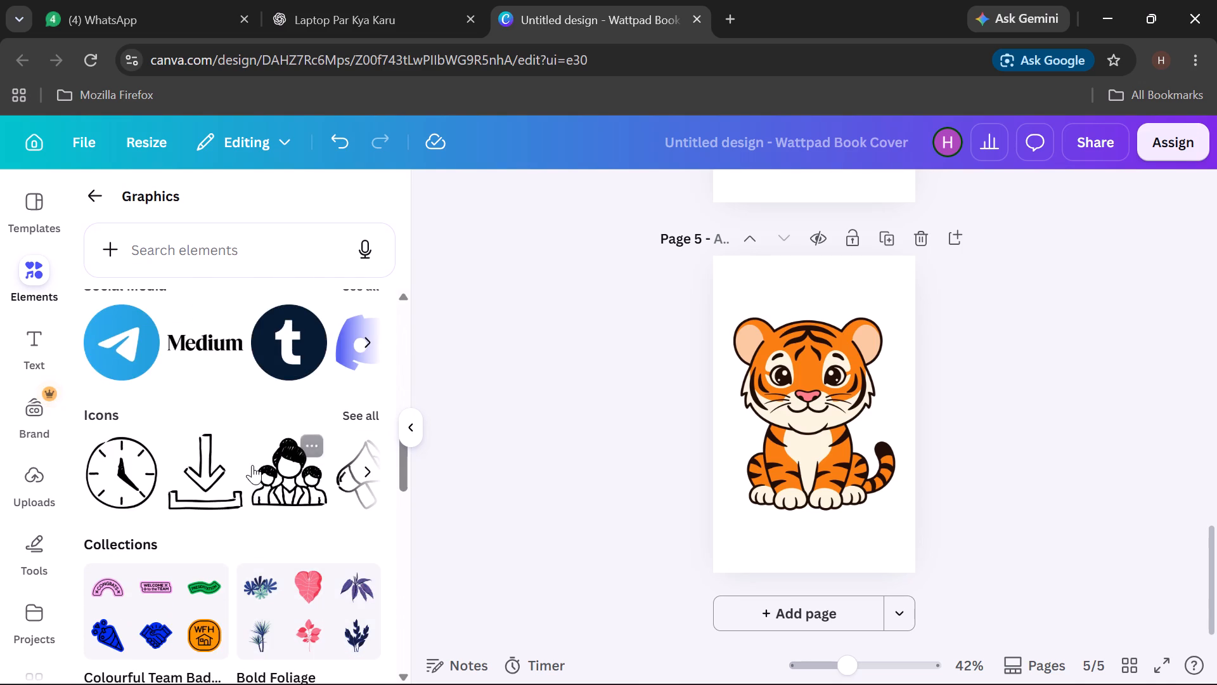
scroll(252, 467, "up", 9)
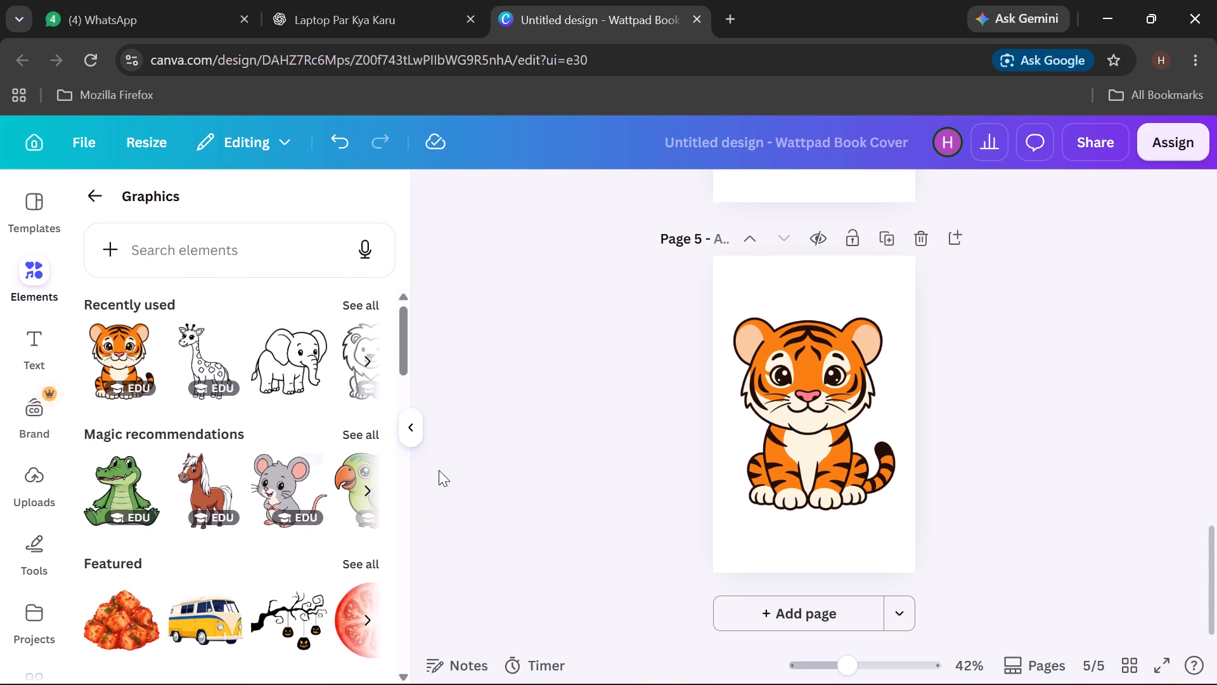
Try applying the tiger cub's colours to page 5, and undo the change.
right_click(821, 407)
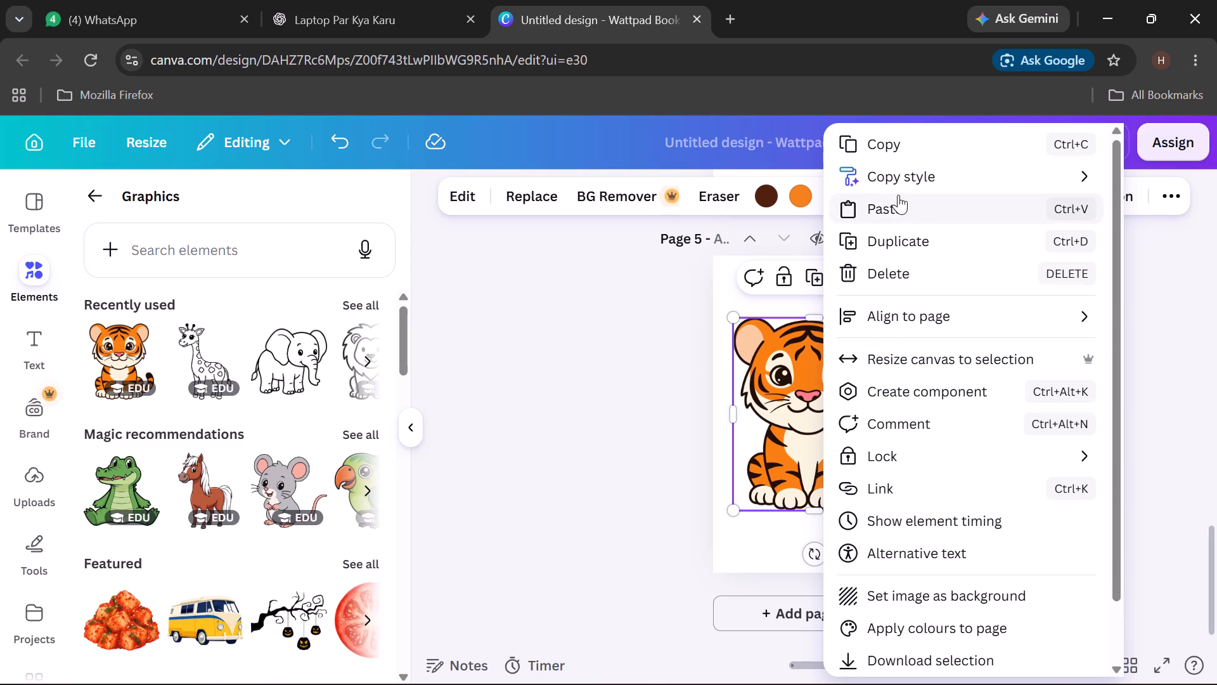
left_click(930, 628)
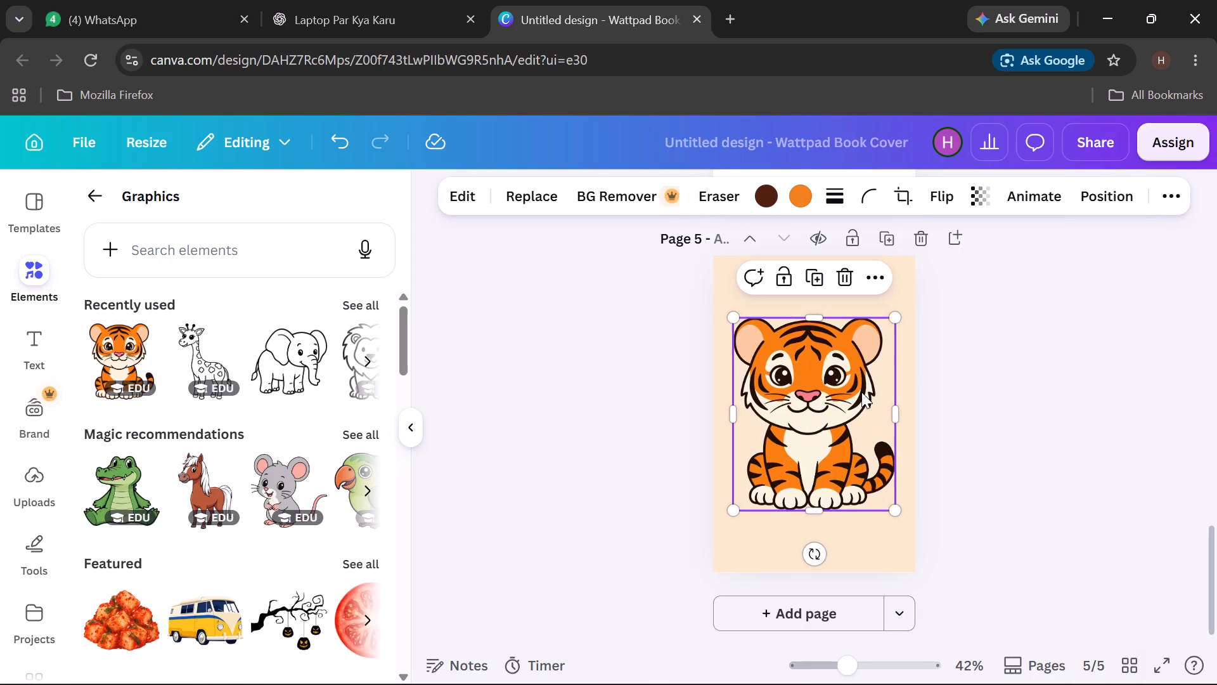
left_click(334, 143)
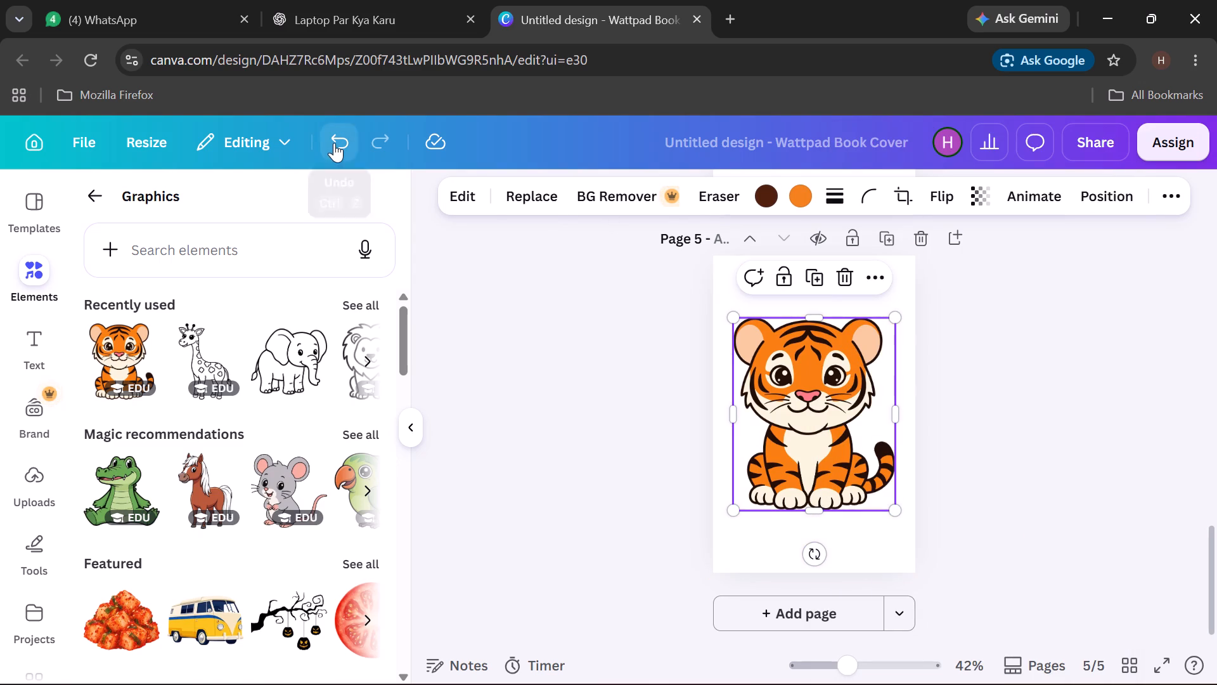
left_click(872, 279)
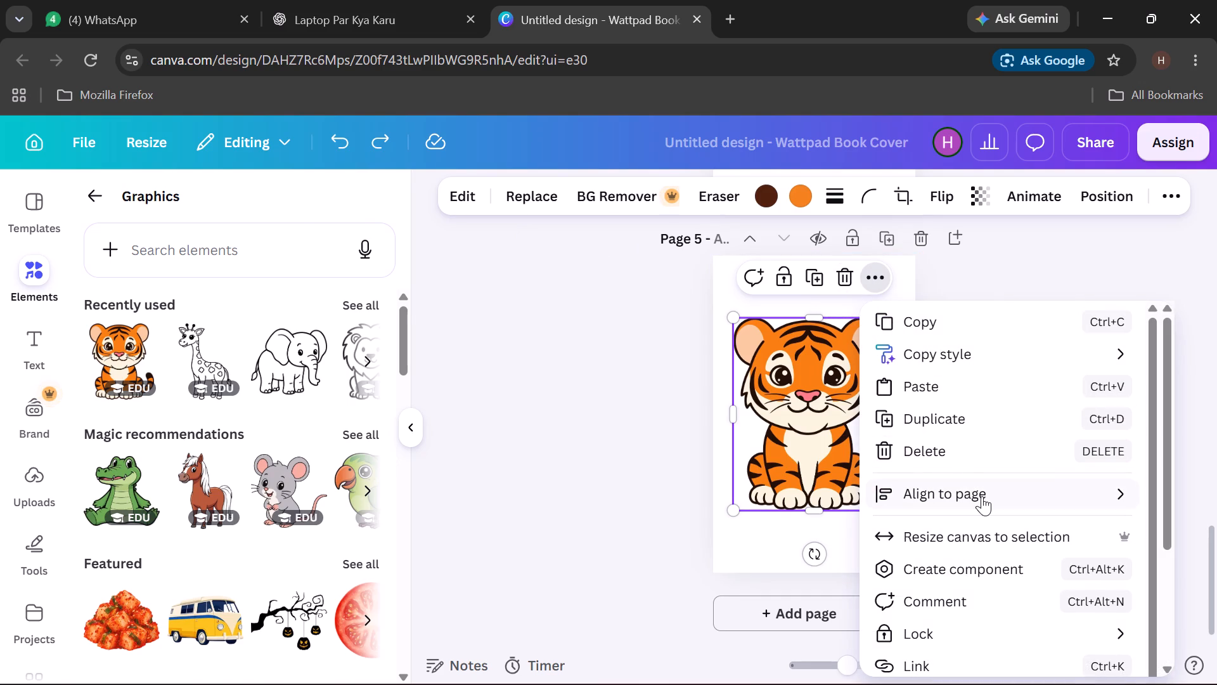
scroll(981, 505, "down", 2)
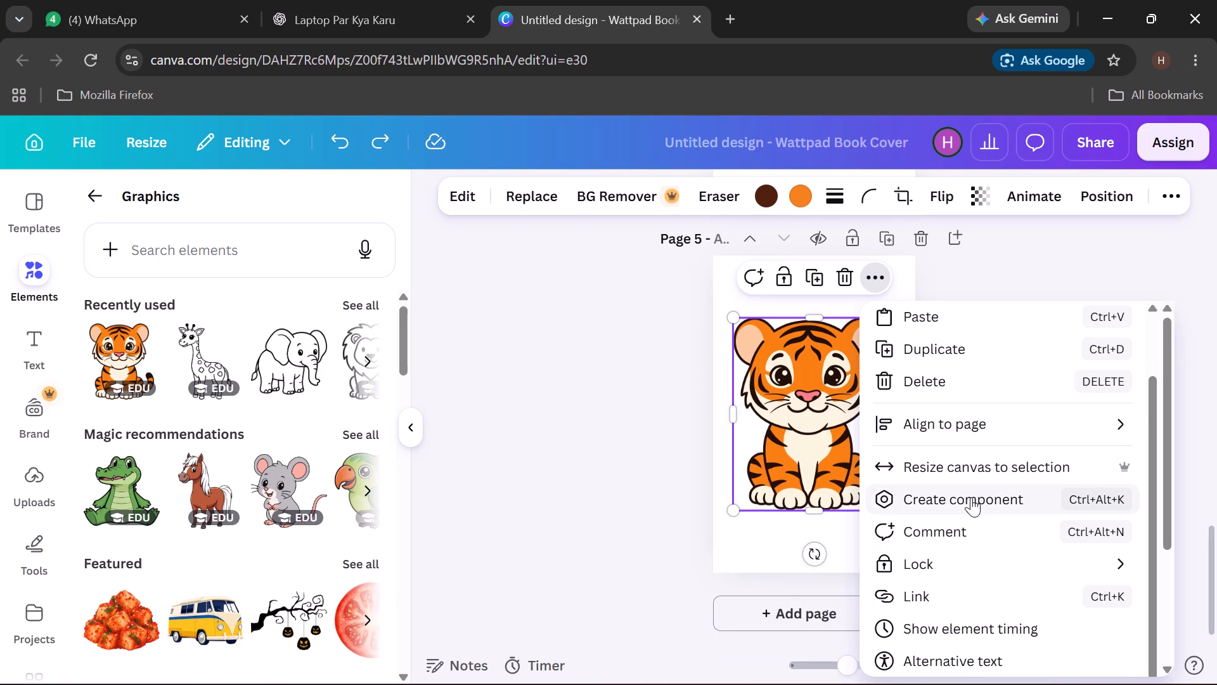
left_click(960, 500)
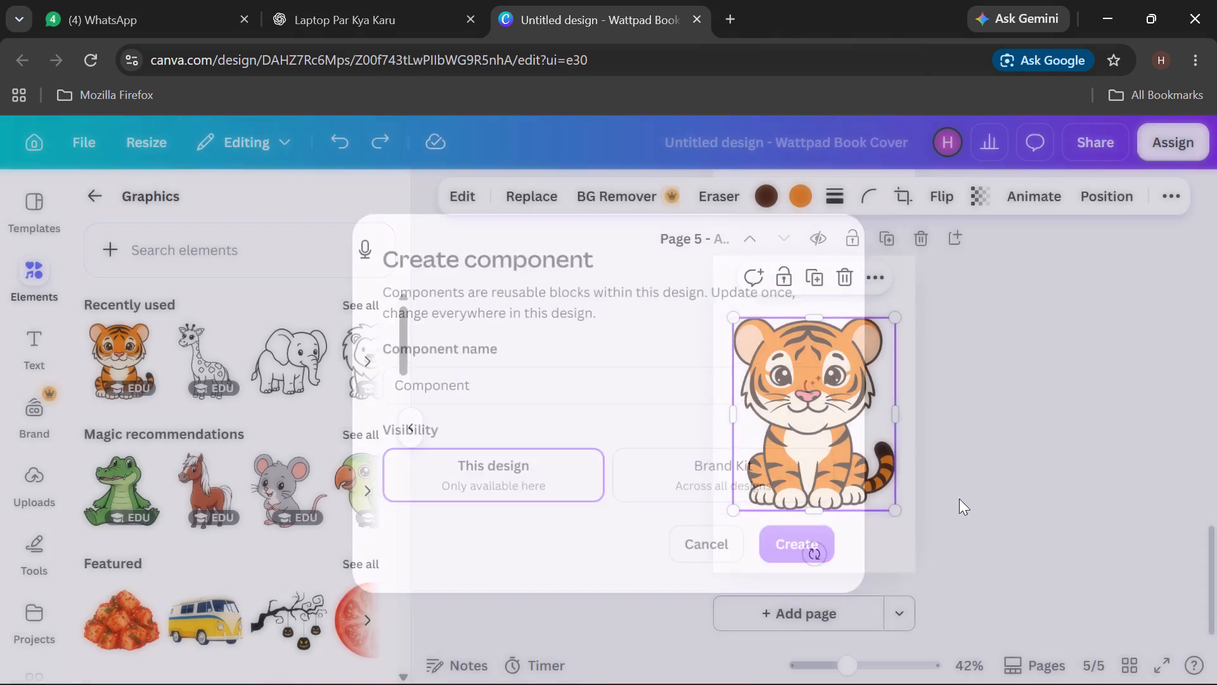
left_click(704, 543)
Look through the remaining options available for the tiger cub on page 5.
right_click(843, 456)
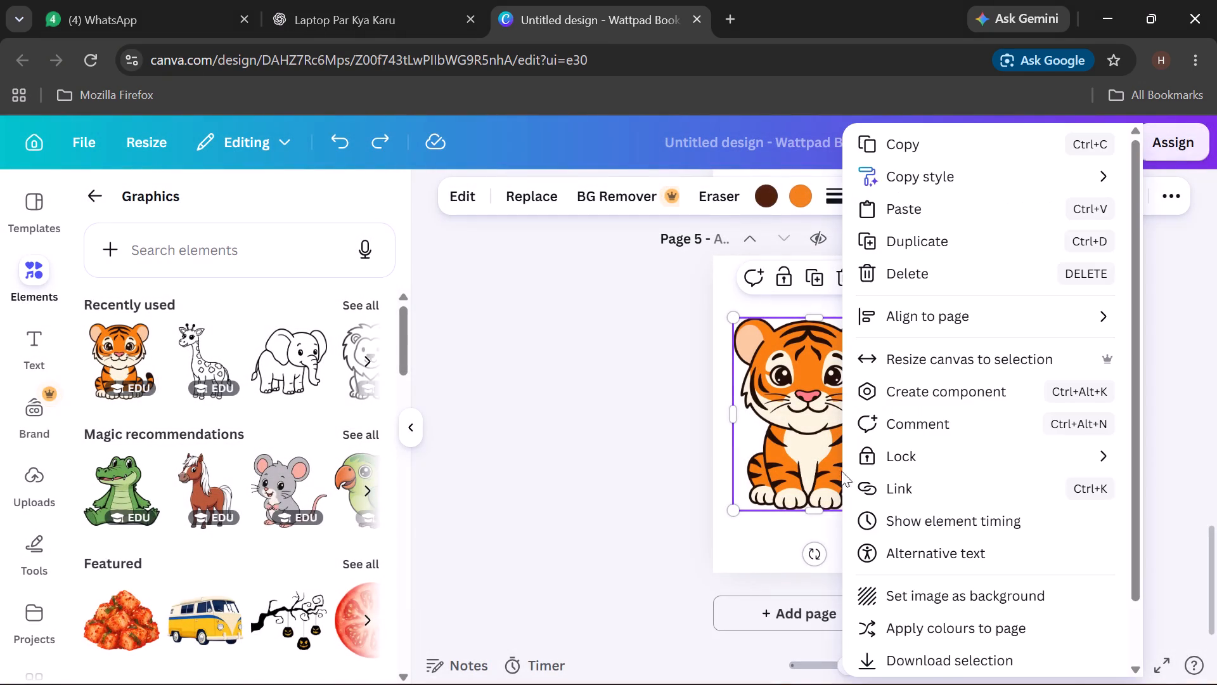
scroll(930, 522, "down", 4)
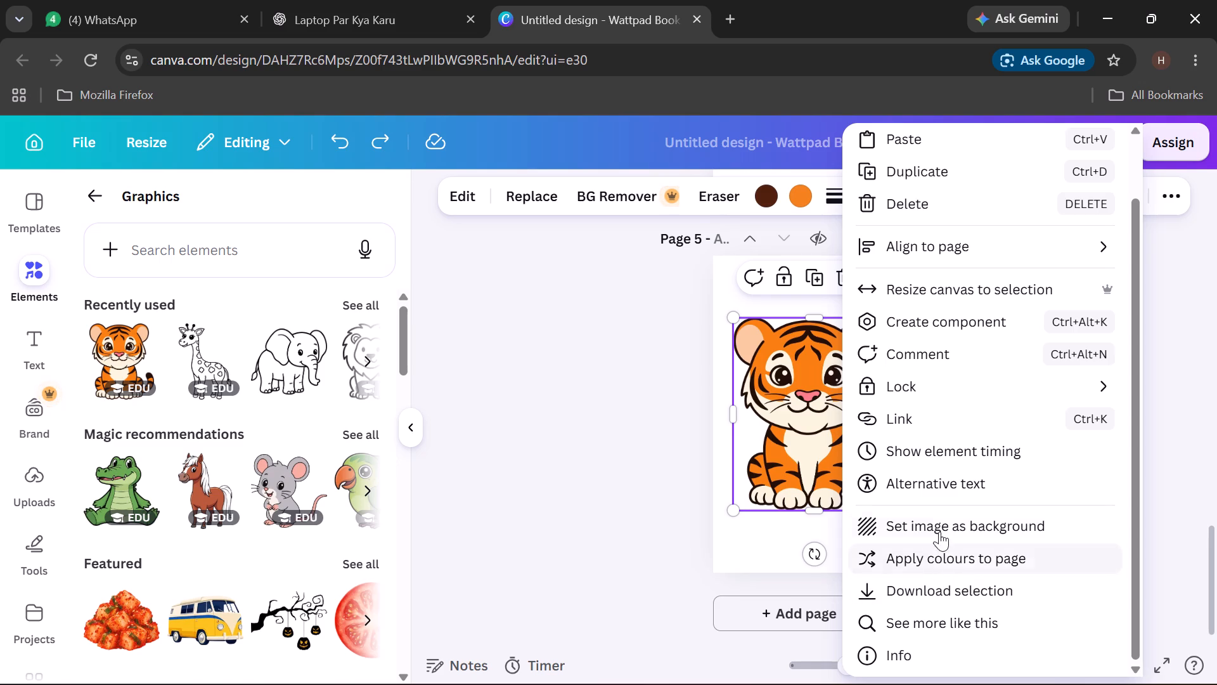
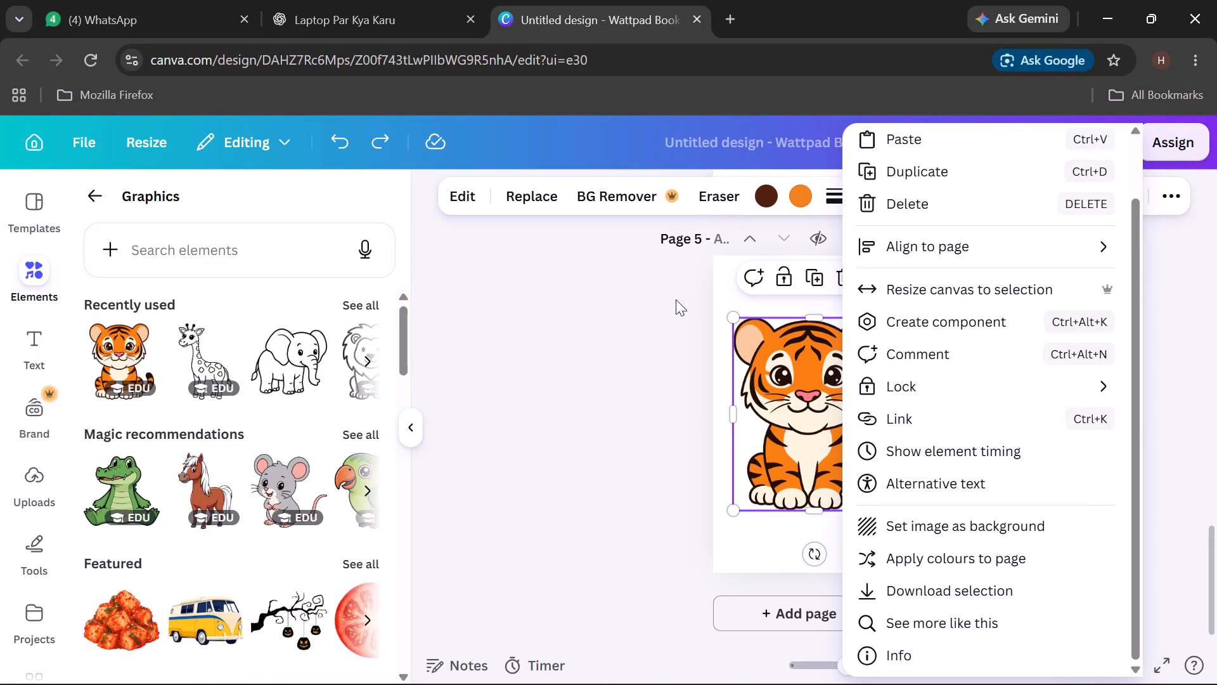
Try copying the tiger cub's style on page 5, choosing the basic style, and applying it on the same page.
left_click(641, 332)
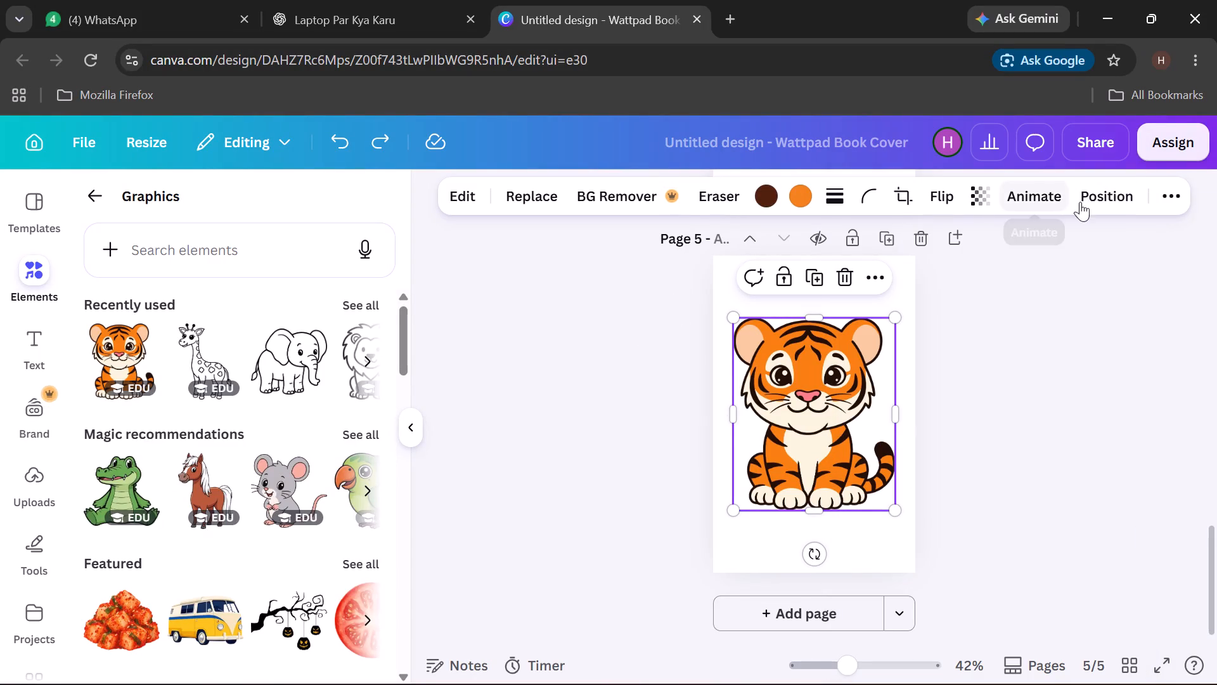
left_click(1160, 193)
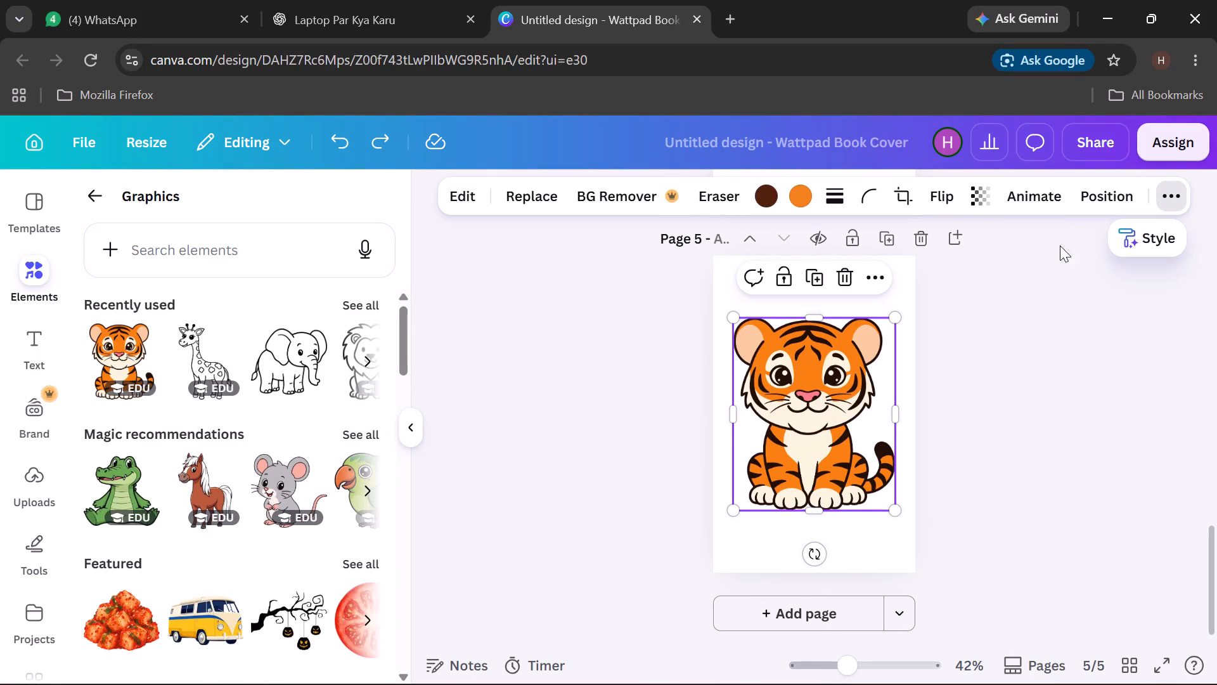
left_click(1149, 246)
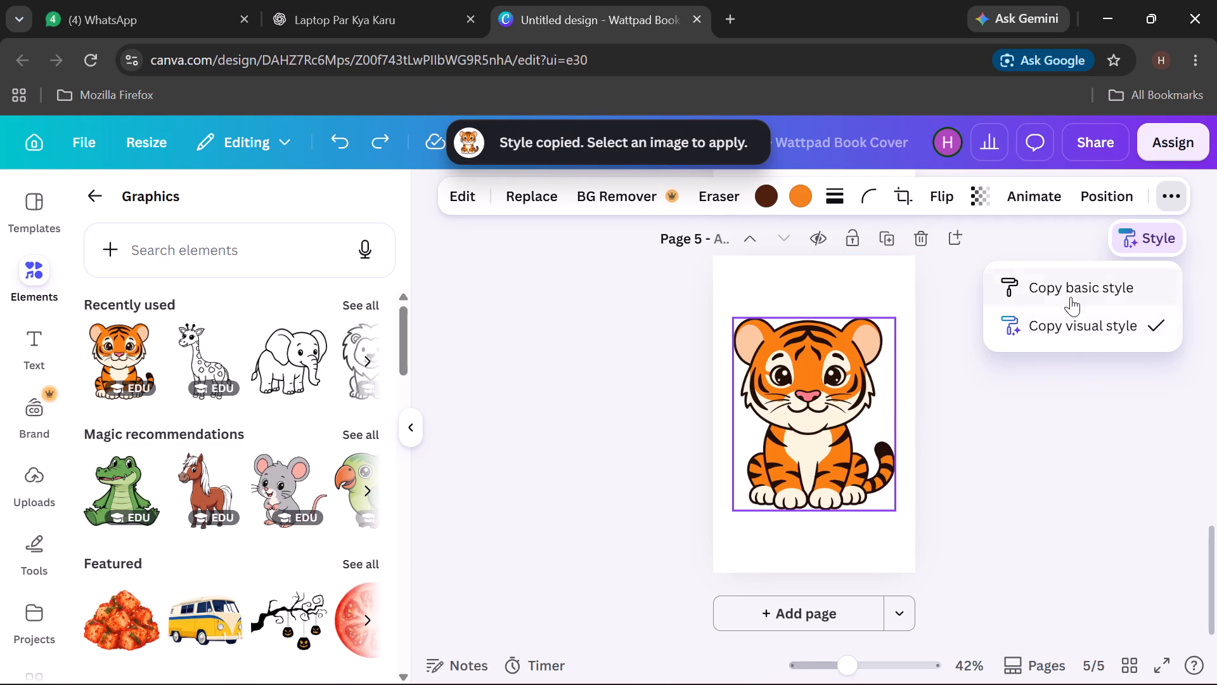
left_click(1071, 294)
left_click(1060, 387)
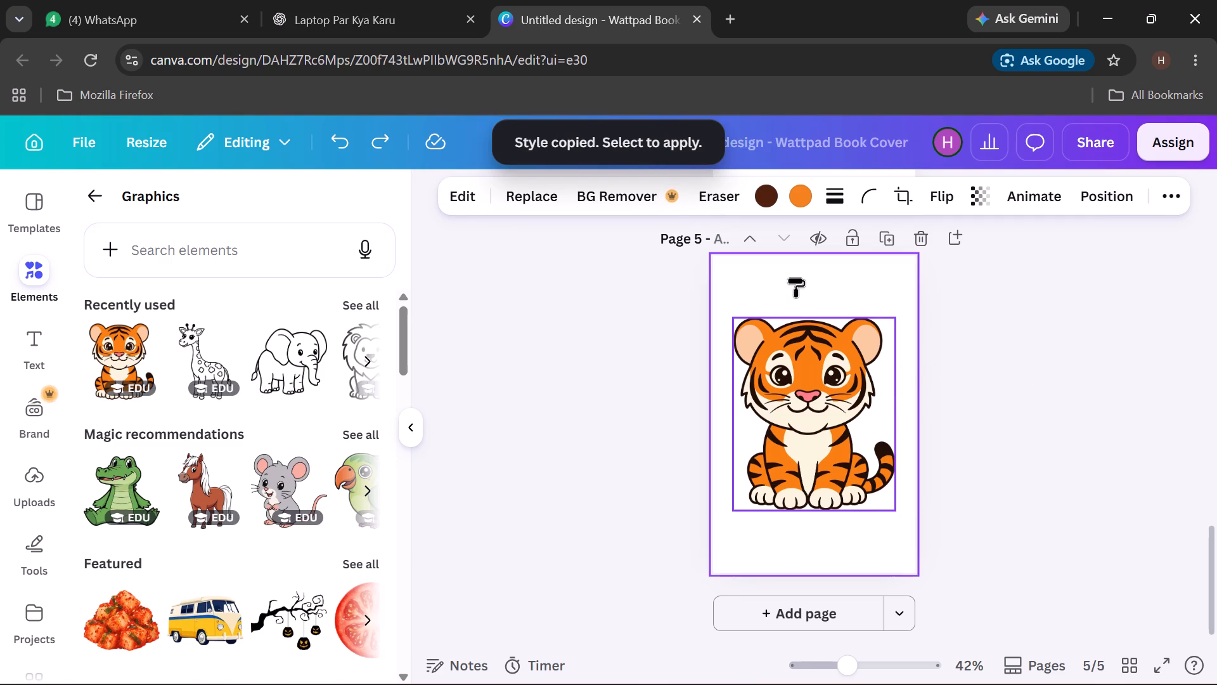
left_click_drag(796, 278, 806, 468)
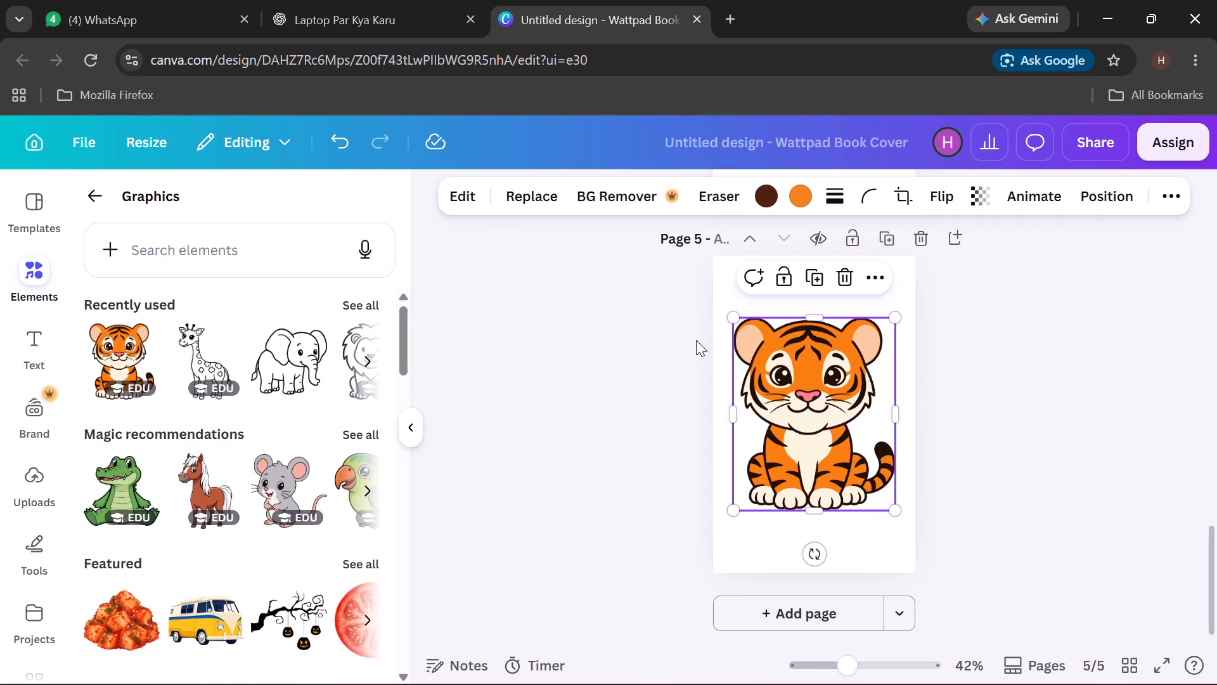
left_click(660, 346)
Look through the tiger cub's image editing options, including the editing tools, the full filter collection and element selection.
left_click(879, 413)
left_click(480, 197)
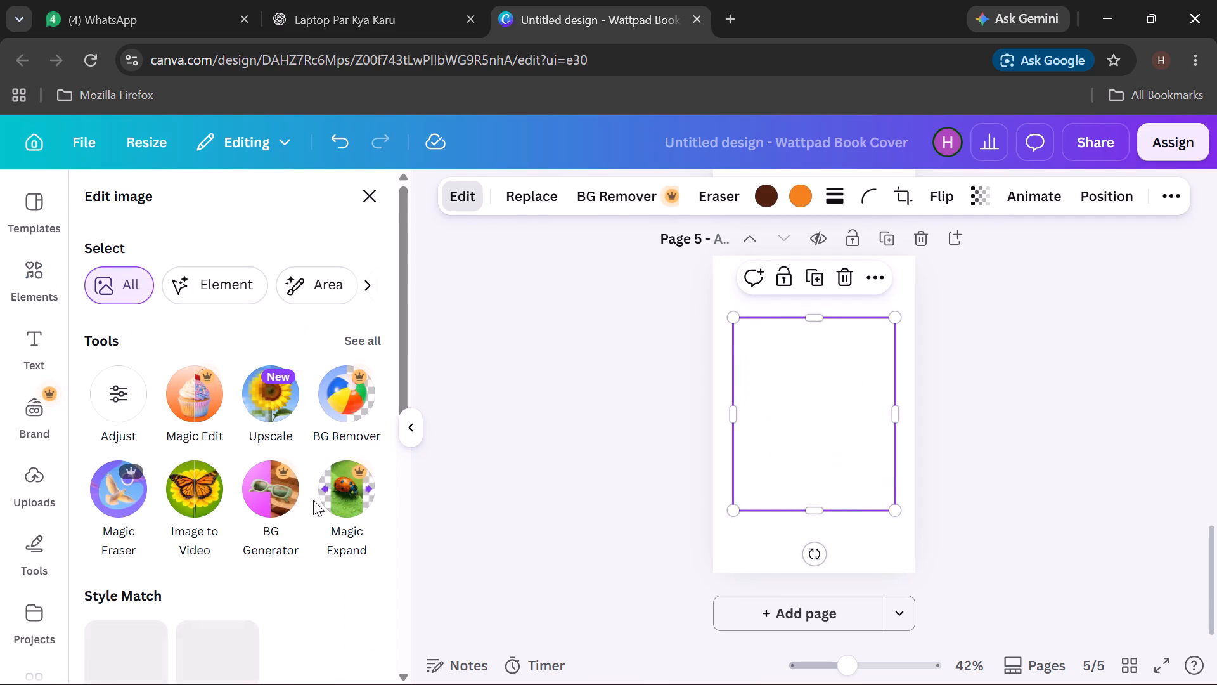
scroll(306, 481, "down", 4)
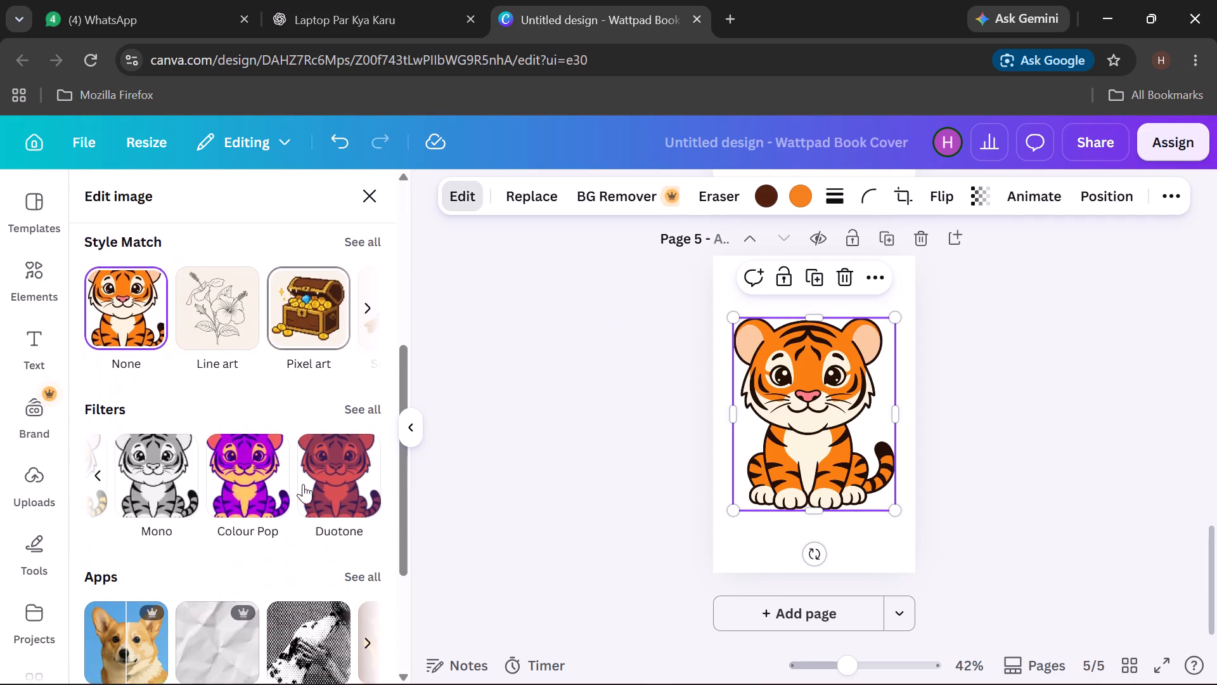
scroll(280, 452, "down", 1)
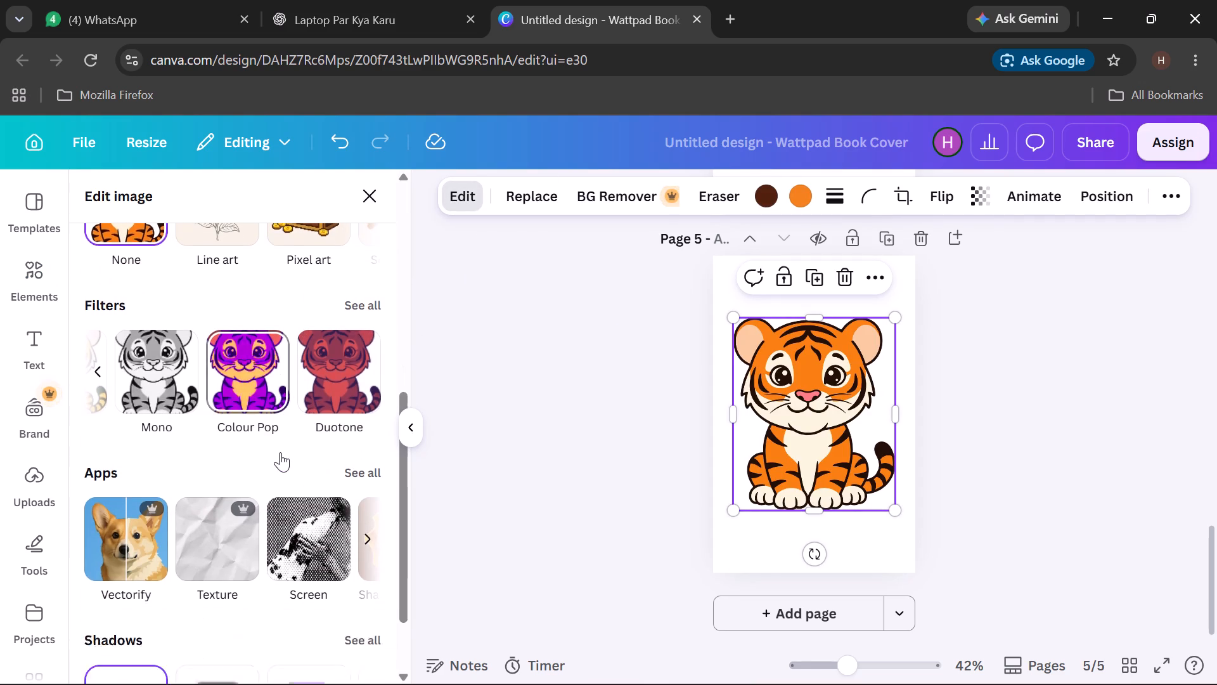
scroll(280, 452, "up", 1)
scroll(280, 452, "down", 1)
scroll(319, 436, "up", 2)
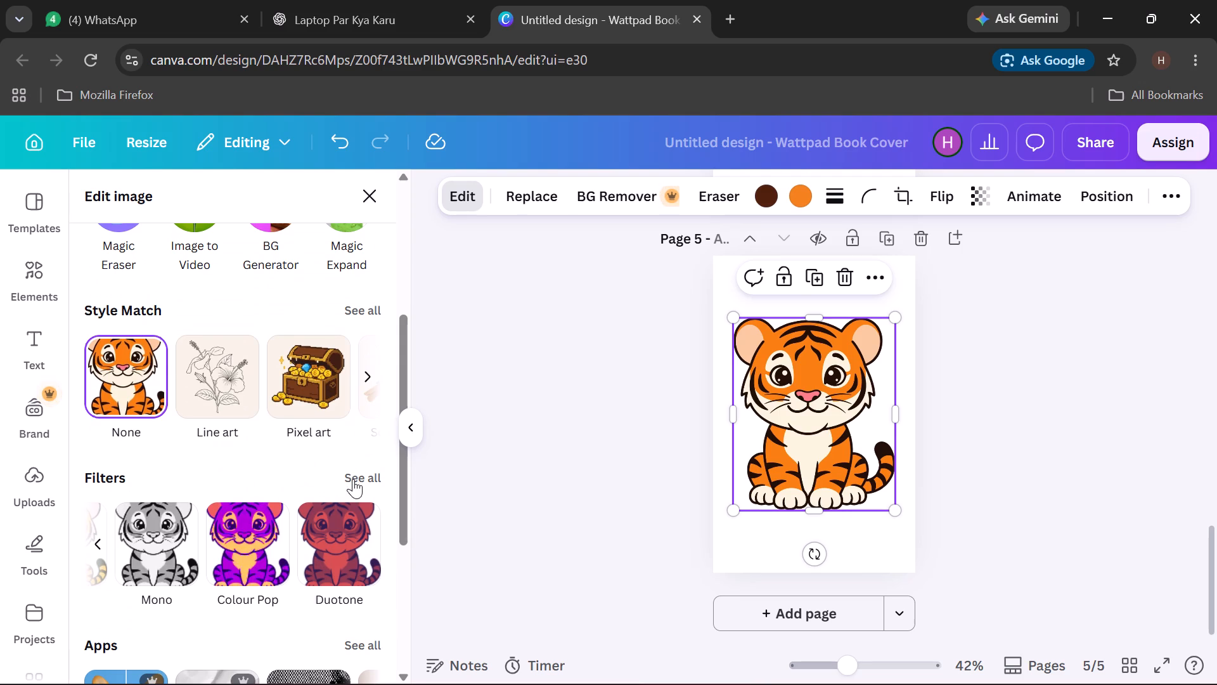
left_click(353, 479)
scroll(285, 465, "down", 4)
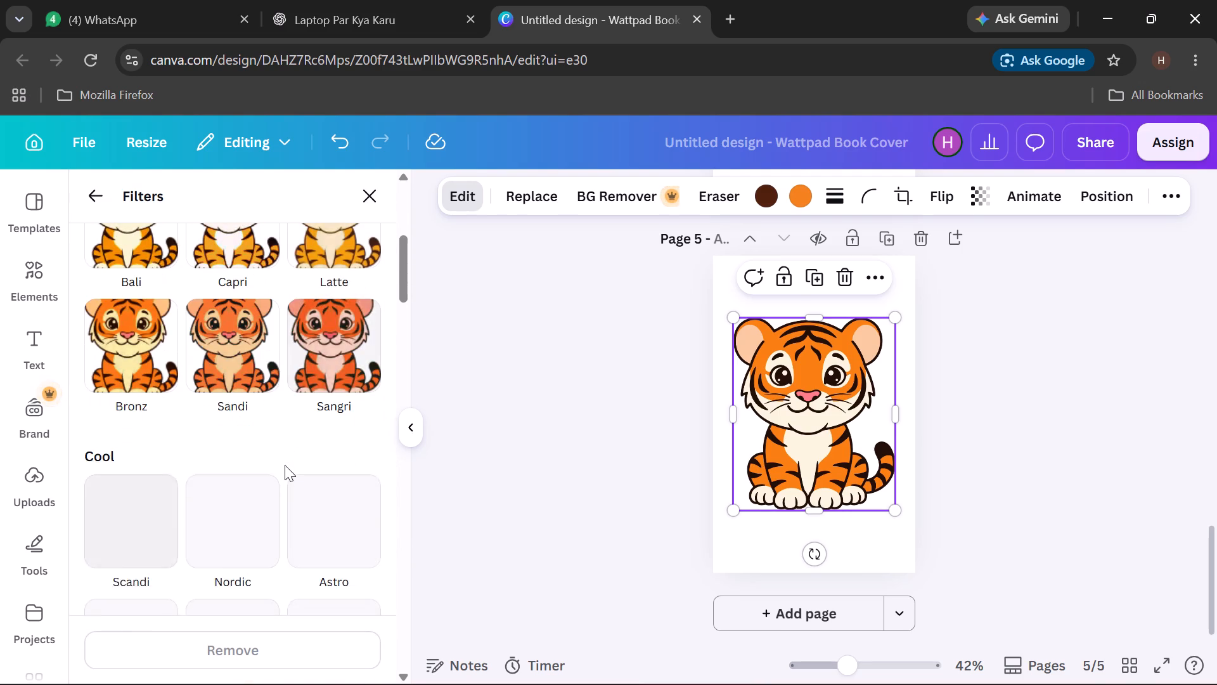
scroll(285, 465, "down", 2)
scroll(285, 464, "up", 7)
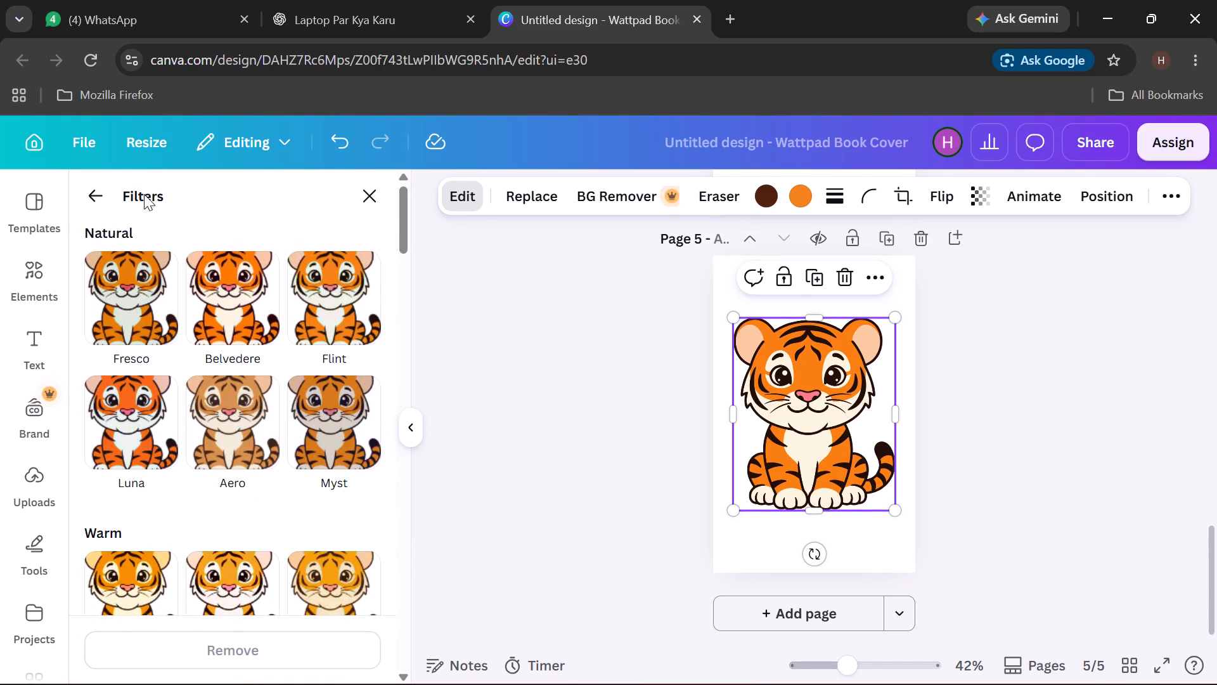
left_click(102, 195)
scroll(210, 337, "up", 3)
scroll(262, 402, "up", 1)
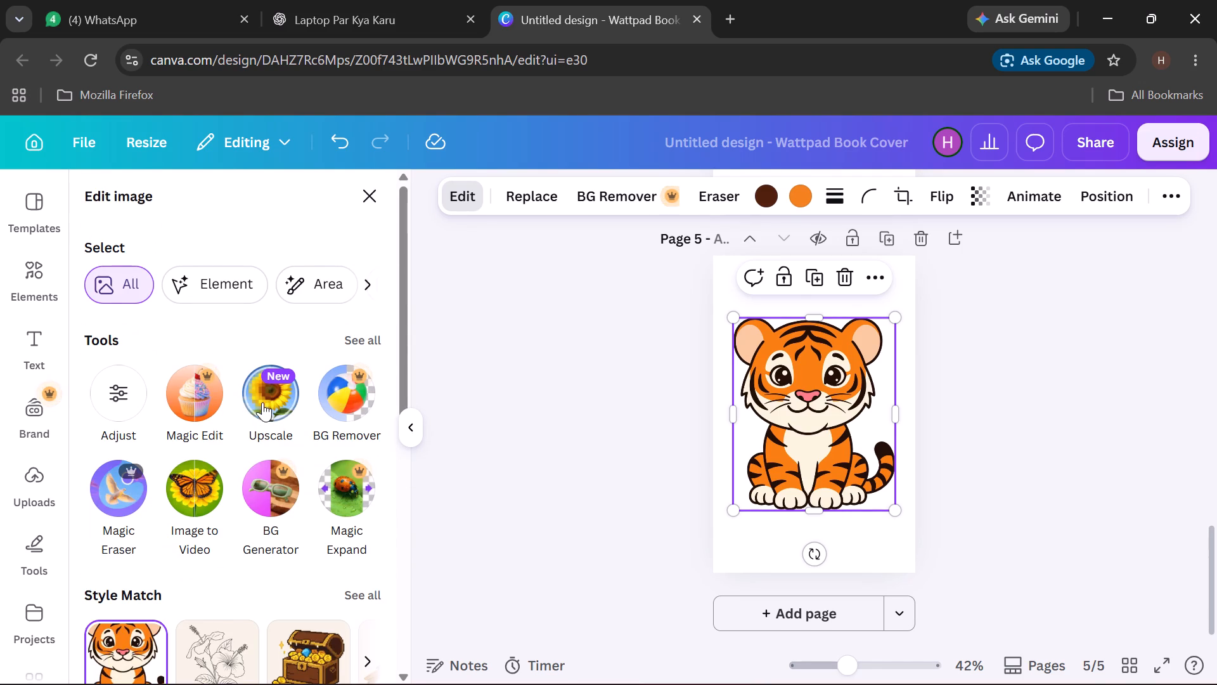
left_click(245, 294)
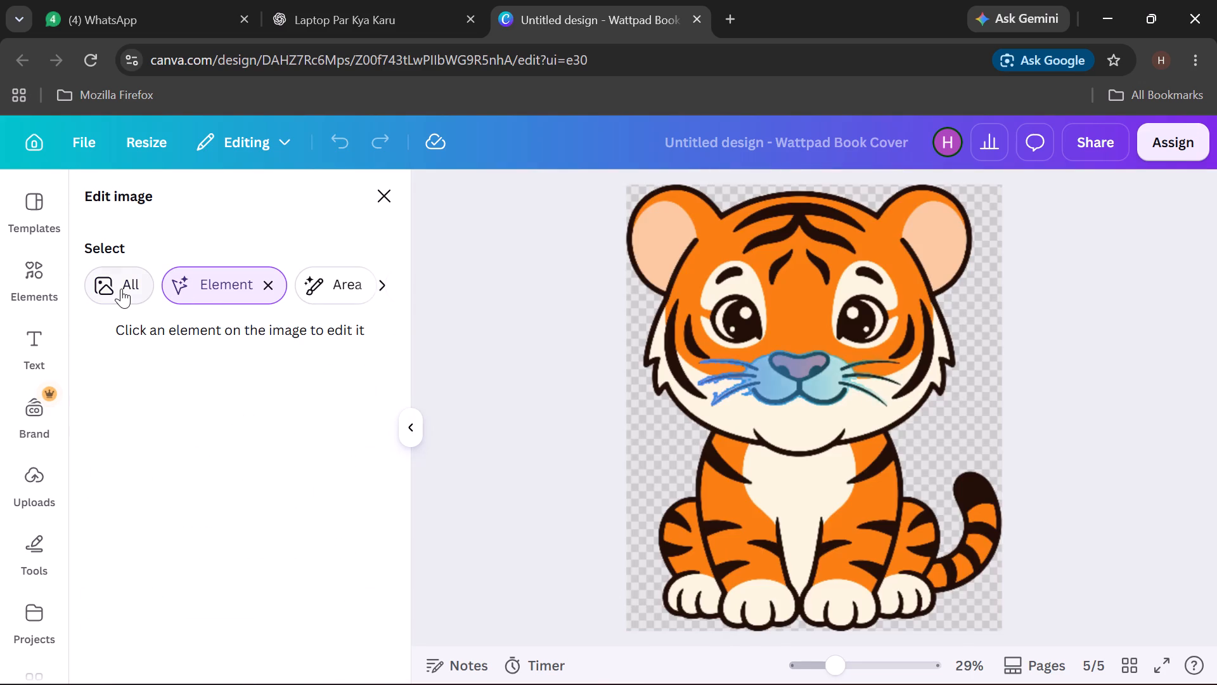
left_click(121, 289)
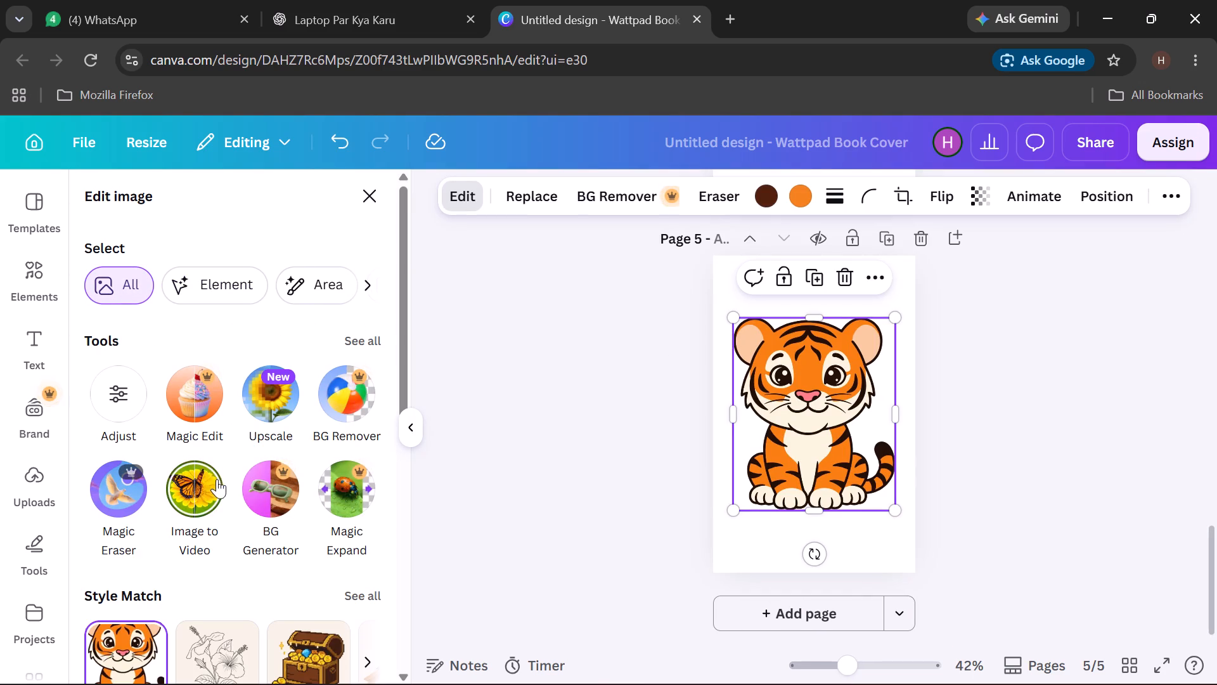
Apply the Line art Style Match to the tiger cub on page 5 and look through the other styles offered.
scroll(282, 480, "down", 2)
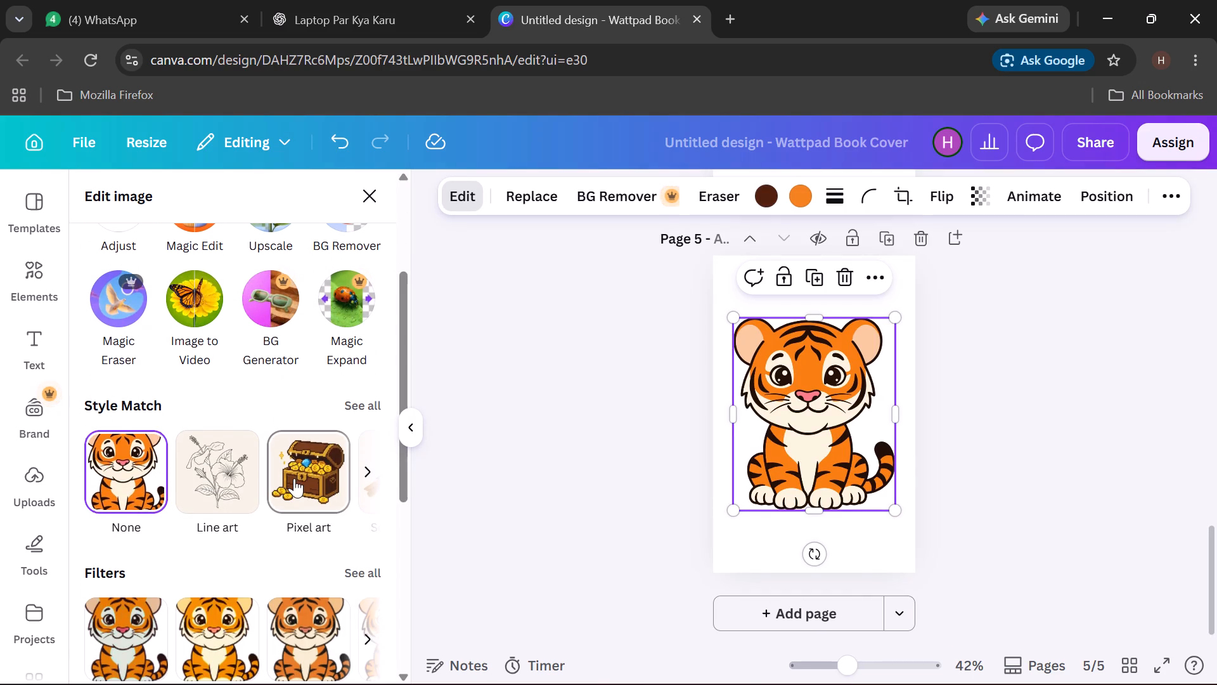
left_click(207, 480)
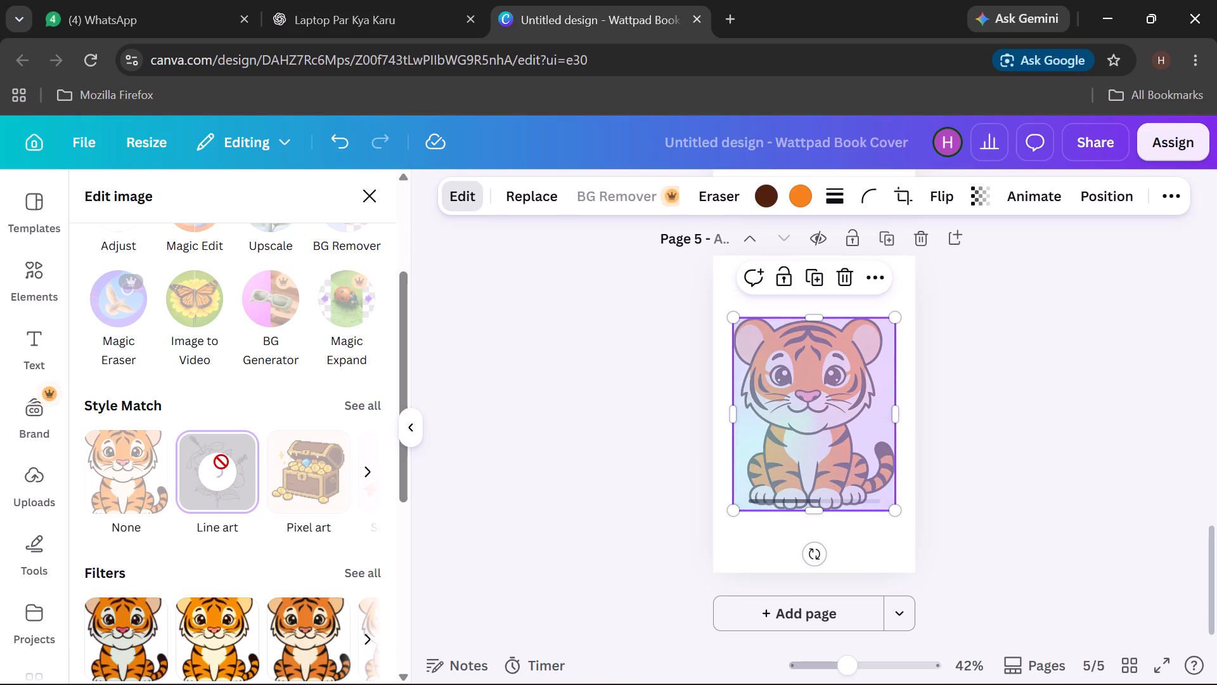
left_click(371, 478)
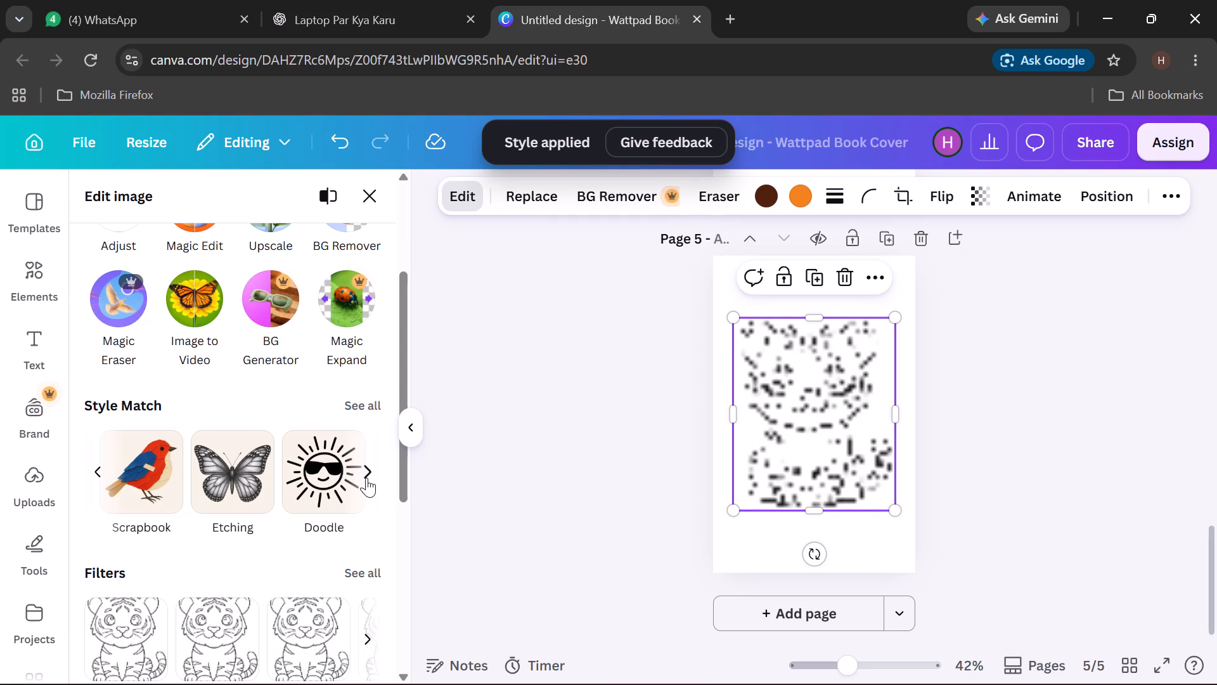
left_click(366, 478)
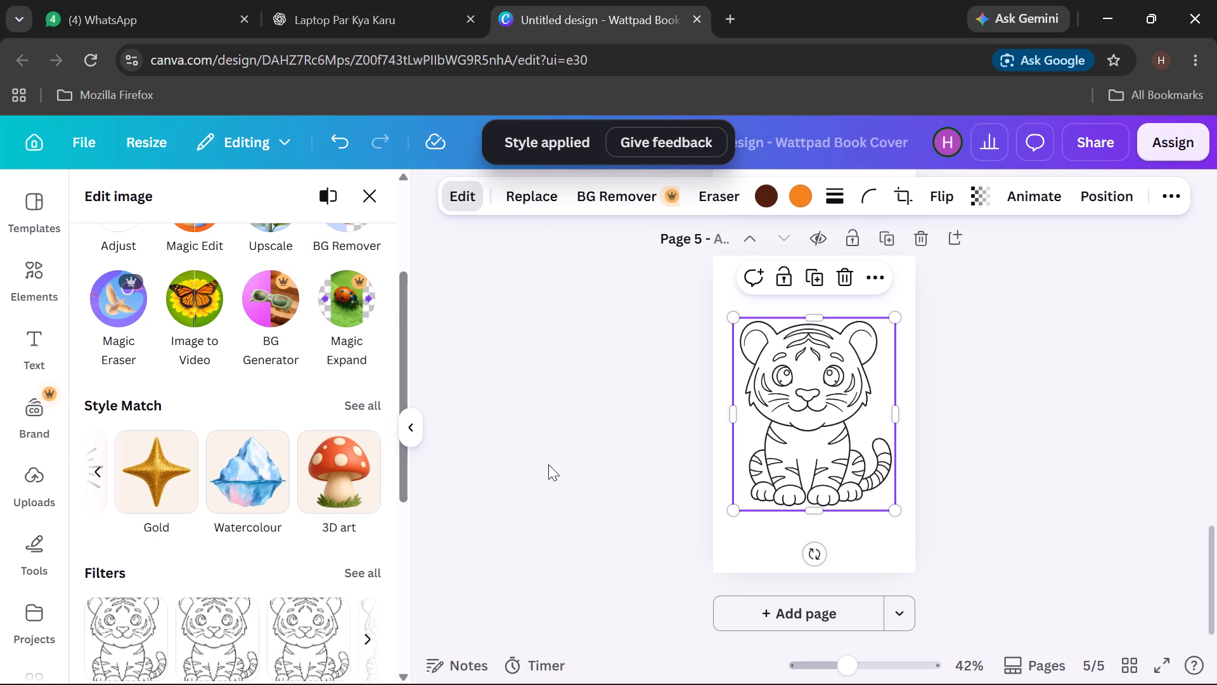
left_click(549, 464)
Scale the line-art tiger cub down slightly and centre it on page 5.
scroll(708, 442, "up", 4)
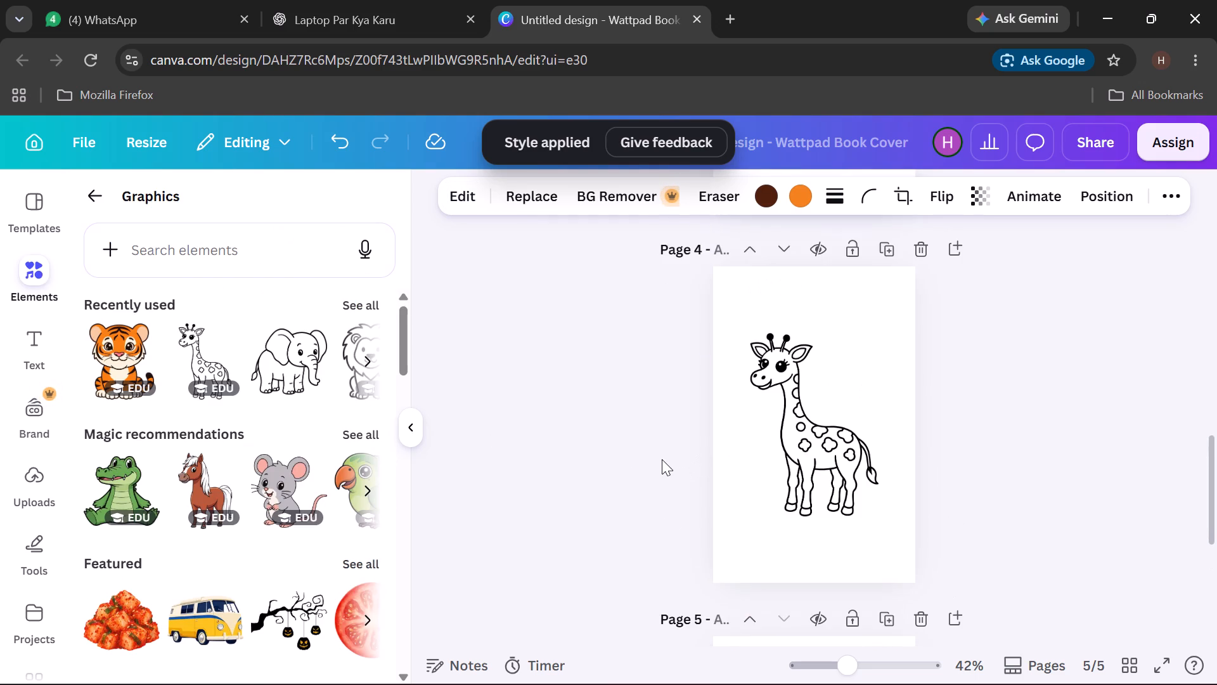
scroll(662, 459, "down", 6)
left_click_drag(898, 511, 898, 510)
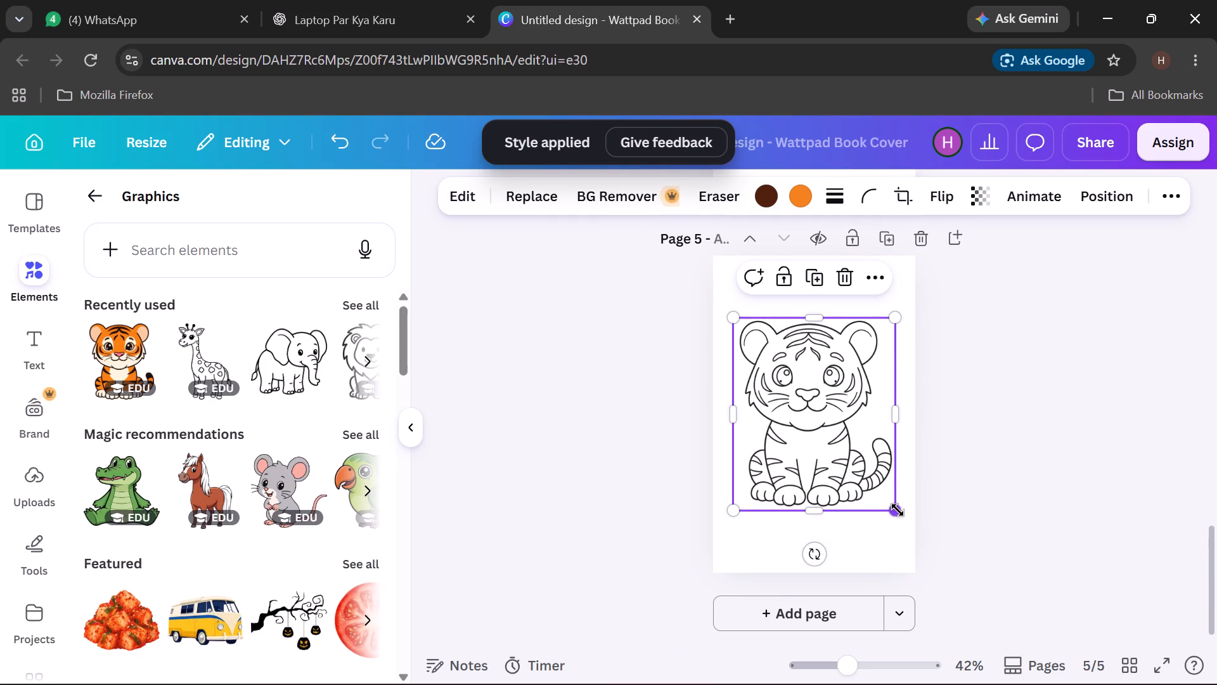
left_click_drag(898, 510, 868, 488)
left_click_drag(808, 445, 821, 459)
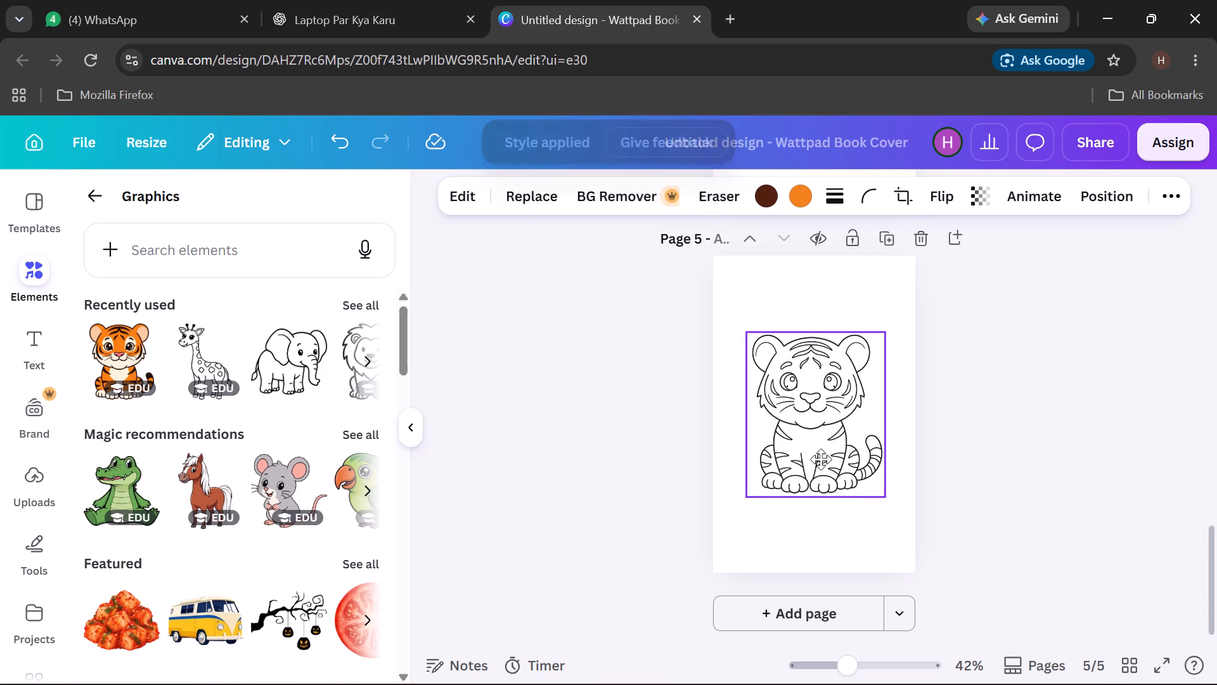
left_click_drag(821, 459, 819, 461)
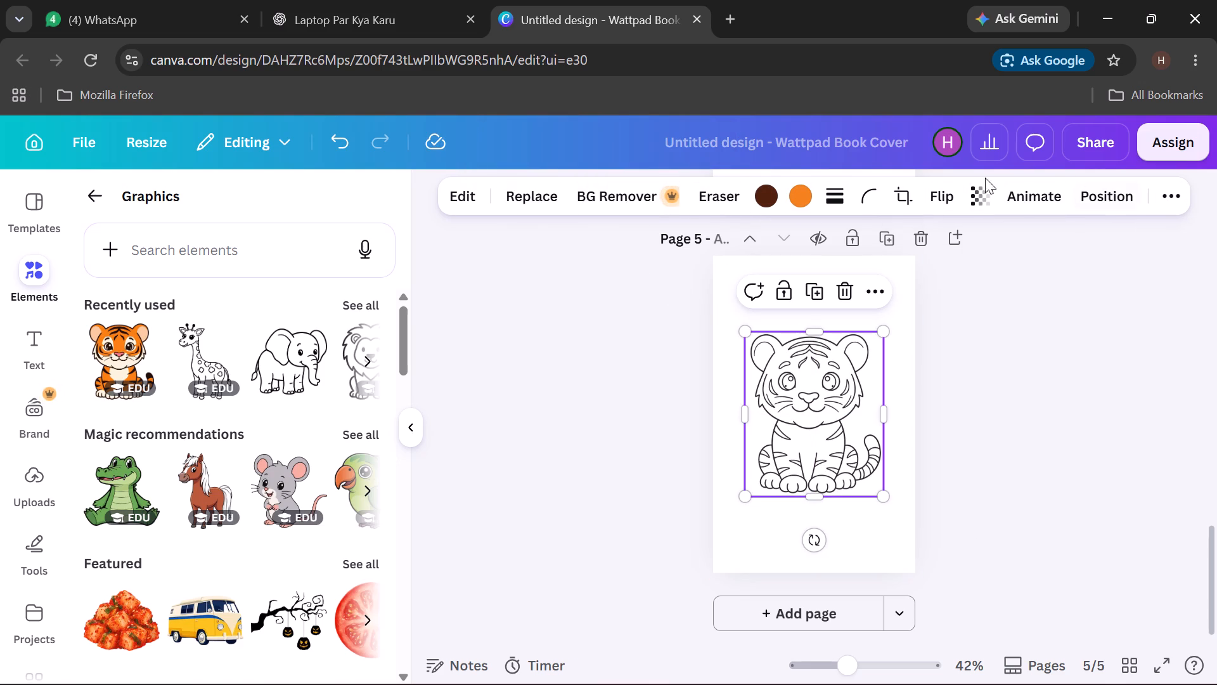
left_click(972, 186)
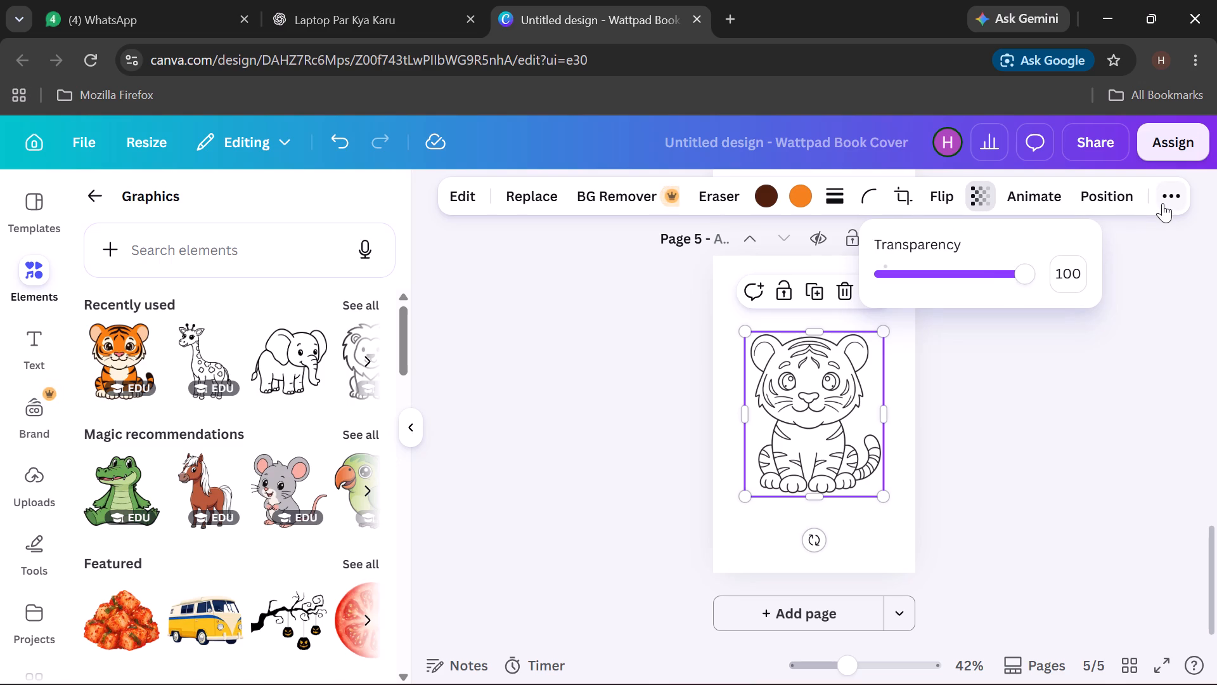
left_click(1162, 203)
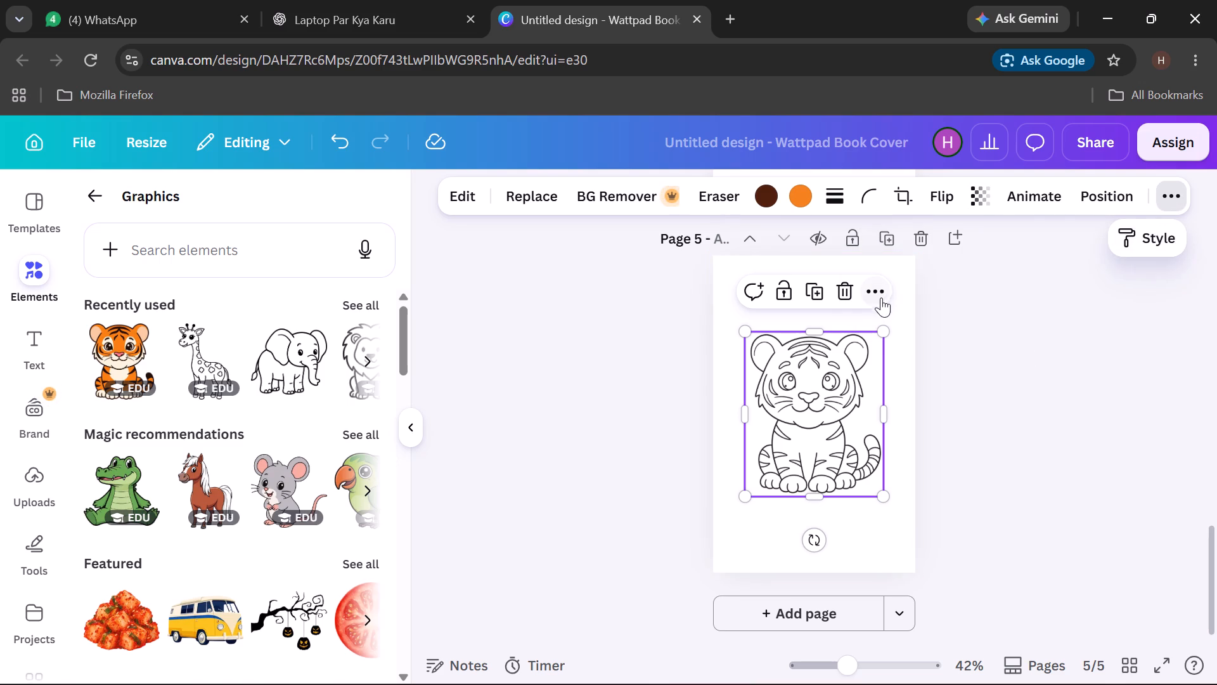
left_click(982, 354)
scroll(970, 476, "up", 2)
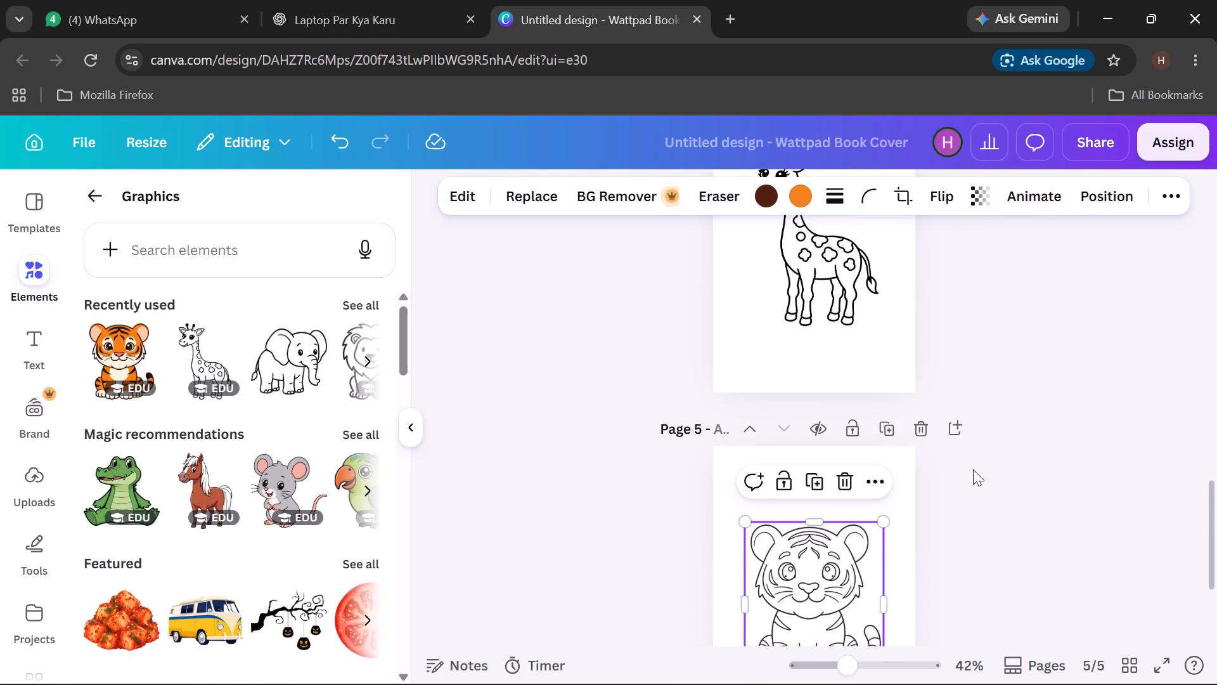
left_click(970, 472)
scroll(928, 542, "up", 7)
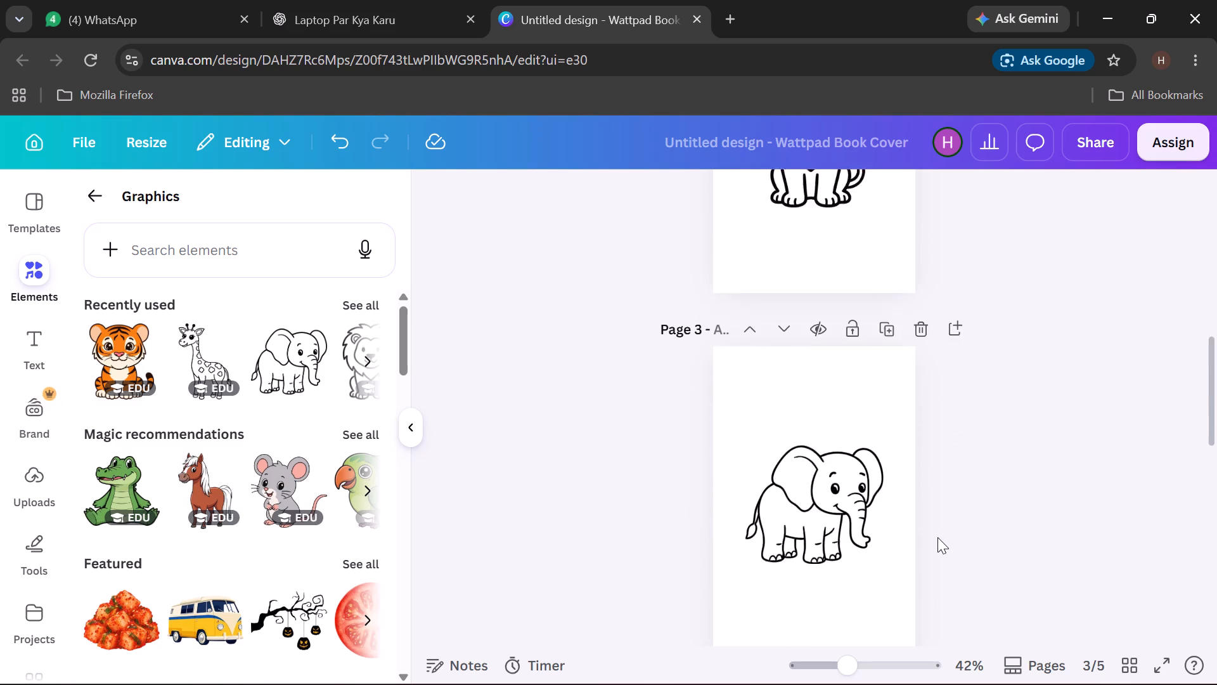
scroll(937, 537, "up", 5)
scroll(952, 549, "down", 10)
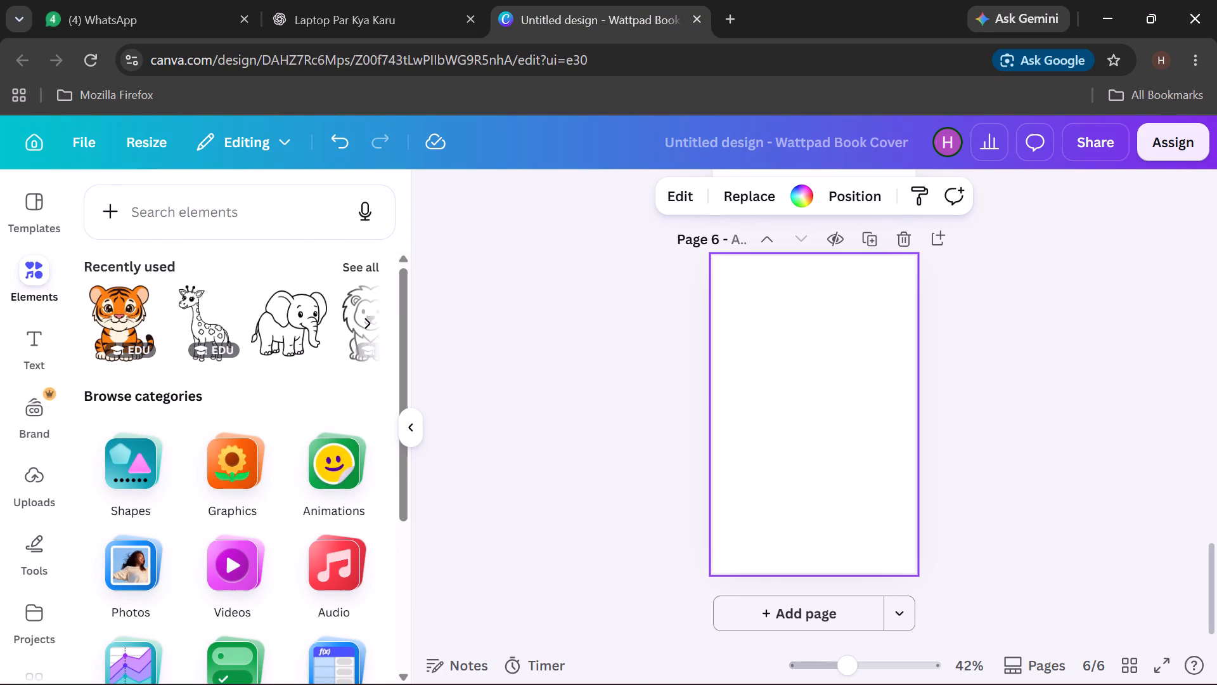
left_click(203, 196)
left_click(196, 217)
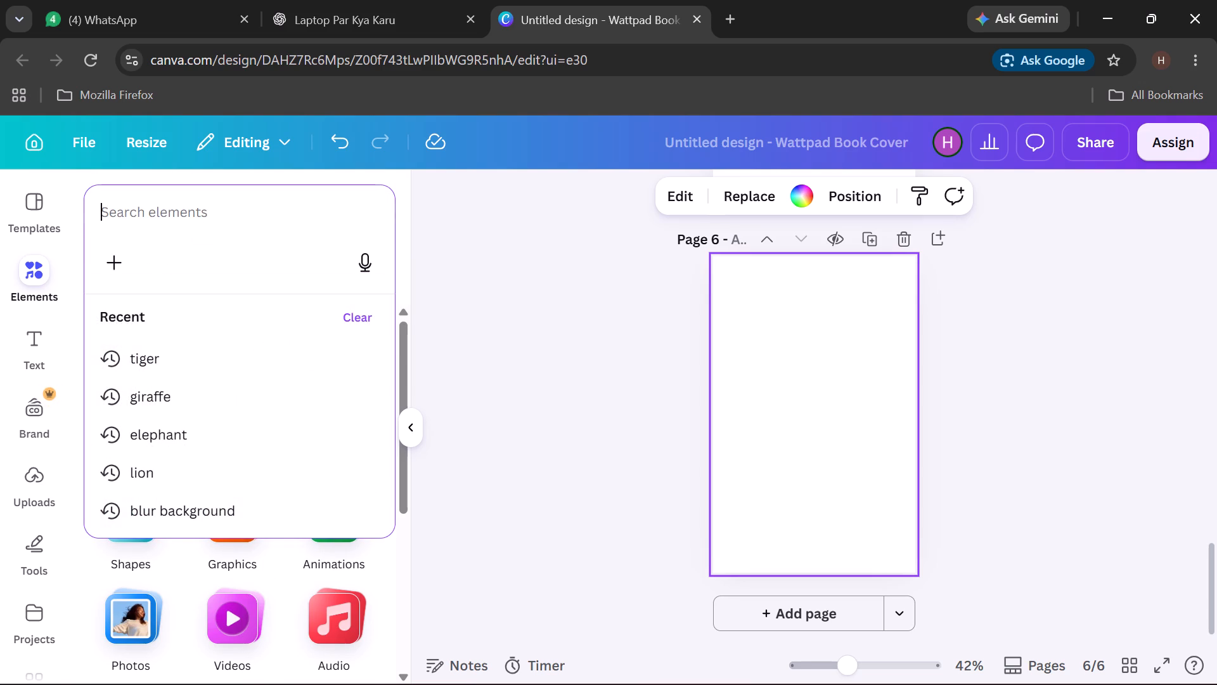
type("monkry")
key("Return")
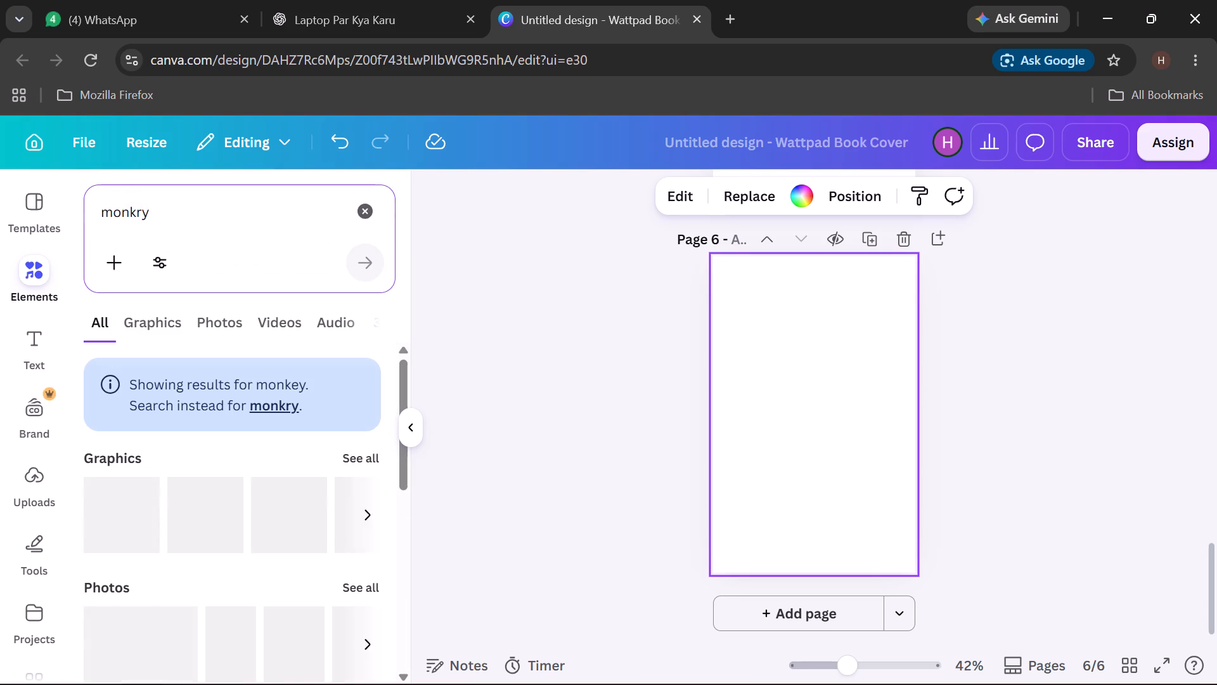
scroll(222, 485, "down", 3)
scroll(254, 571, "down", 1)
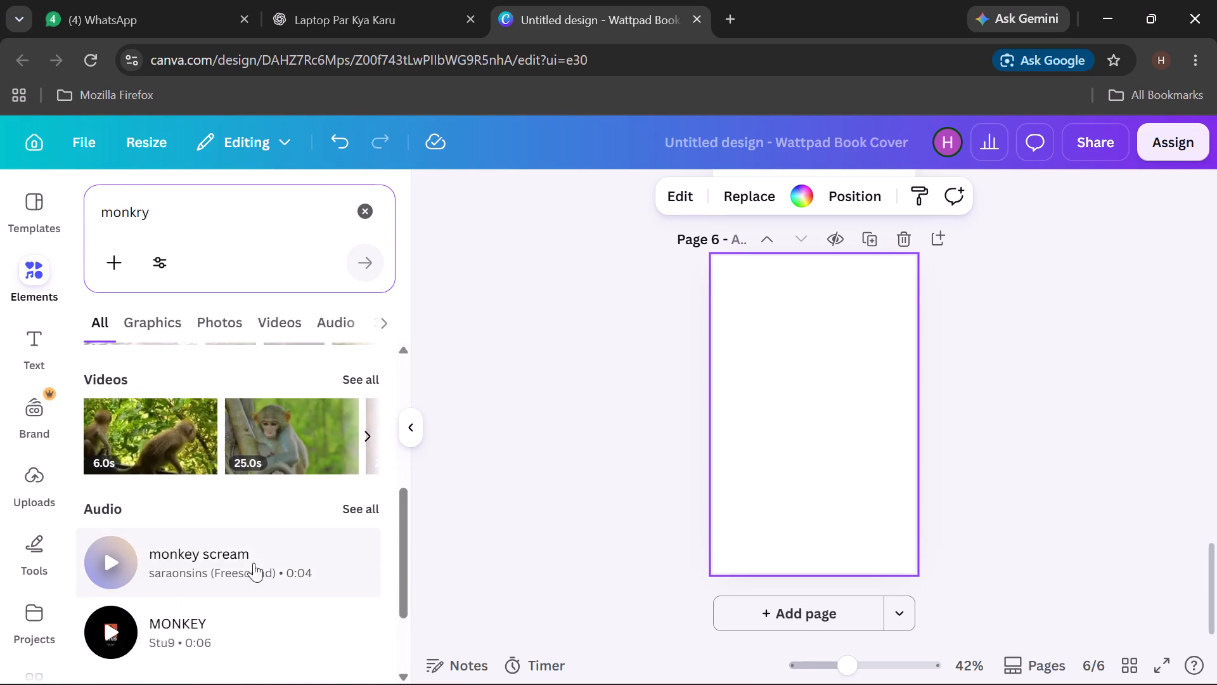
scroll(241, 537, "up", 4)
key("BackSpace")
key("BackSpace")
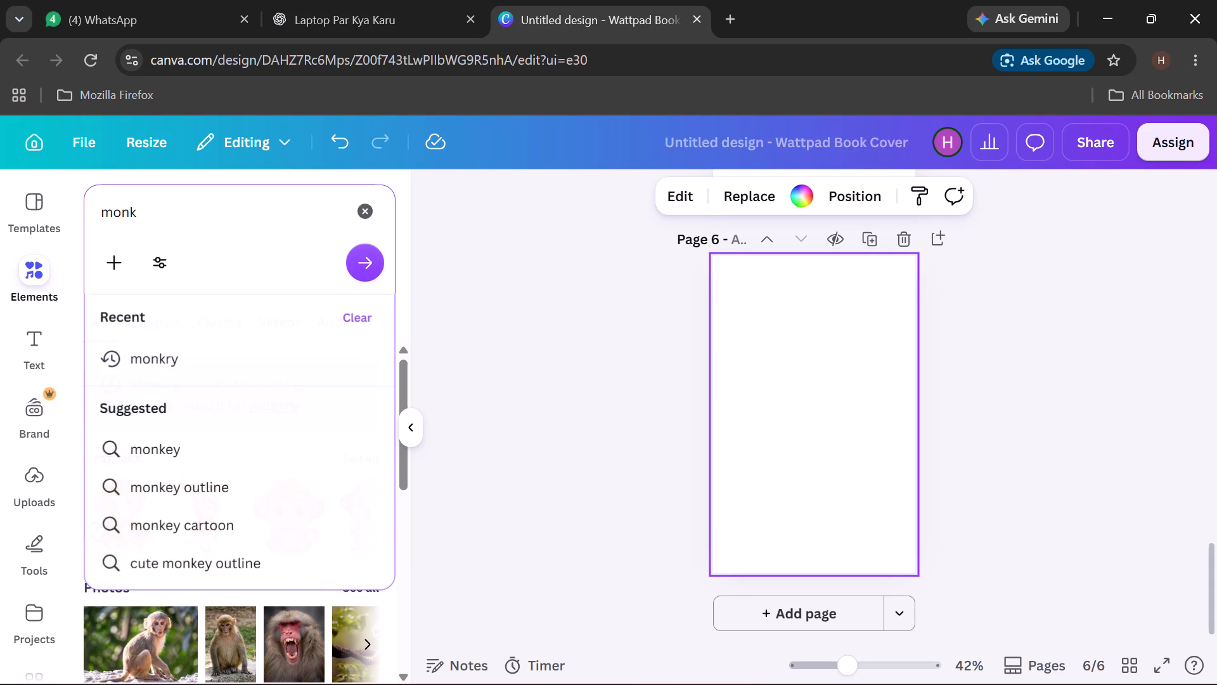
type("ey")
key("Return")
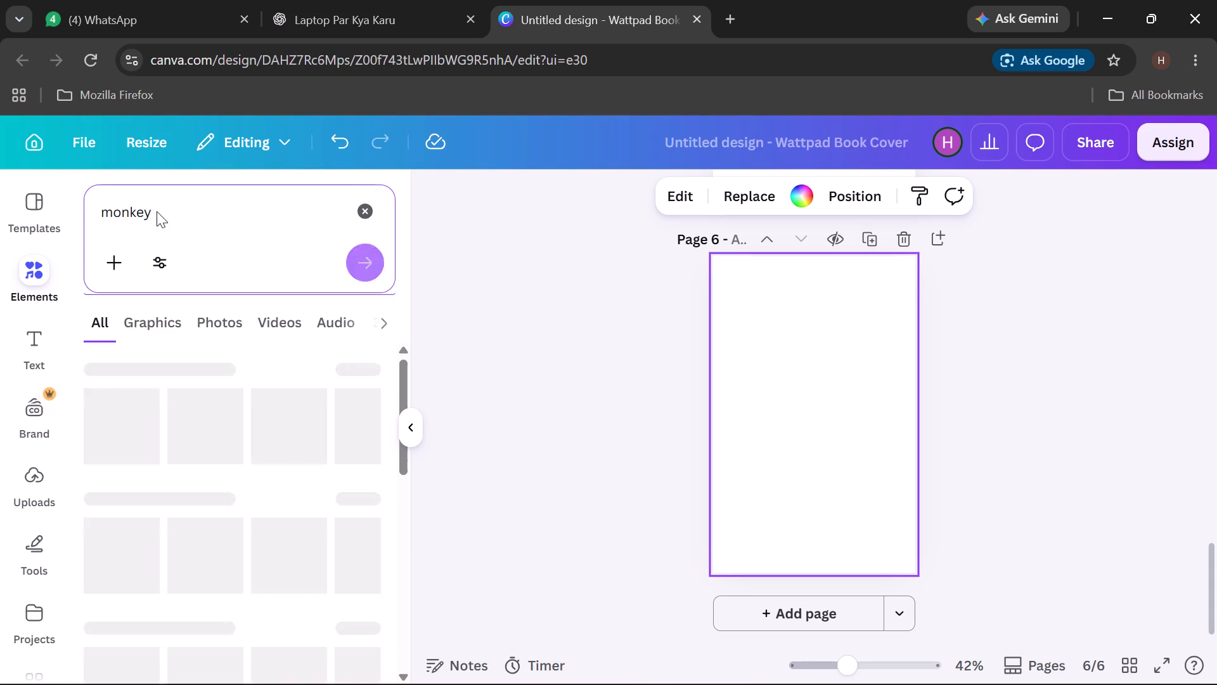
Show all monkey graphics and add the black-and-white line-art sitting monkey to page 6.
scroll(237, 507, "down", 2)
scroll(242, 488, "up", 2)
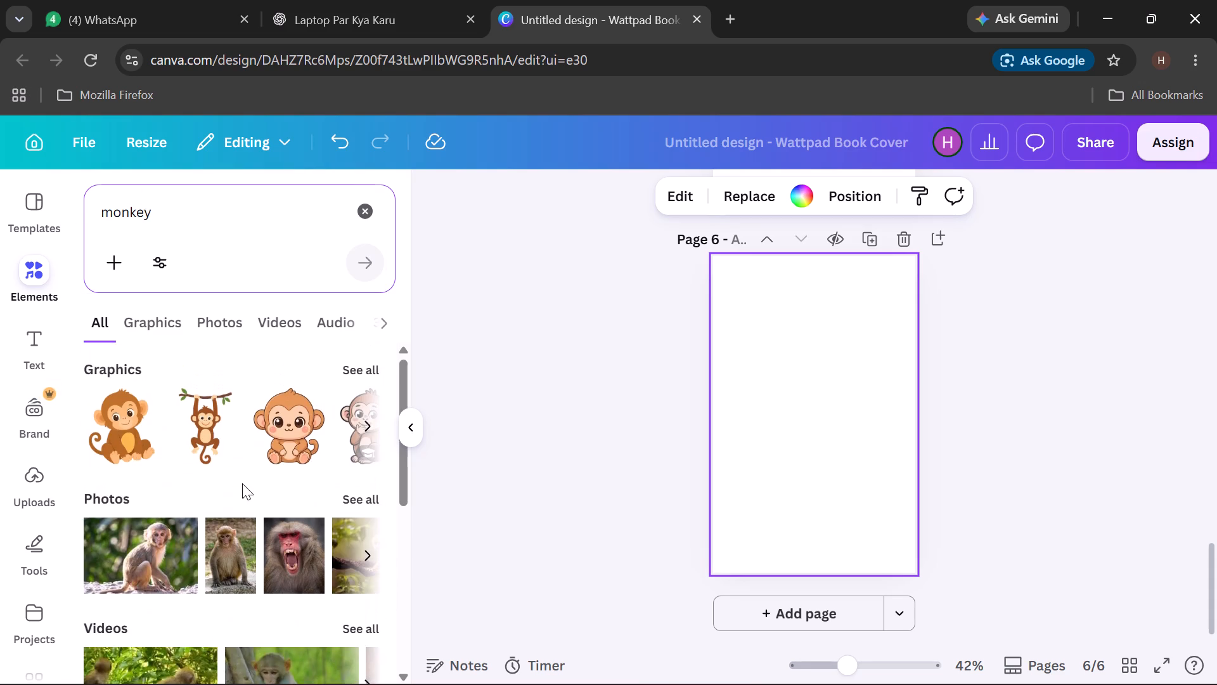
left_click(368, 365)
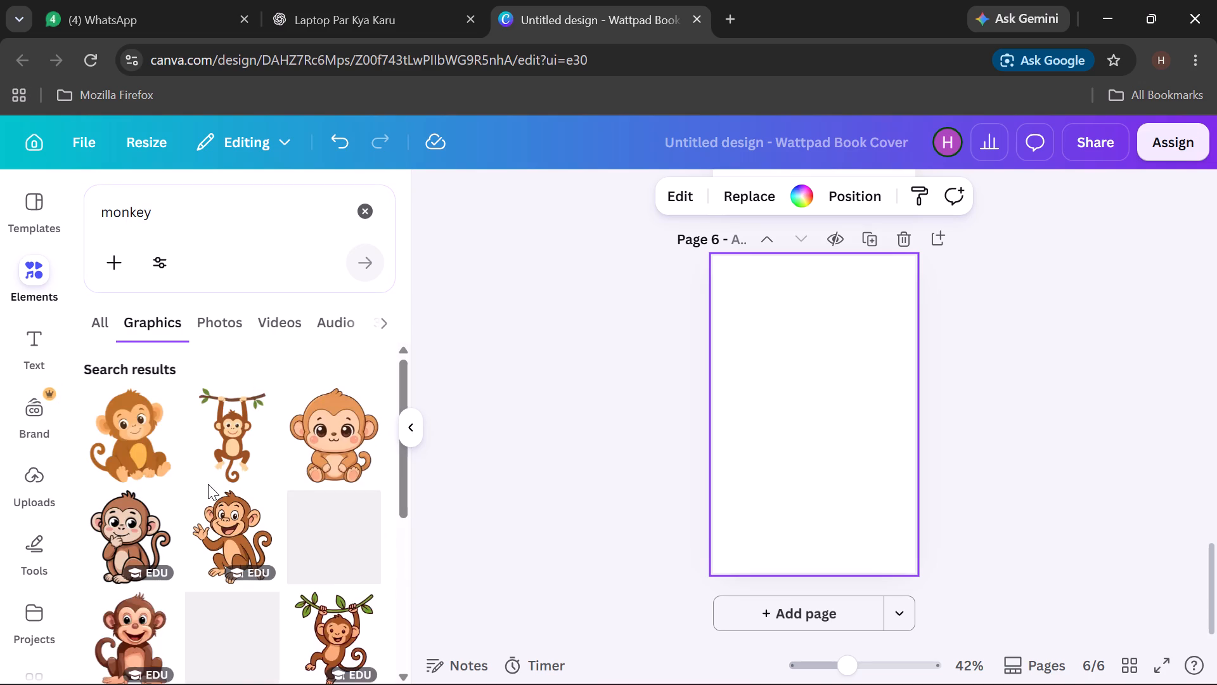
scroll(207, 485, "down", 2)
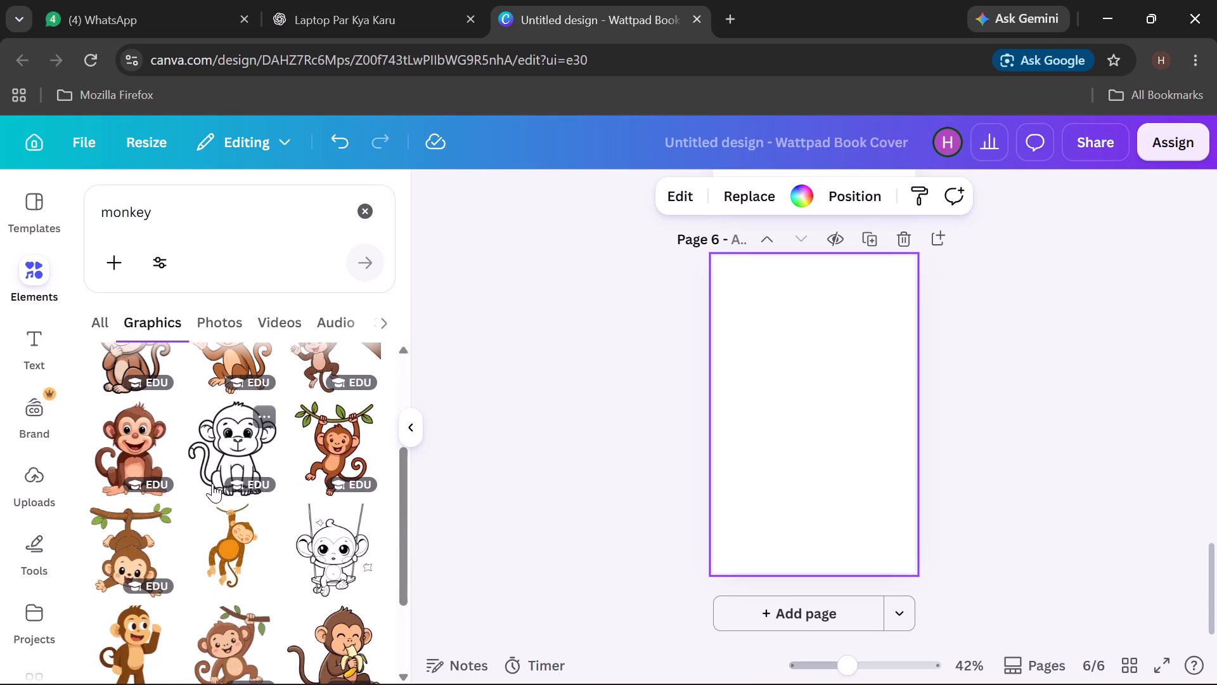
left_click(230, 441)
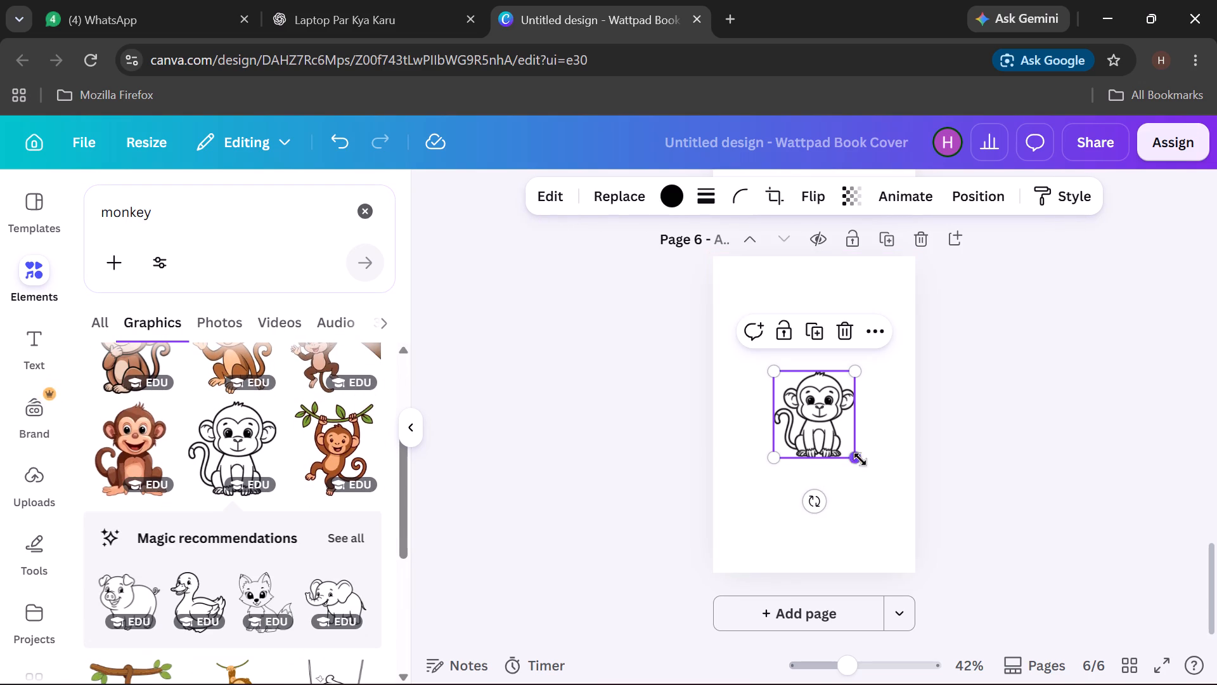
Enlarge the line-art monkey to about two-thirds of the page width and centre it on page 6.
left_click_drag(852, 458, 882, 497)
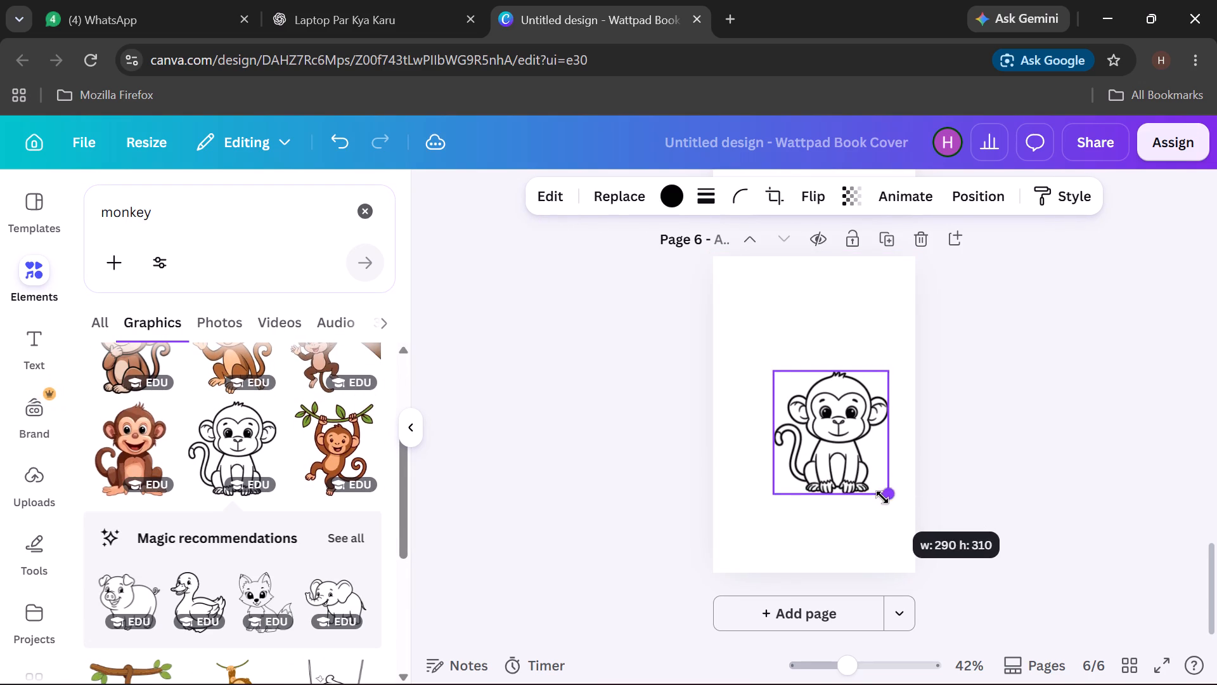
left_click_drag(852, 454, 835, 406)
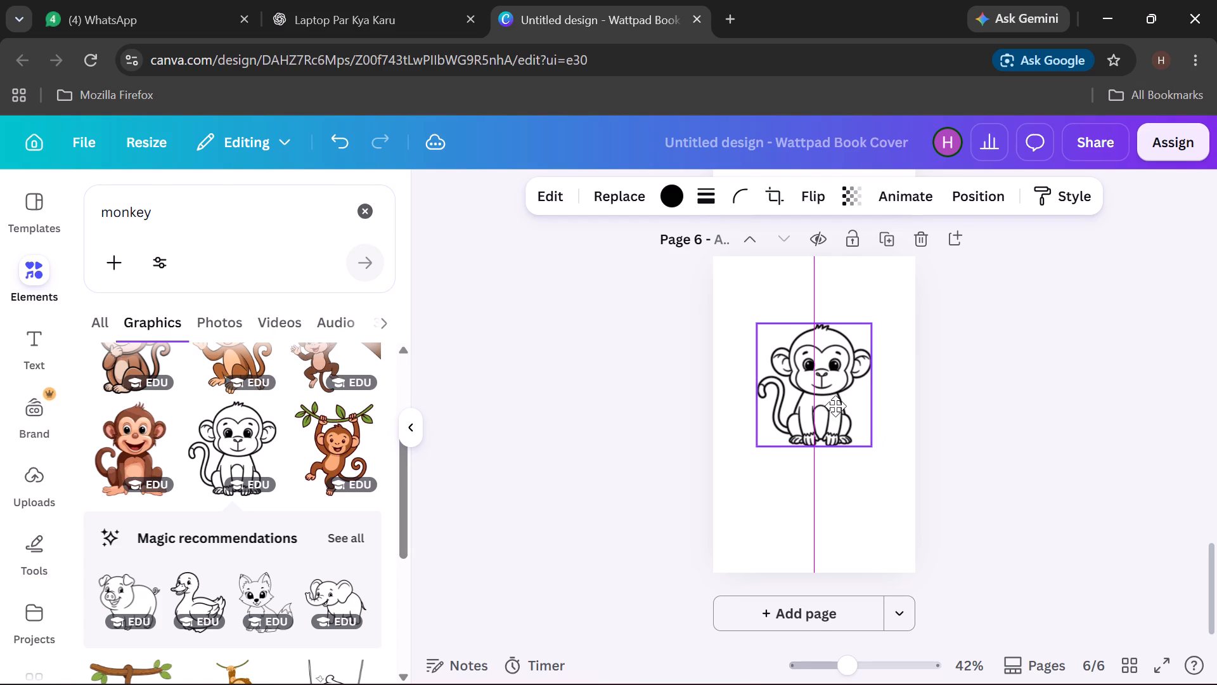
left_click_drag(835, 406, 838, 433)
left_click_drag(872, 470, 882, 494)
left_click_drag(846, 448, 840, 437)
left_click(950, 457)
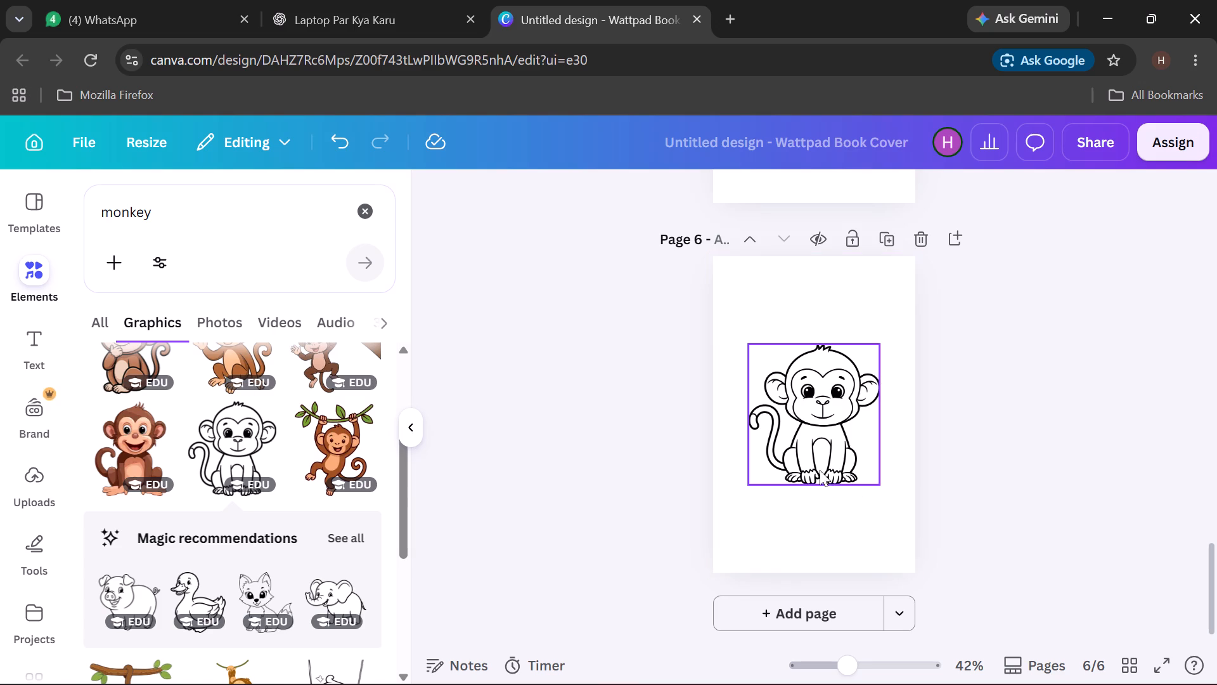
Compare the monkey's size on page 6 with the tiger, giraffe, elephant and earlier animal pages.
scroll(1119, 432, "up", 6)
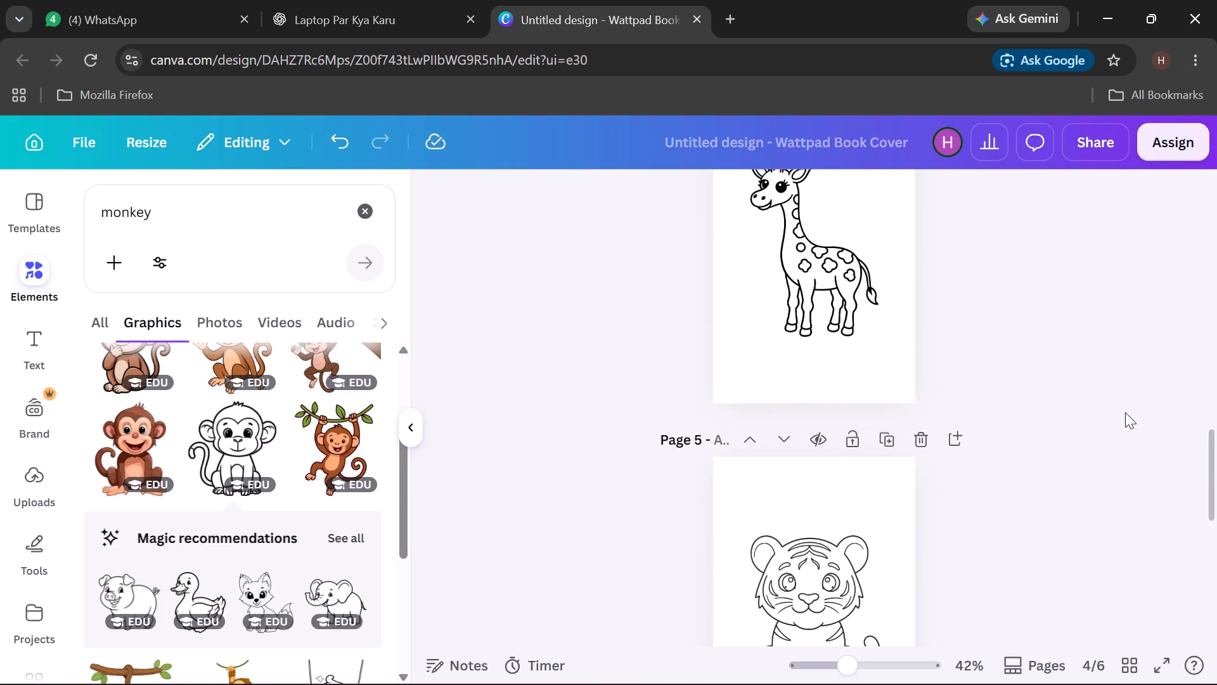
scroll(1125, 412, "down", 3)
scroll(1062, 471, "up", 6)
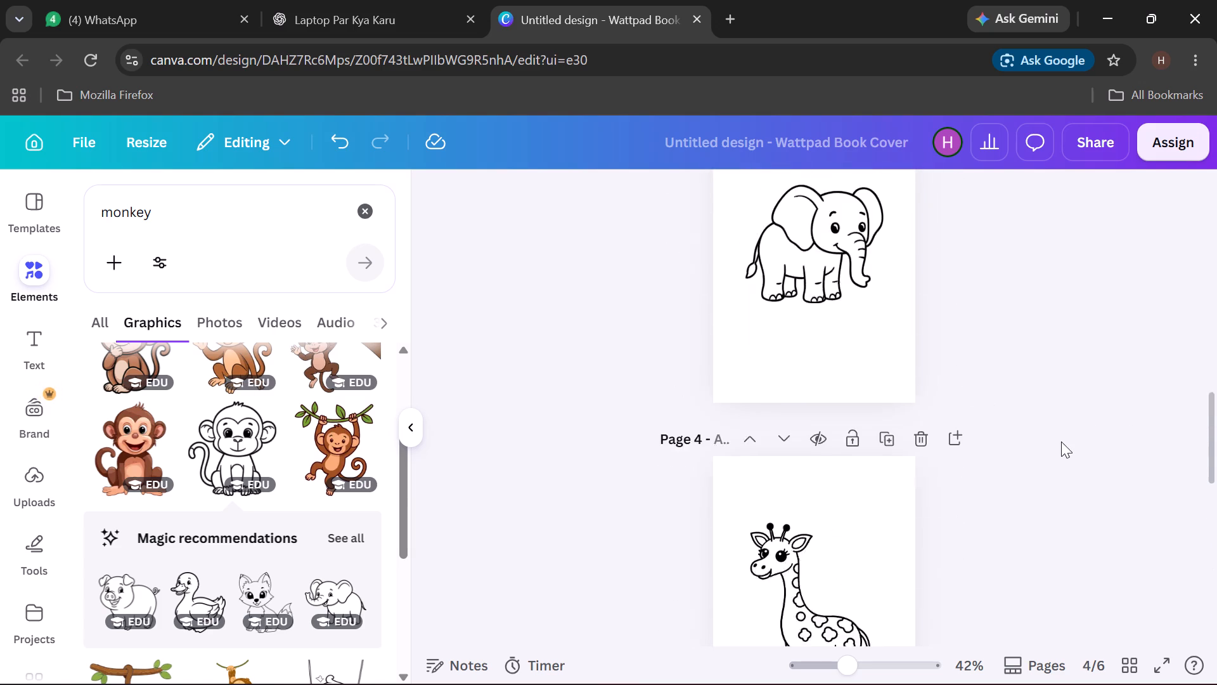
scroll(1061, 441, "up", 8)
scroll(1049, 431, "down", 8)
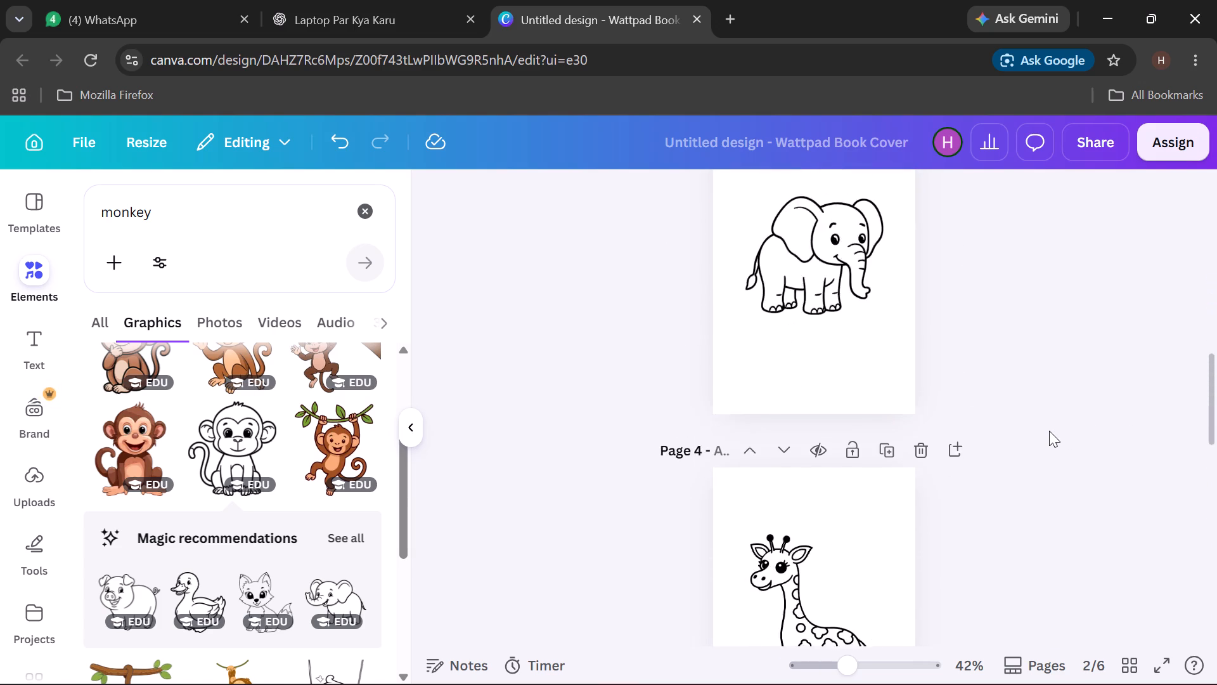
scroll(1049, 431, "down", 2)
scroll(994, 452, "down", 3)
scroll(918, 454, "down", 5)
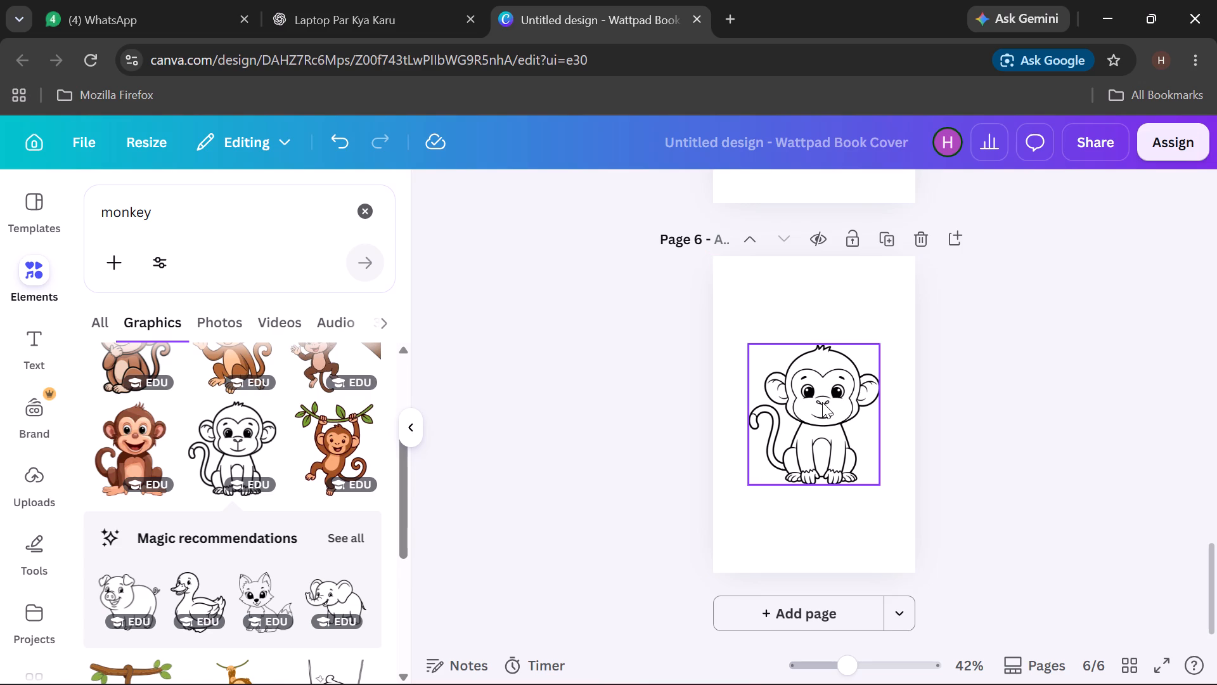
Scale the monkey up slightly to about 350 wide and recentre it on page 6.
left_click(822, 402)
left_click_drag(882, 483, 894, 491)
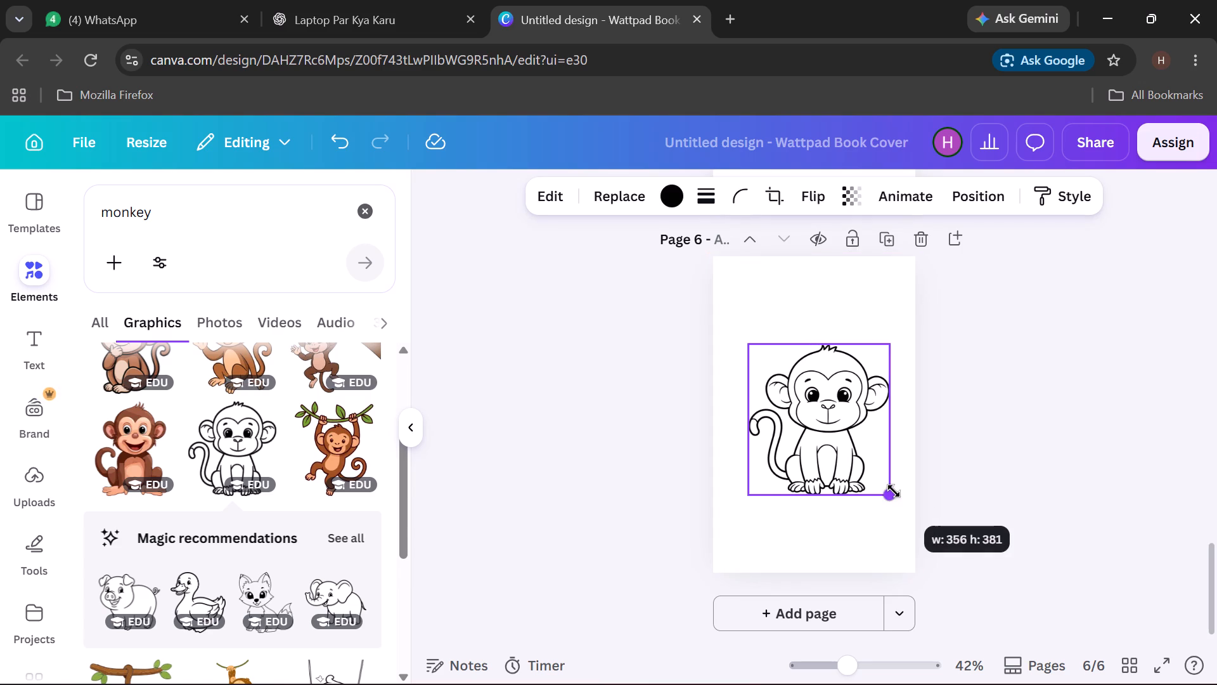
left_click_drag(894, 491, 891, 491)
left_click(843, 447)
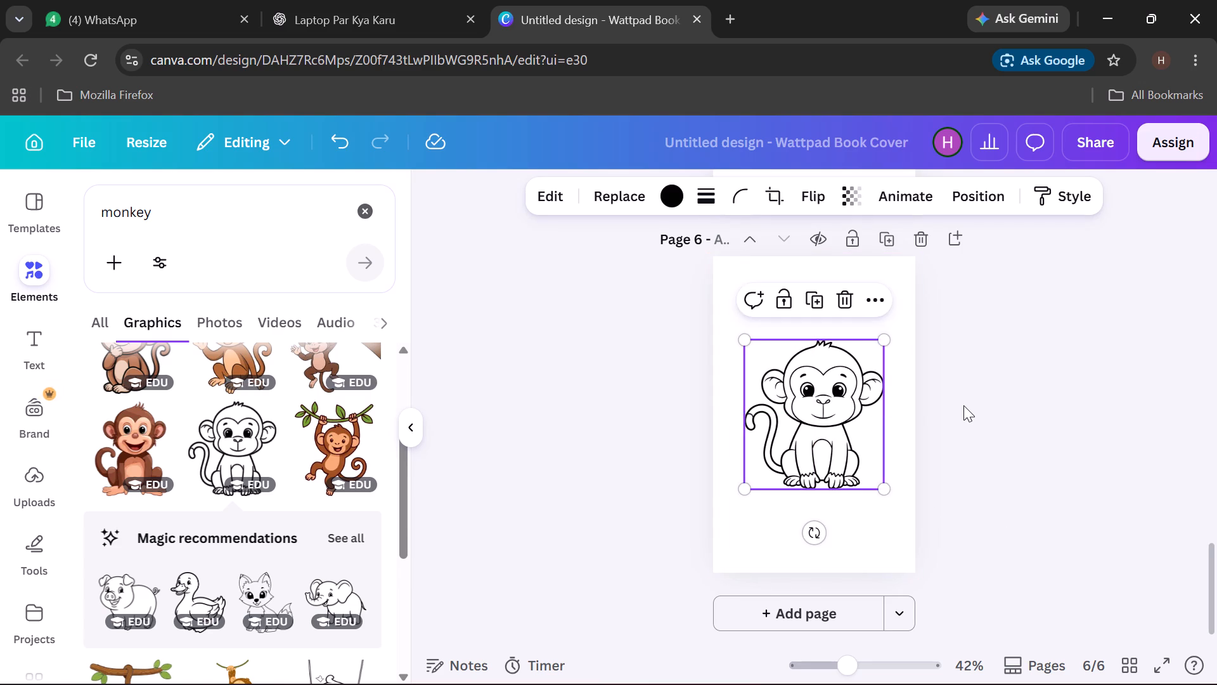
left_click(1003, 419)
Add a blank page 7 after the monkey page.
scroll(984, 459, "down", 2)
left_click(860, 608)
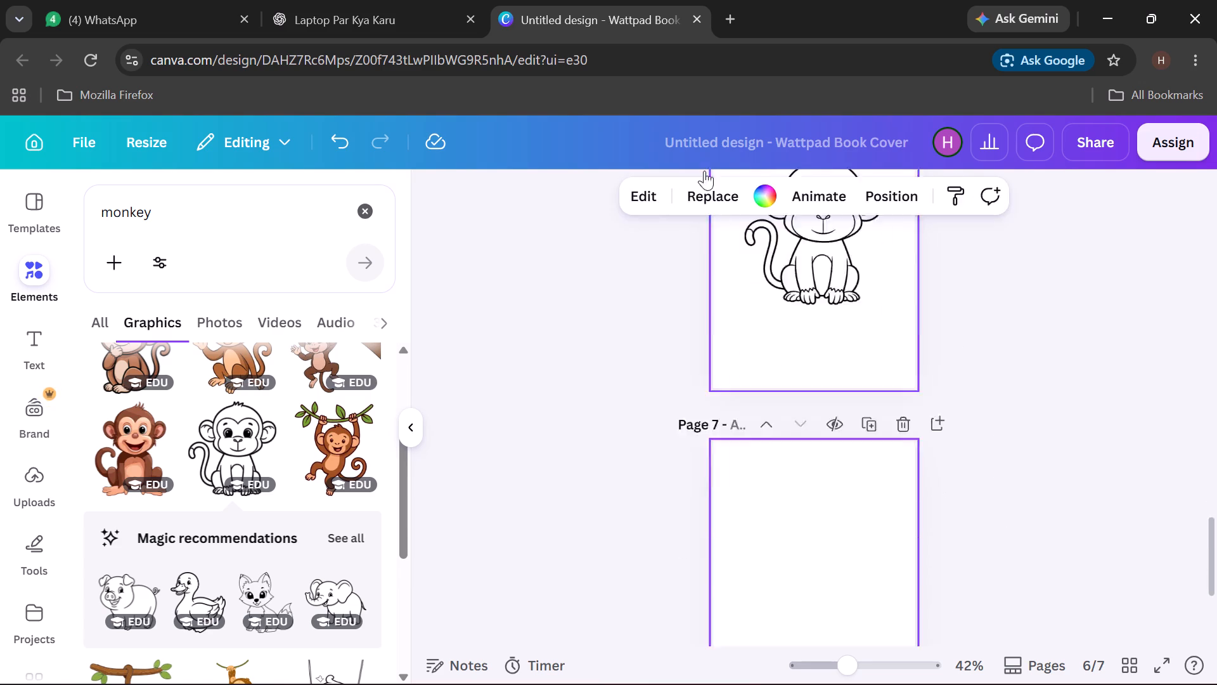
Check ChatGPT's list of 25 animals for the one that follows the monkey, and return to the Canva design.
left_click(401, 26)
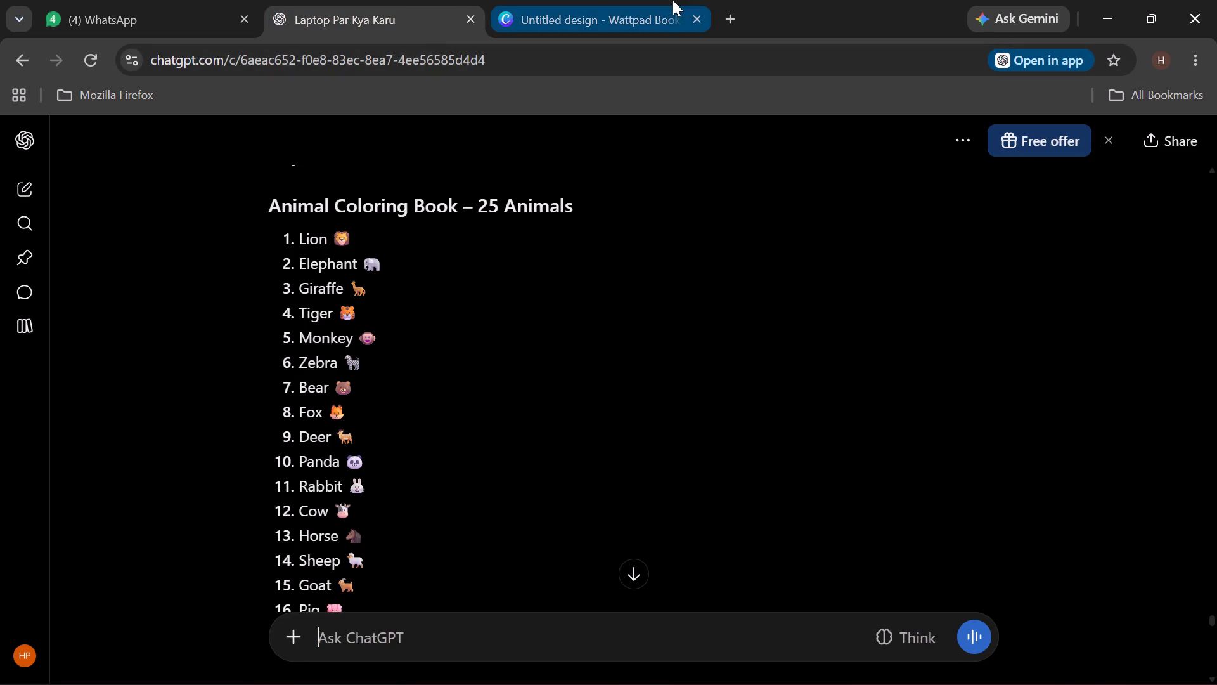
left_click(643, 17)
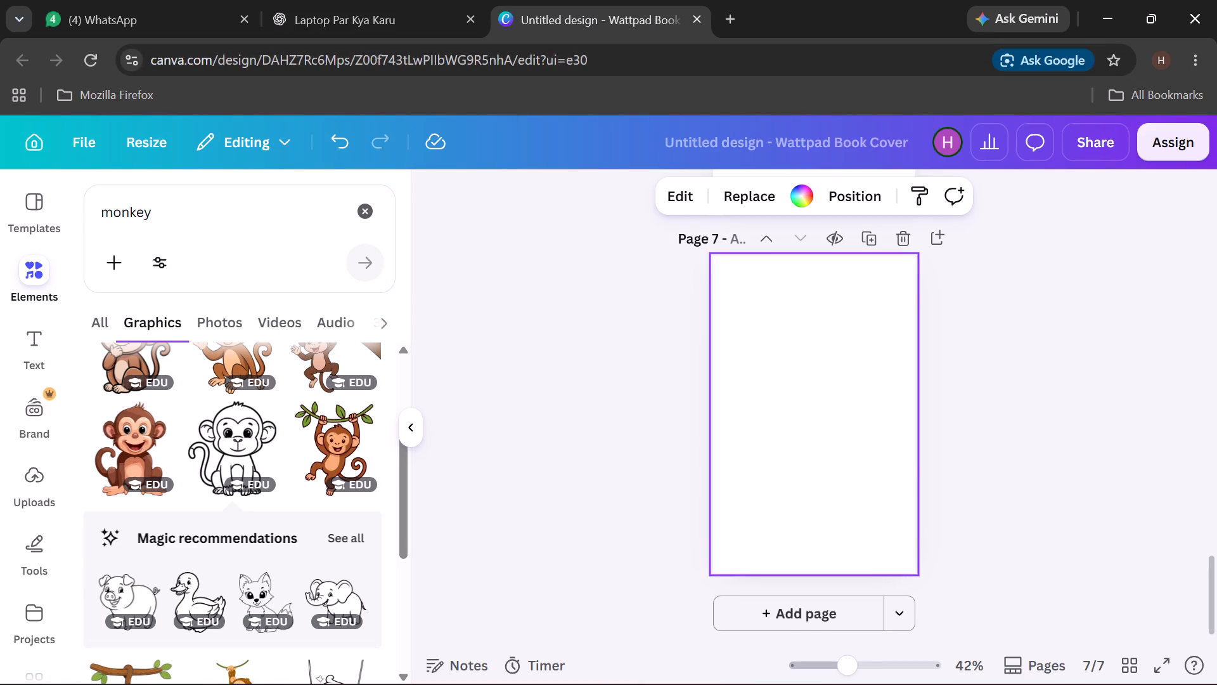
Replace the monkey search with a graphics search for "zebra".
left_click_drag(205, 223, 16, 232)
type("ze")
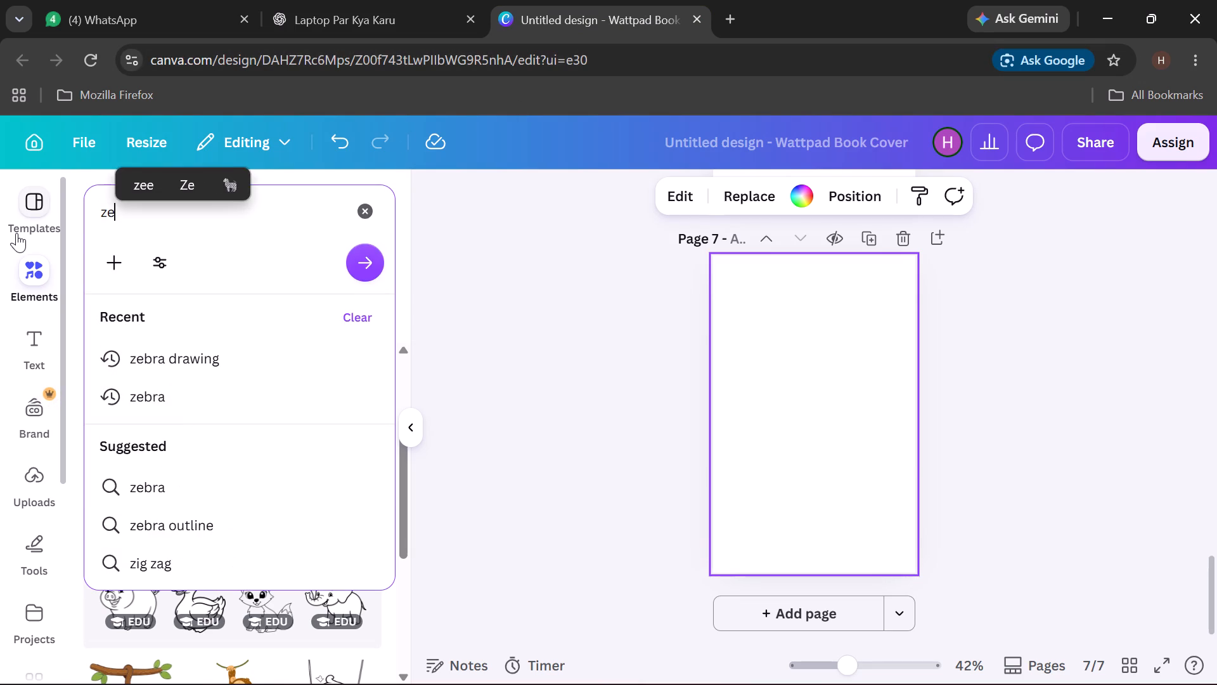
type("bra")
key("Return")
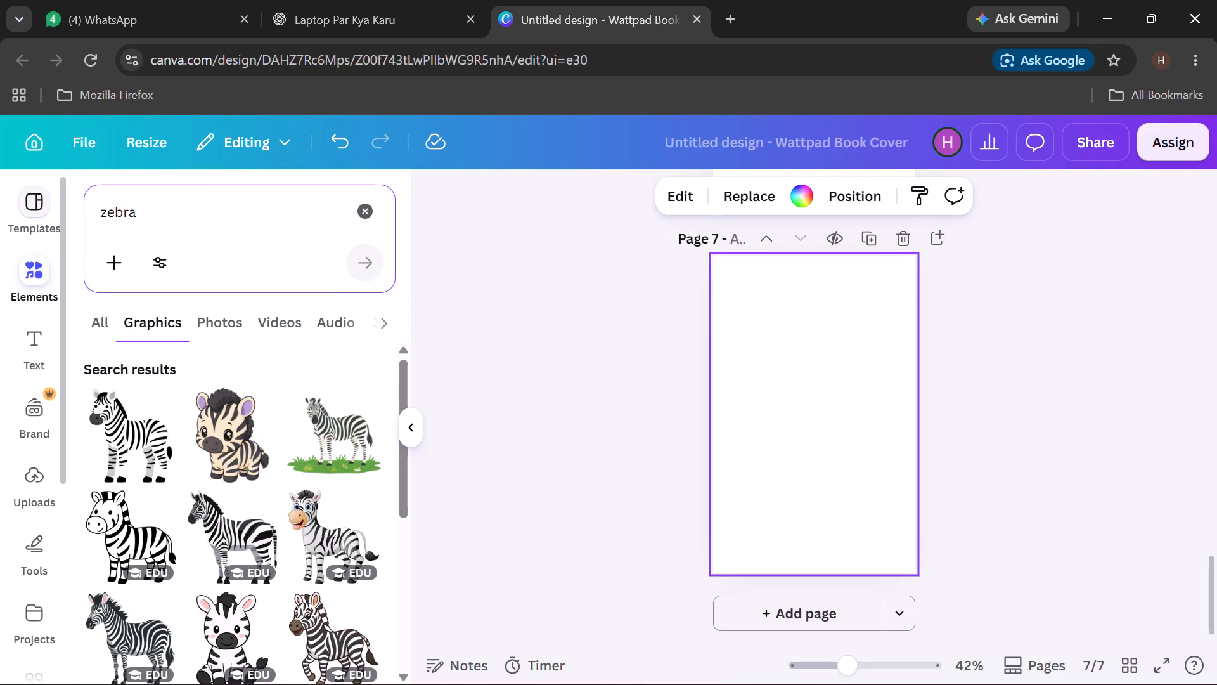
Browse the zebra graphics for a colouring-style outline and add the line-art walking zebra foal facing left to page 7.
scroll(219, 540, "down", 4)
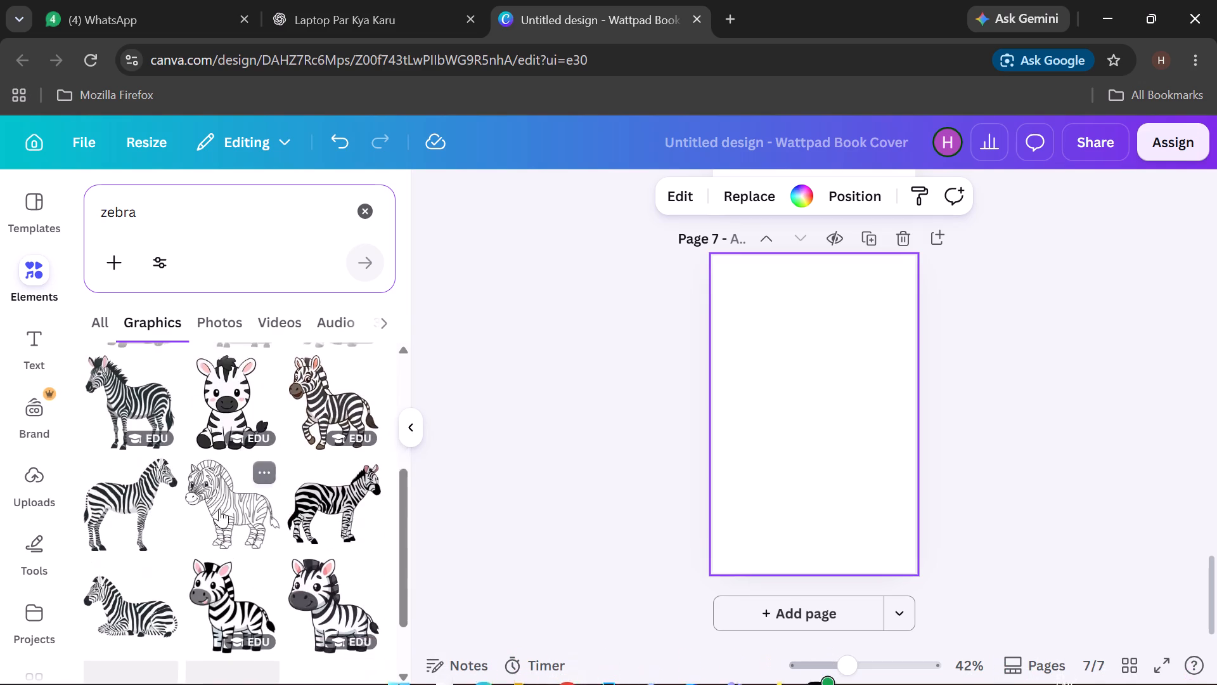
scroll(219, 507, "down", 3)
scroll(219, 507, "up", 2)
scroll(216, 495, "down", 2)
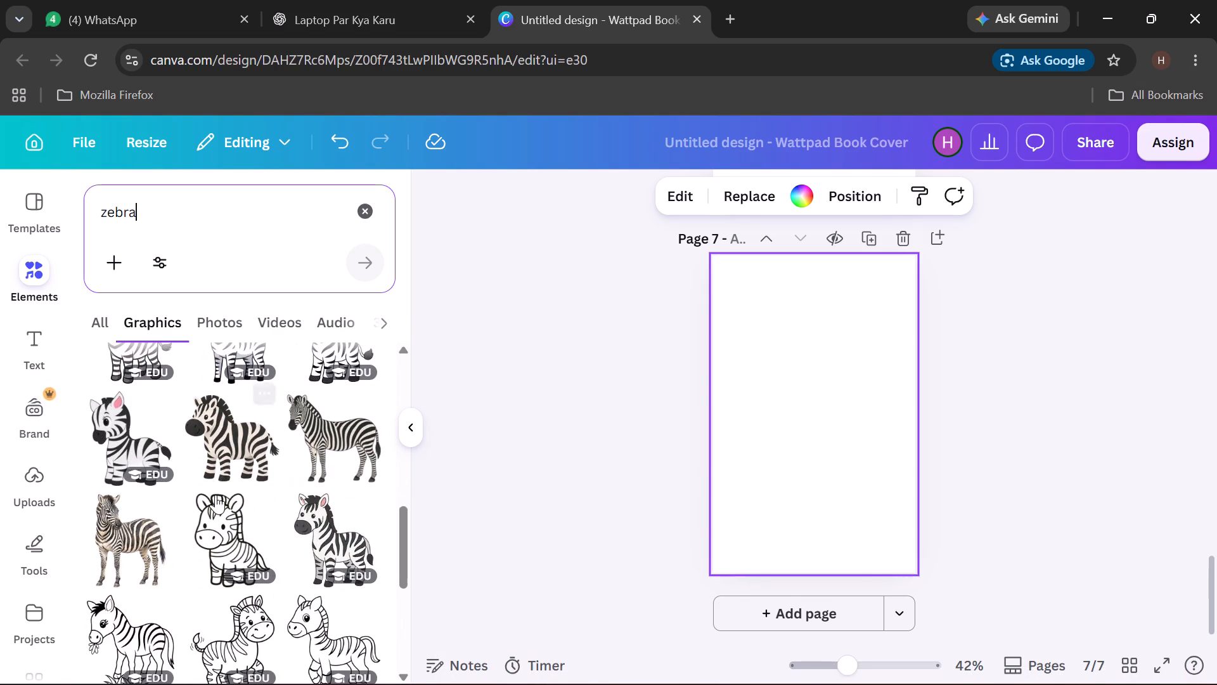
scroll(216, 495, "down", 1)
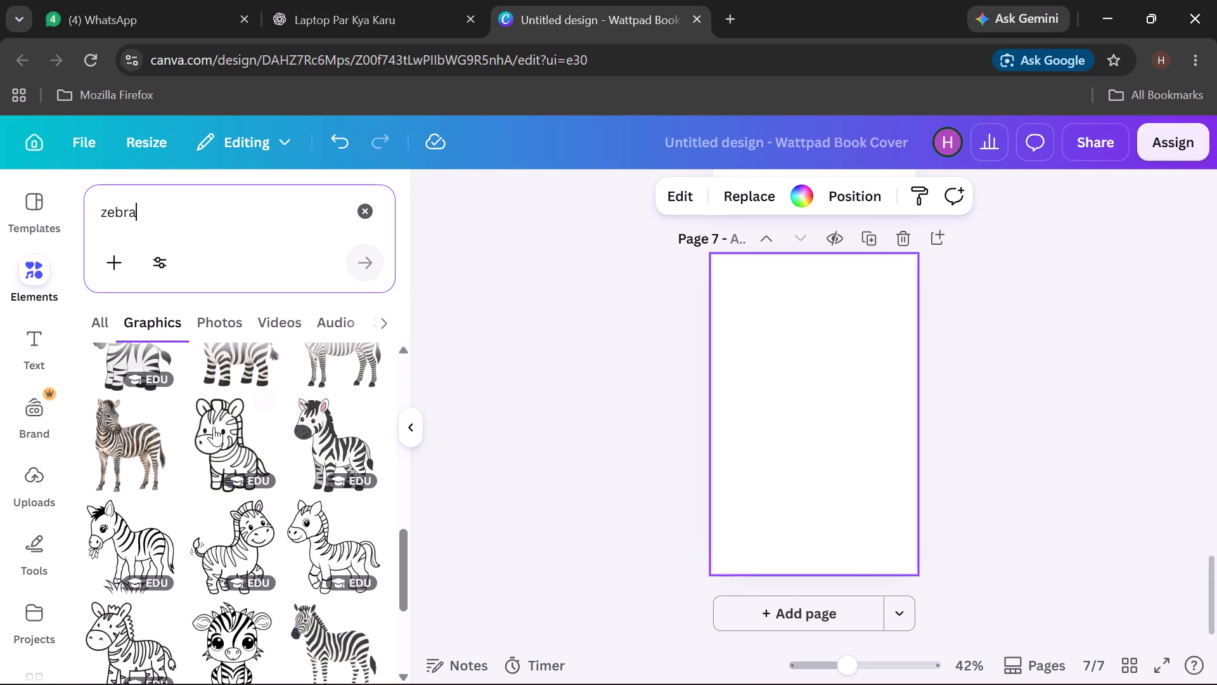
scroll(223, 446, "down", 3)
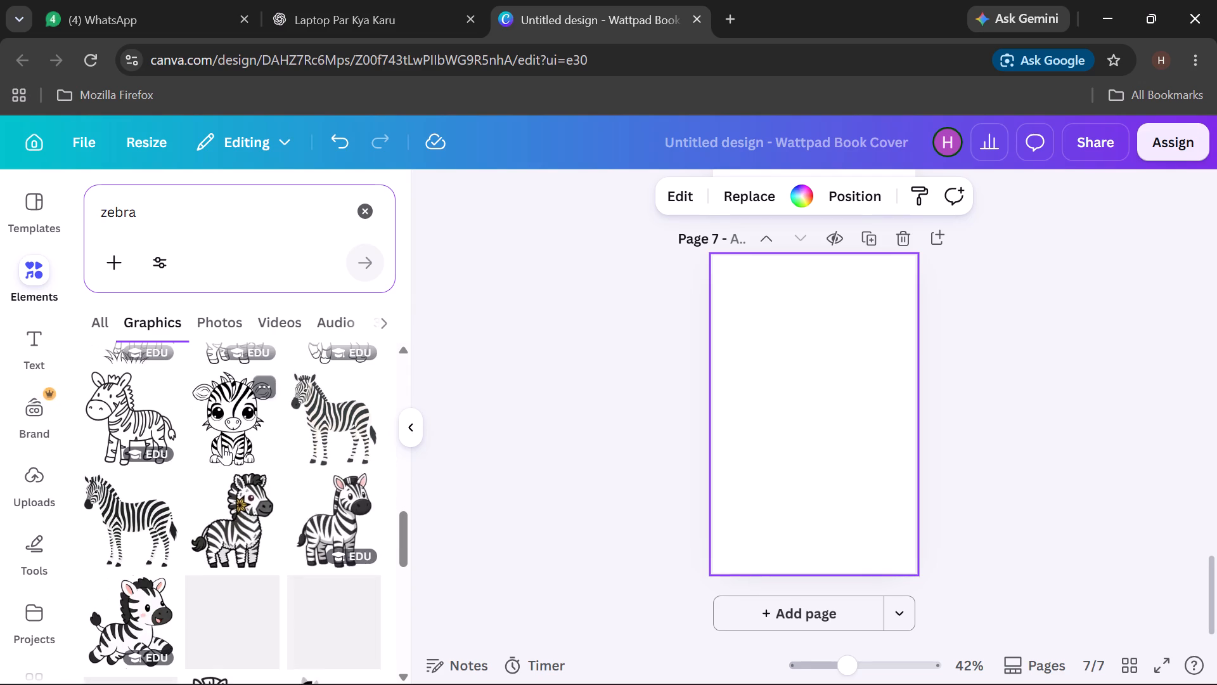
scroll(219, 448, "down", 4)
scroll(206, 461, "up", 1)
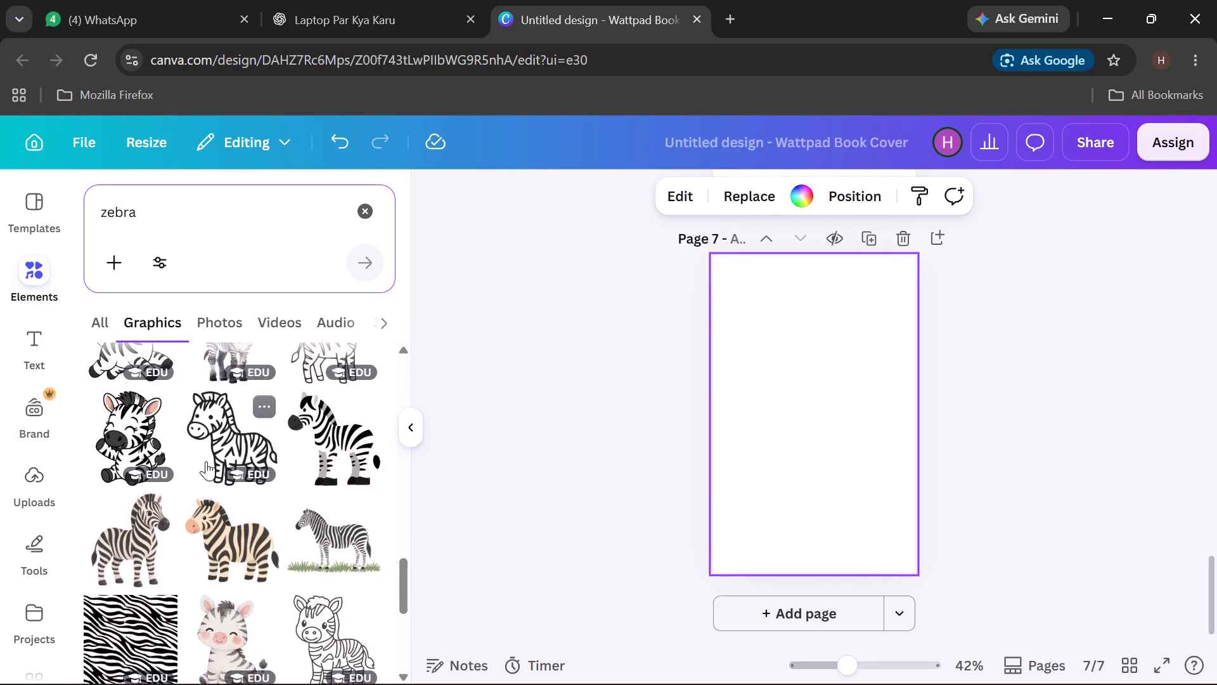
scroll(206, 461, "up", 4)
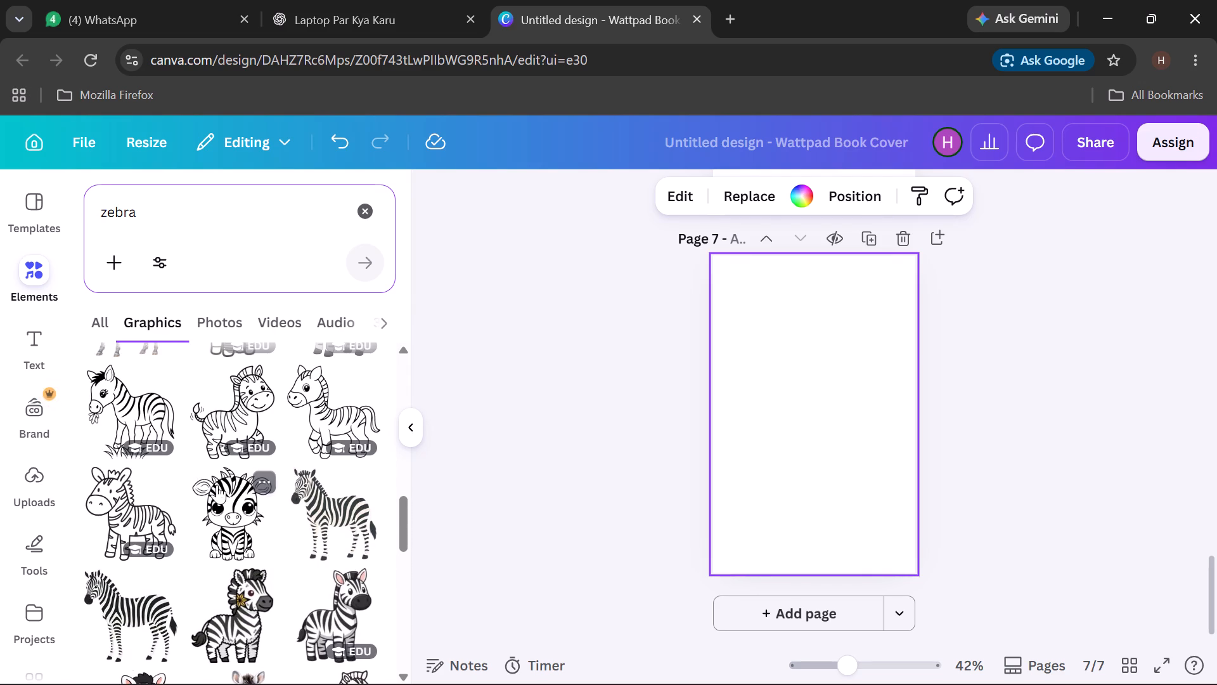
scroll(228, 438, "up", 1)
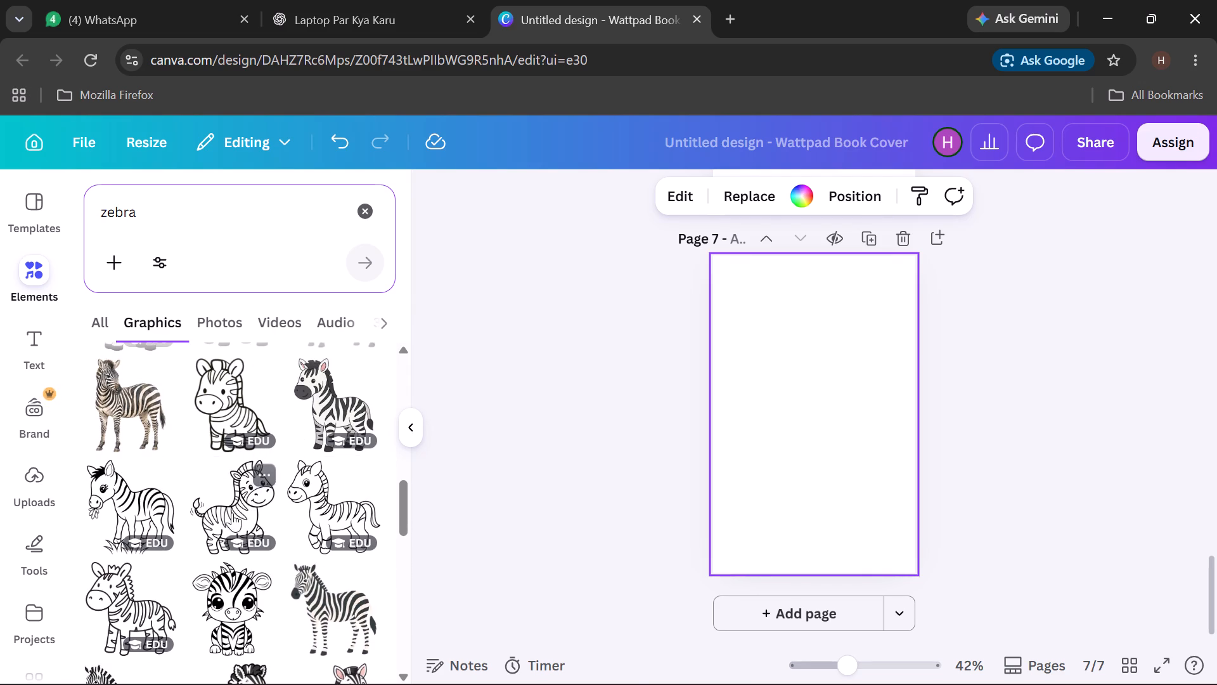
left_click(326, 499)
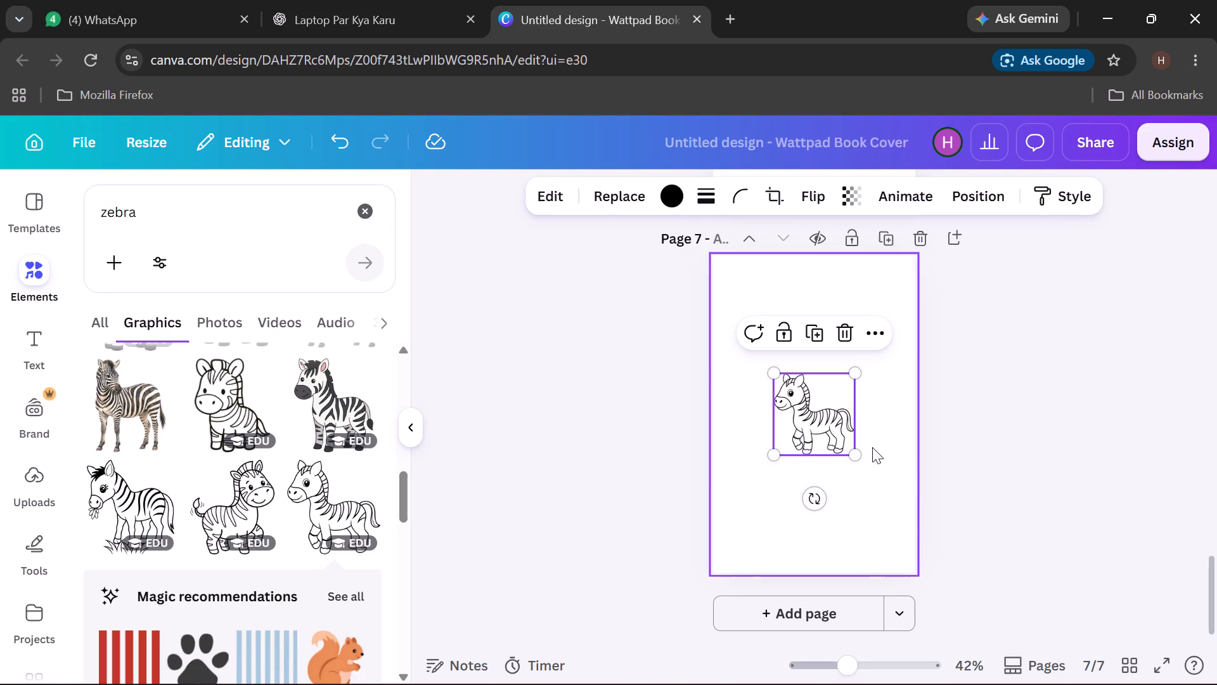
left_click_drag(856, 454, 900, 508)
left_click_drag(845, 434, 818, 414)
left_click_drag(879, 480, 884, 483)
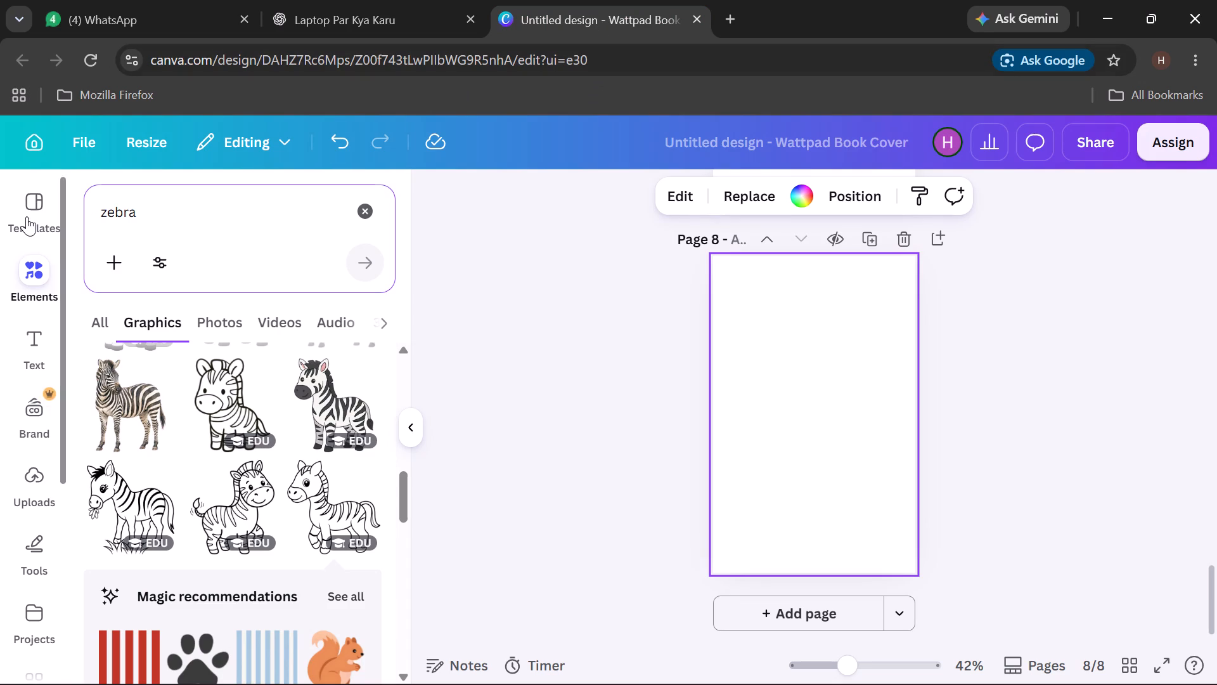
left_click_drag(27, 216, 75, 216)
left_click_drag(176, 211, 73, 204)
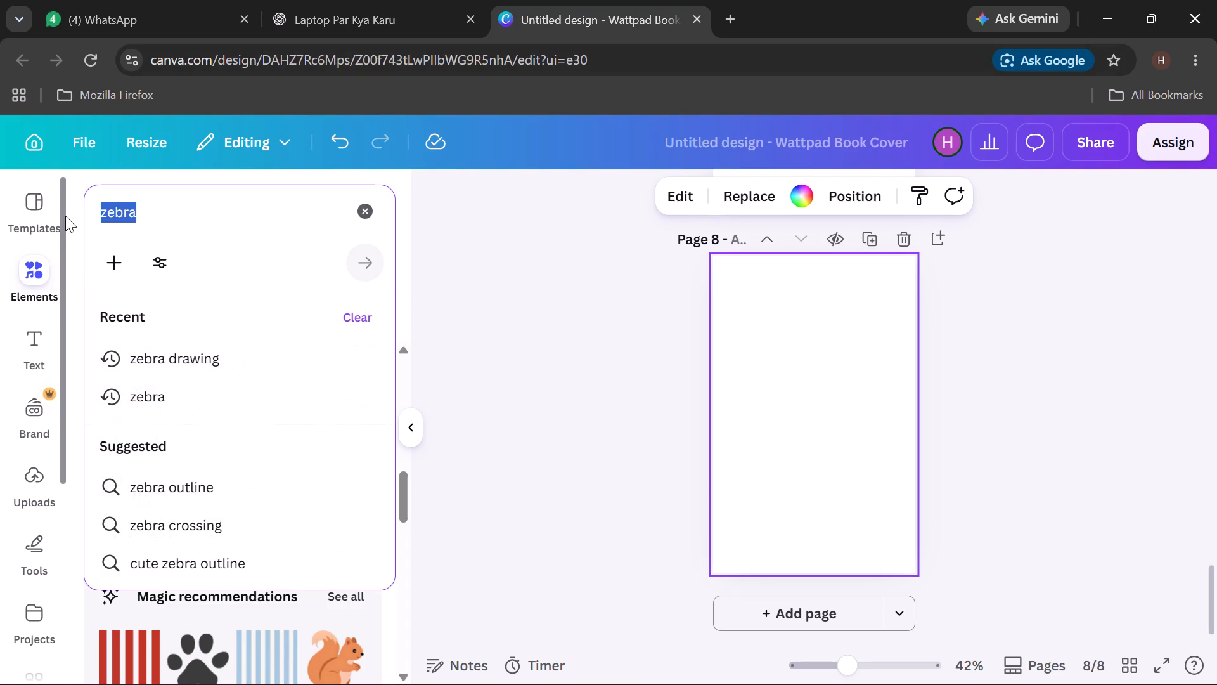
type("bear")
key("Return")
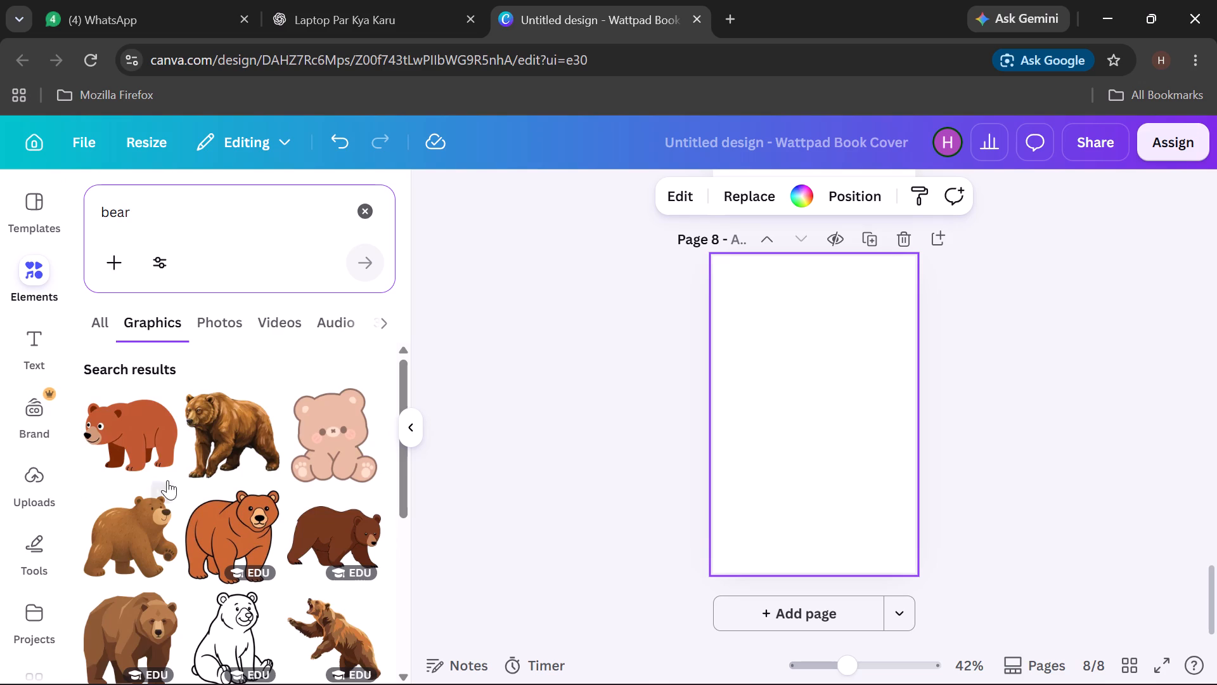
Browse the bear graphics and add the standing, smiling brown cartoon bear with one raised waving paw to page 8.
scroll(174, 488, "down", 6)
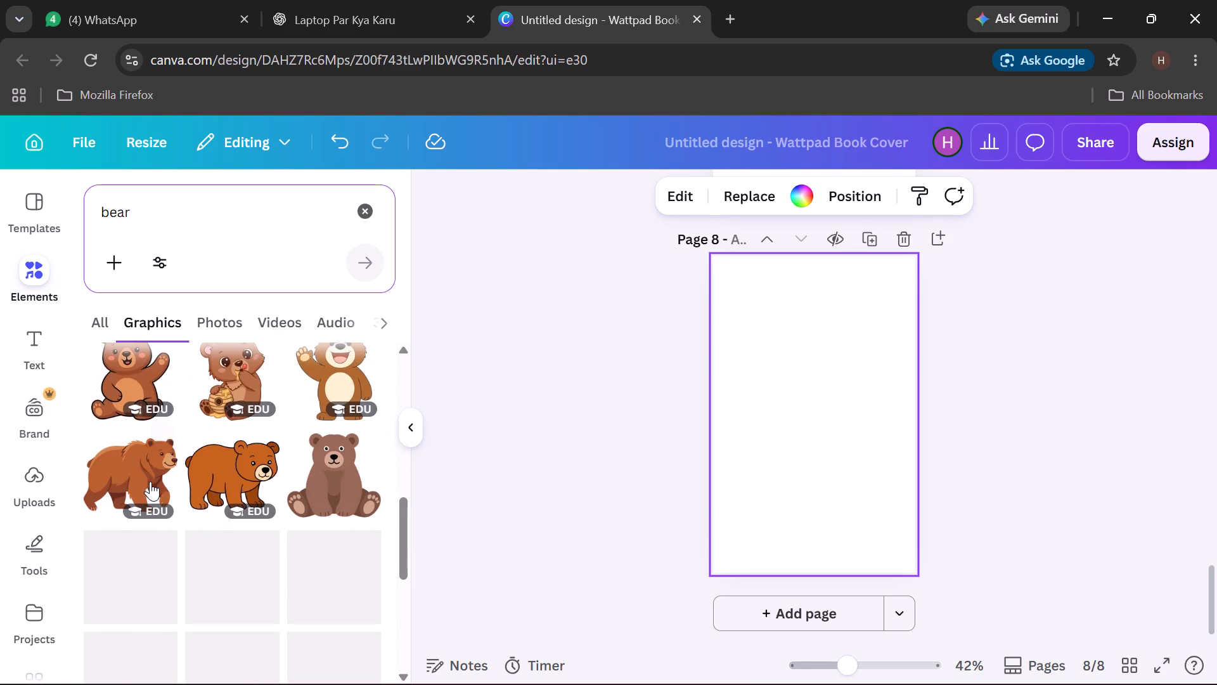
scroll(150, 481, "down", 2)
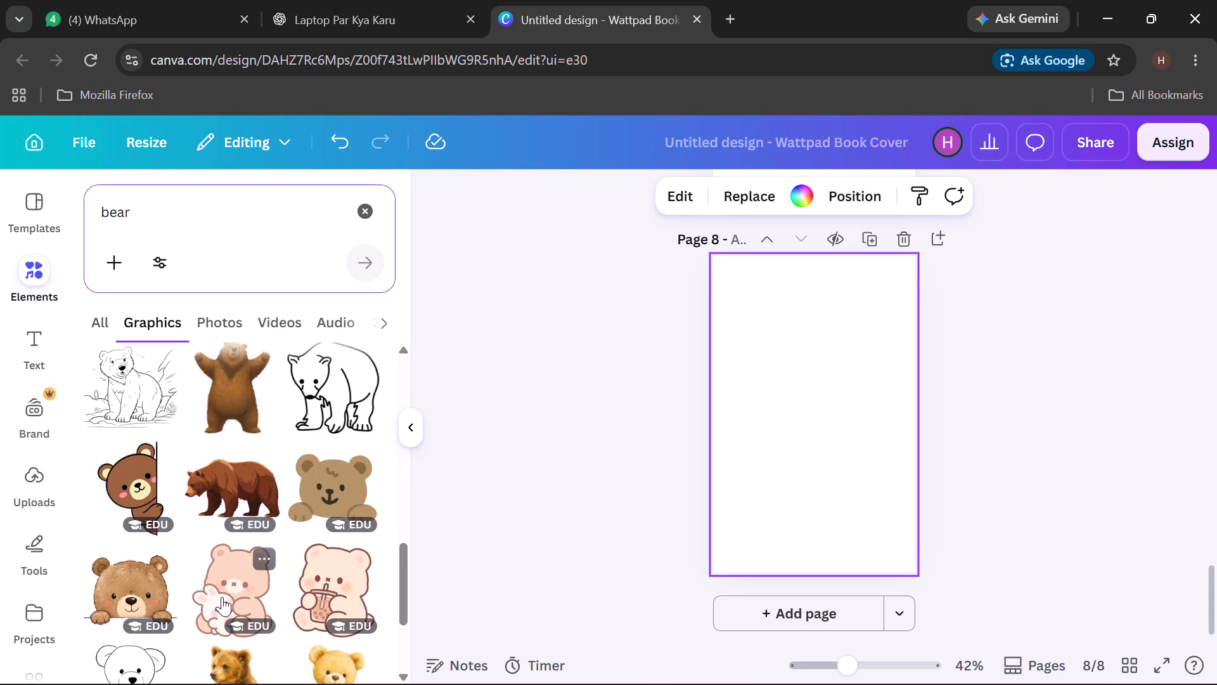
scroll(224, 593, "down", 2)
scroll(229, 581, "up", 4)
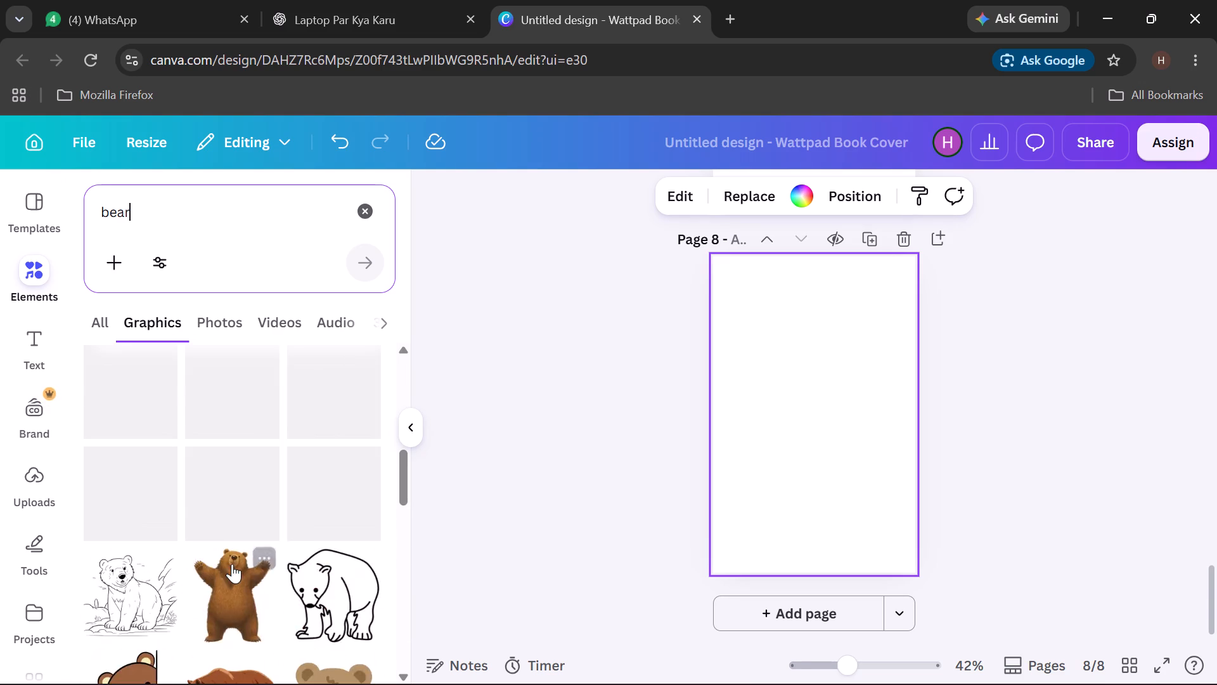
scroll(232, 564, "up", 1)
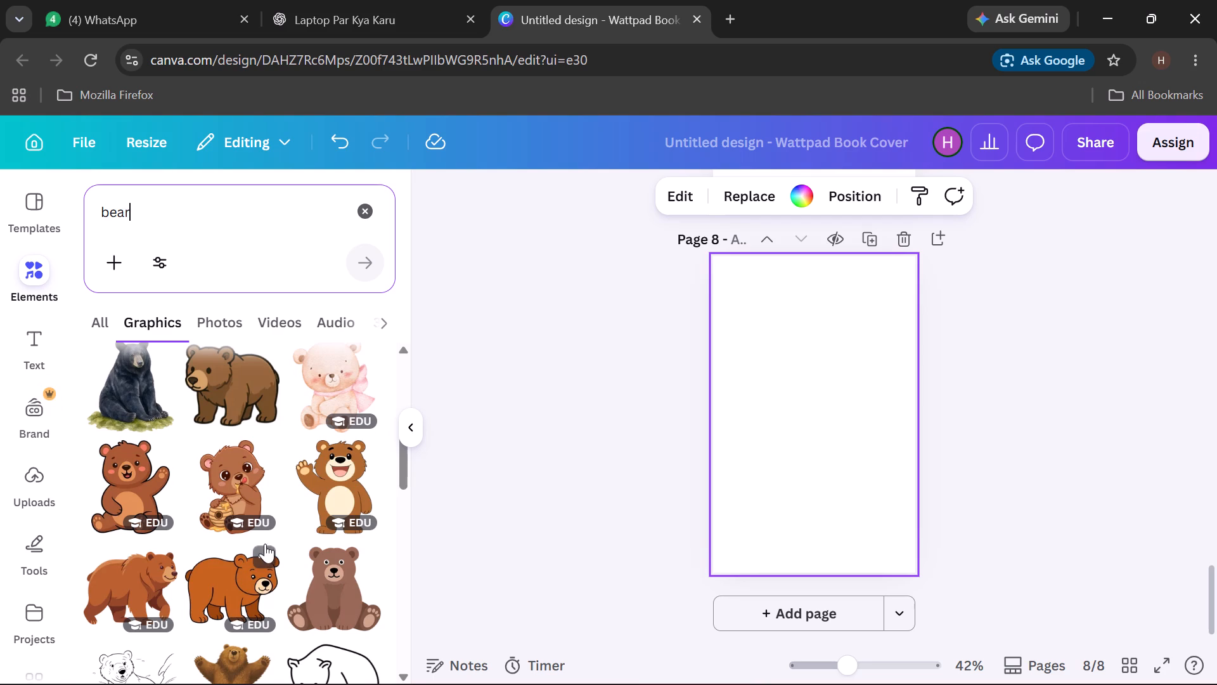
left_click(330, 481)
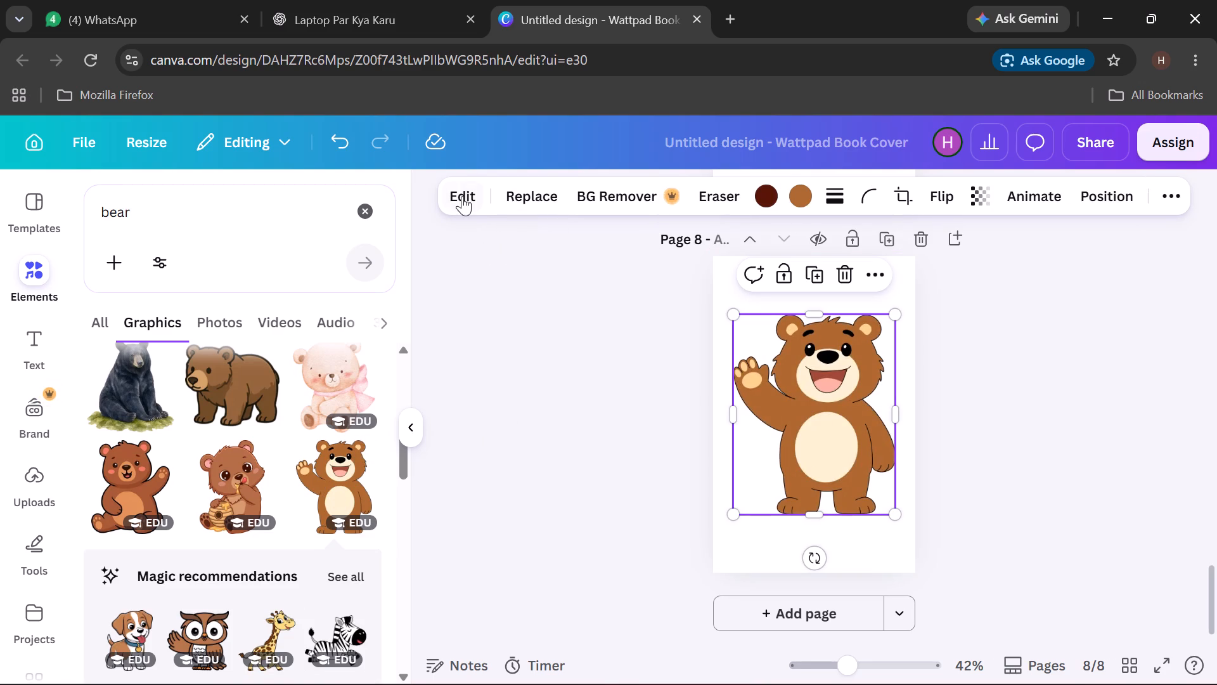
Apply the Doodle Style Match effect to the waving bear on page 8 to turn it into black-and-white line art.
left_click(462, 196)
scroll(291, 655, "down", 1)
left_click(361, 563)
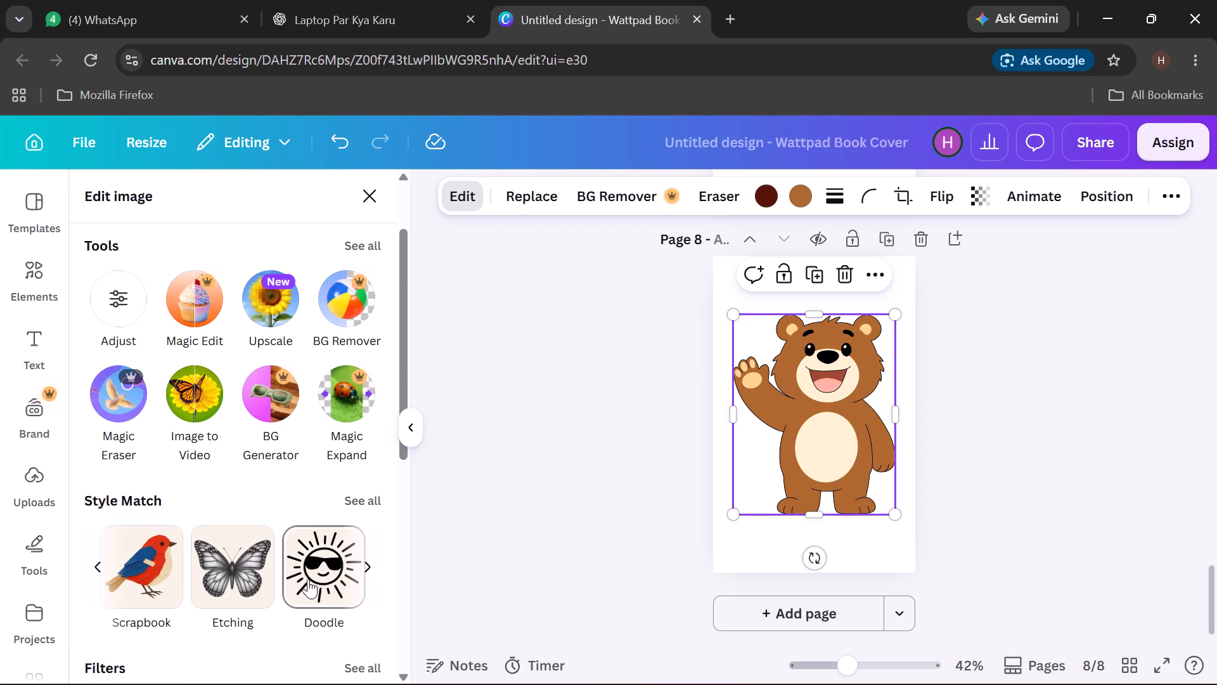
left_click(310, 577)
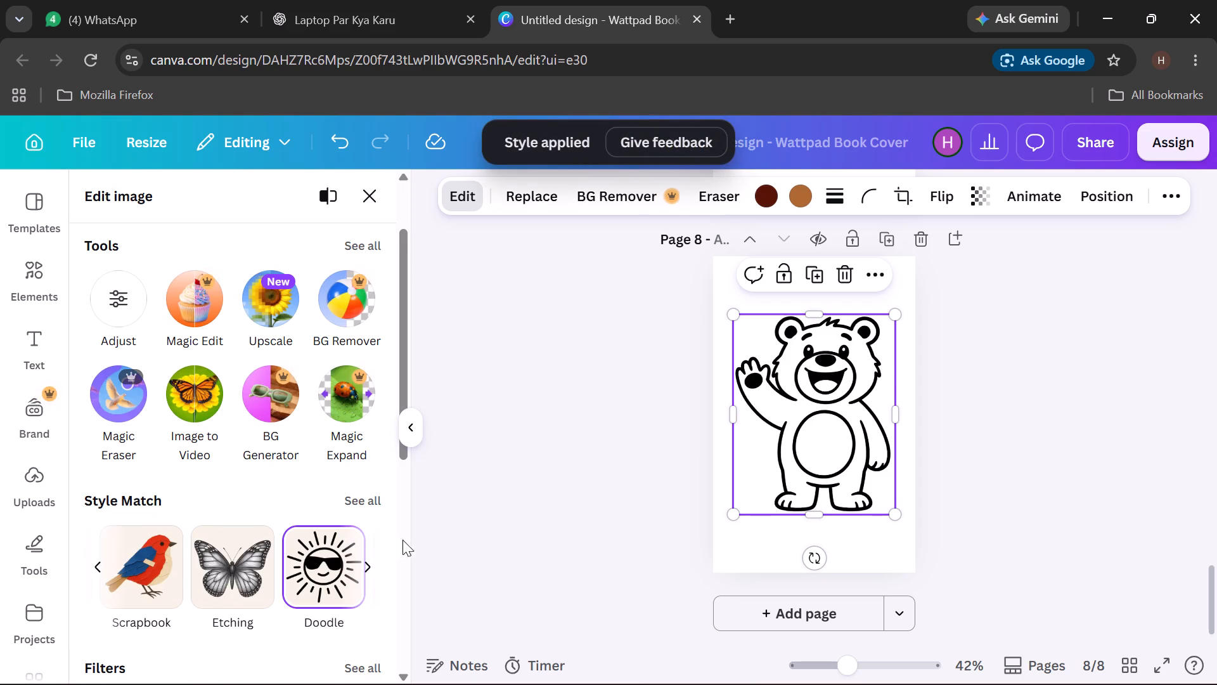
left_click(513, 449)
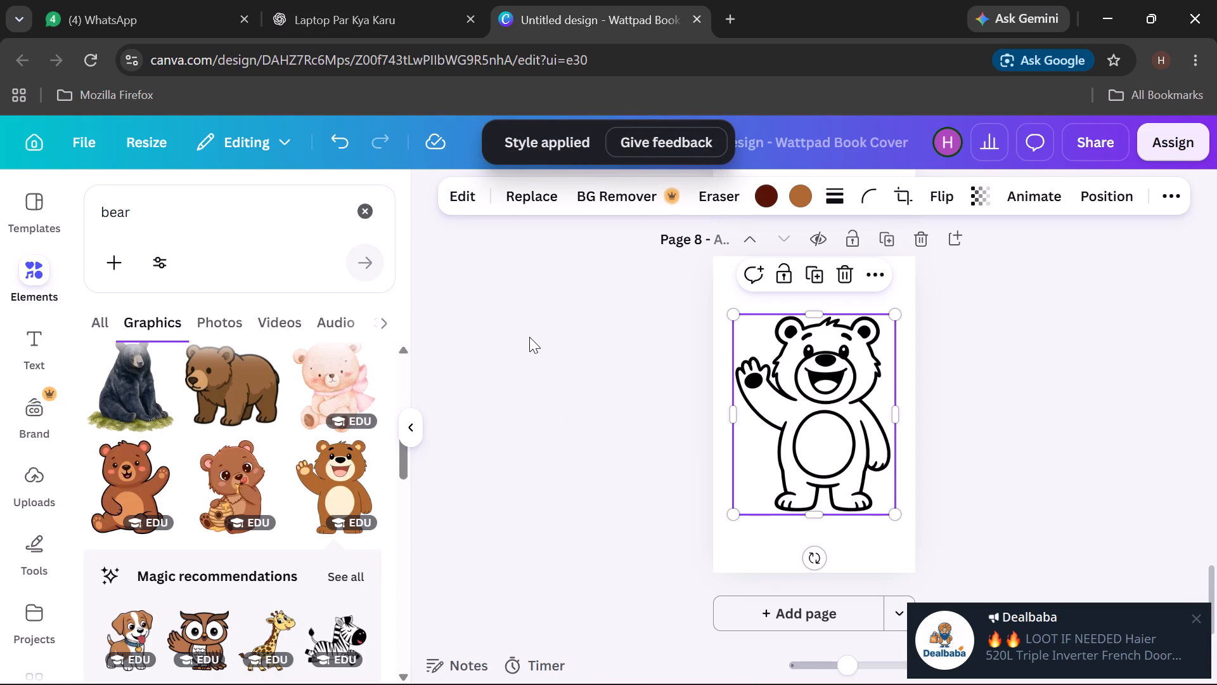
left_click(510, 332)
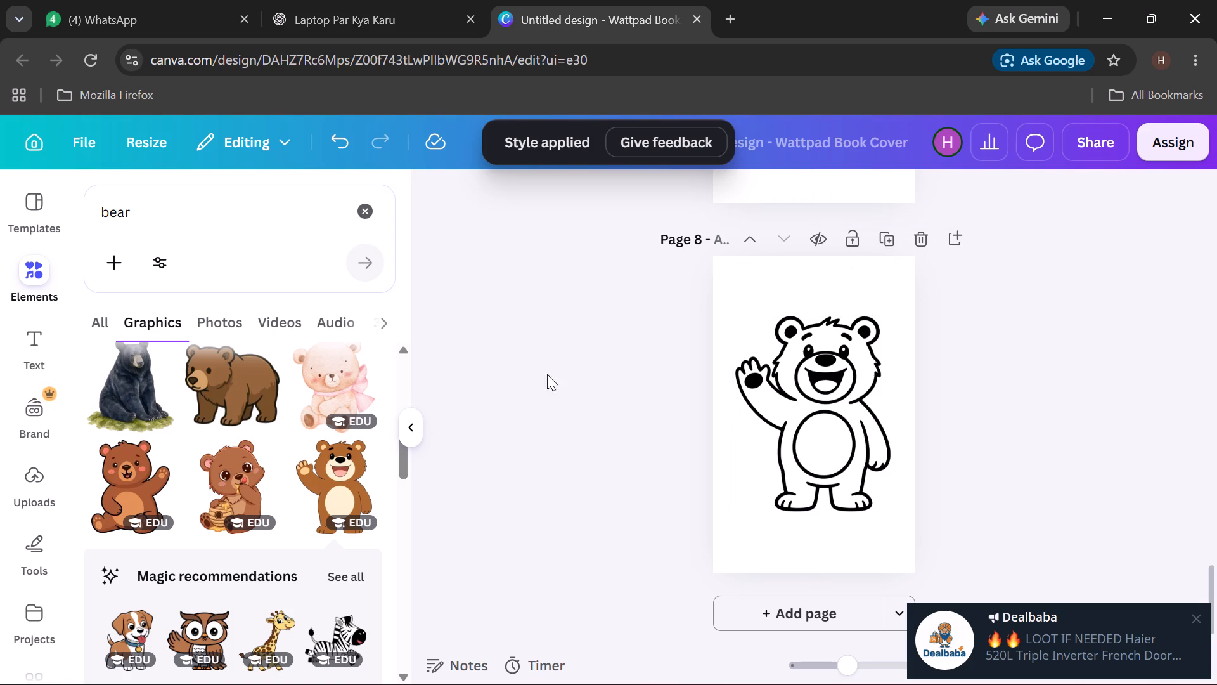
Shrink the doodle bear slightly and re-centre it on page 8.
scroll(598, 414, "up", 2)
scroll(600, 425, "down", 3)
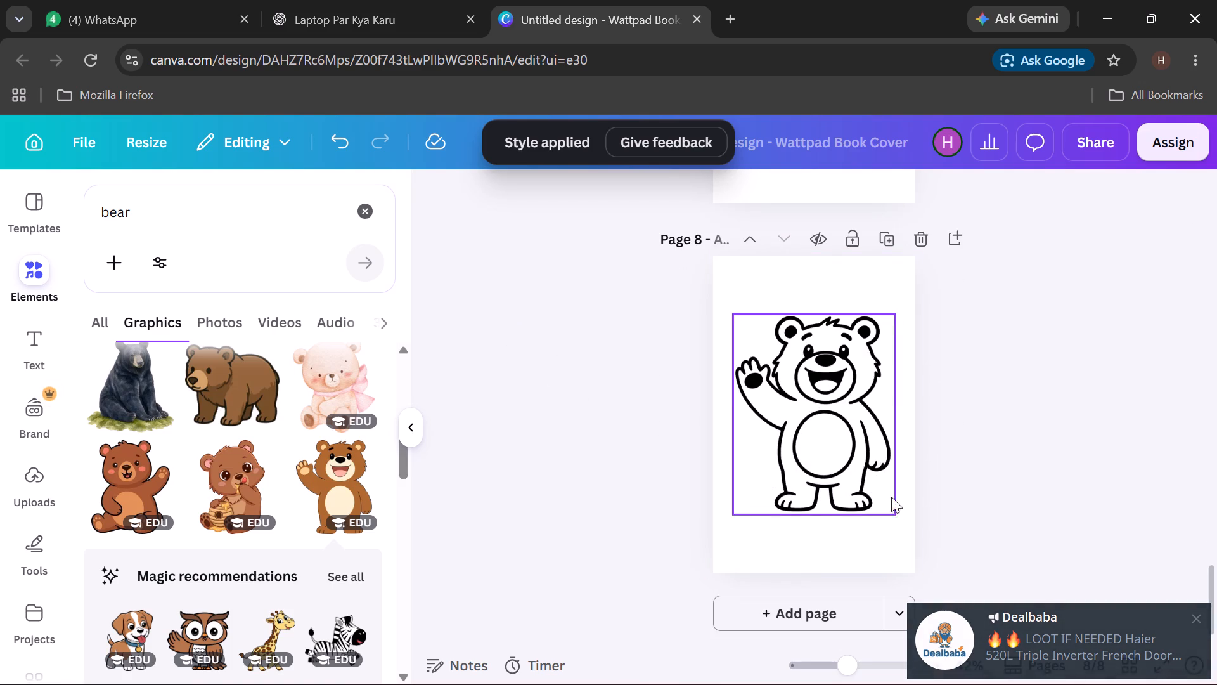
left_click(860, 445)
left_click_drag(889, 514, 882, 509)
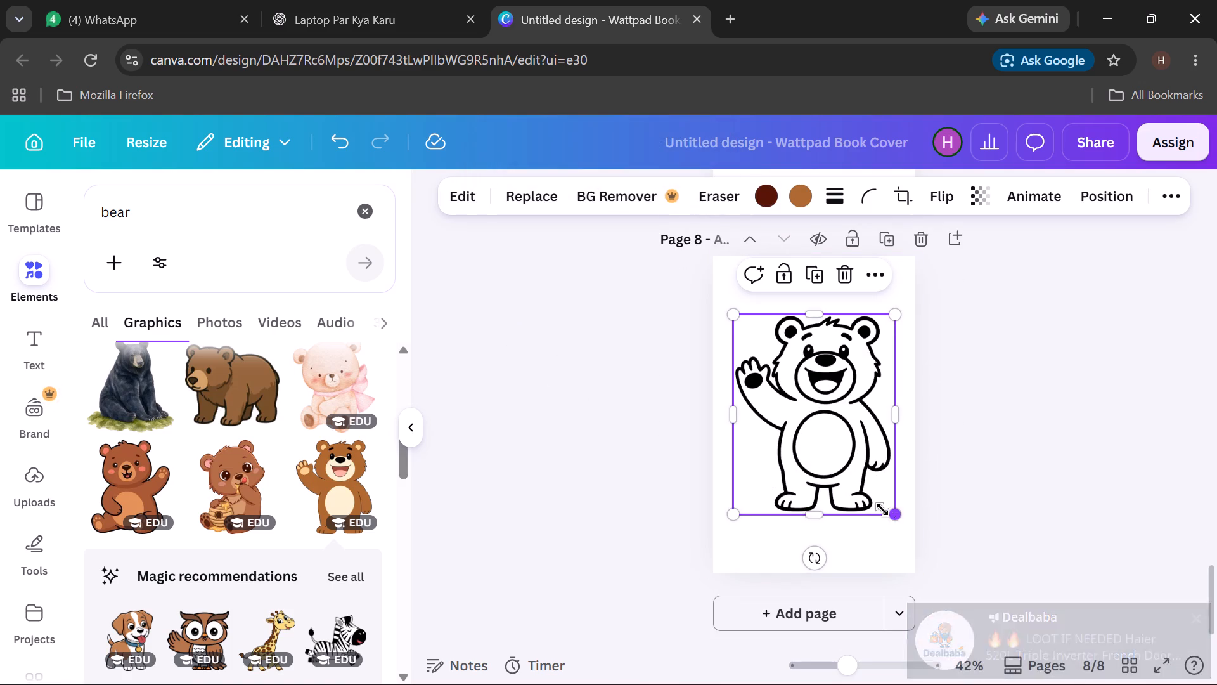
left_click_drag(882, 509, 872, 497)
left_click_drag(810, 406, 825, 428)
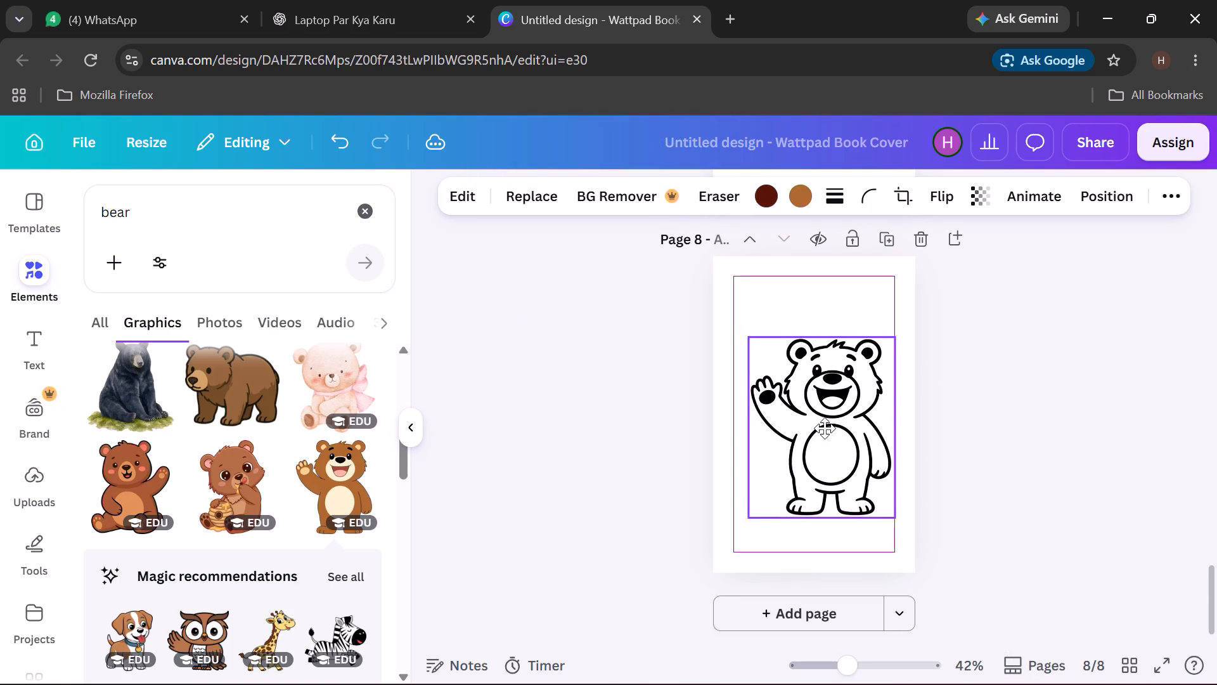
left_click_drag(825, 428, 819, 419)
left_click(624, 389)
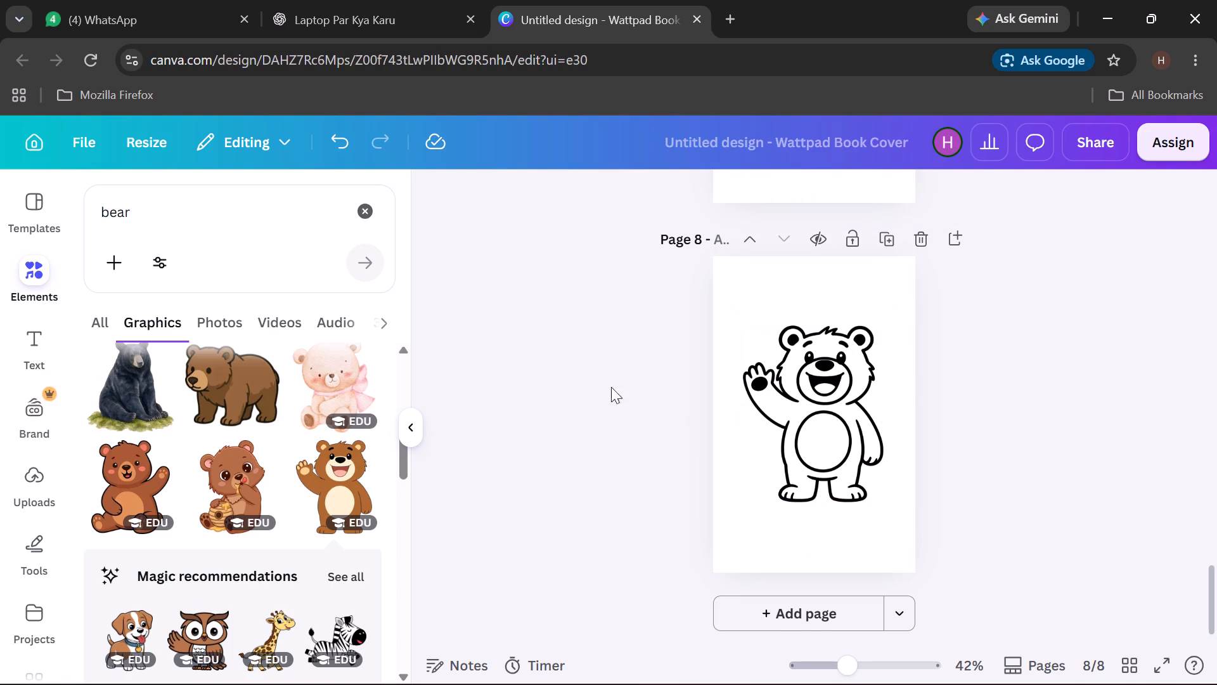
Add a blank page 9 after the bear page.
scroll(689, 584, "down", 3)
left_click(851, 610)
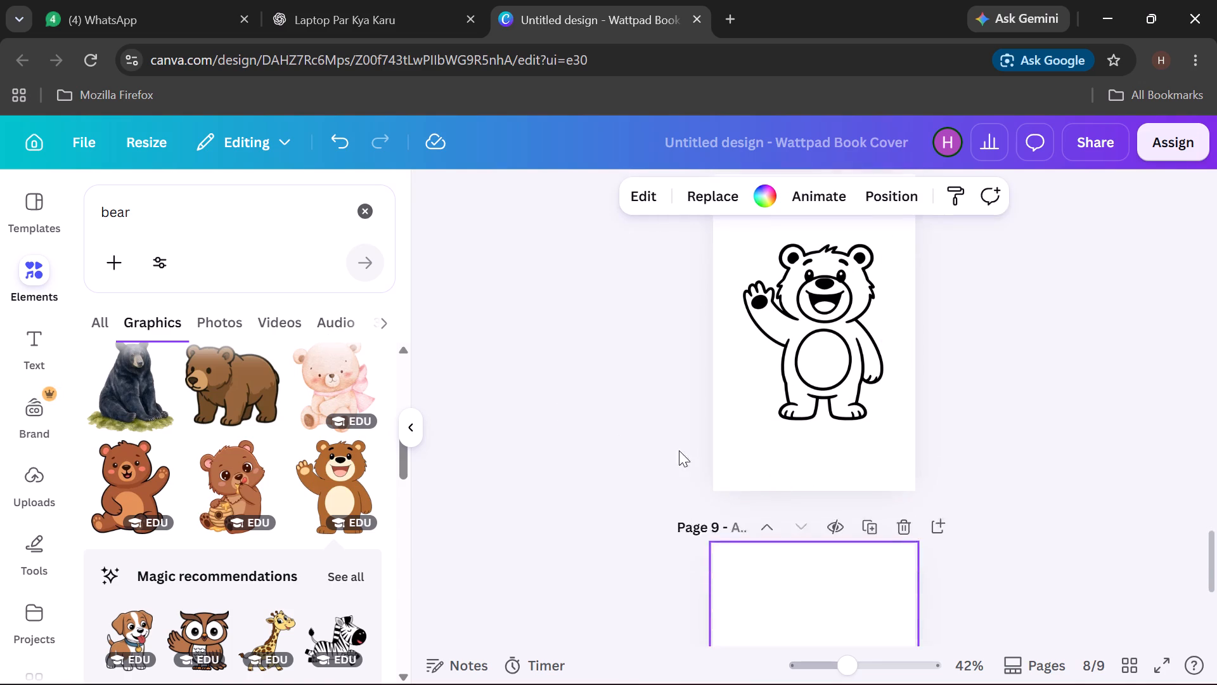
Check ChatGPT's list of 25 animals for the one that follows the bear, and return to the Canva design.
left_click(312, 21)
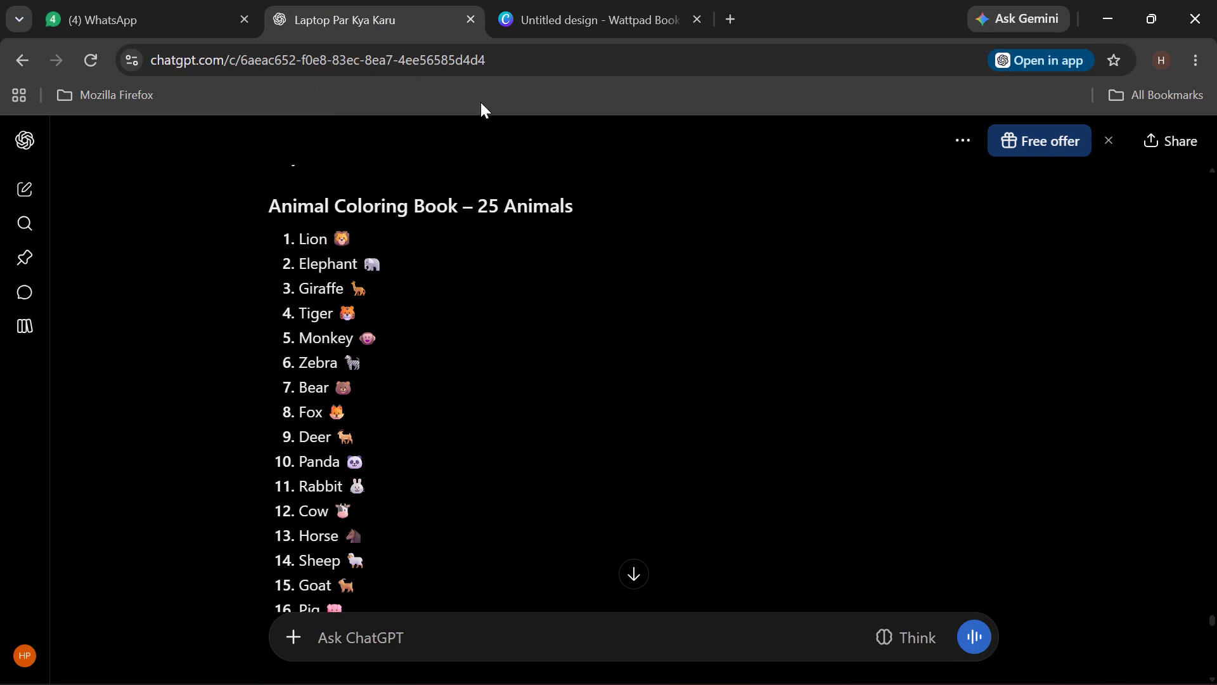
left_click(578, 13)
Search the graphics for "fox" and add the sitting orange cartoon fox with its tail curled beside it to page 9.
left_click_drag(281, 196, 0, 229)
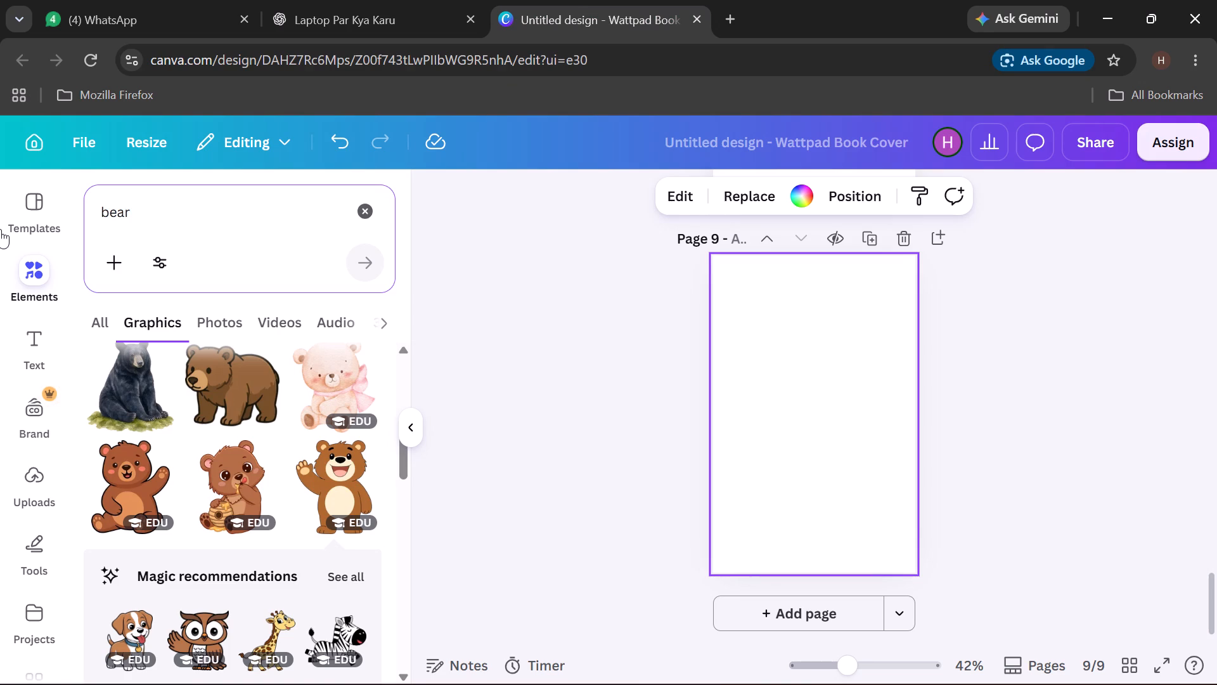
left_click_drag(0, 229, 214, 204)
left_click_drag(200, 209, 96, 202)
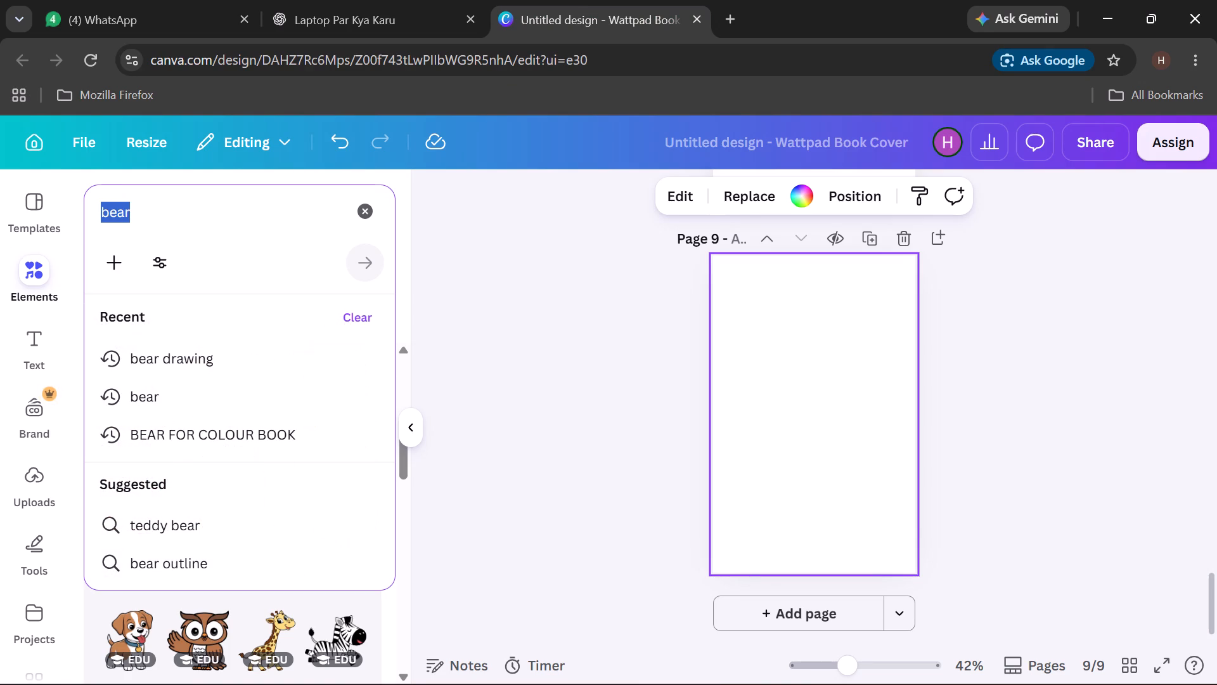
type("fox")
key("Return")
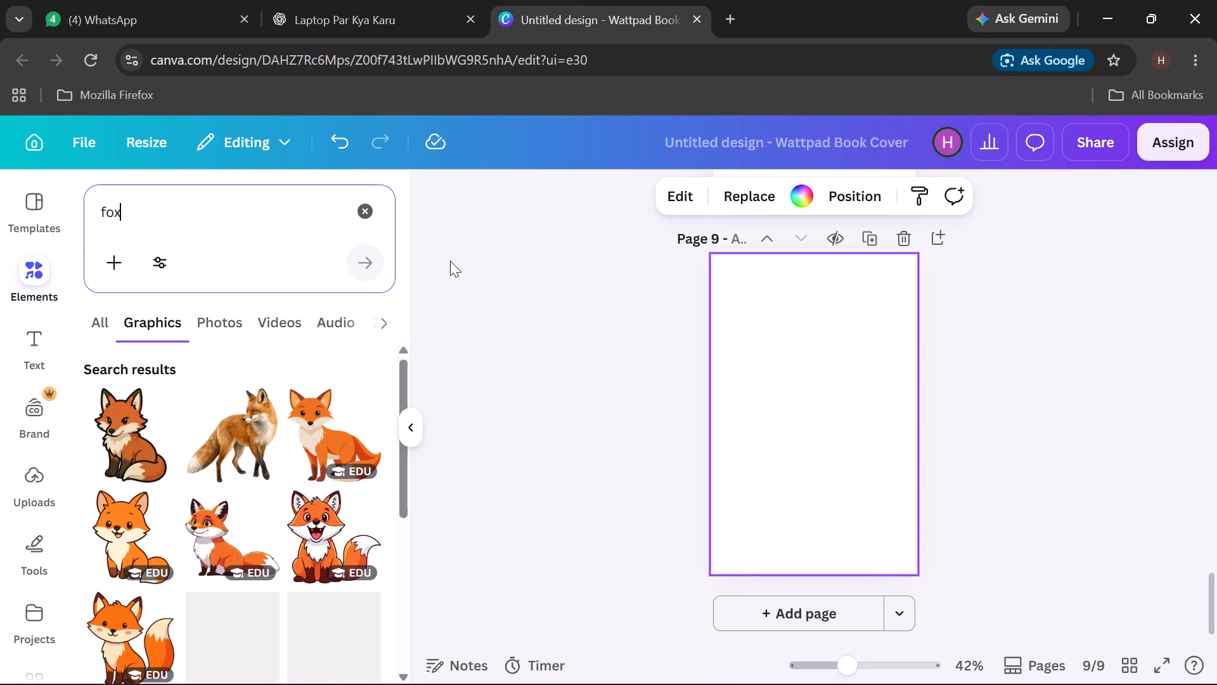
scroll(201, 424, "down", 1)
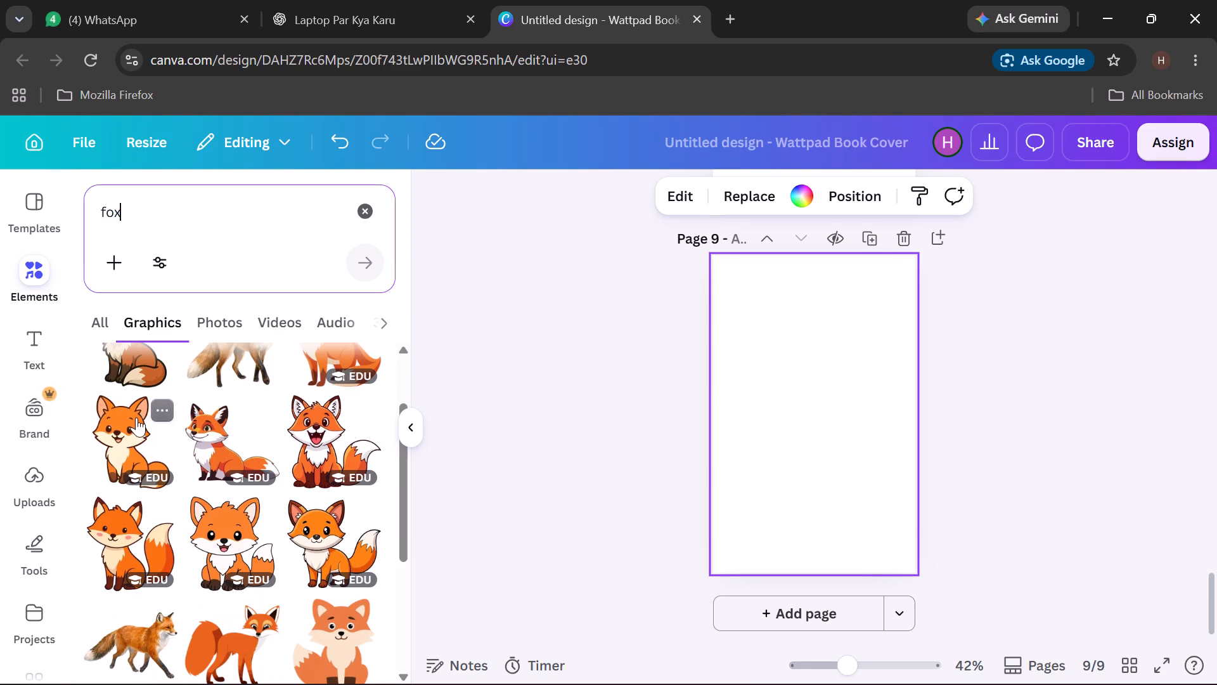
left_click(136, 417)
Enlarge the sitting fox to a little under two thirds of page 9's width and centre it on the page.
left_click_drag(847, 467, 862, 479)
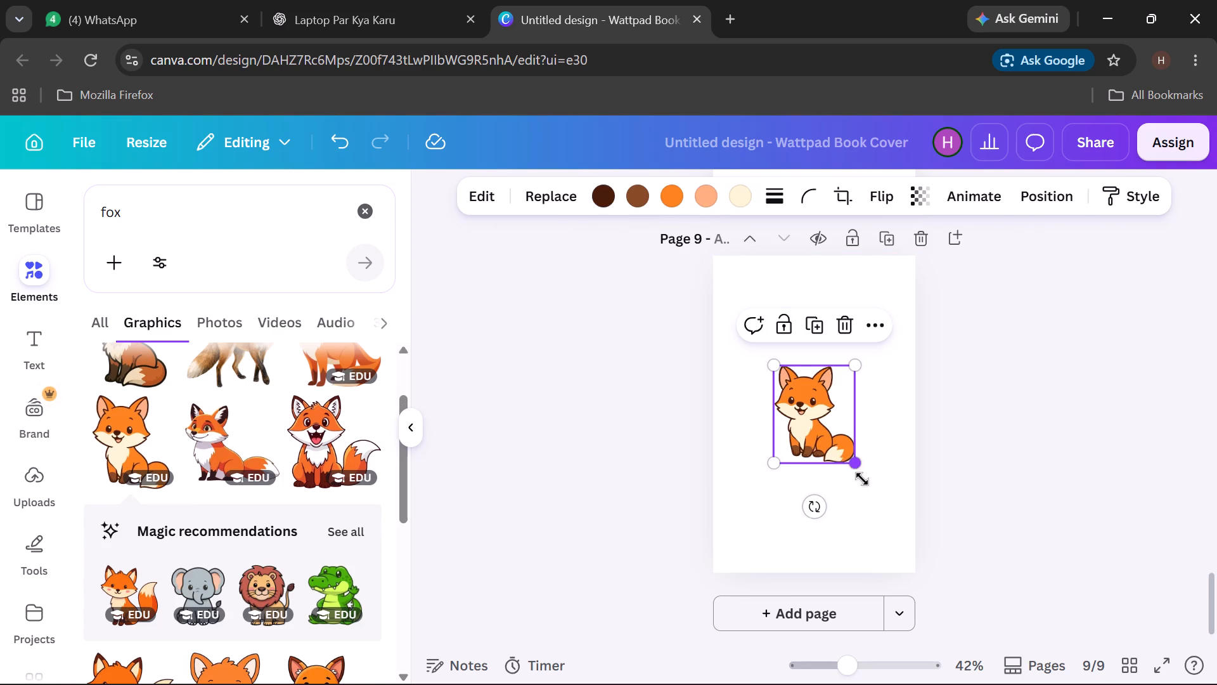
left_click_drag(862, 479, 878, 497)
left_click_drag(824, 438, 815, 417)
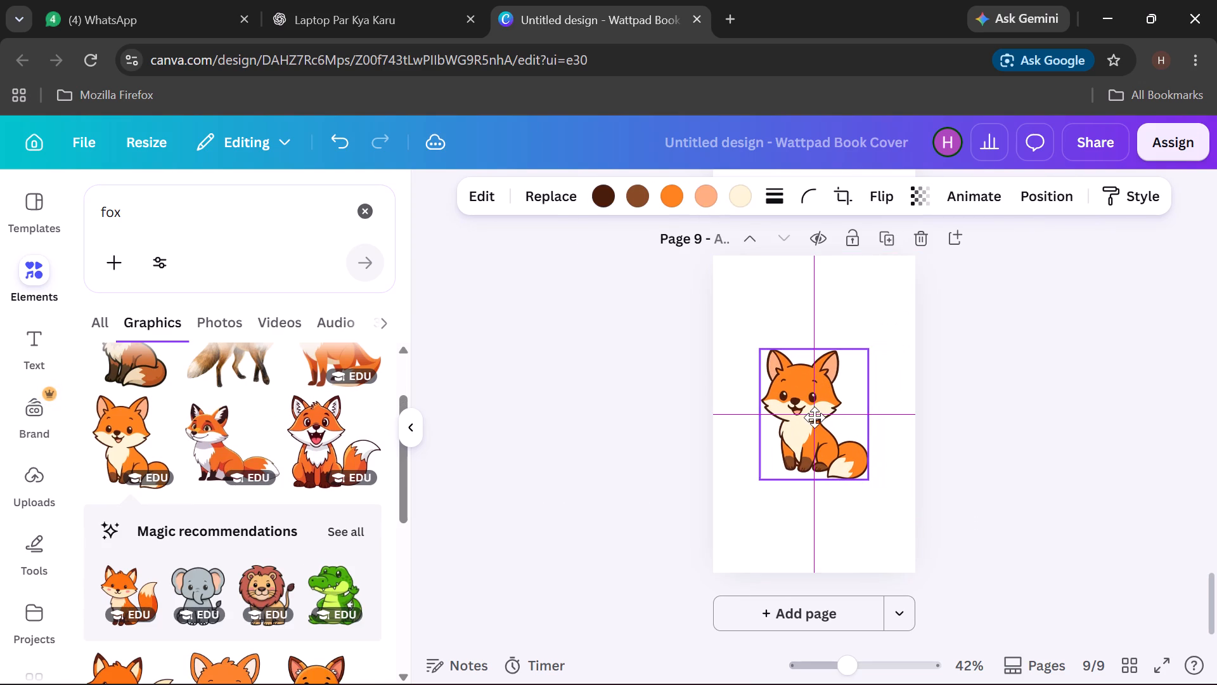
left_click_drag(815, 417, 814, 417)
left_click_drag(869, 474, 885, 496)
left_click_drag(819, 432, 816, 425)
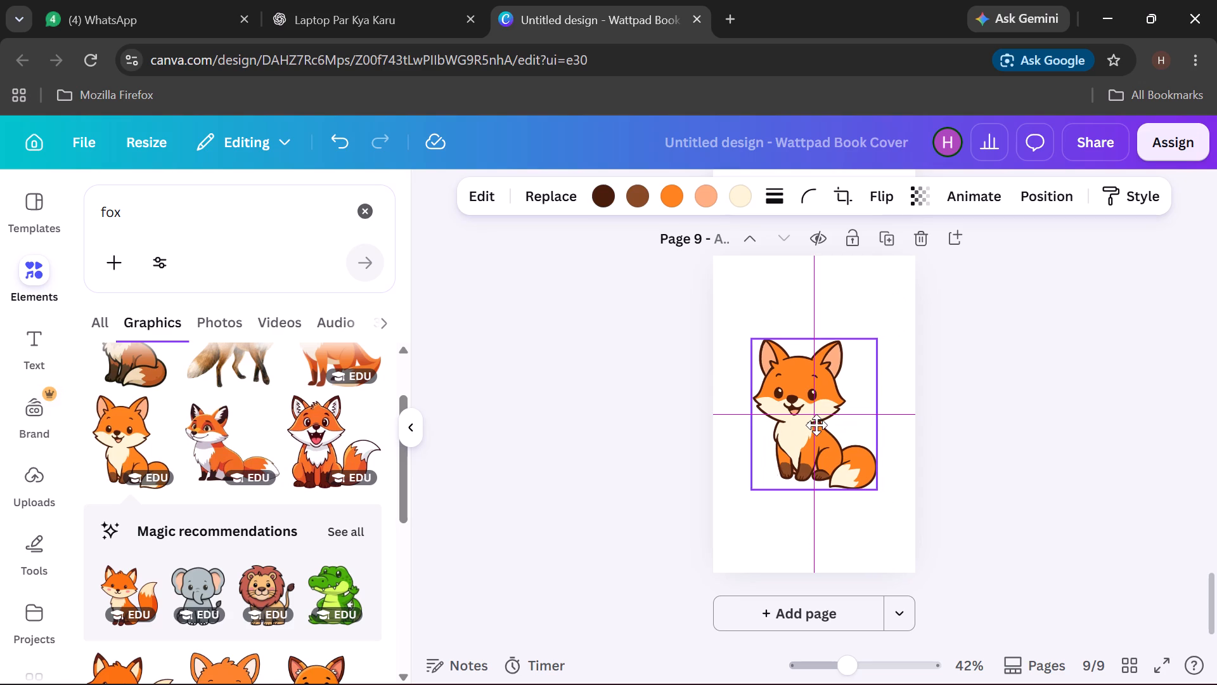
left_click_drag(816, 425, 815, 424)
Apply the Doodle Style Match effect to the sitting fox on page 9 to turn it into black-and-white line art.
left_click(482, 179)
left_click(483, 191)
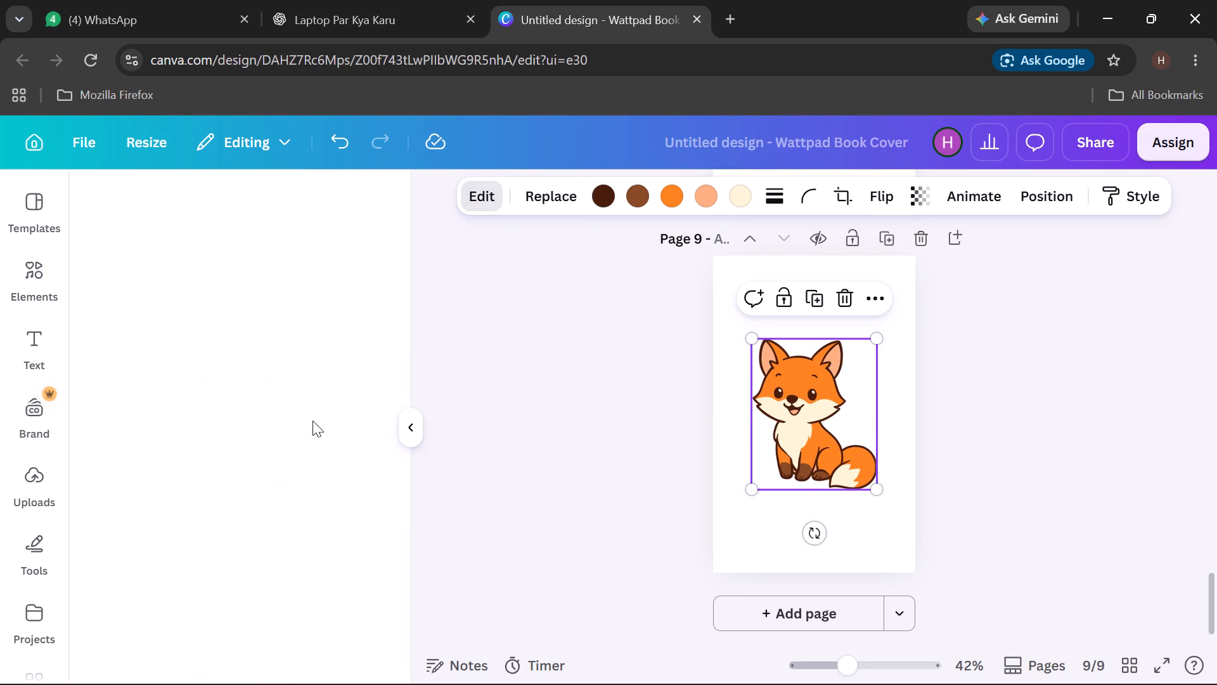
scroll(323, 559, "down", 2)
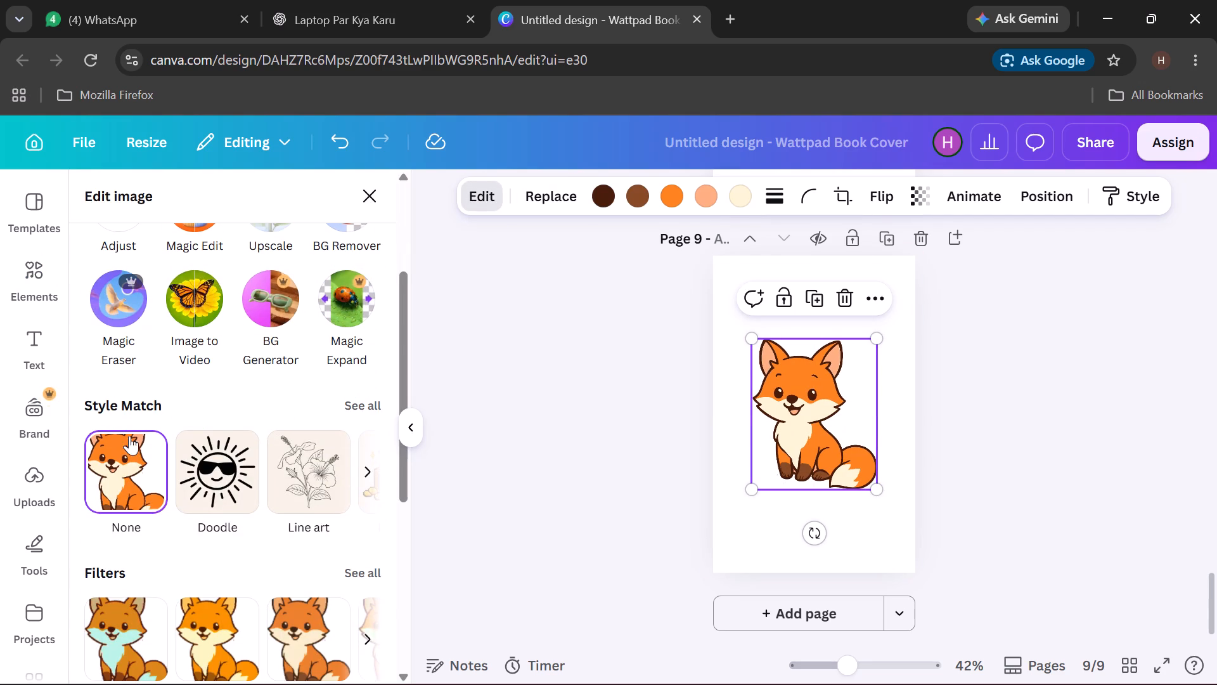
left_click(224, 470)
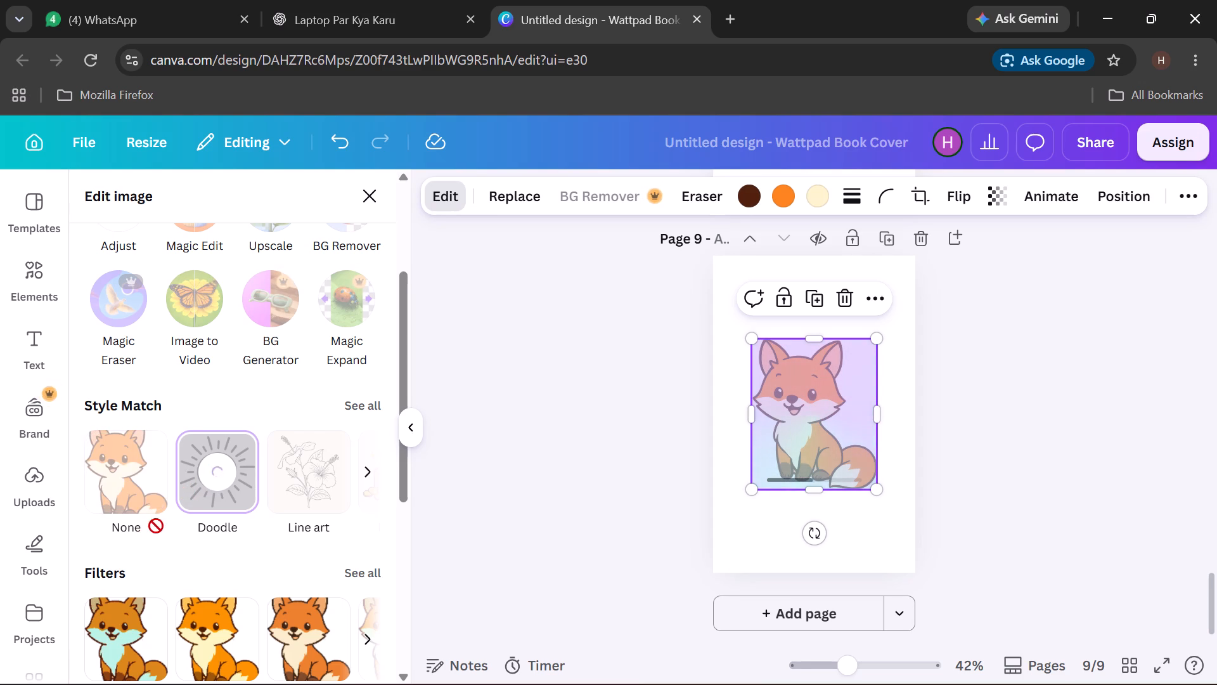
scroll(249, 489, "down", 3)
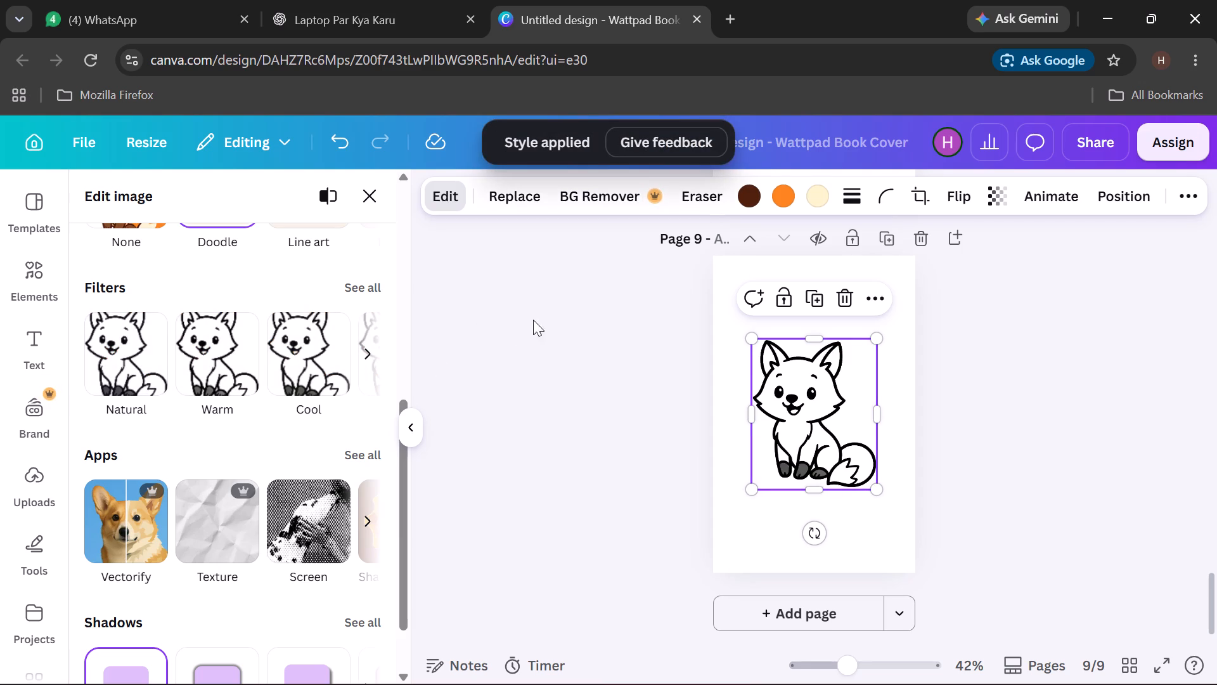
scroll(247, 503, "up", 1)
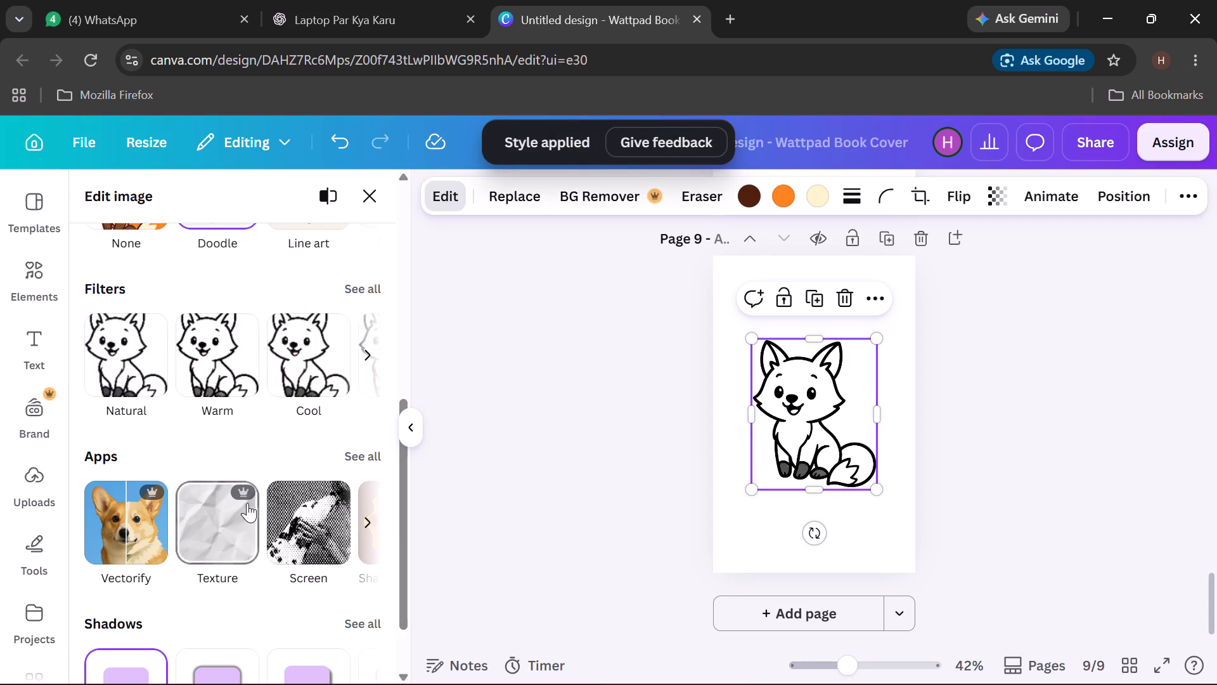
scroll(247, 503, "up", 1)
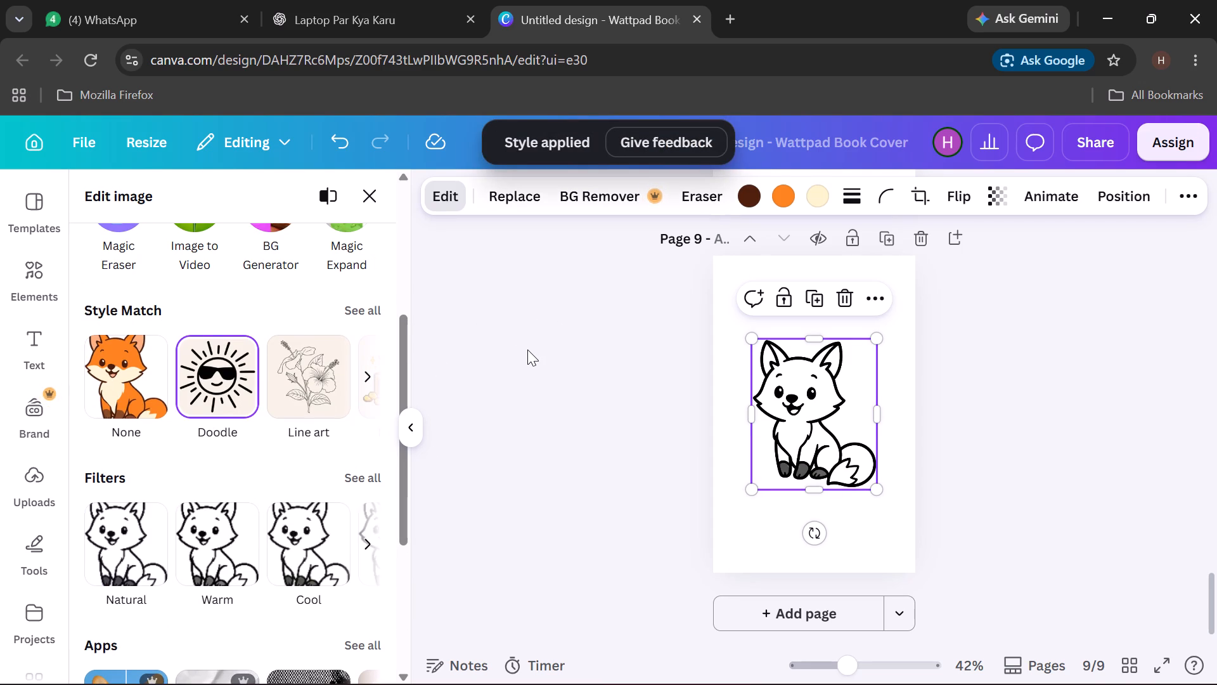
left_click(602, 397)
scroll(629, 478, "up", 2)
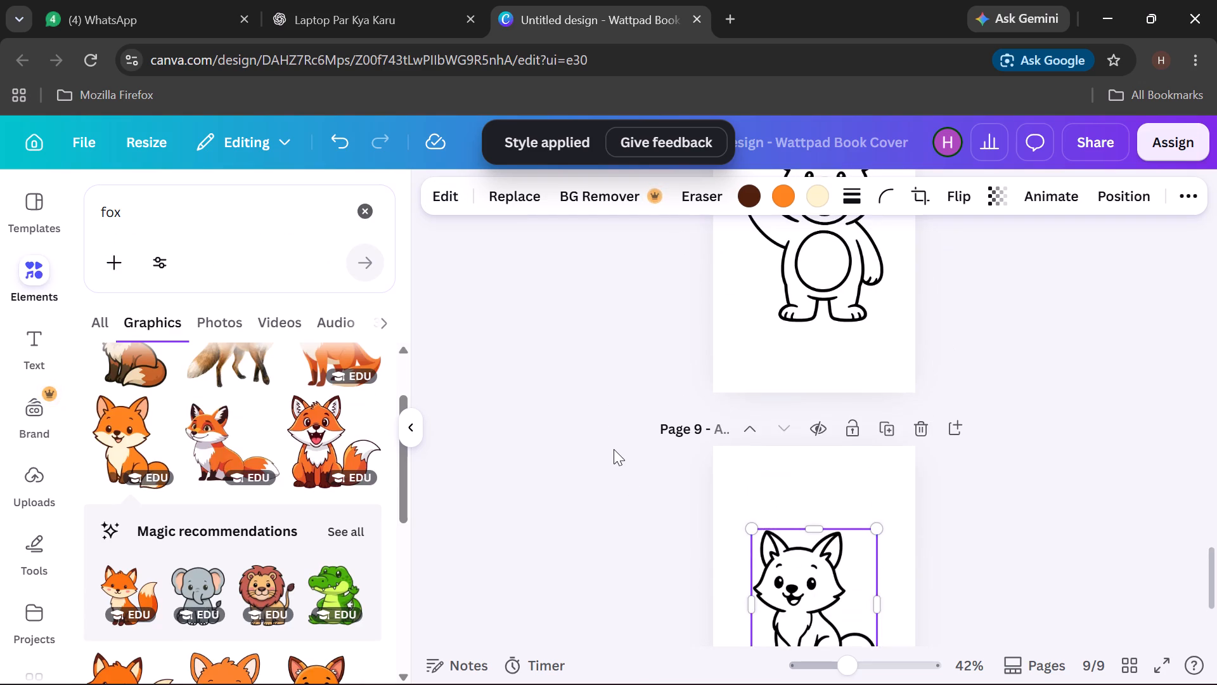
left_click(613, 449)
scroll(610, 459, "down", 3)
scroll(609, 466, "up", 3)
scroll(609, 463, "down", 2)
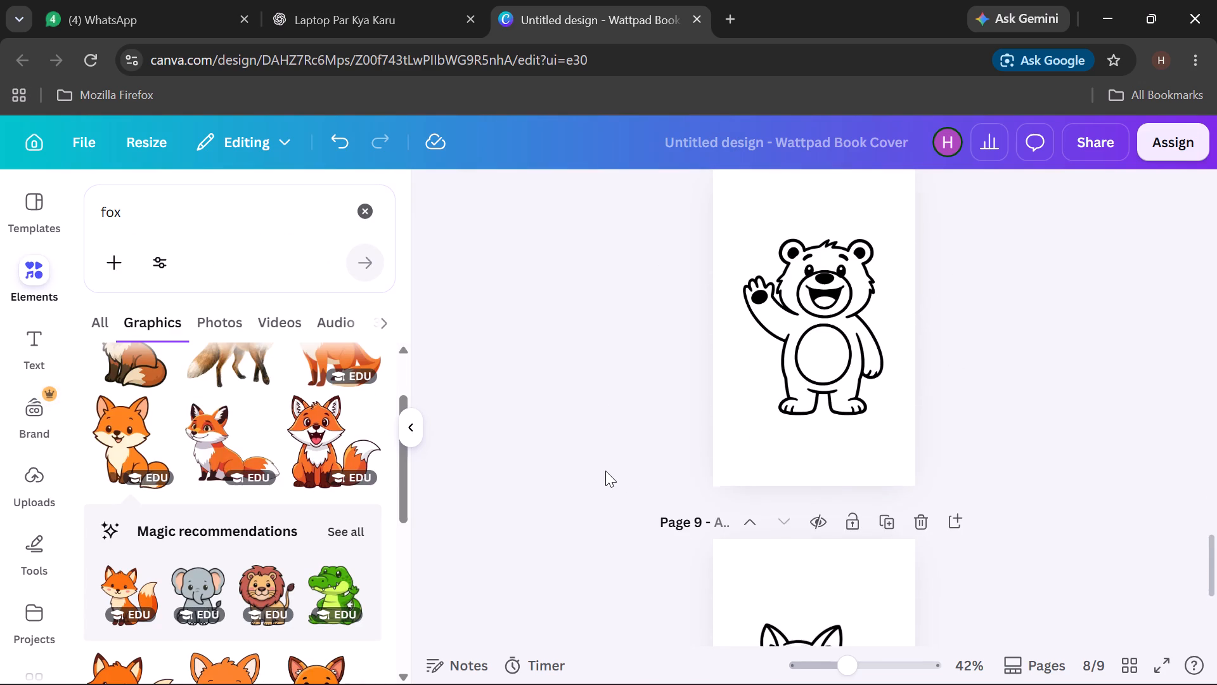
scroll(605, 471, "down", 1)
left_click(790, 452)
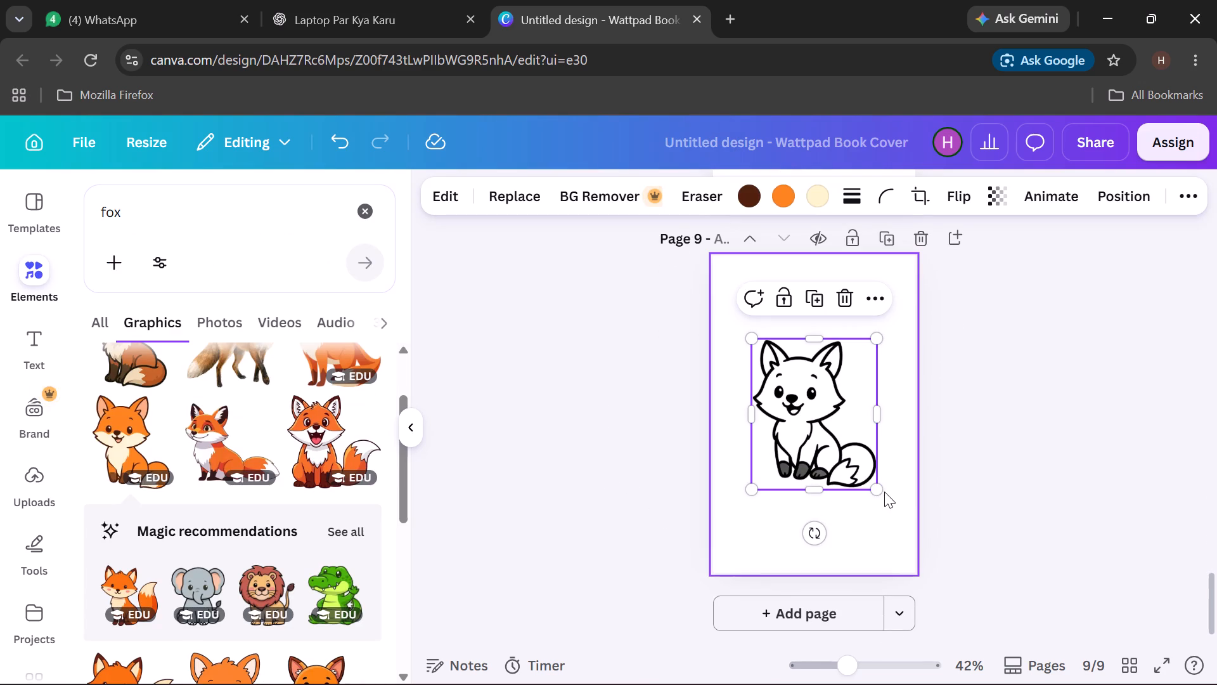
left_click_drag(880, 486, 893, 496)
left_click_drag(833, 448, 832, 440)
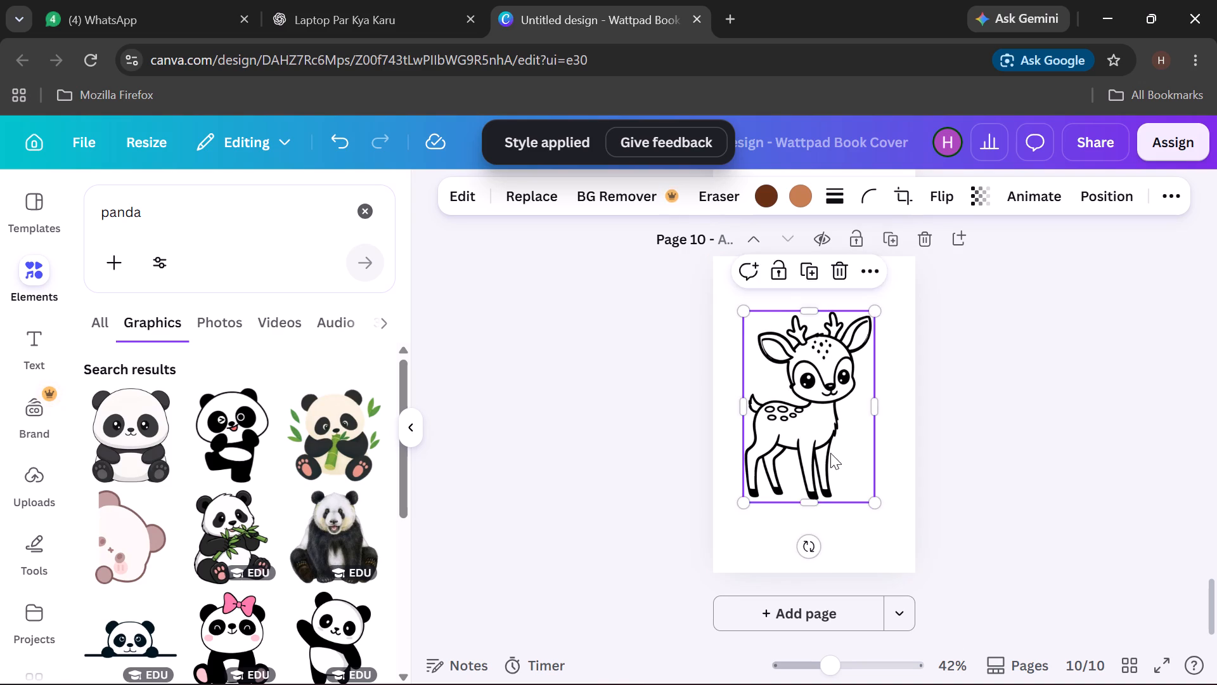
left_click(986, 404)
scroll(843, 453, "down", 2)
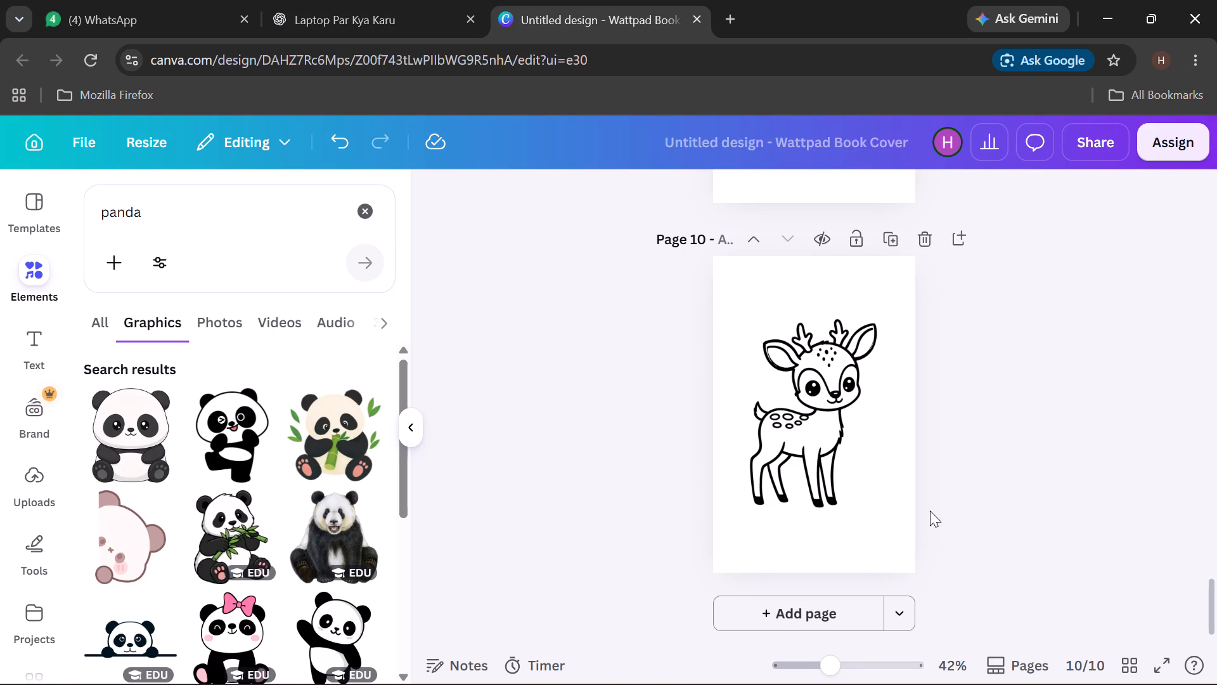
left_click(782, 417)
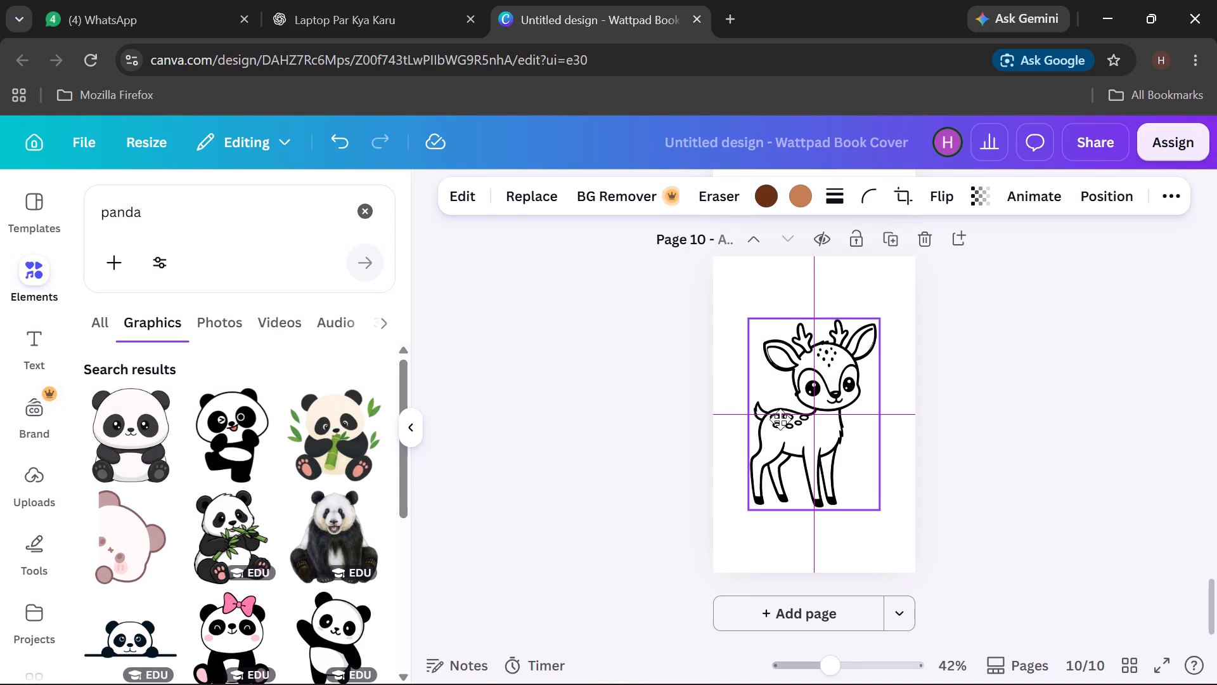
scroll(1096, 419, "down", 1)
left_click(1076, 401)
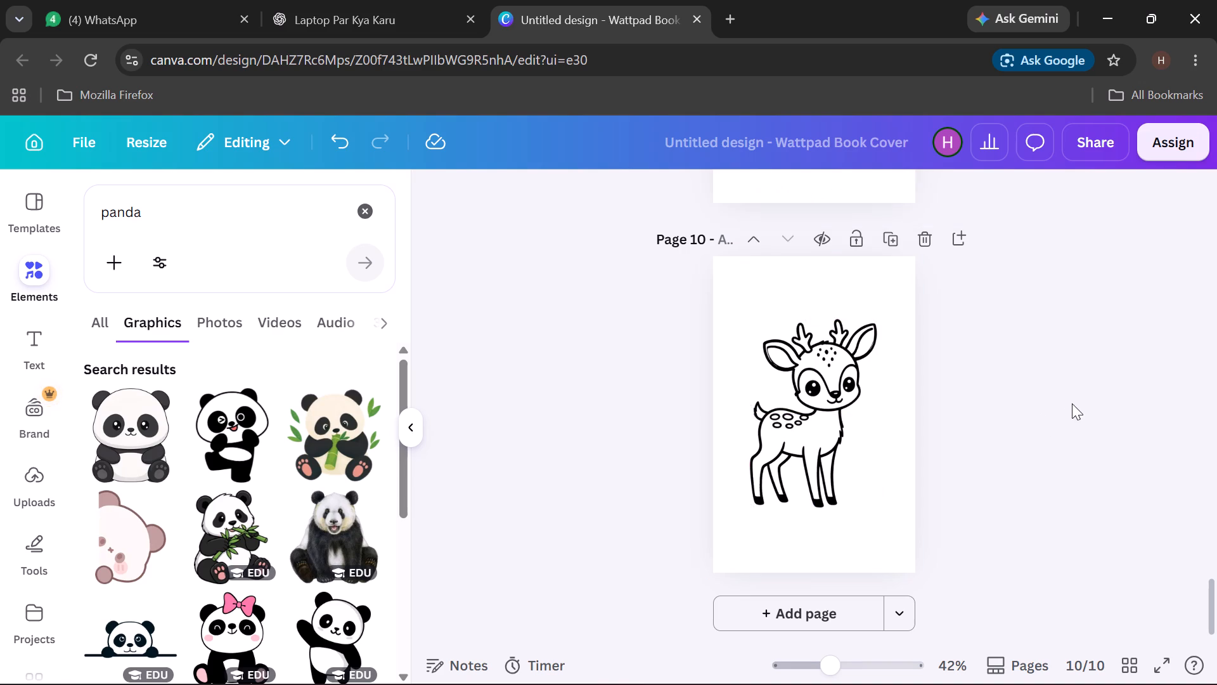
Compare the deer's size and placement on page 10 with the animals on the preceding pages.
scroll(1063, 414, "up", 3)
scroll(1063, 414, "down", 6)
scroll(974, 473, "up", 7)
scroll(991, 462, "down", 2)
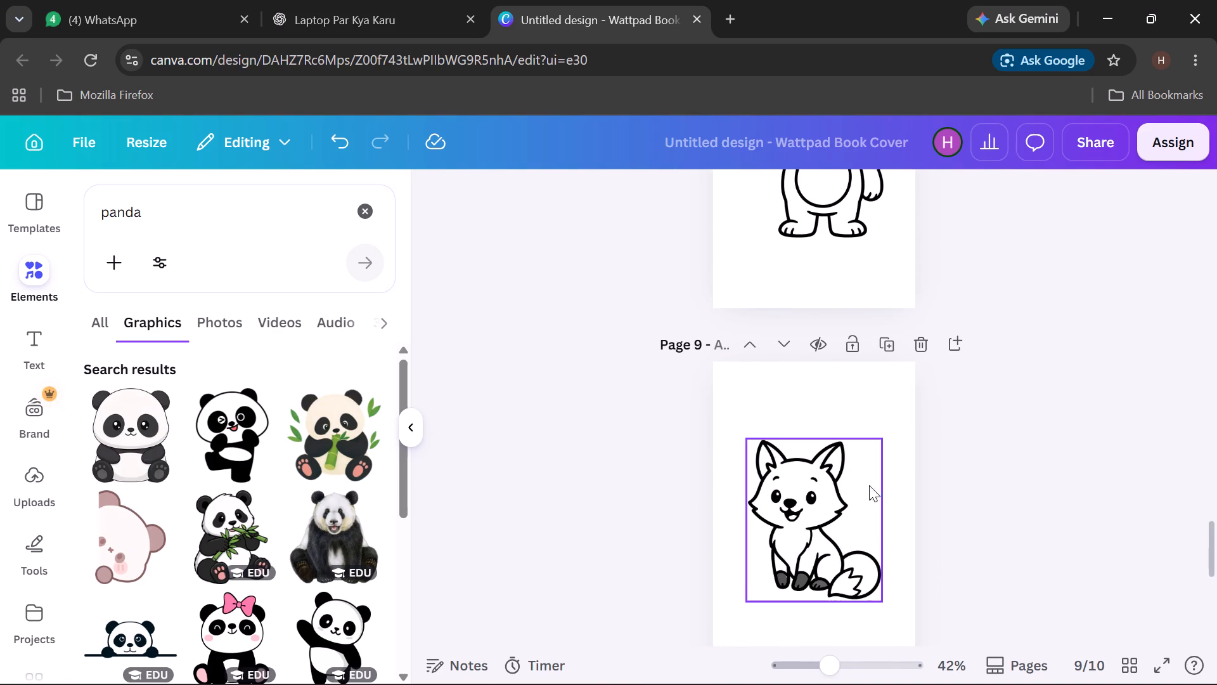
scroll(1019, 473, "down", 5)
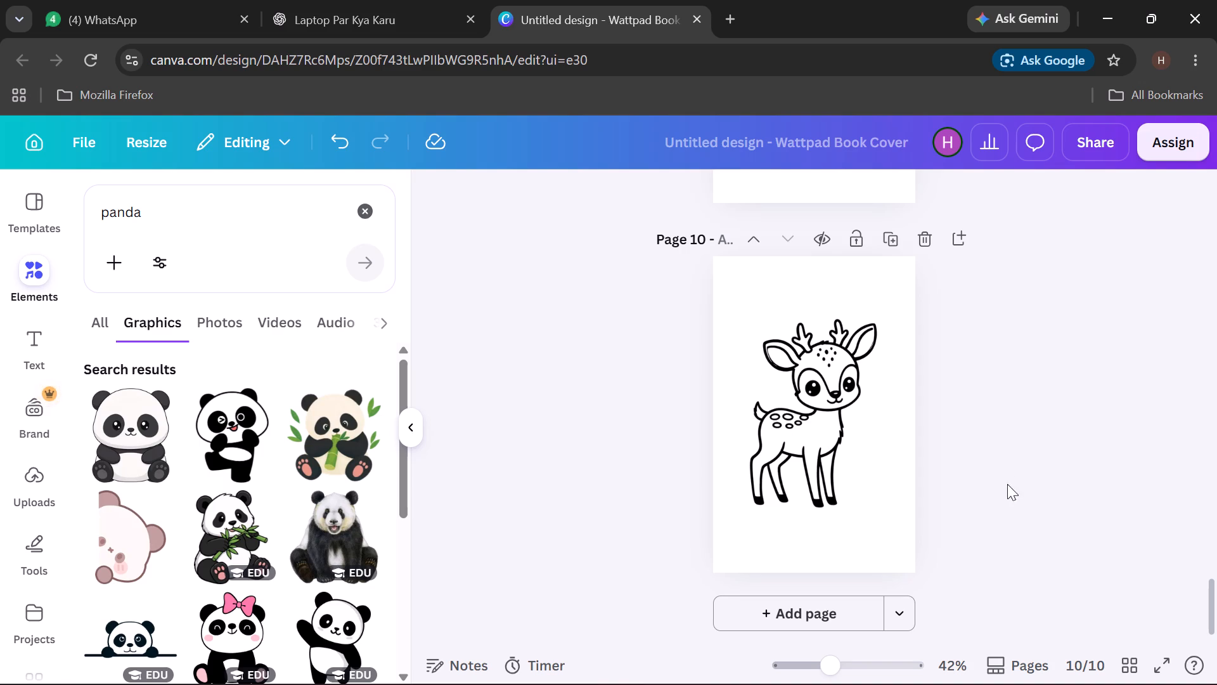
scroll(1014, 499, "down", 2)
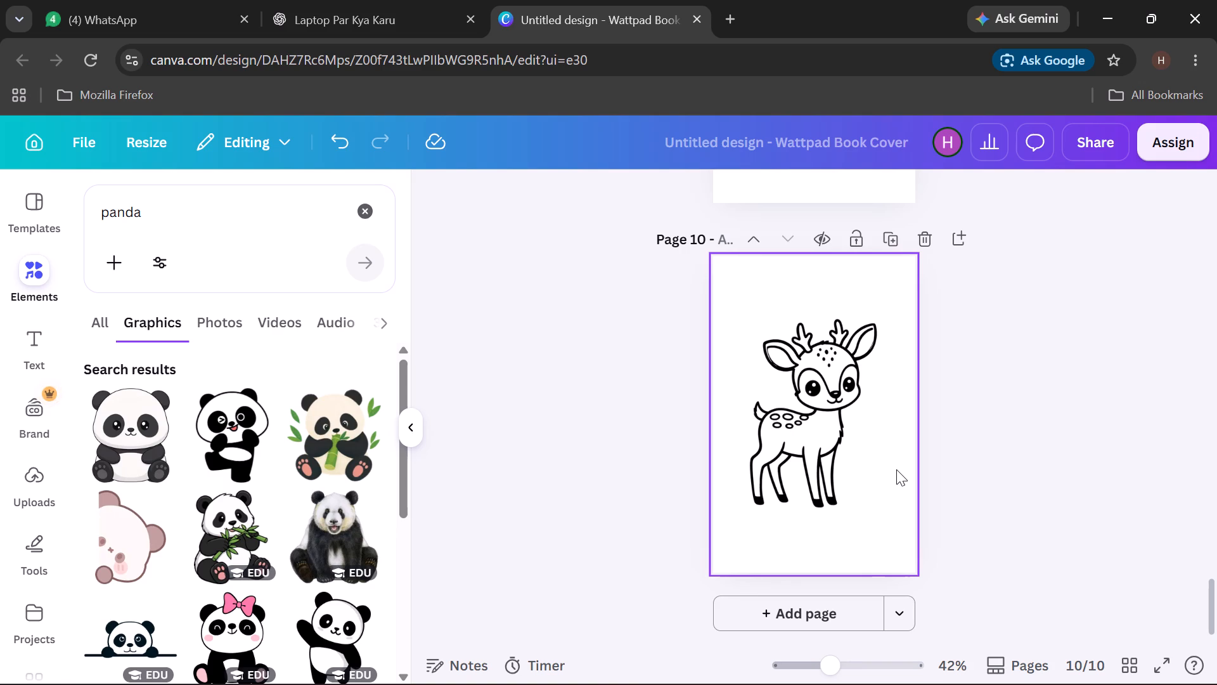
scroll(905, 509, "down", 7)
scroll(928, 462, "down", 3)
Add a blank page 11 after the deer page.
left_click(802, 616)
Check ChatGPT's list of 25 animals again for the one that follows the deer, and return to the Canva design.
left_click(423, 1)
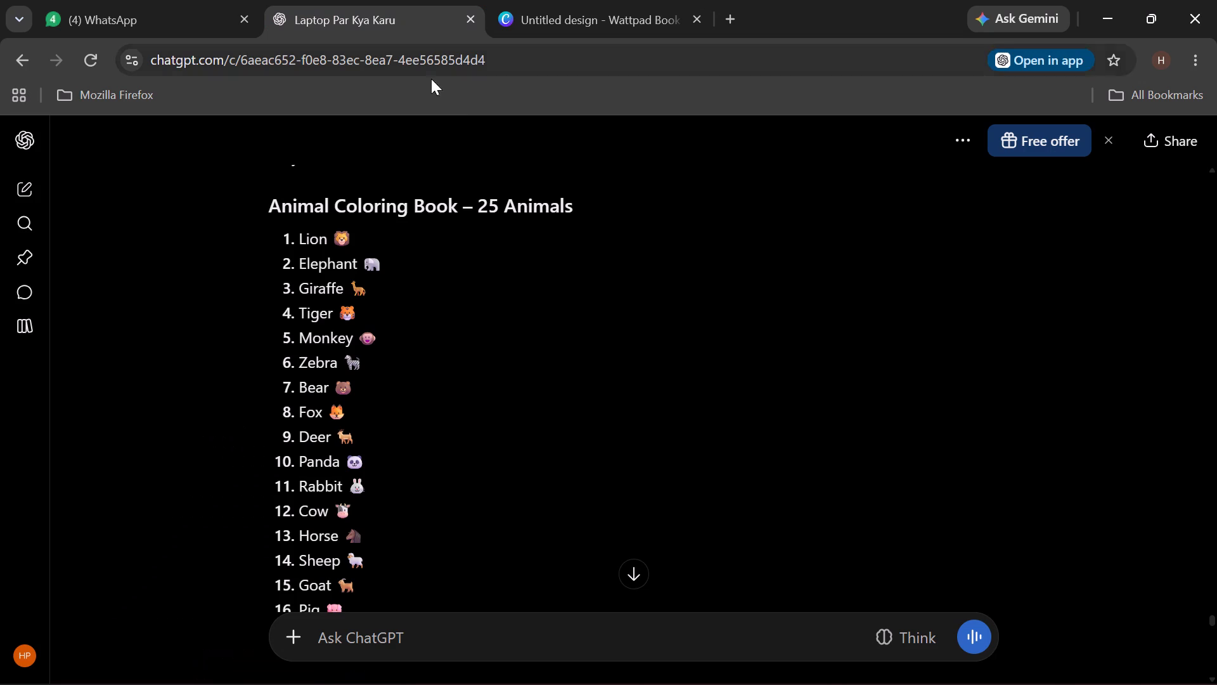
left_click(602, 12)
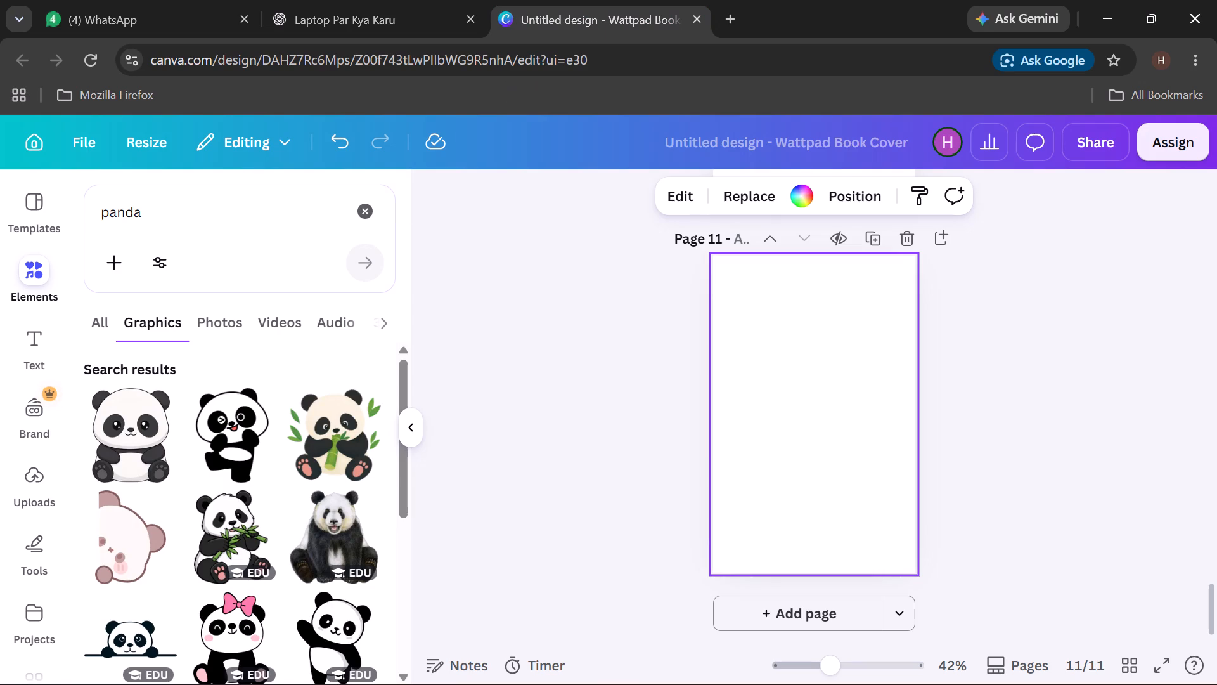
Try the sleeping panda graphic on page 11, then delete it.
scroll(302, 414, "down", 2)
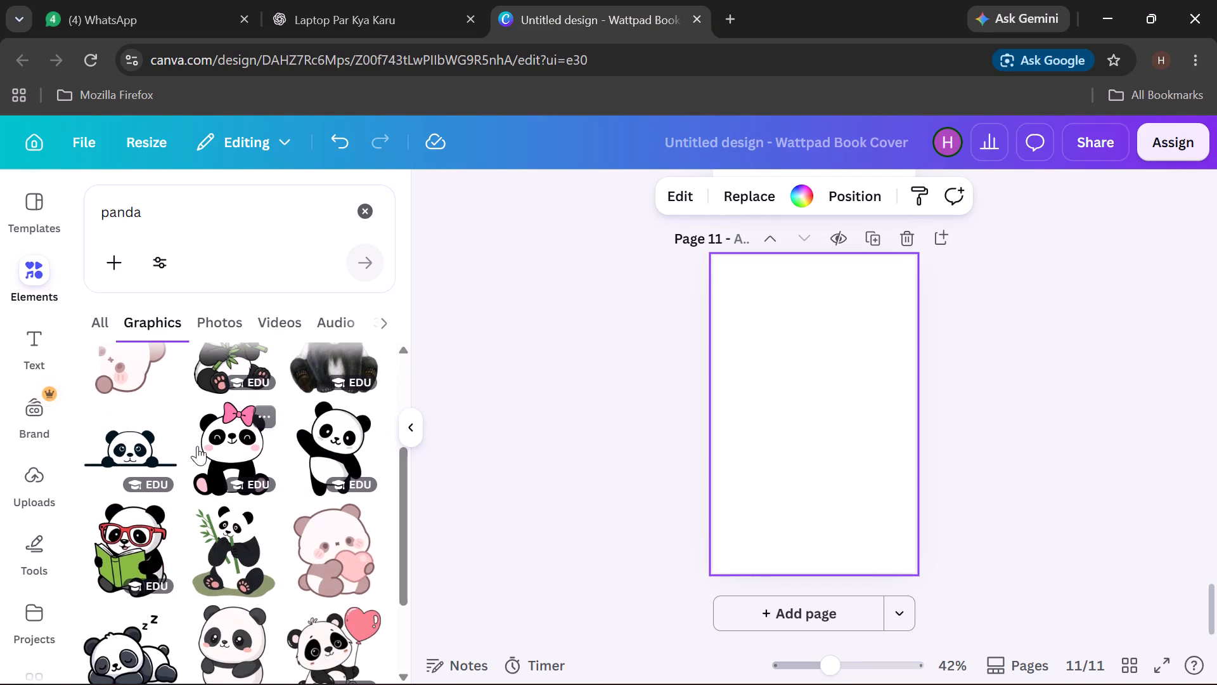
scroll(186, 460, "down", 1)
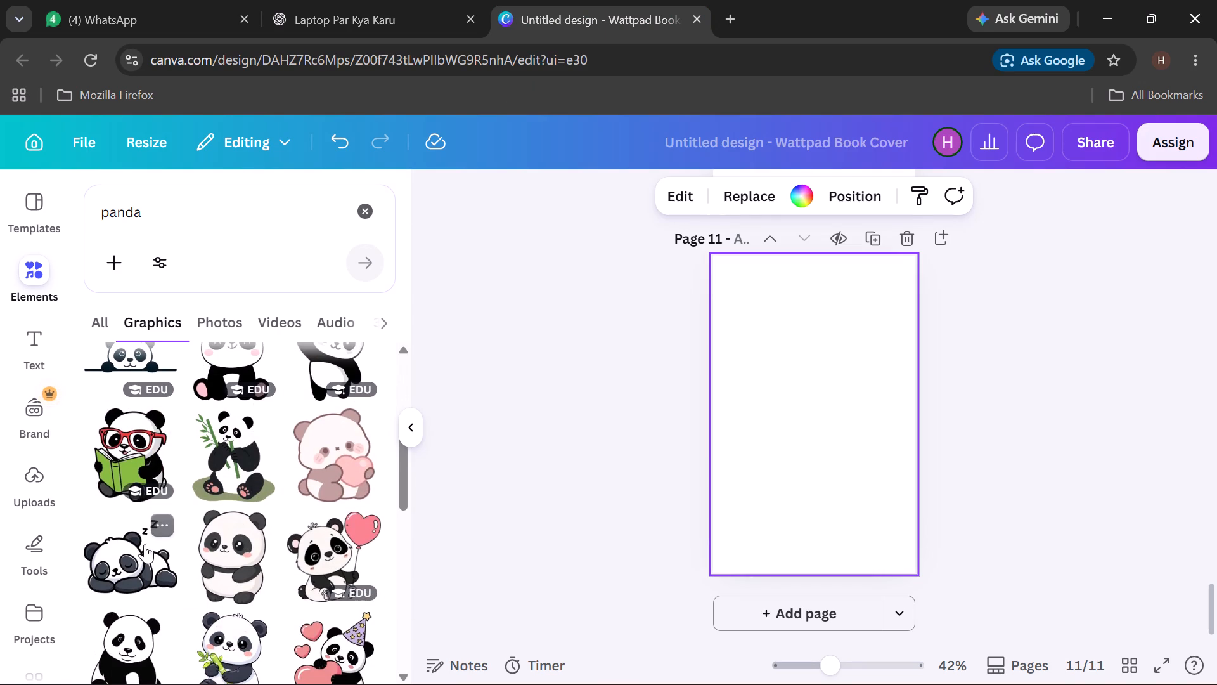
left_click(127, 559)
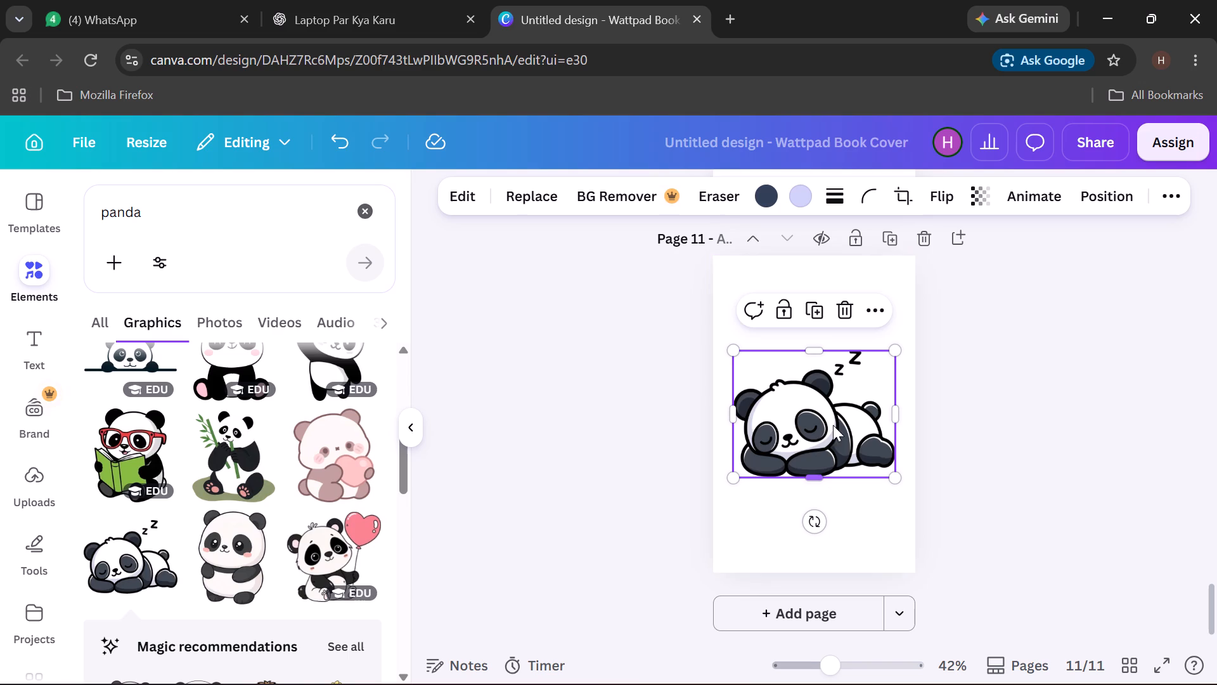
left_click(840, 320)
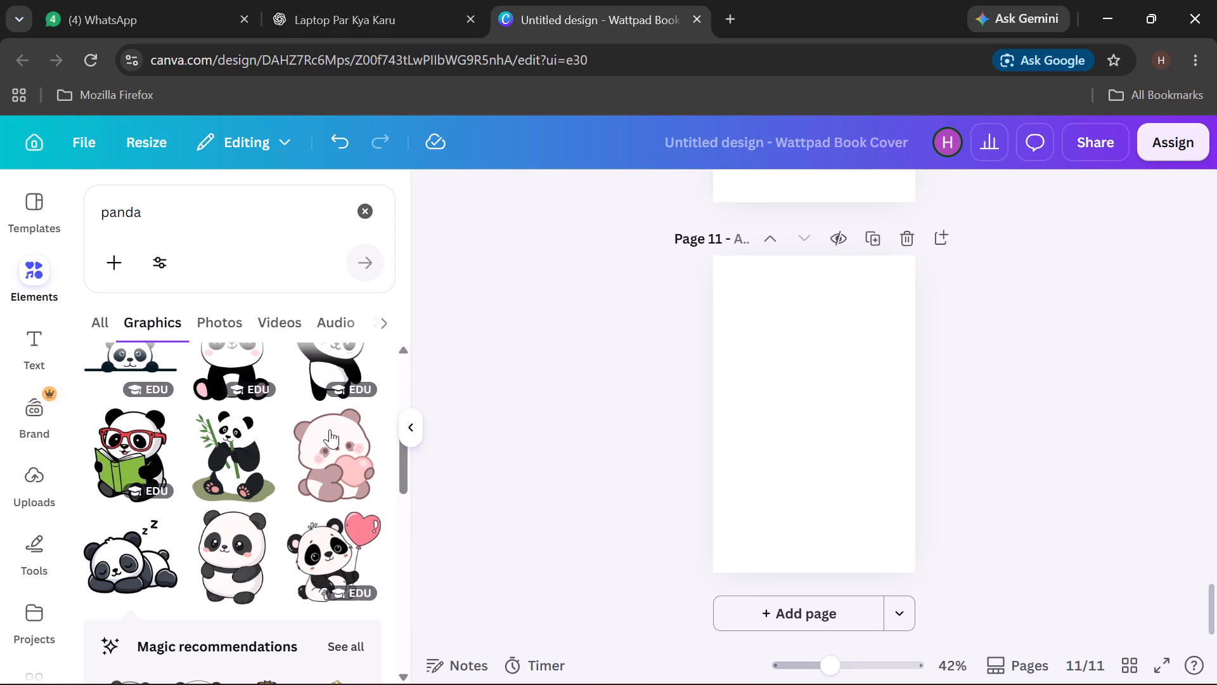
Place the sitting panda with a raised, waving paw from the panda graphics on page 11.
scroll(314, 481, "down", 3)
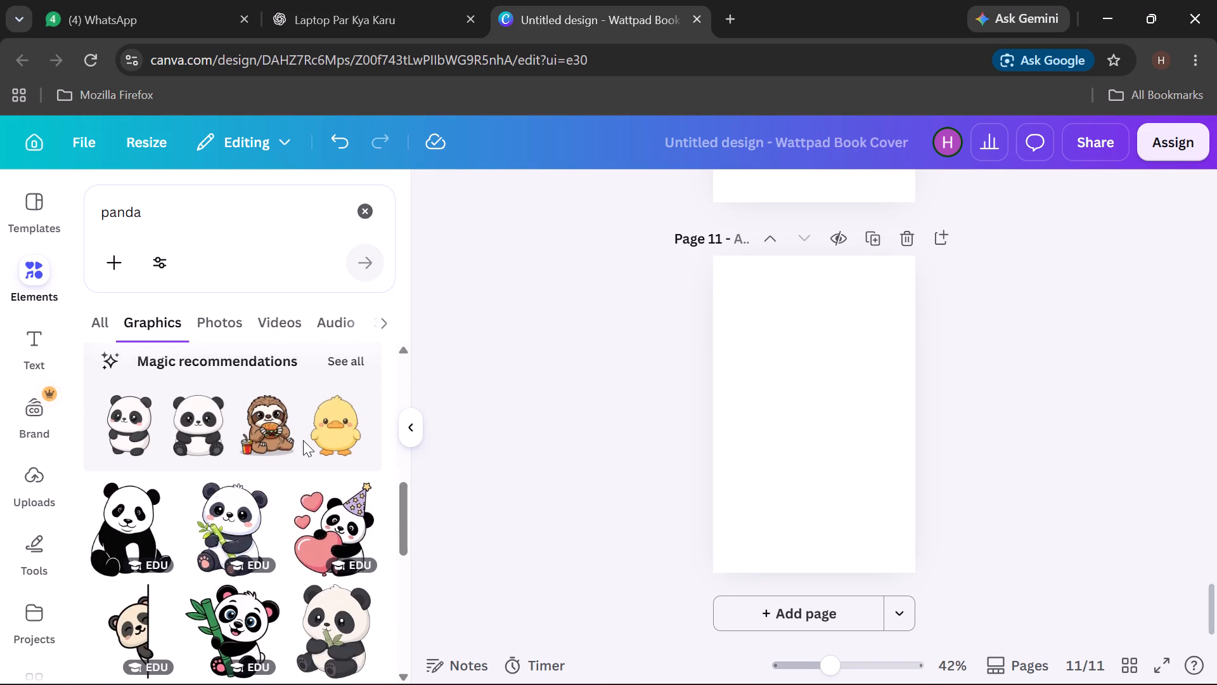
scroll(303, 440, "down", 1)
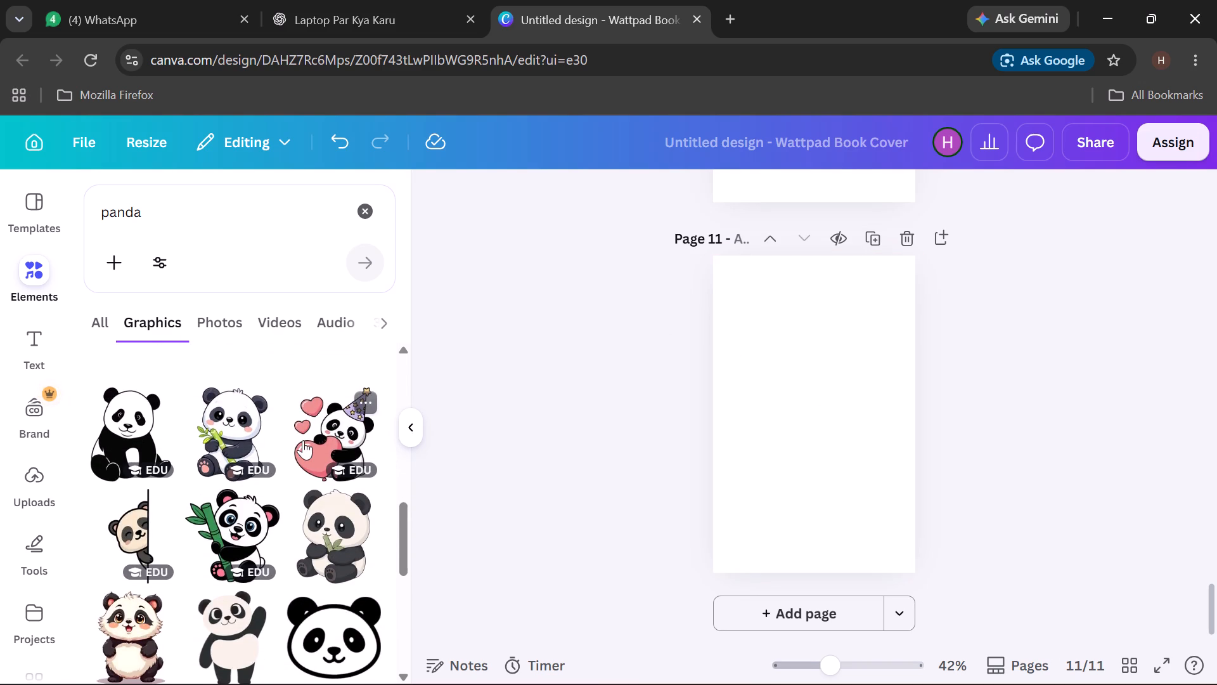
scroll(303, 440, "down", 3)
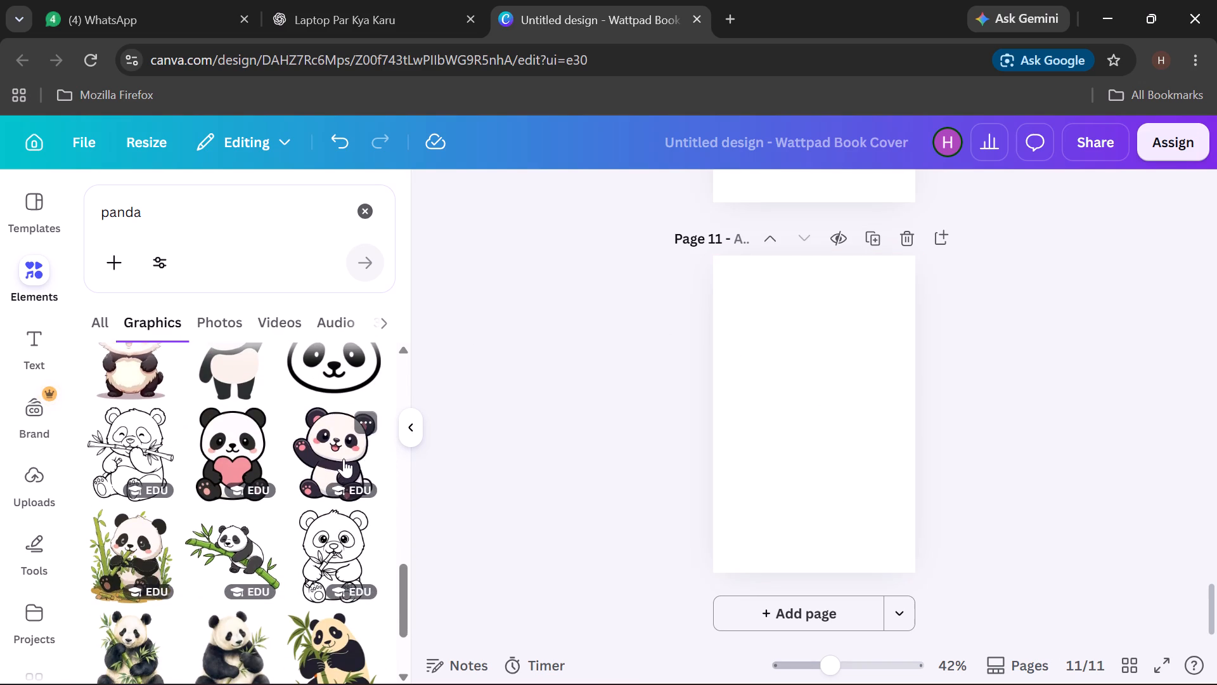
left_click(344, 458)
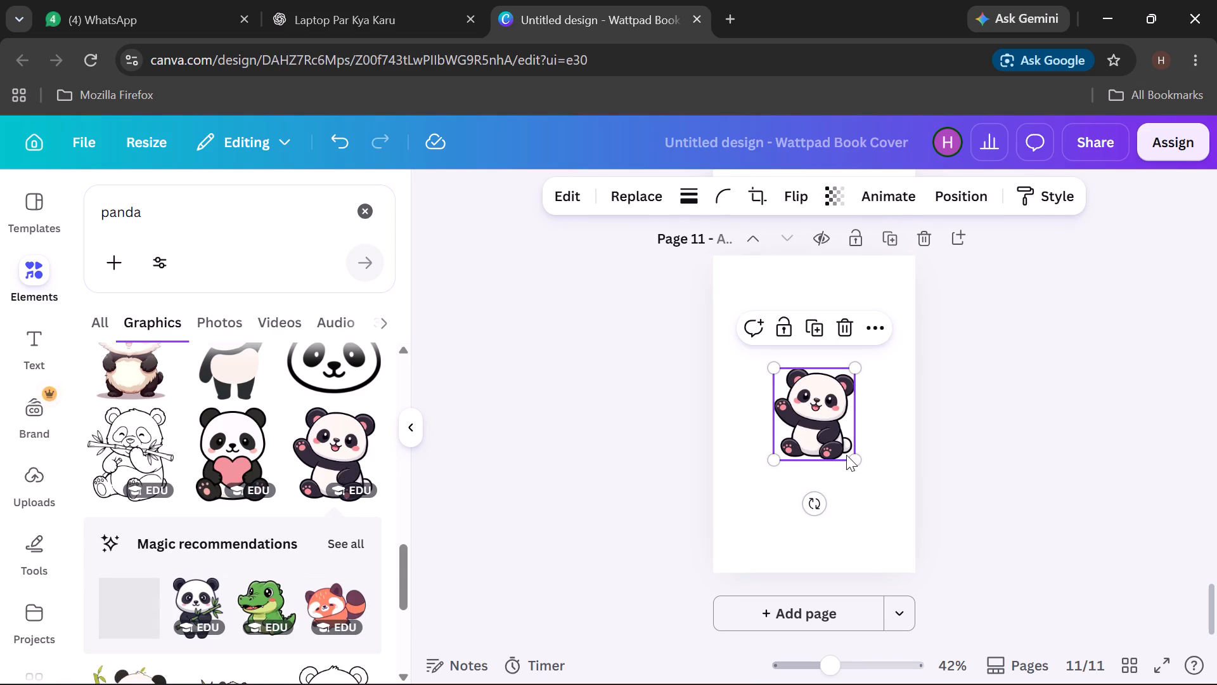
Enlarge the waving panda to about two thirds of page 11's width and centre it on the page.
left_click_drag(854, 456, 871, 516)
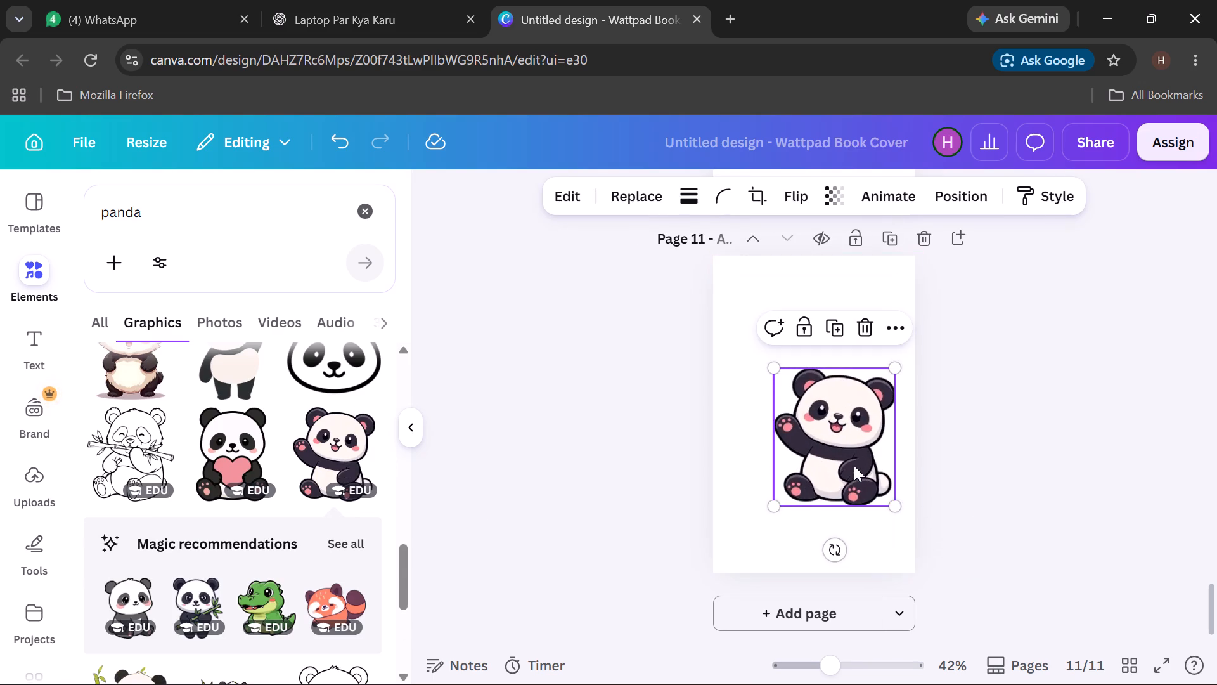
left_click_drag(853, 464, 833, 429)
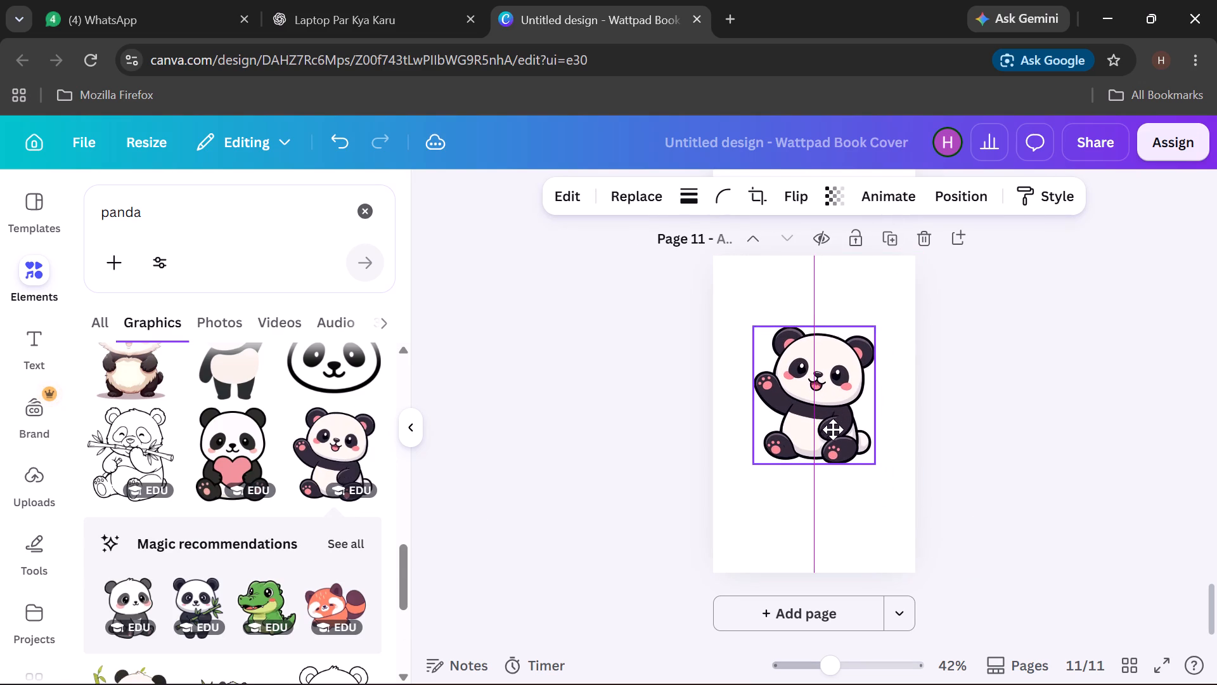
left_click_drag(833, 429, 834, 440)
left_click(870, 474)
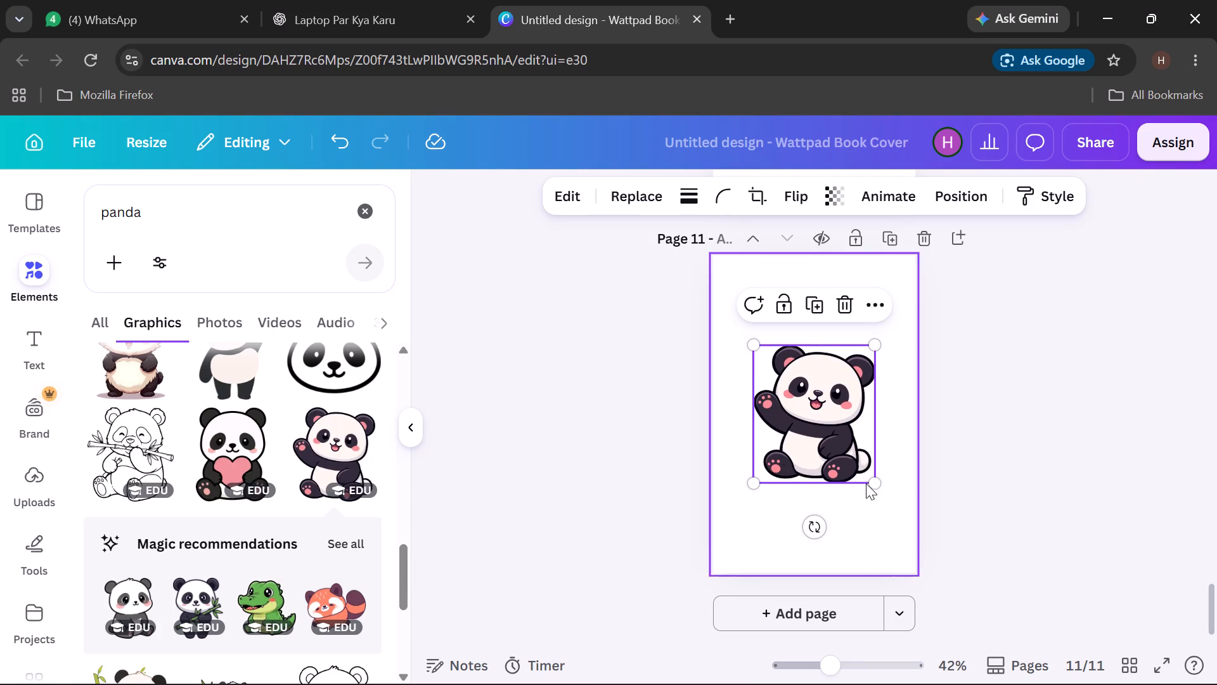
left_click_drag(871, 483, 882, 504)
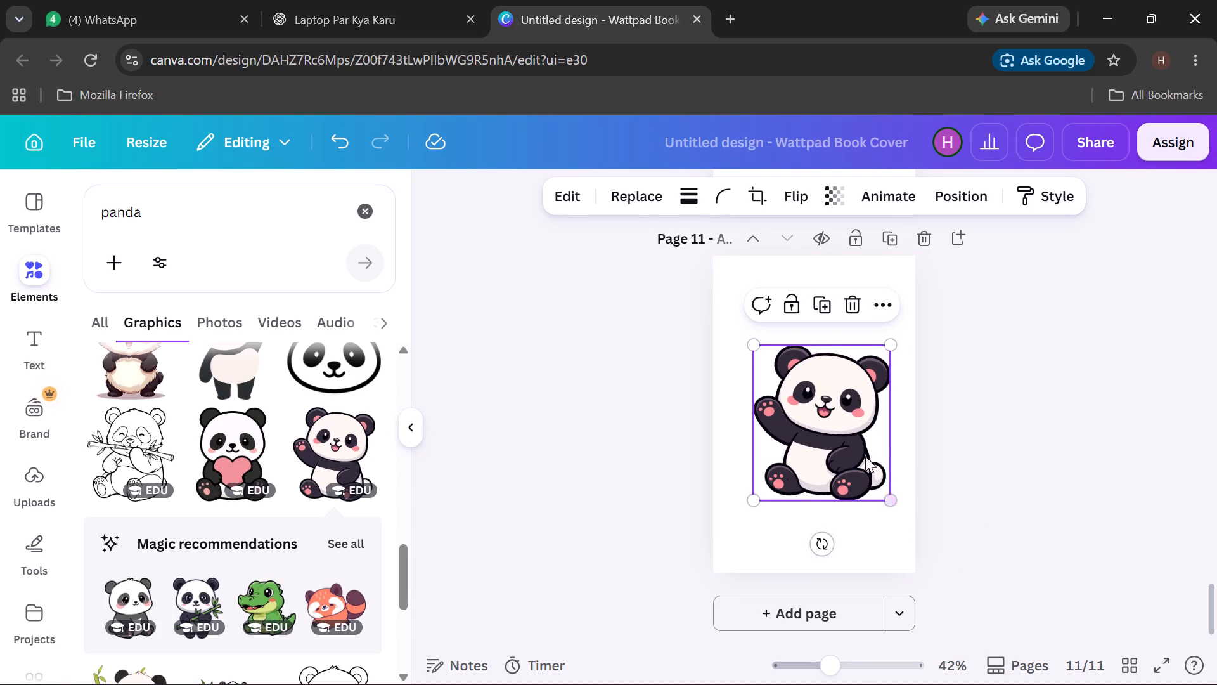
left_click_drag(854, 431, 846, 419)
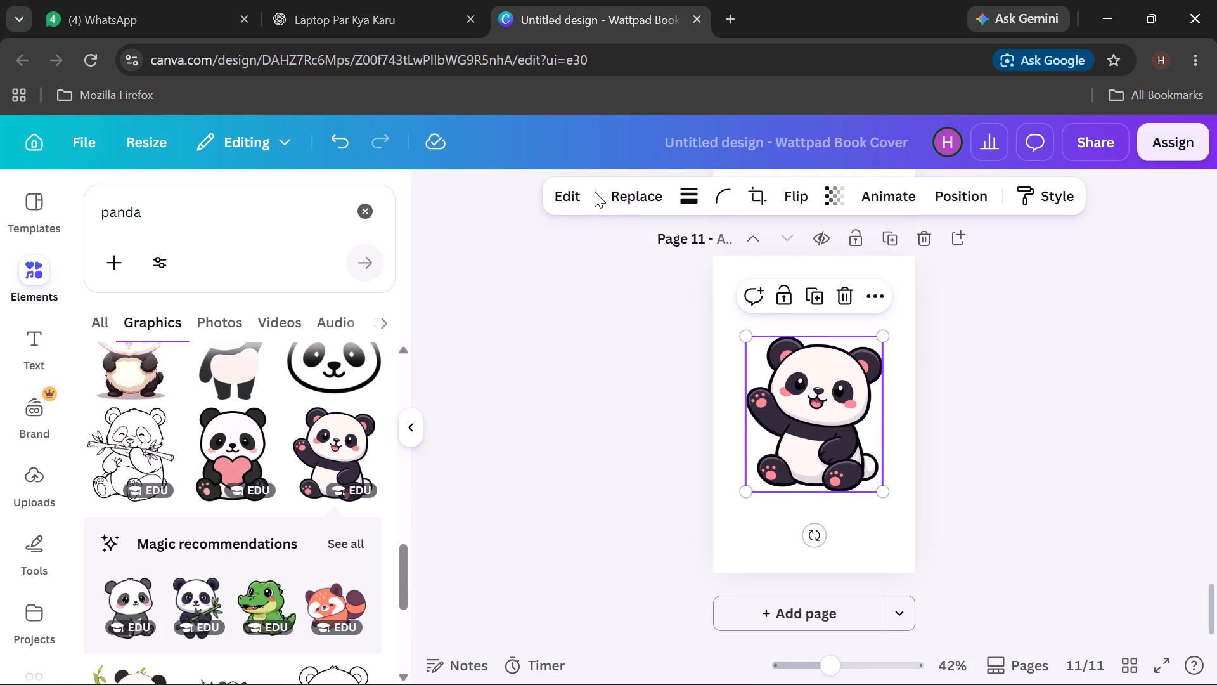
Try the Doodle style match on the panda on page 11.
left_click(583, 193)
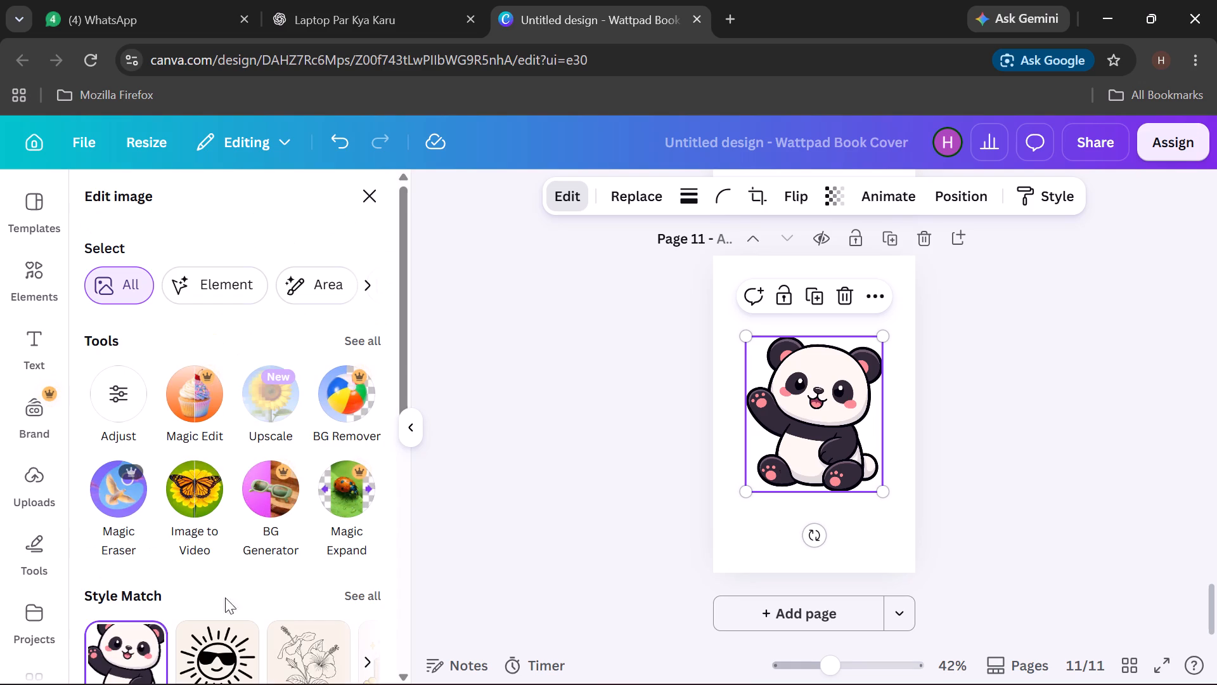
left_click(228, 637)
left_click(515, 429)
Check ChatGPT's list for the animal after the panda and search the Canva graphics for "rabbit".
left_click_drag(203, 220, 34, 207)
left_click(351, 18)
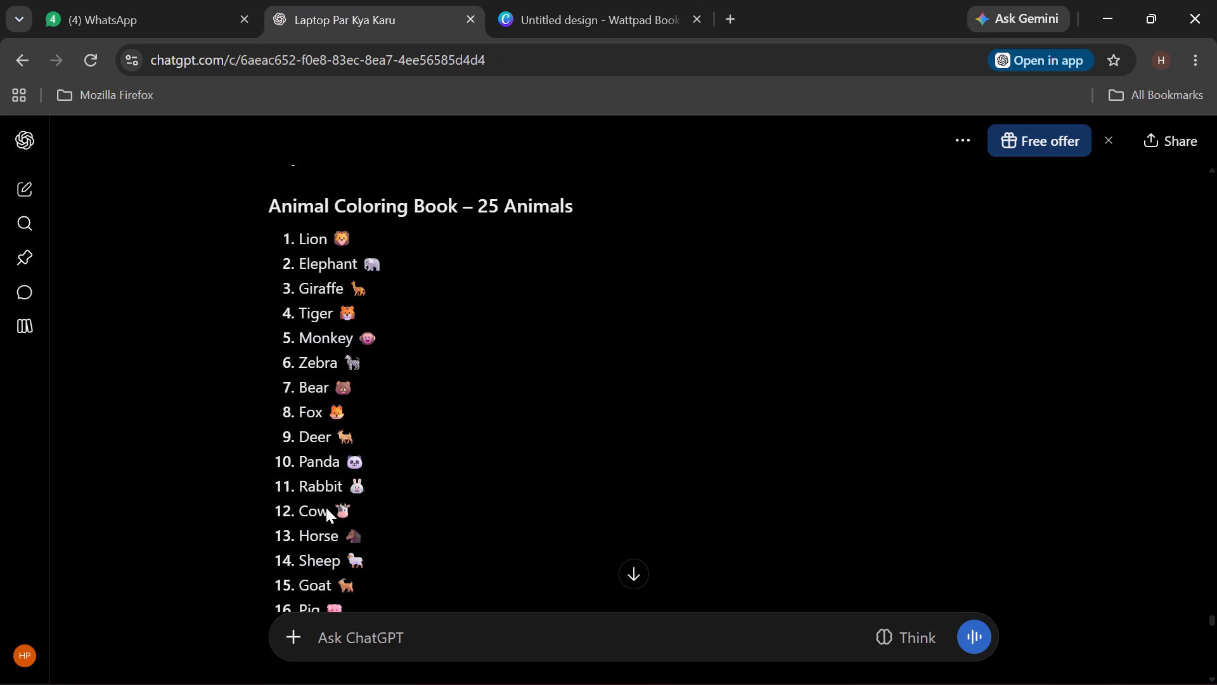
left_click(582, 29)
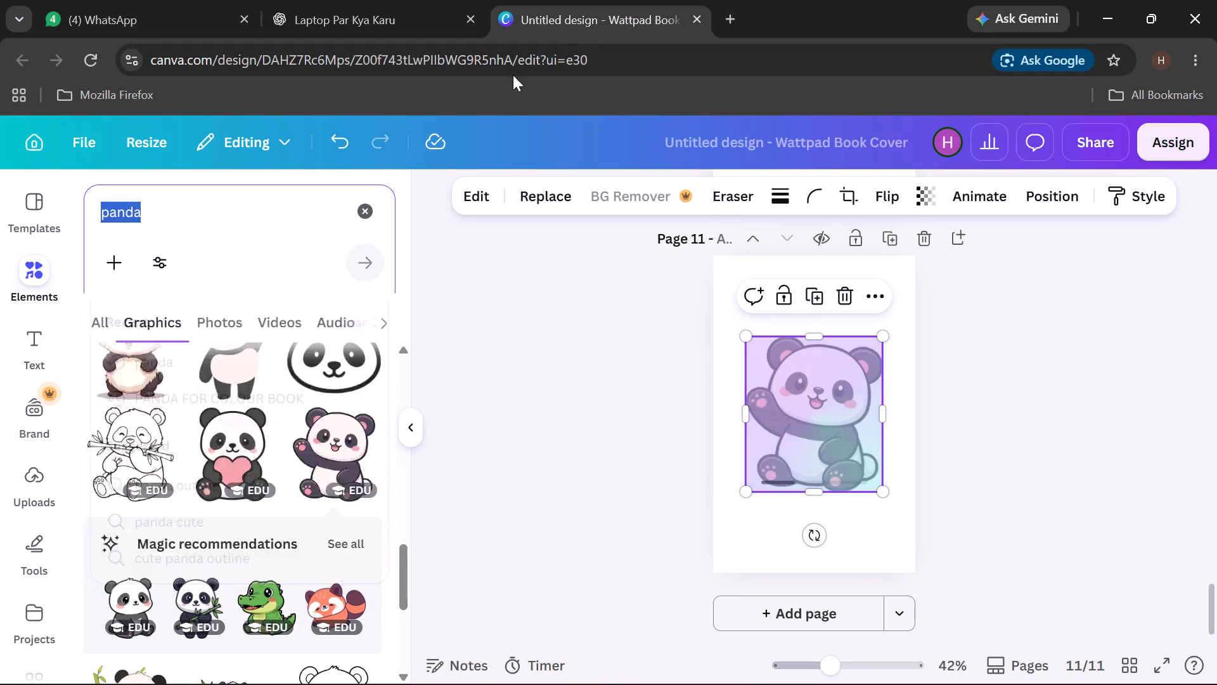
type("rabbit")
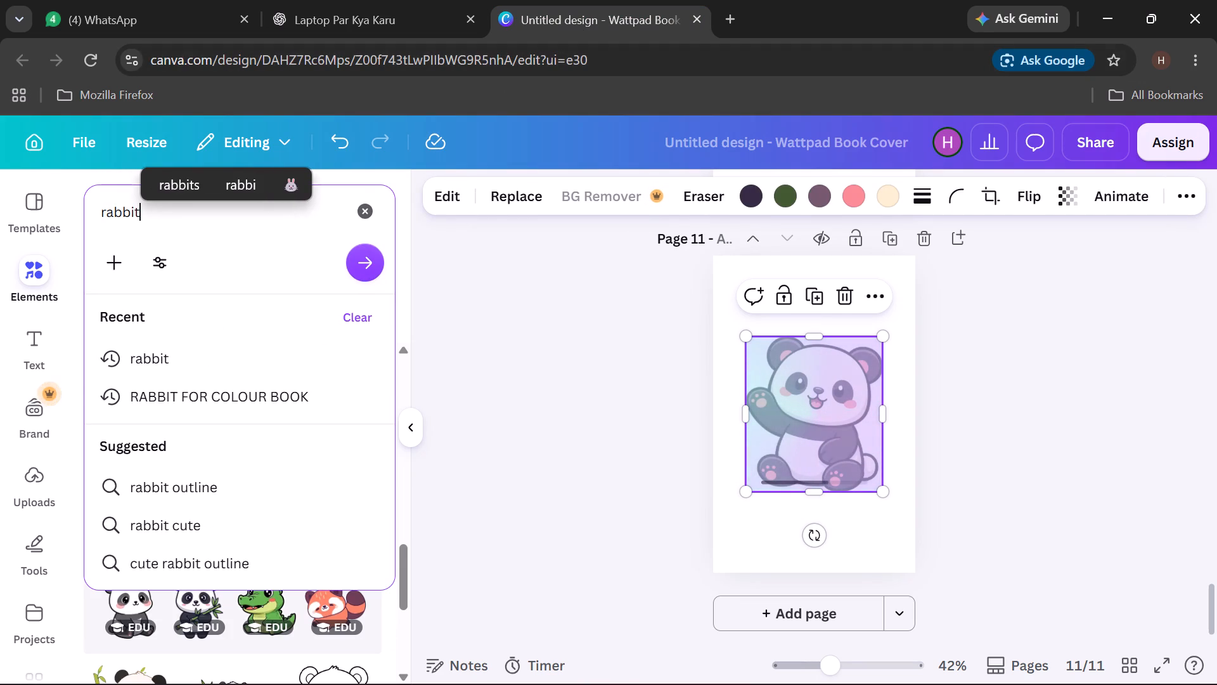
key("Return")
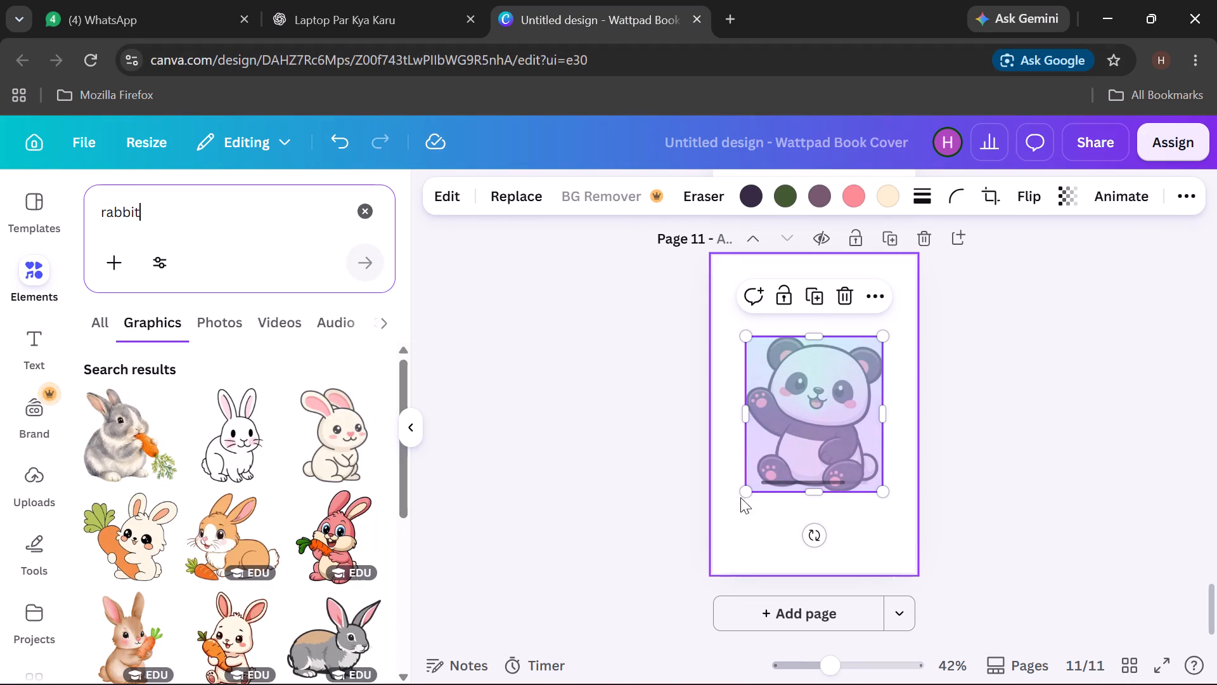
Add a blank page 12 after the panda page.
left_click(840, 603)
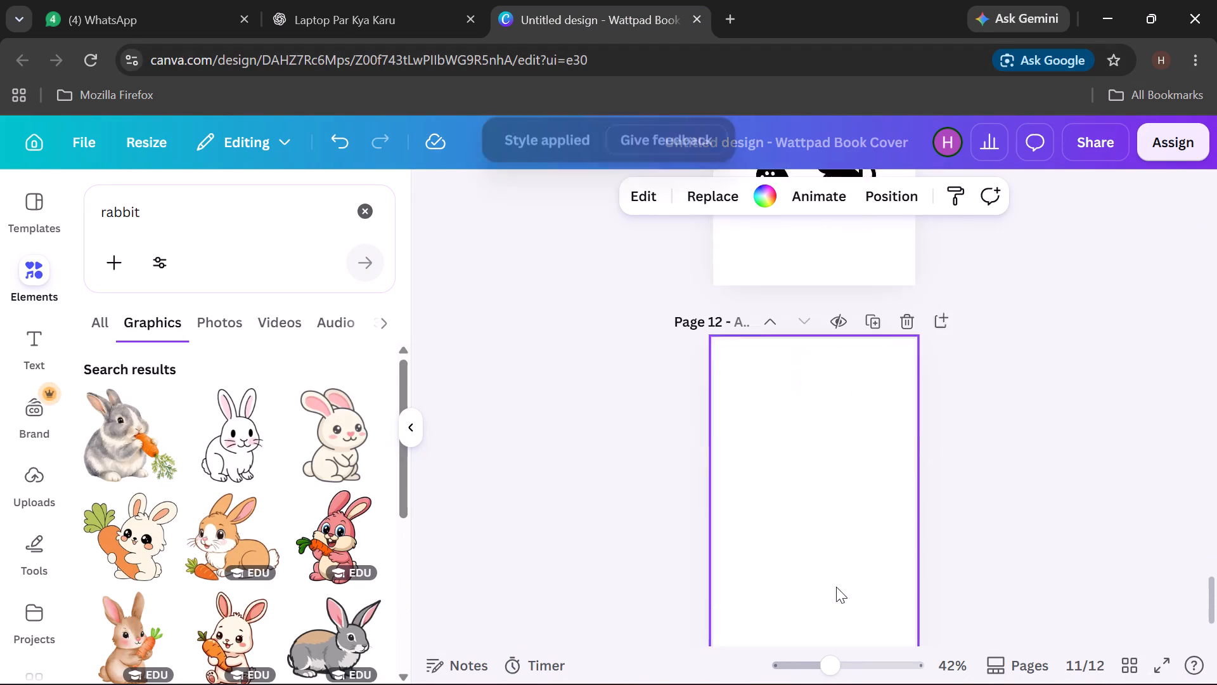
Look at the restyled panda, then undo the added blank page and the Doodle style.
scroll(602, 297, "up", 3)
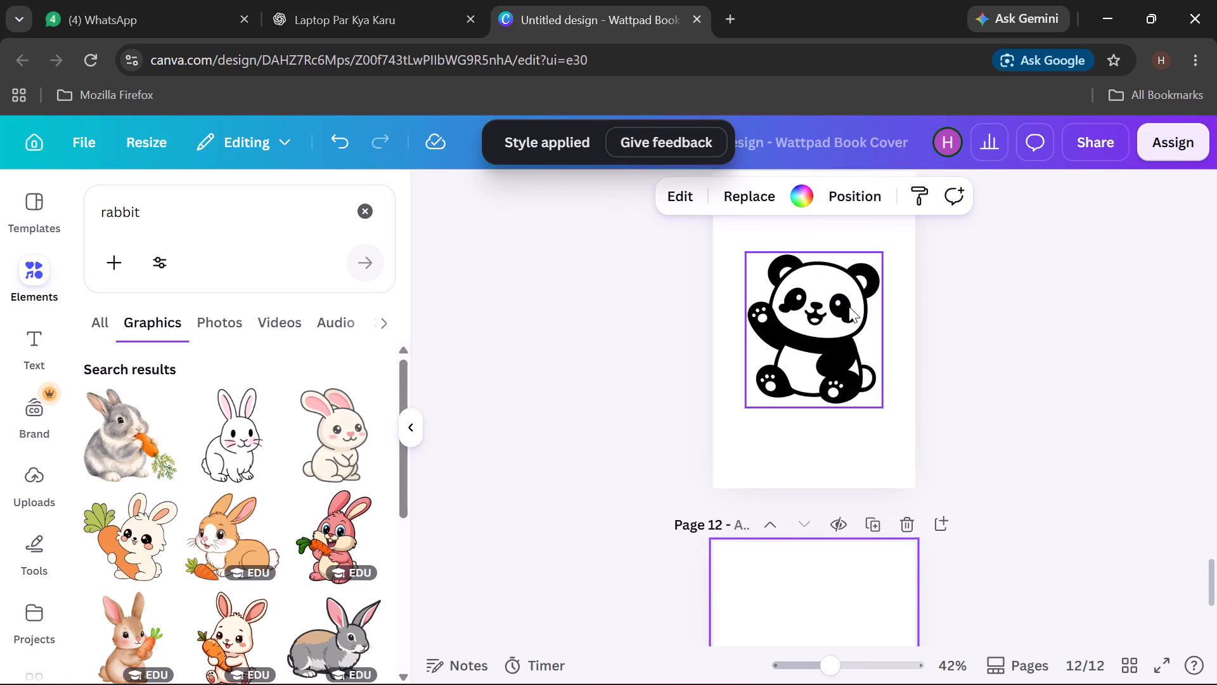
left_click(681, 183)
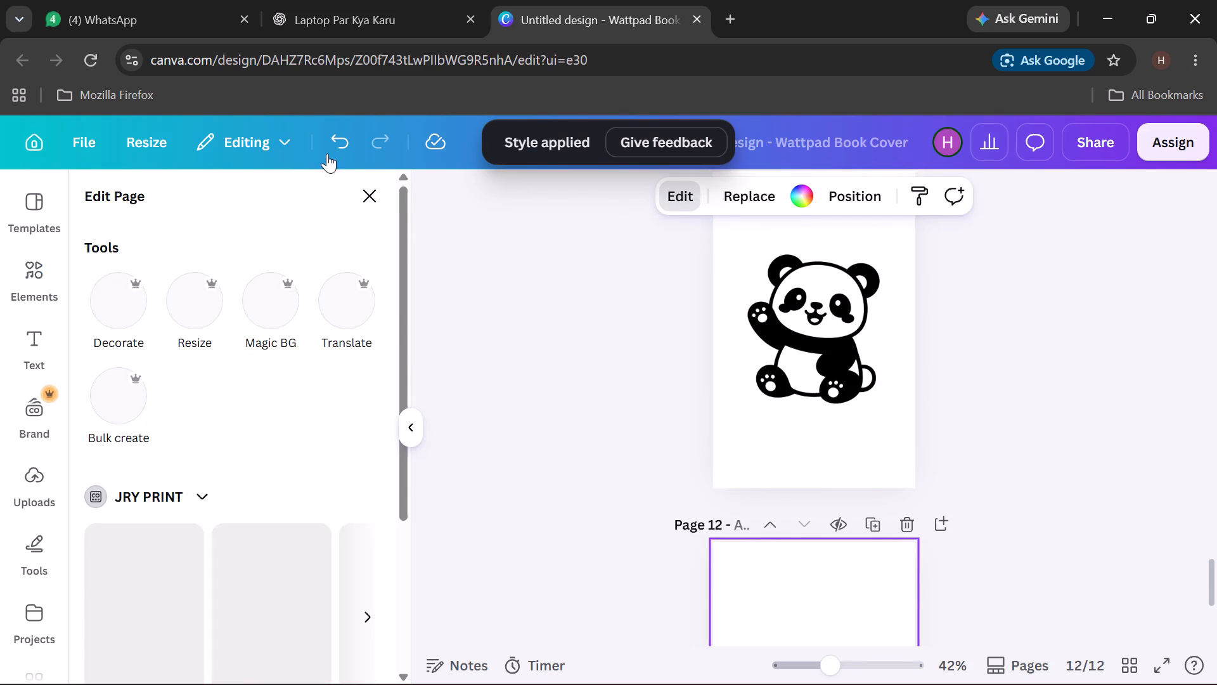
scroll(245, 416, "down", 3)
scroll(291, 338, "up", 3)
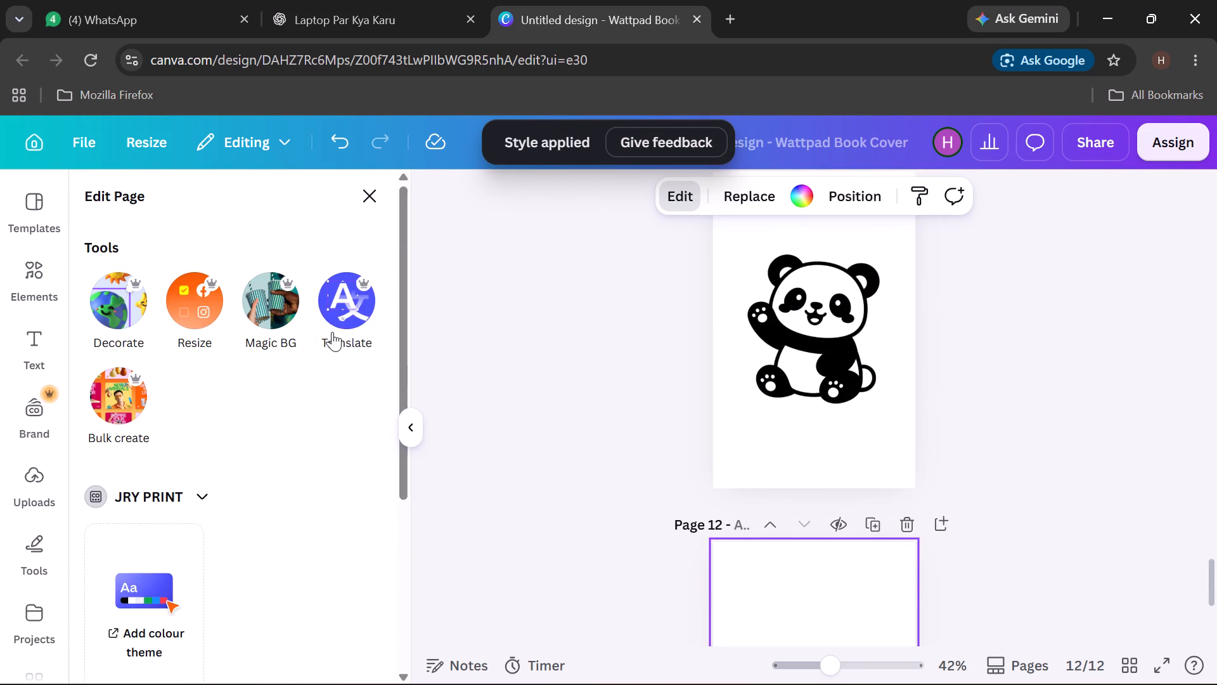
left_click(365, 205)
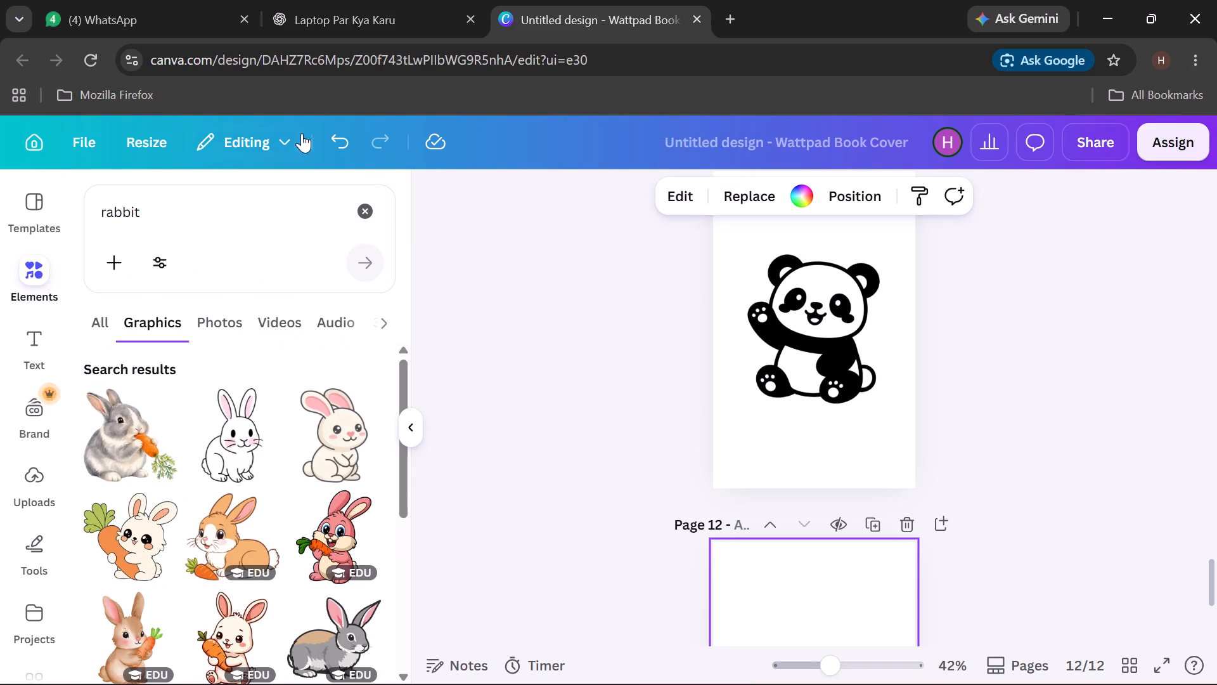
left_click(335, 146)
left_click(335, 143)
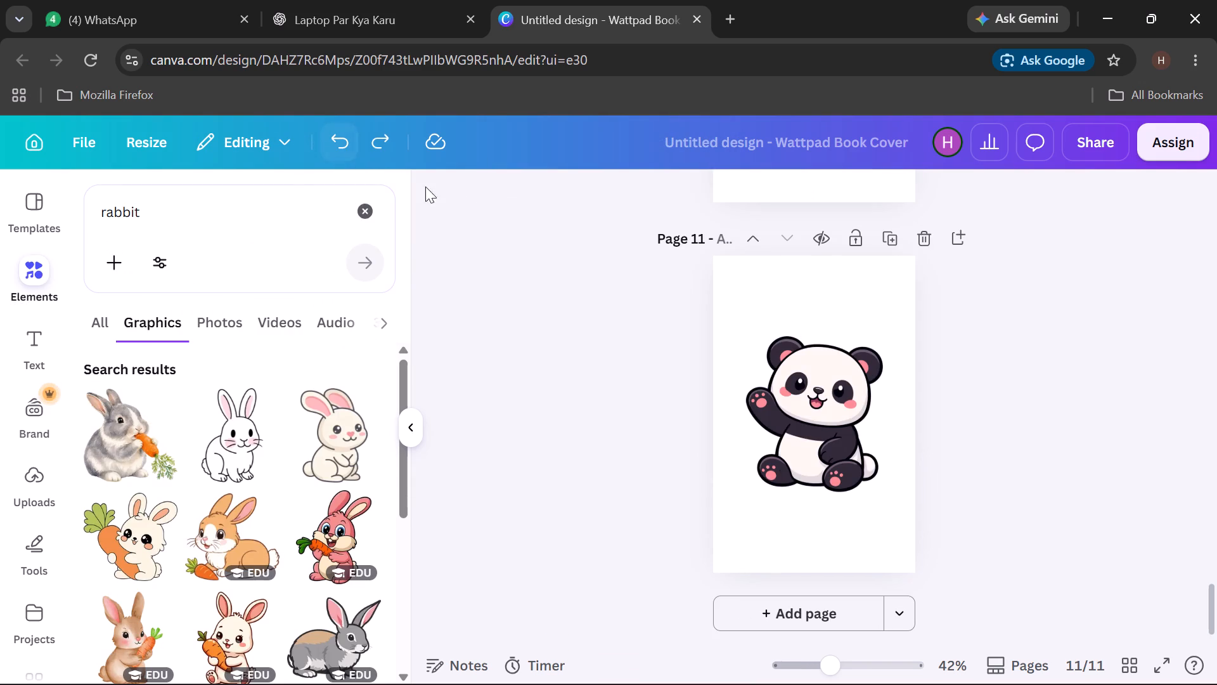
Apply the Line art style match to the waving panda on page 11.
left_click(808, 396)
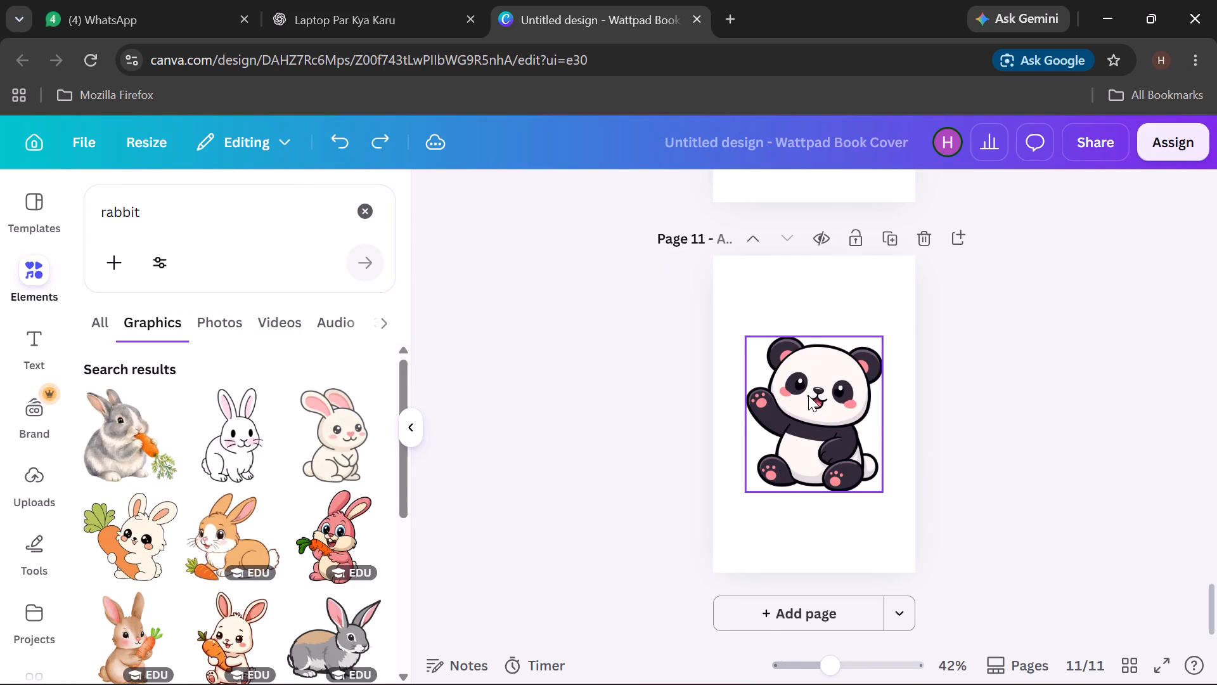
left_click(446, 183)
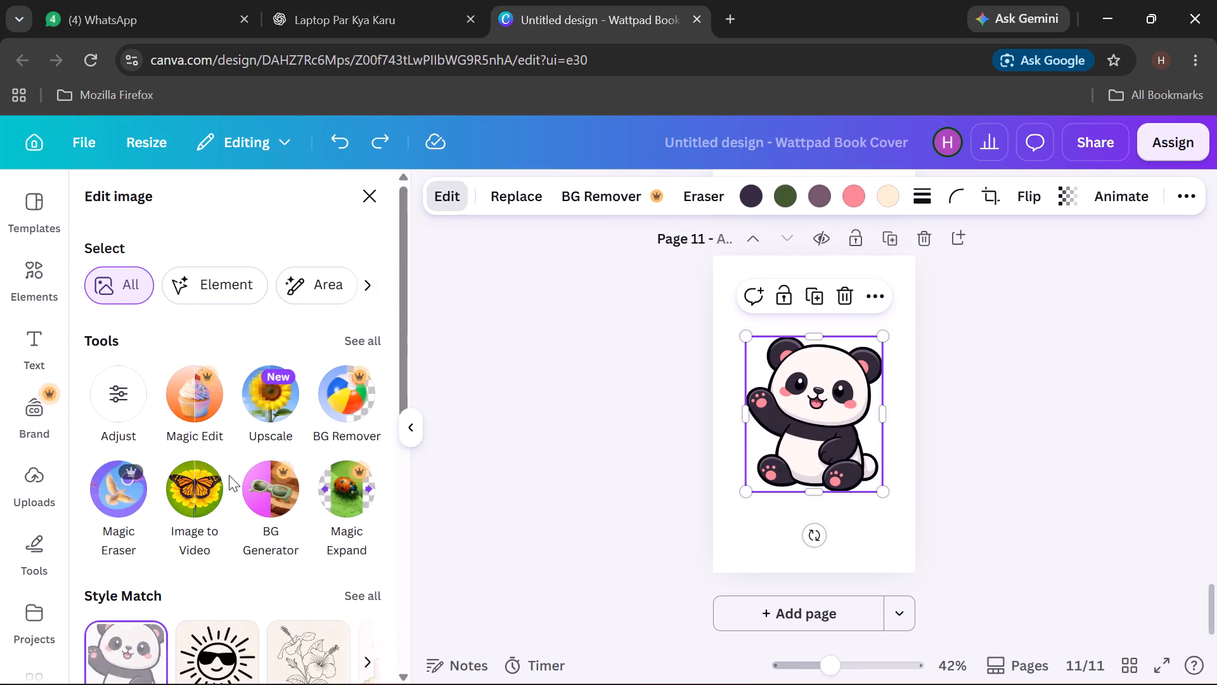
scroll(231, 475, "down", 3)
left_click(321, 392)
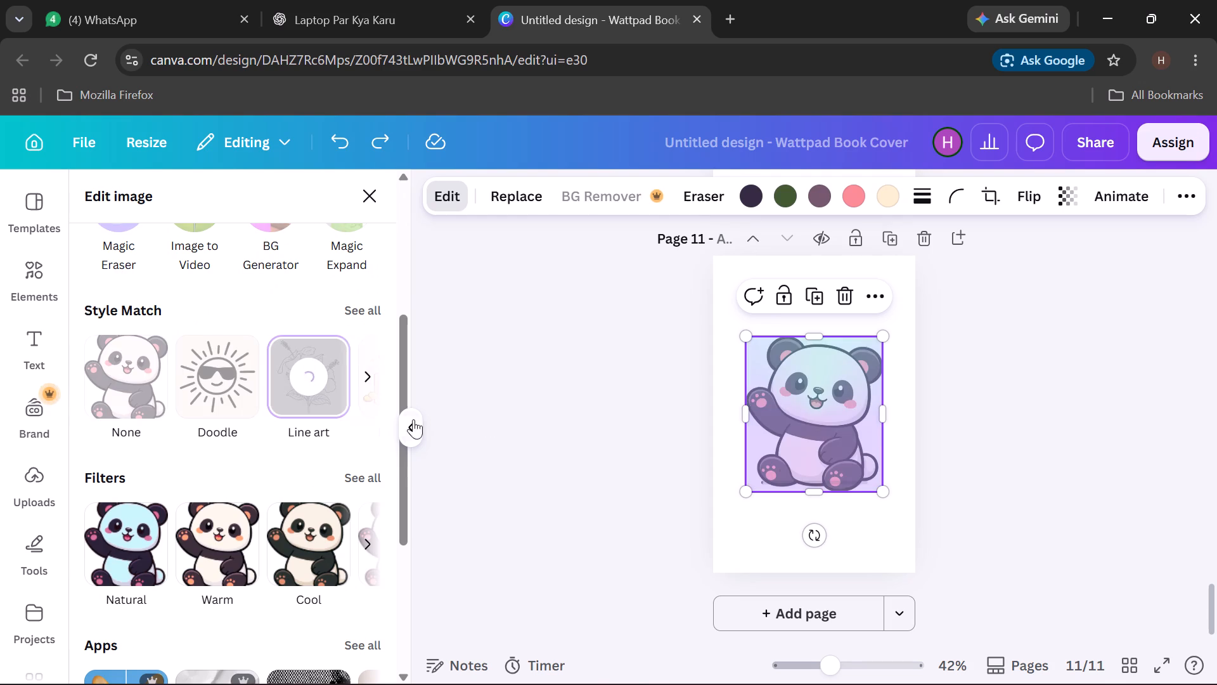
left_click(508, 316)
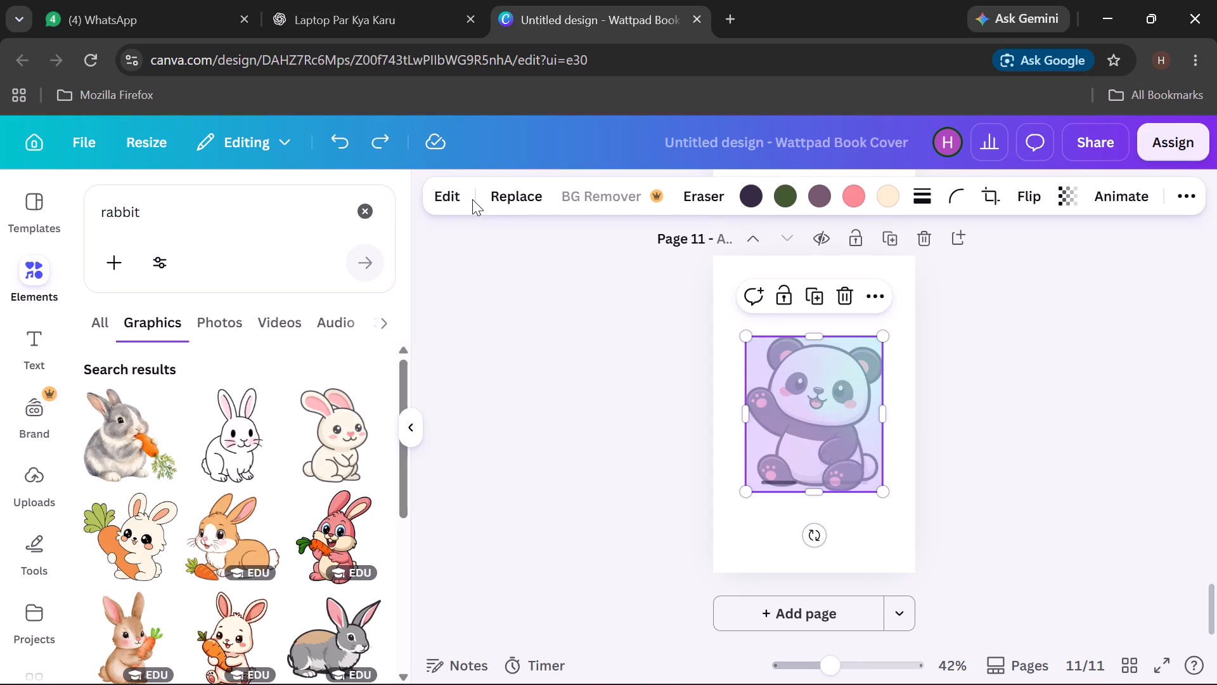
Add a blank page 12 after the panda page.
scroll(664, 606, "down", 2)
left_click(845, 618)
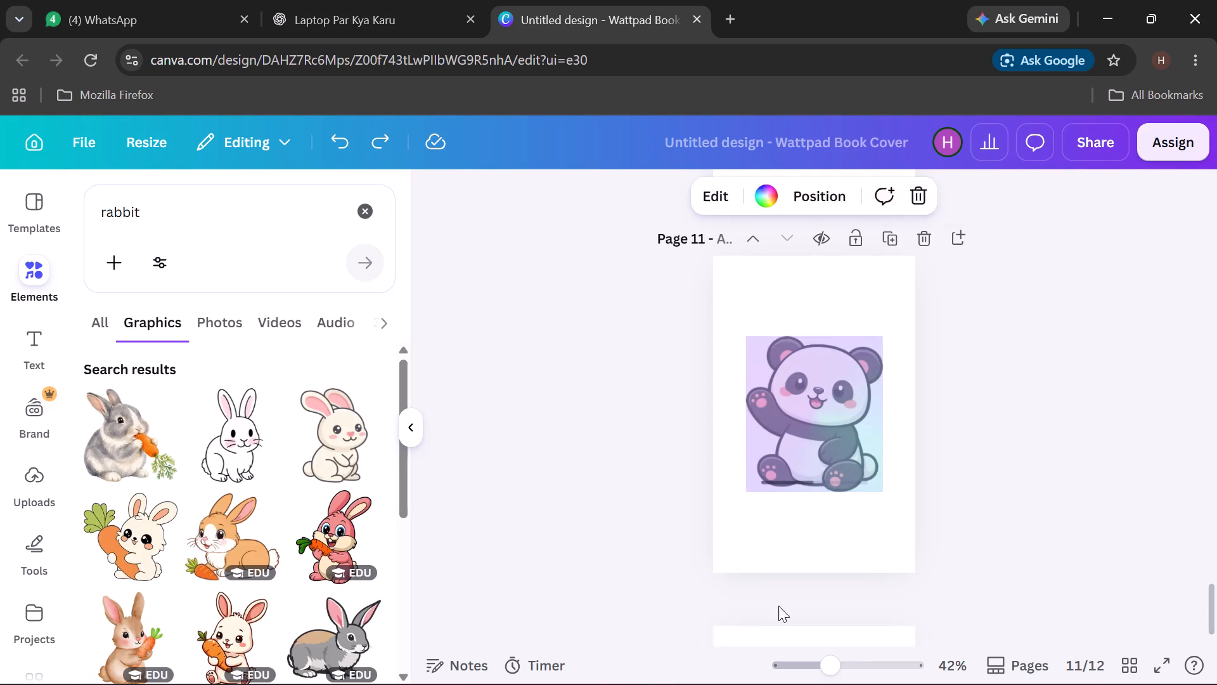
Place the brown-and-white sitting rabbit with folded paws from the rabbit graphics on page 12.
scroll(357, 504, "down", 3)
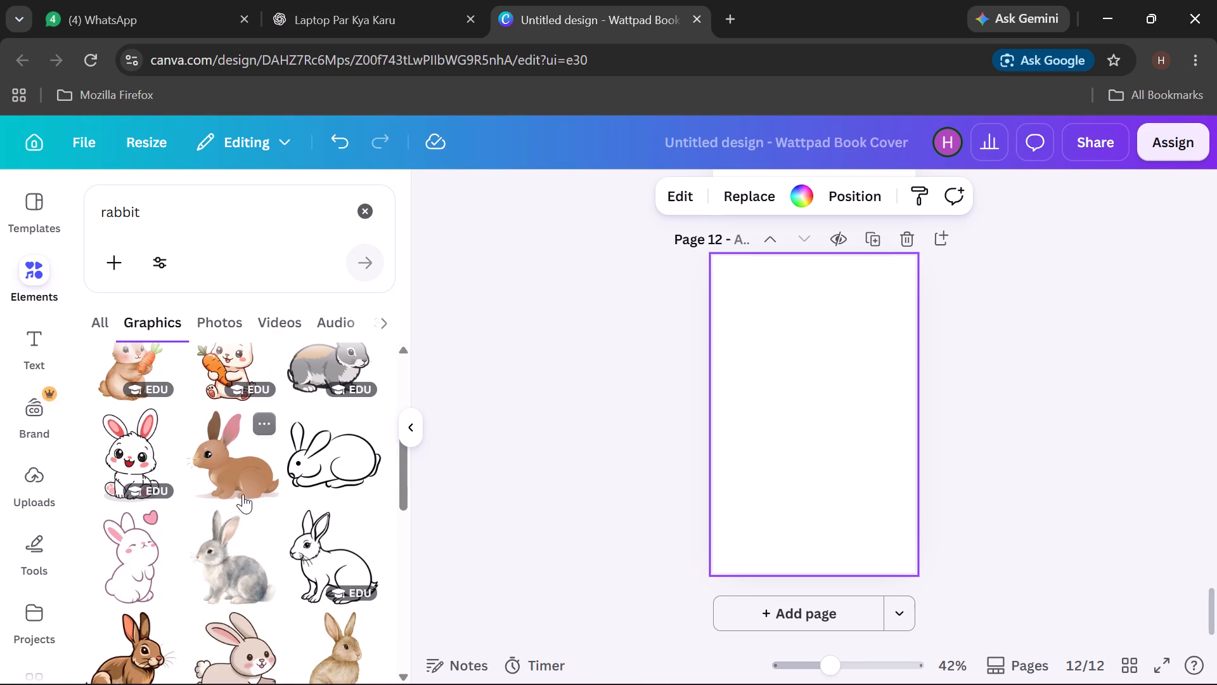
scroll(257, 495, "down", 4)
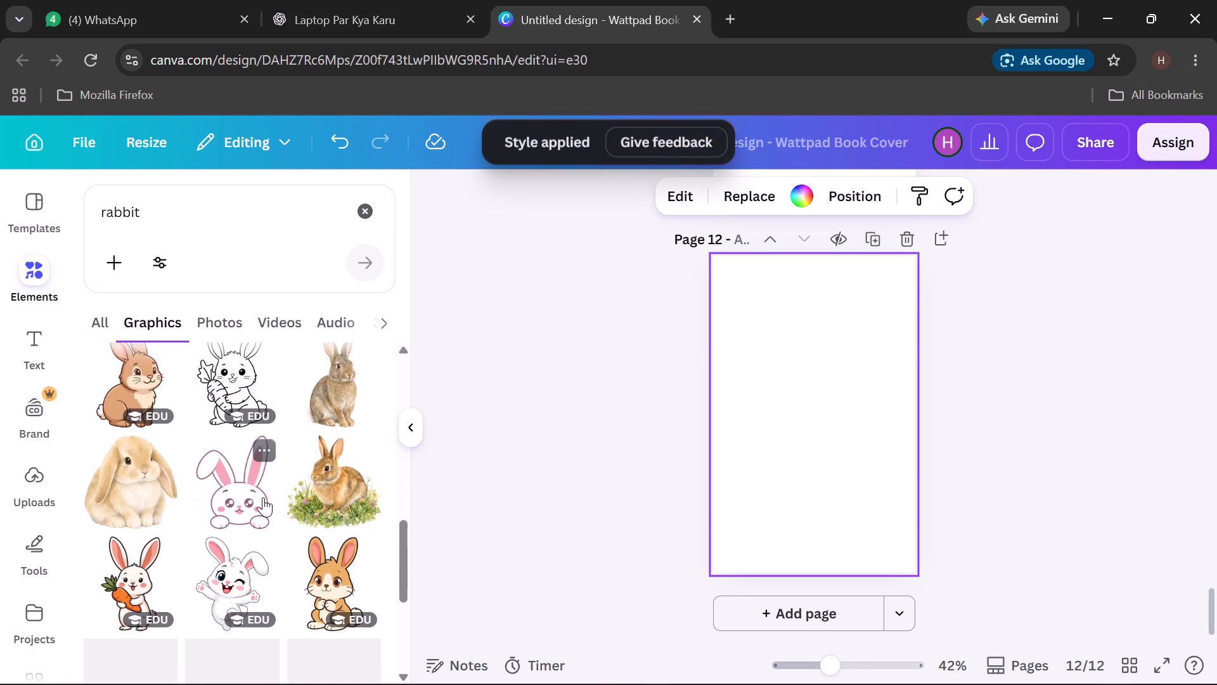
scroll(315, 478, "down", 2)
left_click(326, 394)
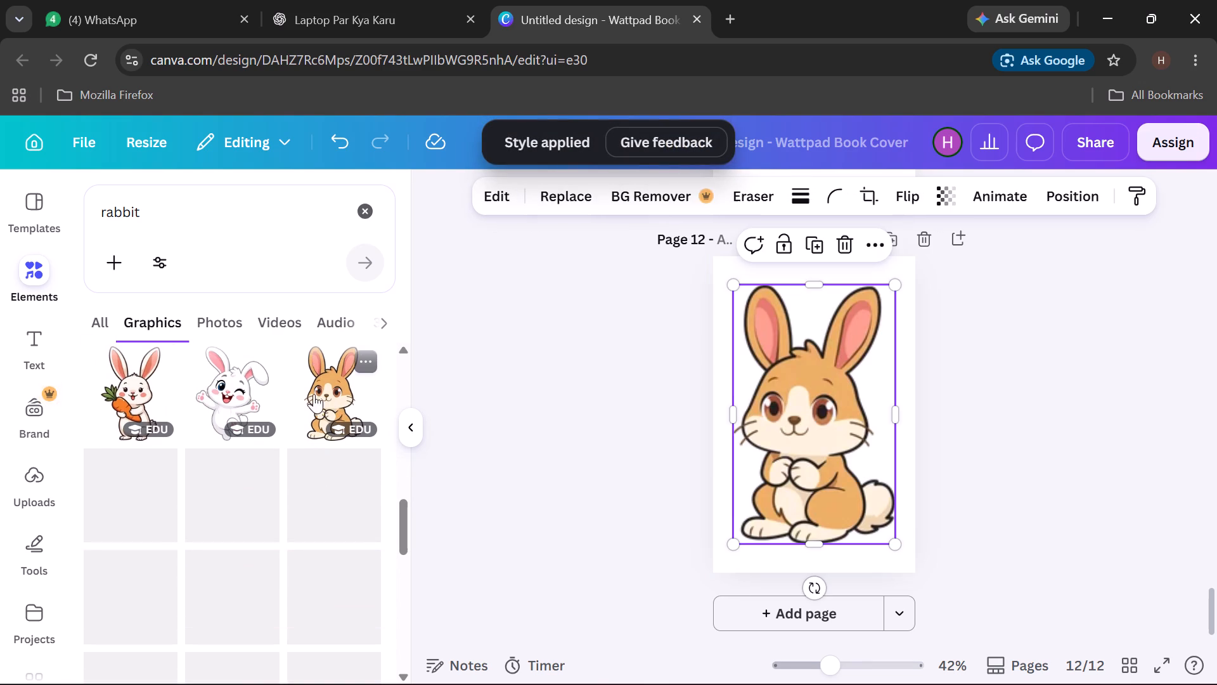
Shrink the rabbit to just under two thirds of page 12's width and centre it on the page.
left_click_drag(894, 545, 880, 527)
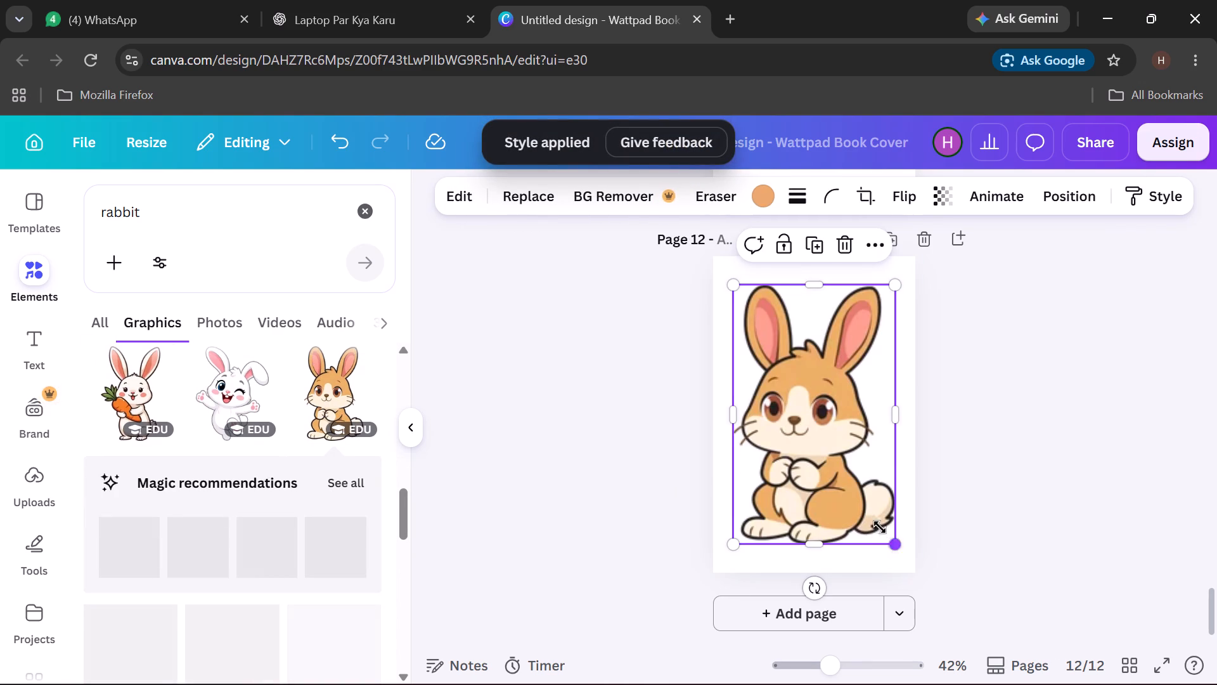
left_click_drag(880, 527, 863, 492)
left_click_drag(796, 419, 815, 444)
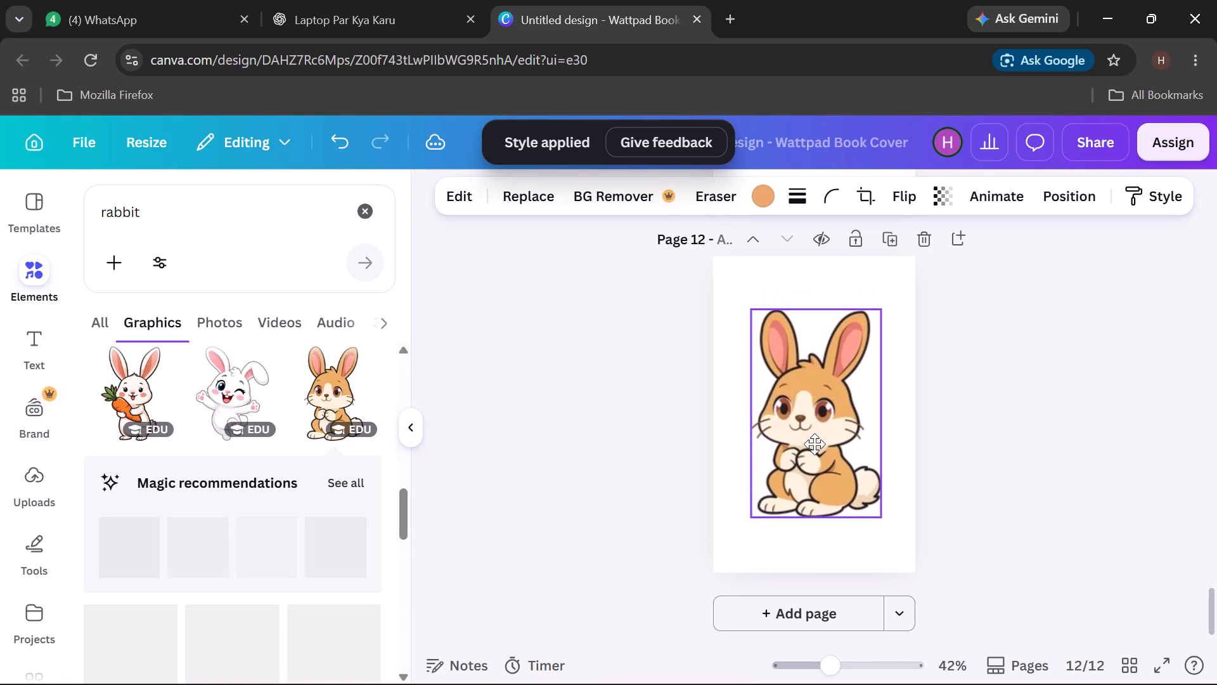
left_click_drag(815, 444, 814, 441)
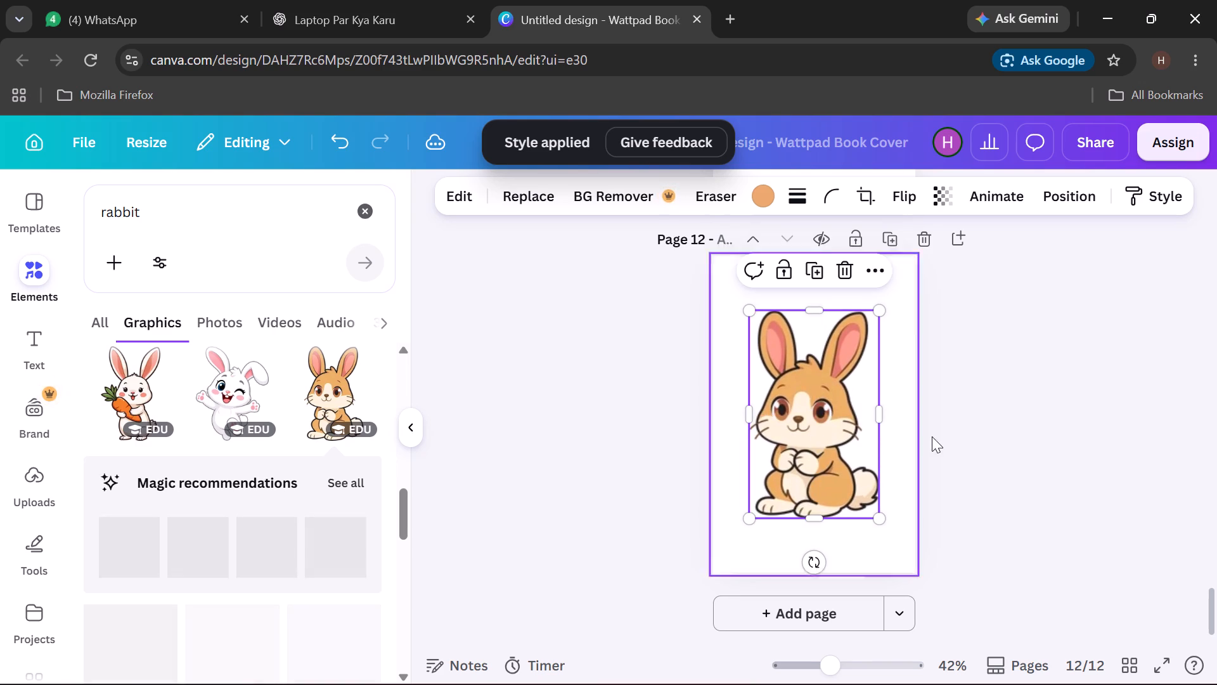
Delete the brown-and-white sitting rabbit from page 12.
scroll(1001, 445, "up", 4)
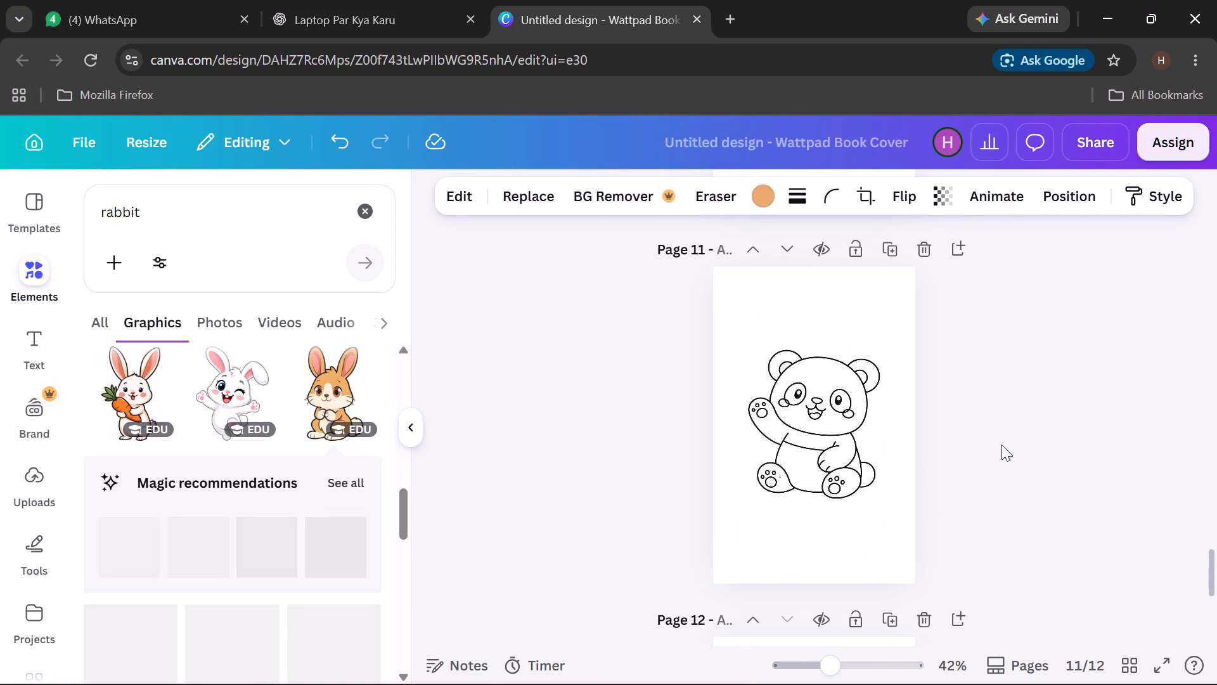
scroll(1001, 449, "down", 6)
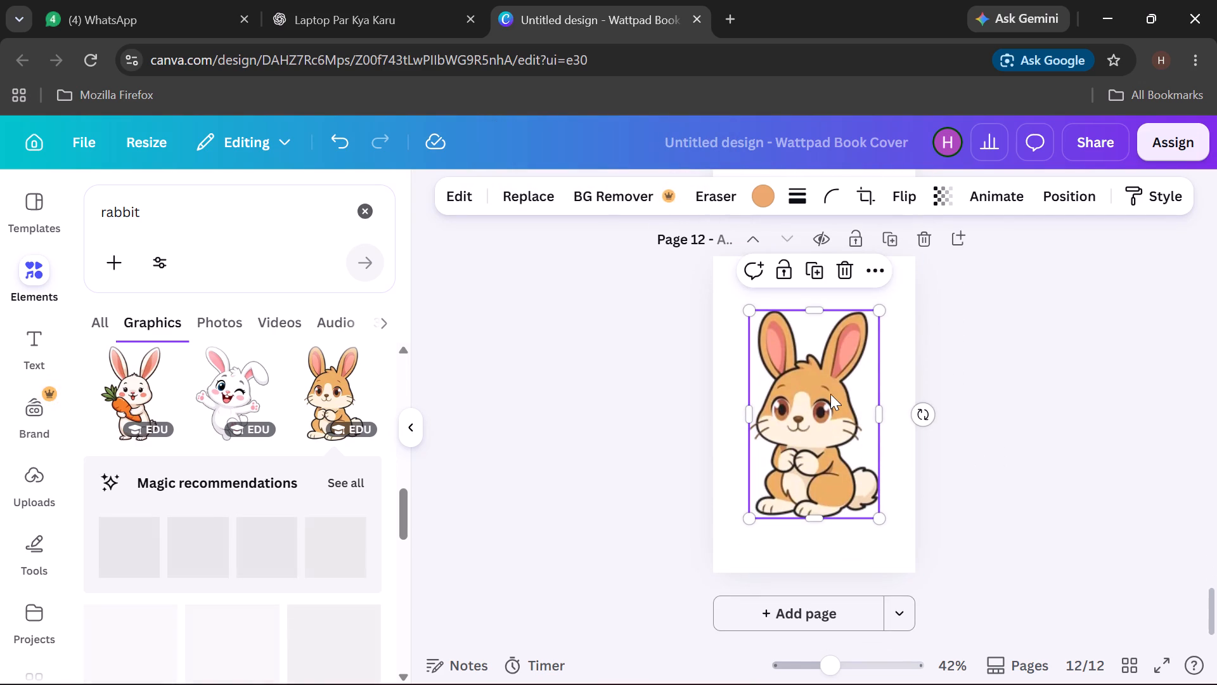
left_click(830, 389)
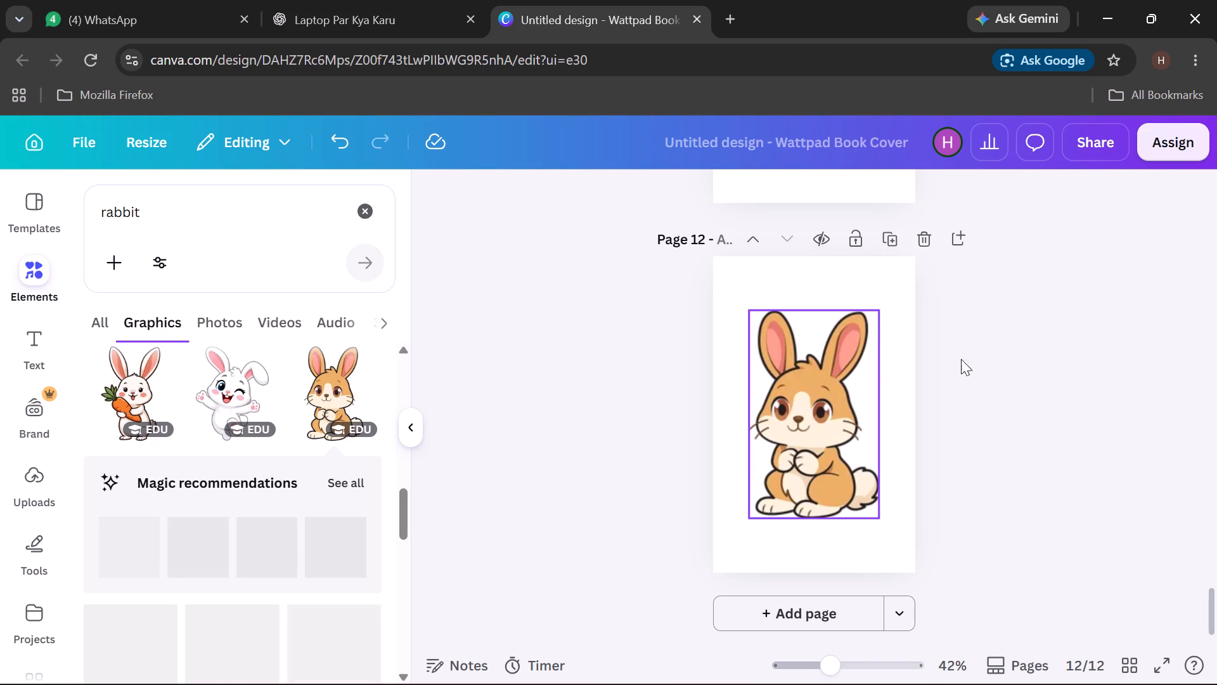
left_click(1007, 359)
left_click(818, 405)
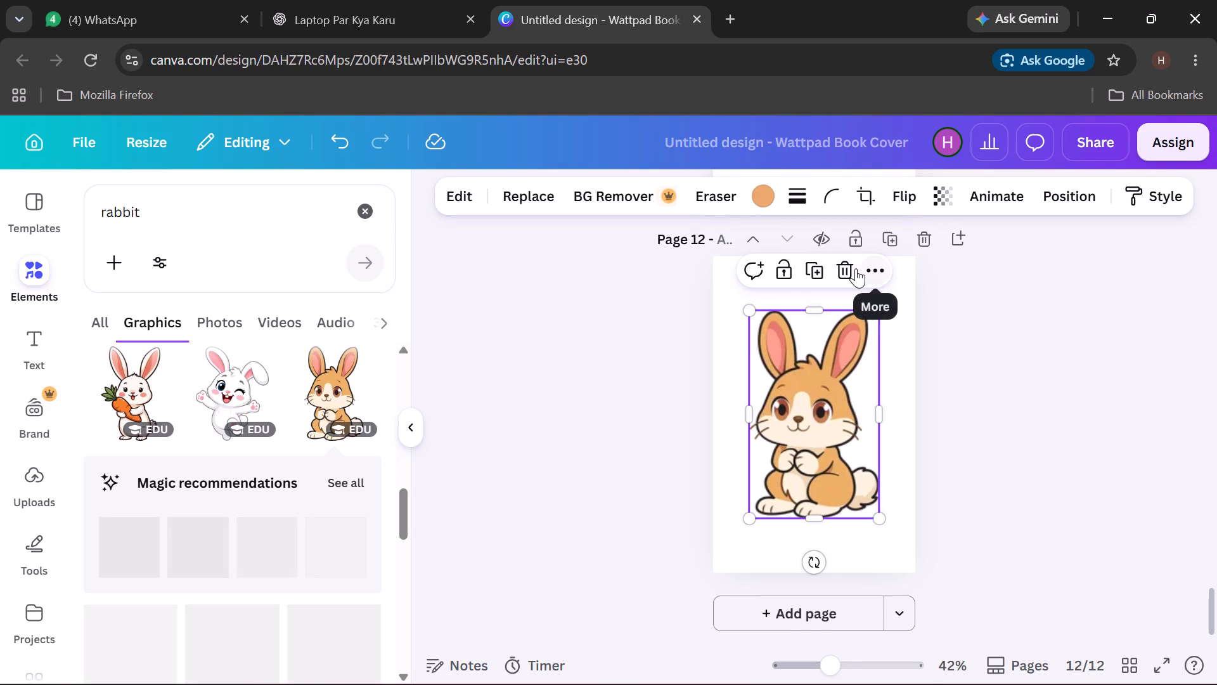
left_click(852, 269)
Place the blue-and-white sitting cartoon rabbit with upright ears from the rabbit graphics on page 12.
scroll(73, 514, "down", 3)
scroll(168, 514, "up", 2)
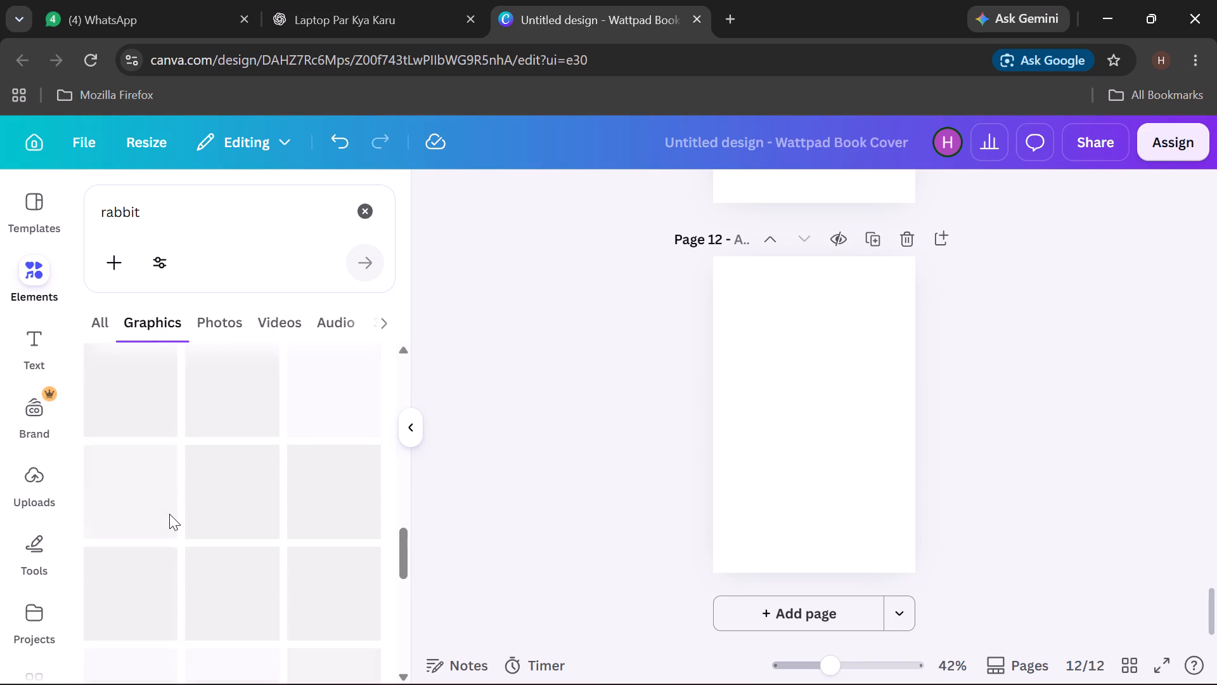
scroll(169, 514, "down", 1)
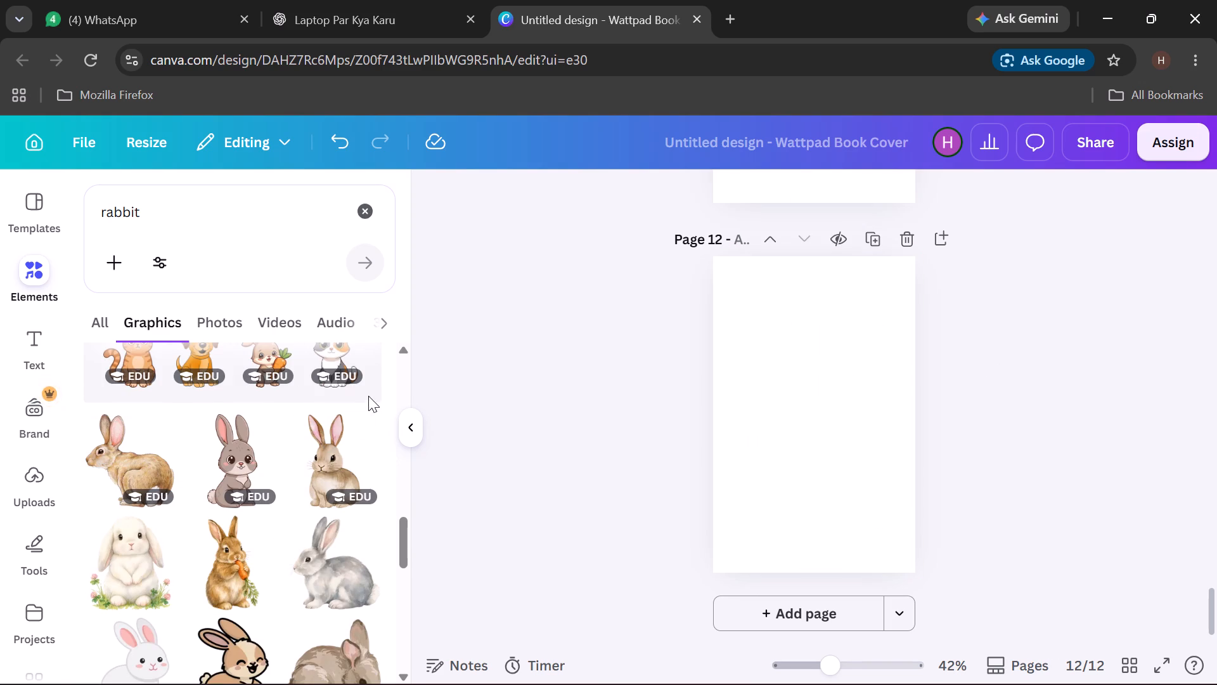
scroll(225, 443, "down", 1)
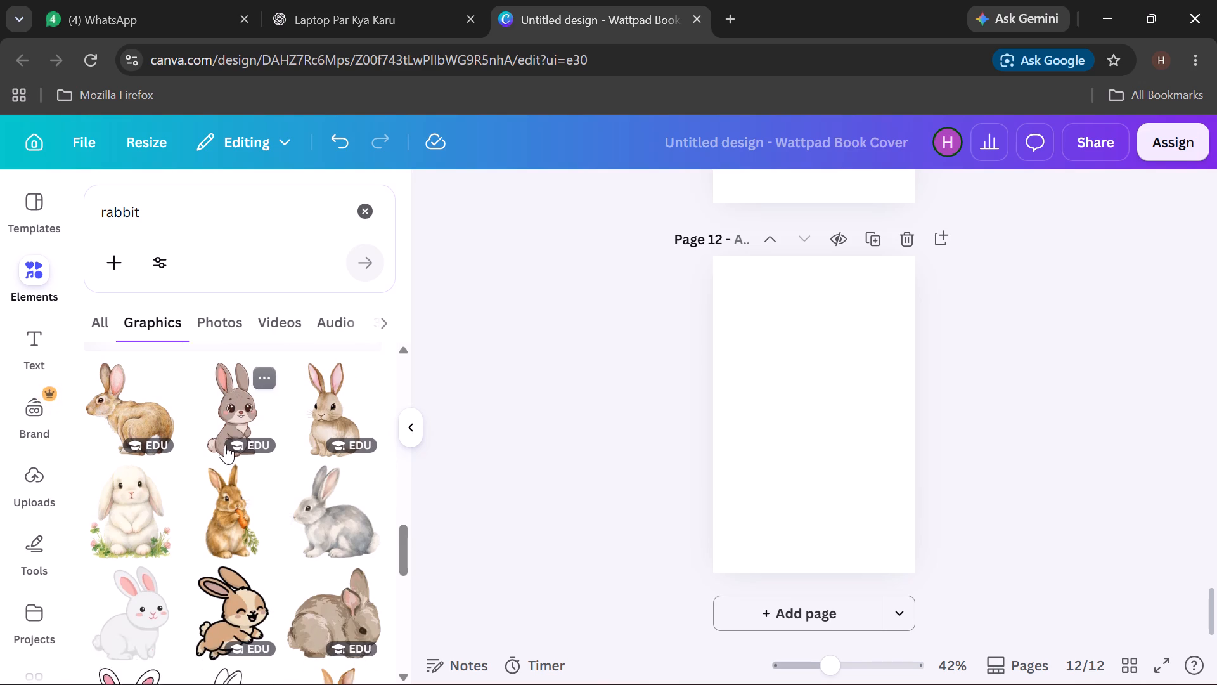
scroll(221, 474, "down", 2)
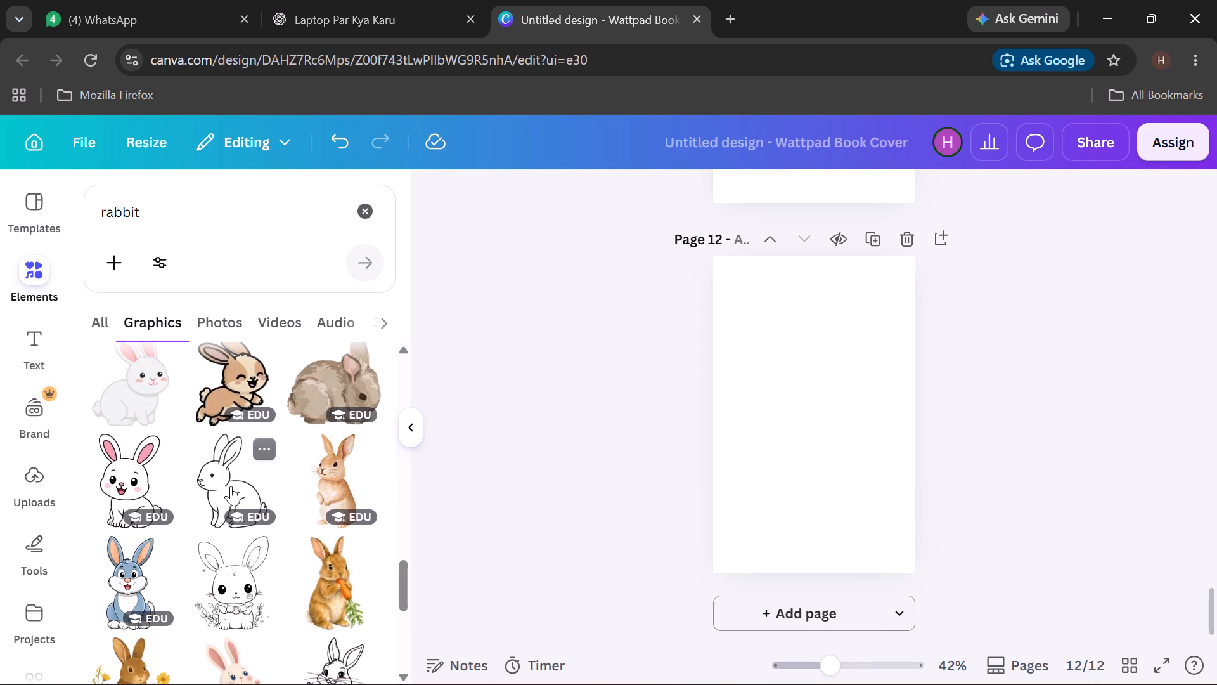
scroll(231, 486, "down", 1)
left_click(114, 479)
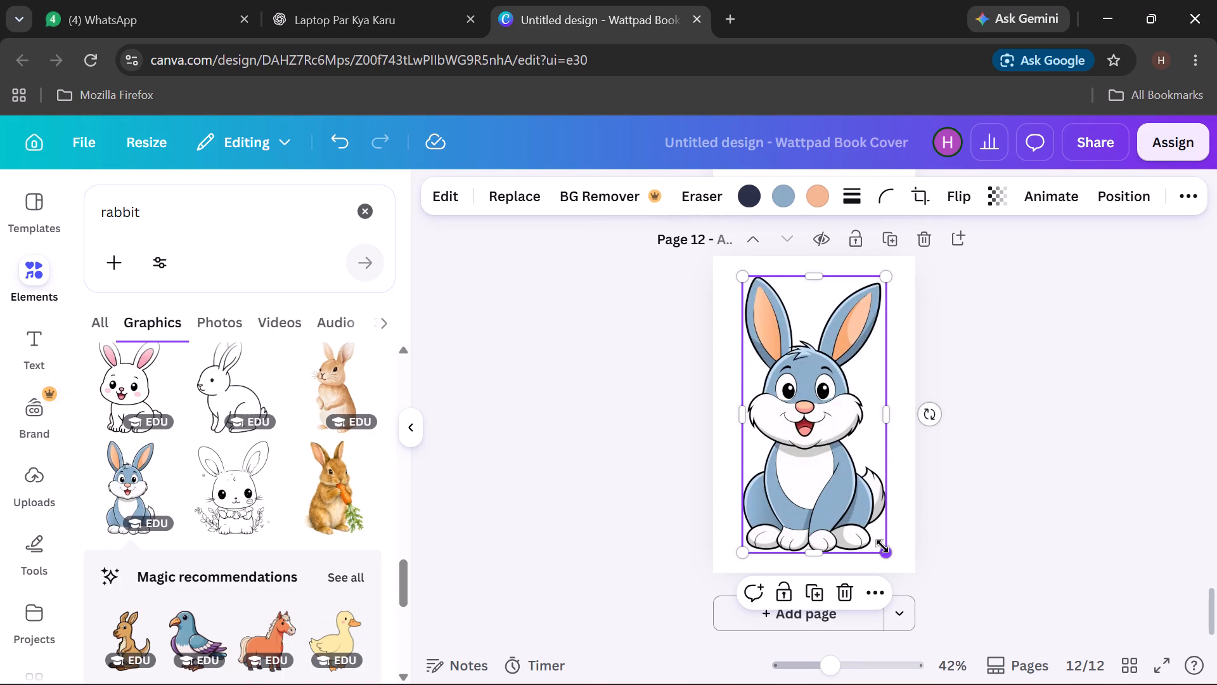
Shrink the blue rabbit to just under half of page 12's width and centre it on the page.
left_click_drag(882, 546, 852, 474)
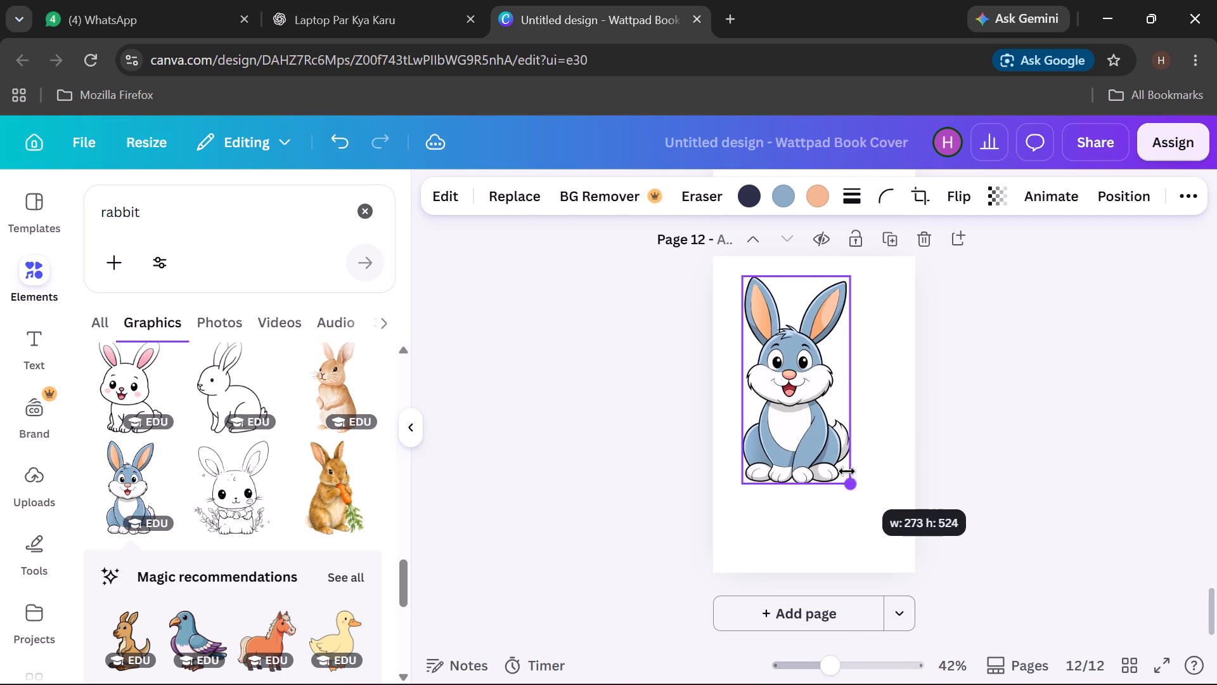
left_click_drag(787, 390, 807, 425)
left_click(990, 408)
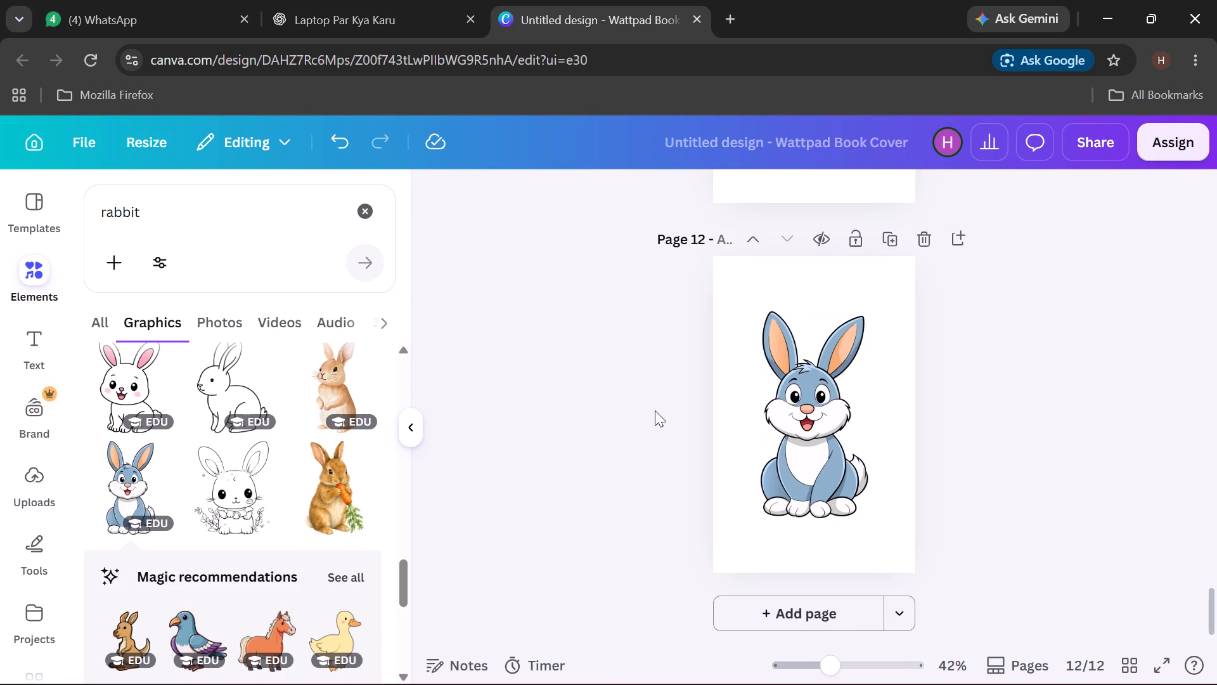
scroll(633, 401, "up", 2)
scroll(650, 341, "up", 2)
scroll(647, 371, "down", 5)
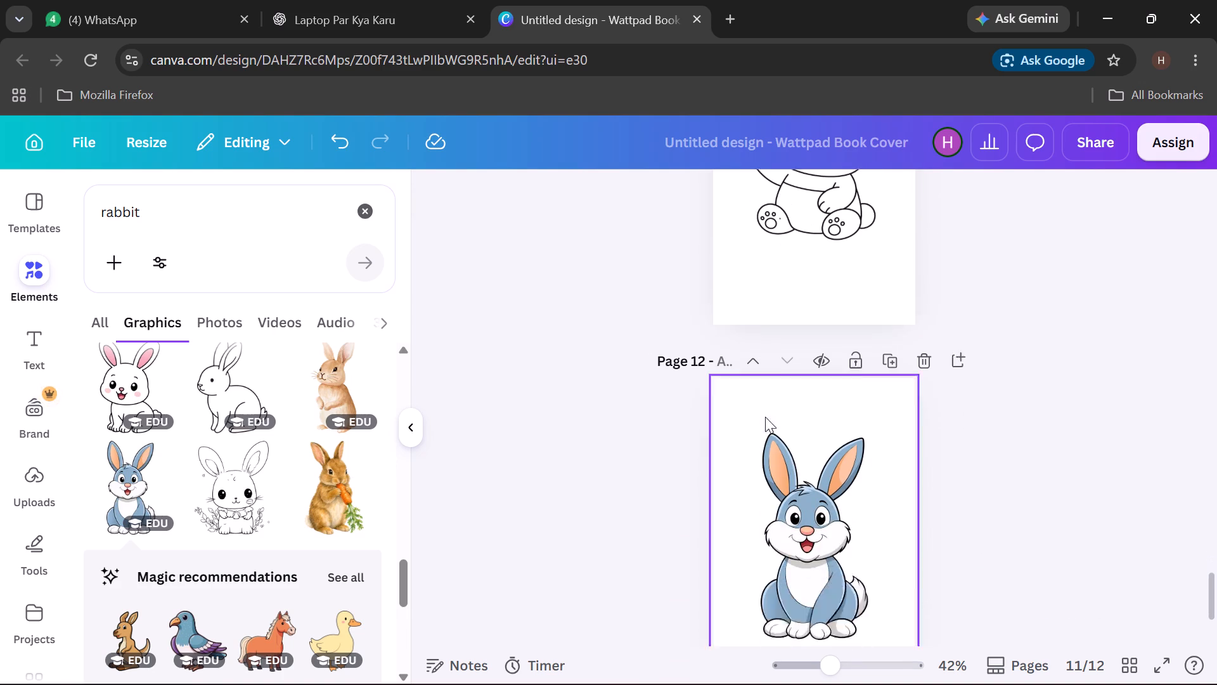
left_click(829, 442)
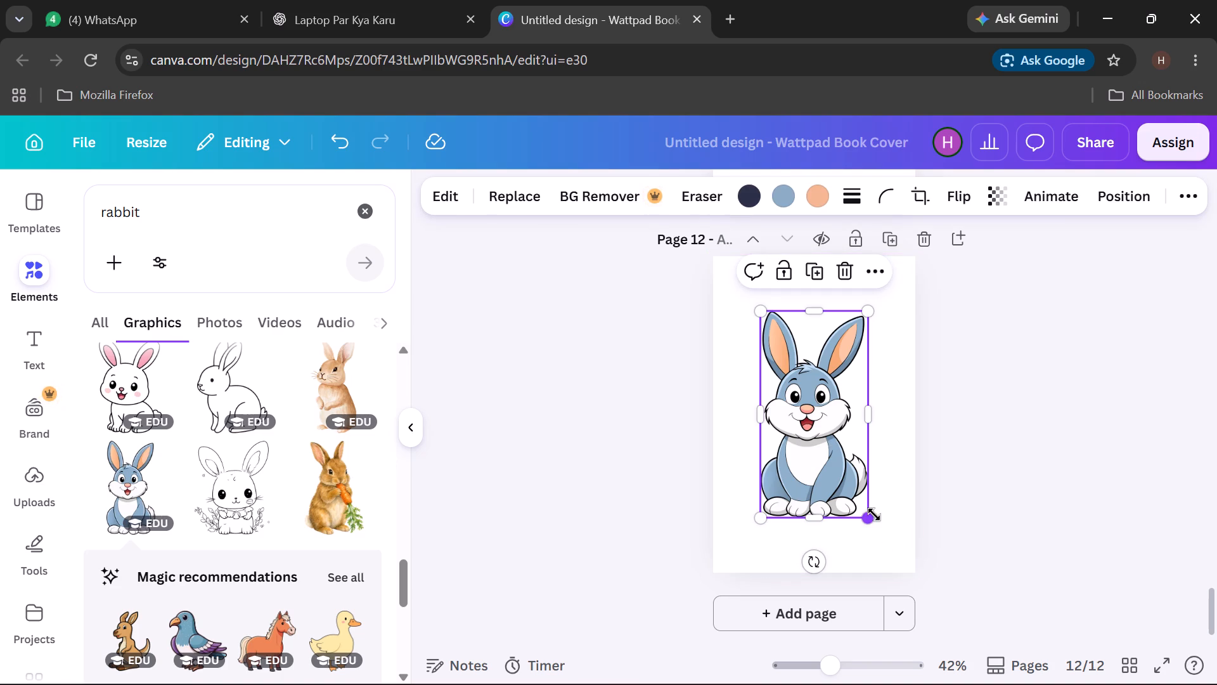
left_click_drag(874, 514, 860, 492)
left_click_drag(815, 413, 818, 423)
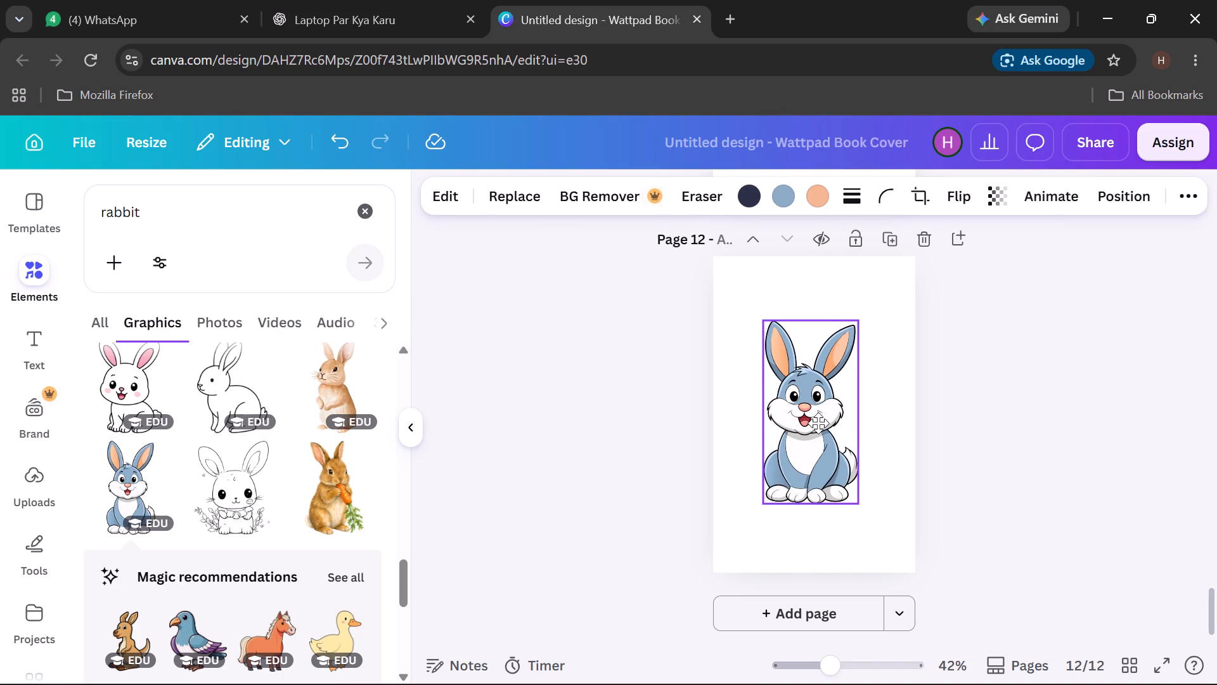
left_click_drag(818, 423, 823, 429)
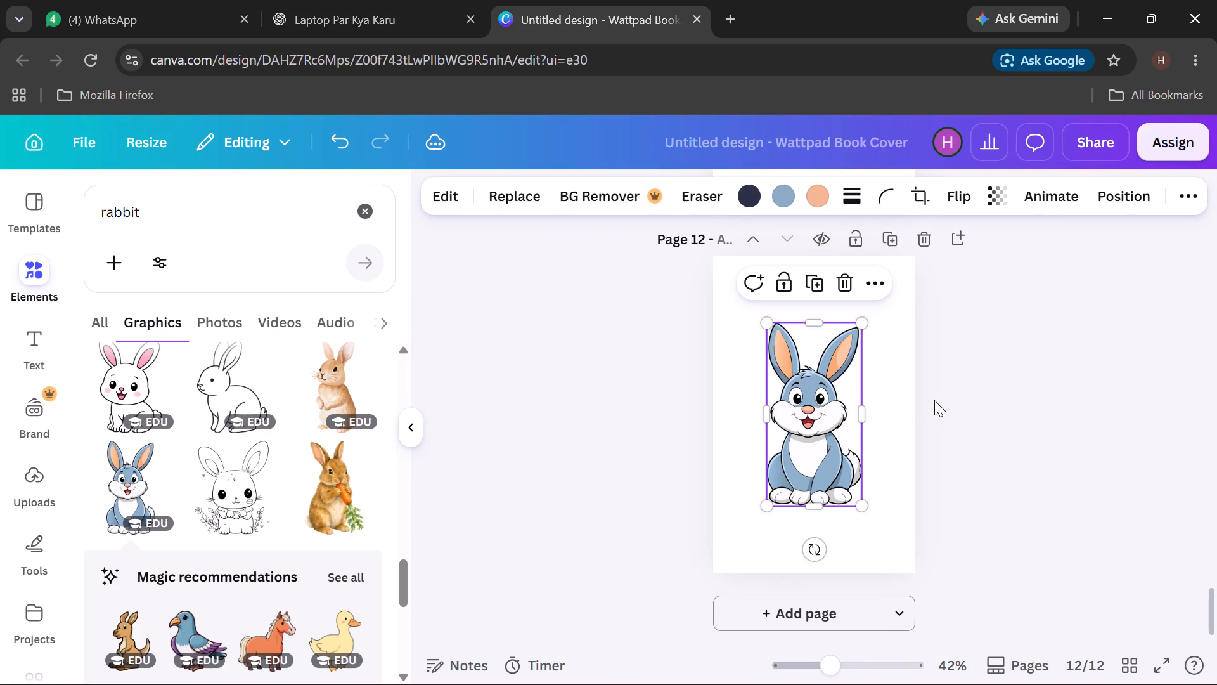
left_click(1022, 420)
Apply the Doodle style match to the blue rabbit on page 12.
scroll(621, 406, "up", 3)
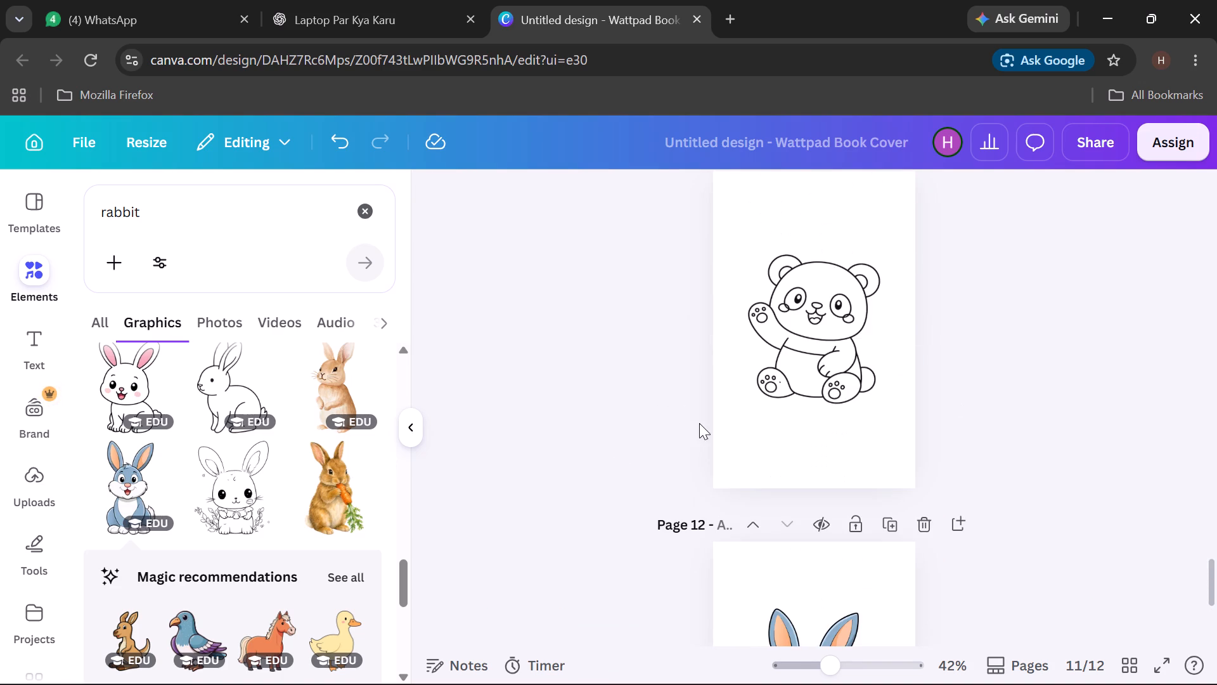
scroll(699, 423, "up", 2)
scroll(718, 445, "down", 5)
left_click(795, 467)
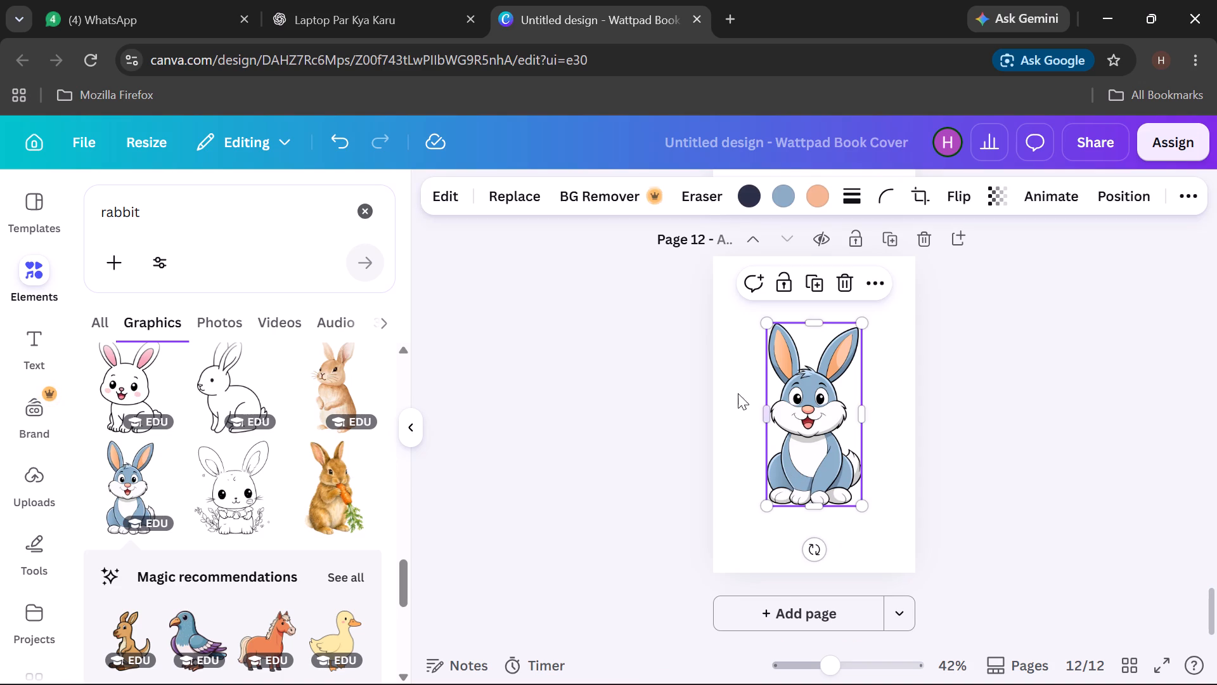
left_click(453, 192)
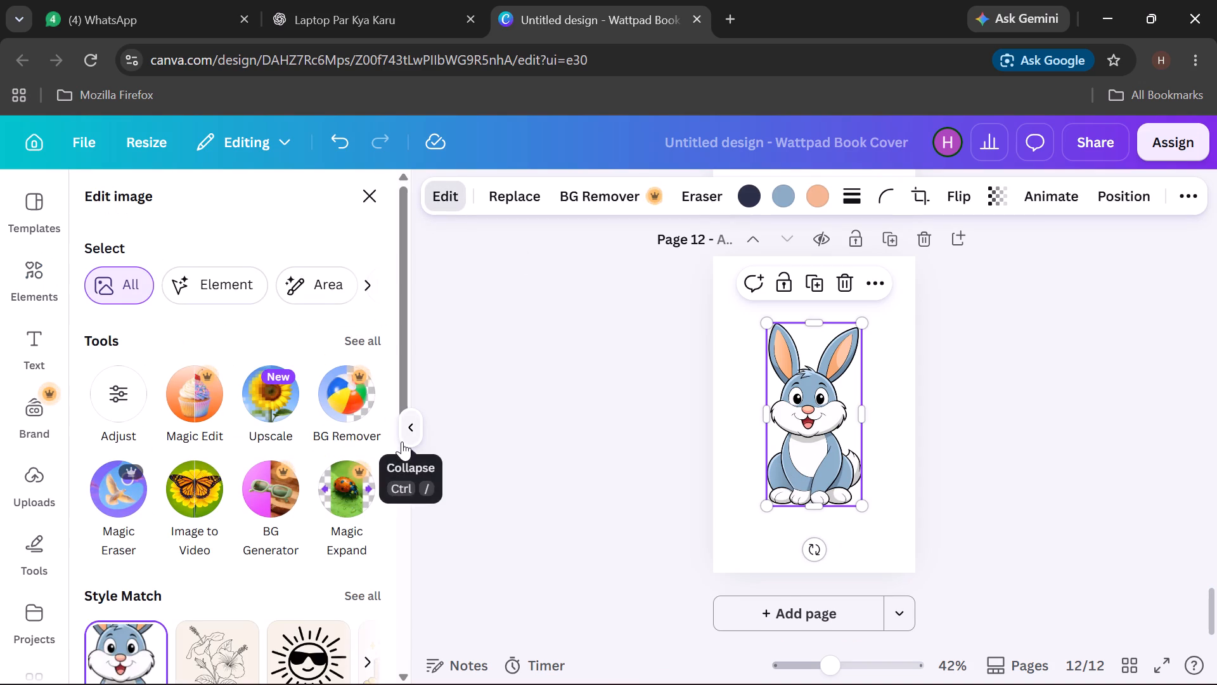
left_click(313, 623)
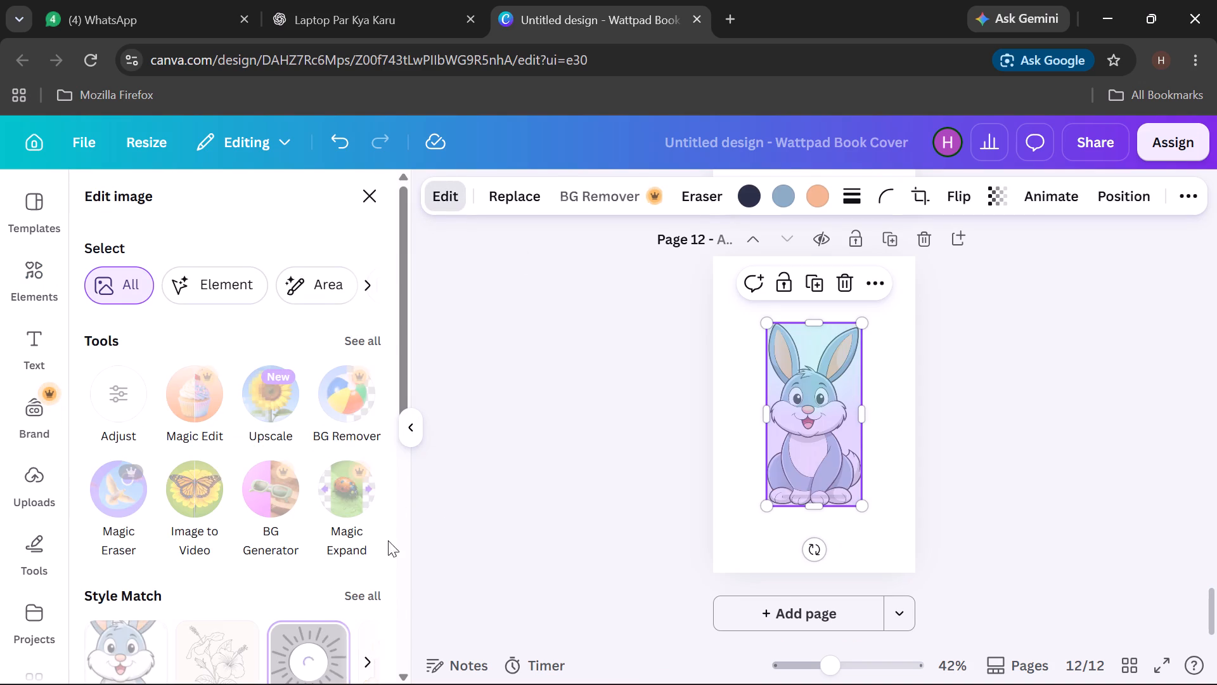
left_click(565, 435)
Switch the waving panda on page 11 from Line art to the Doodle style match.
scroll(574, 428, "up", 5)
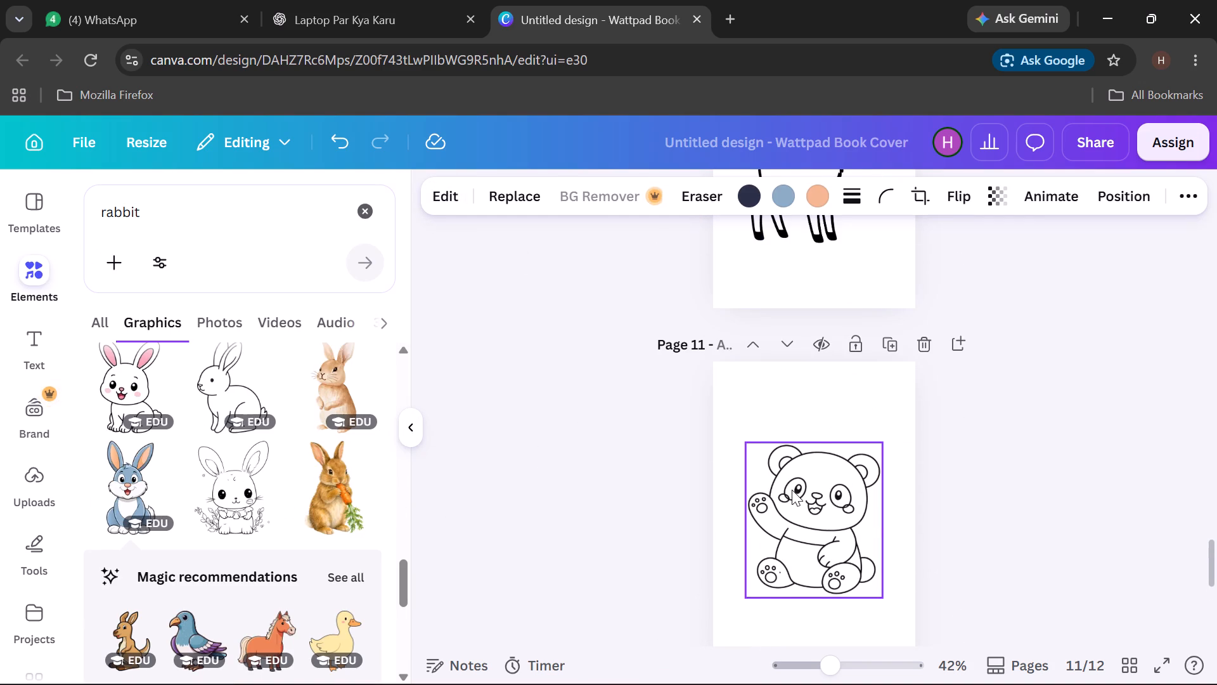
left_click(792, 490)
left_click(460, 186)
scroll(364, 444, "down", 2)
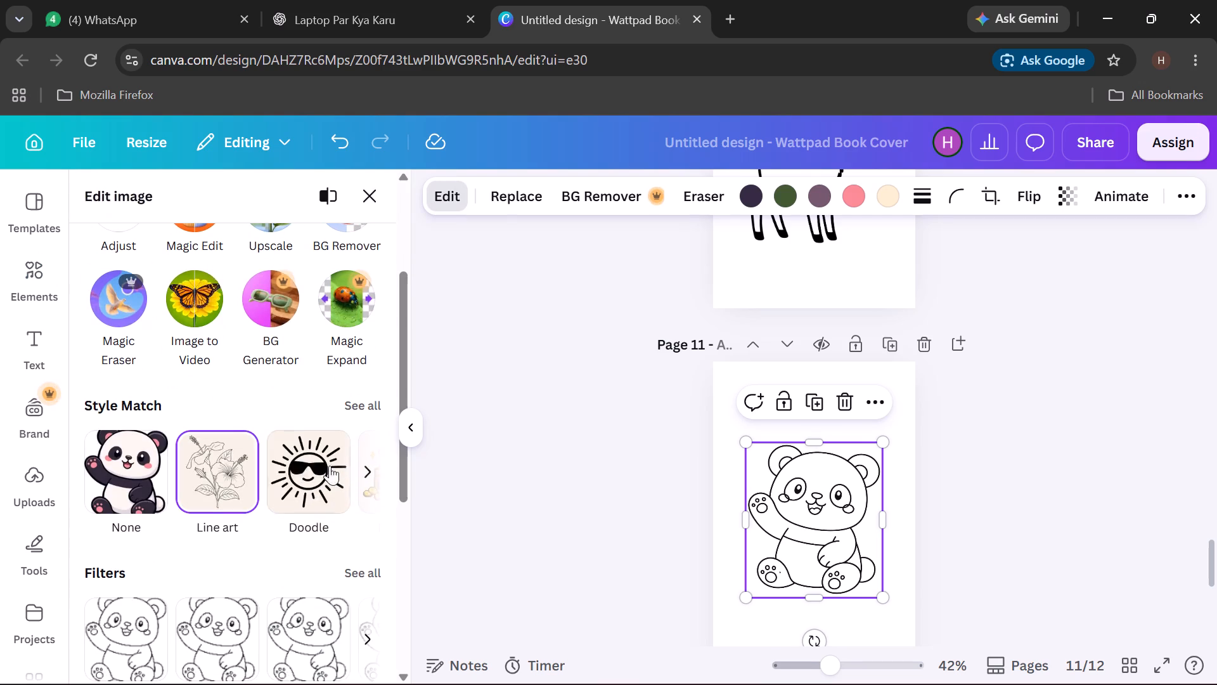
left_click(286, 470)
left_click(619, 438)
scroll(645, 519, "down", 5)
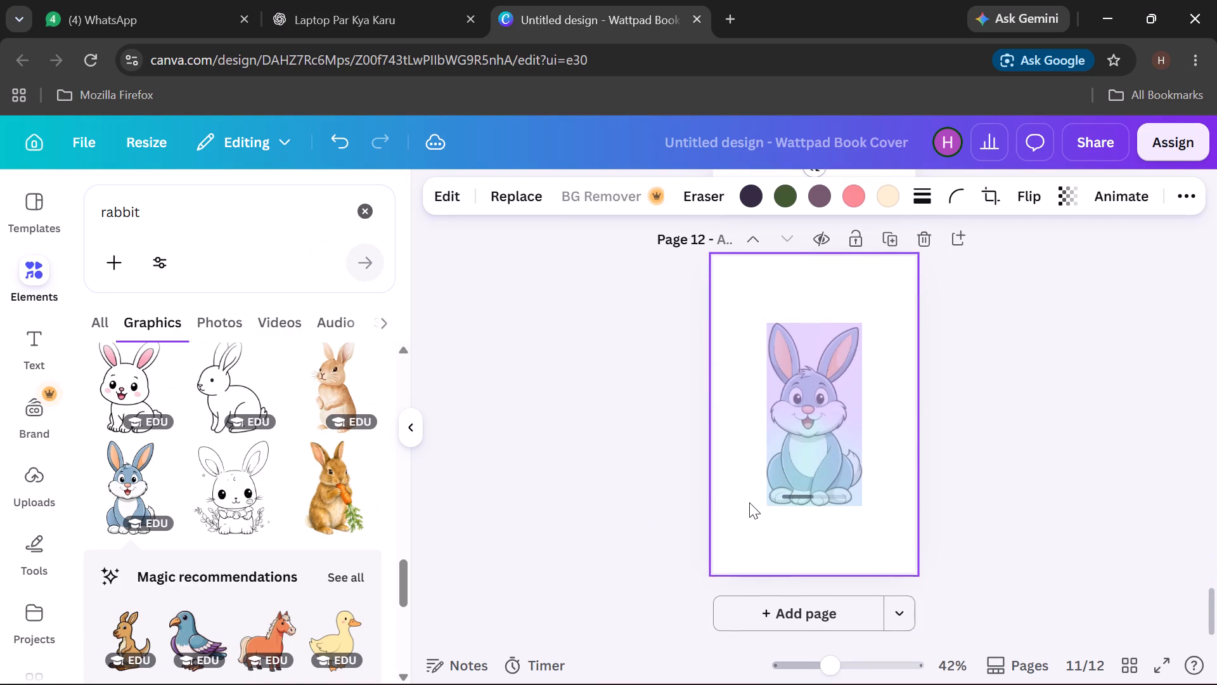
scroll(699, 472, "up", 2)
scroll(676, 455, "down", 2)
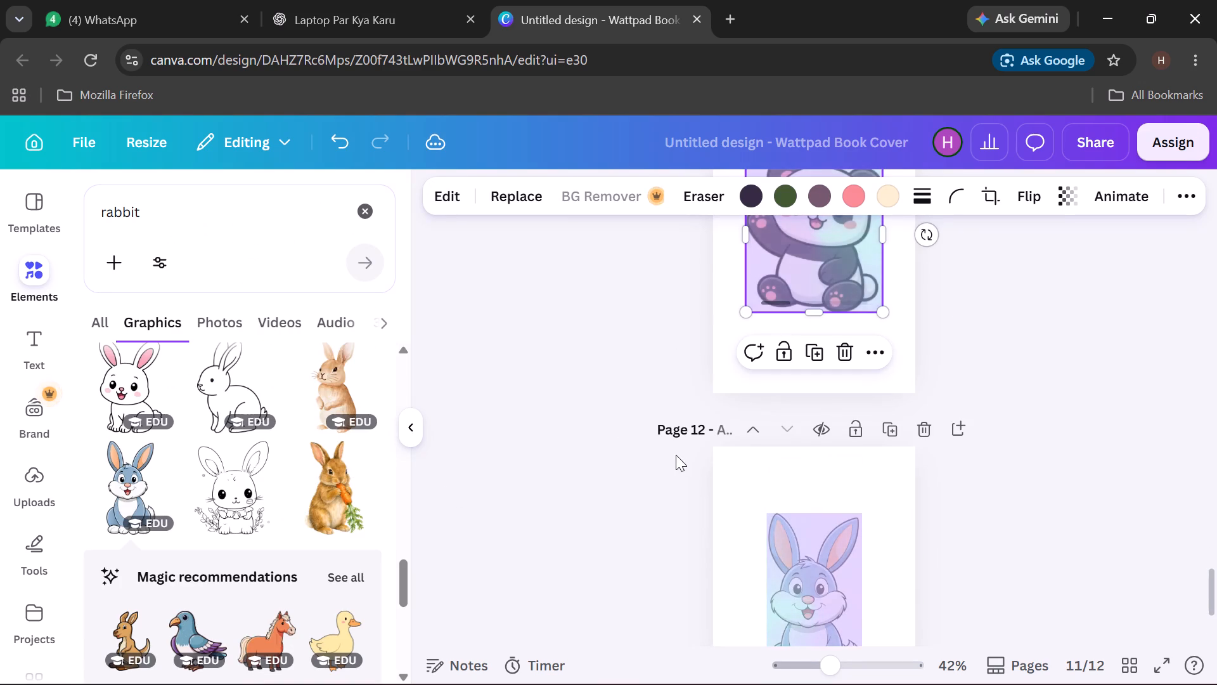
Add a blank page 13 after the rabbit page.
scroll(676, 455, "down", 2)
left_click(829, 616)
left_click_drag(189, 198, 131, 192)
left_click_drag(170, 210, 96, 207)
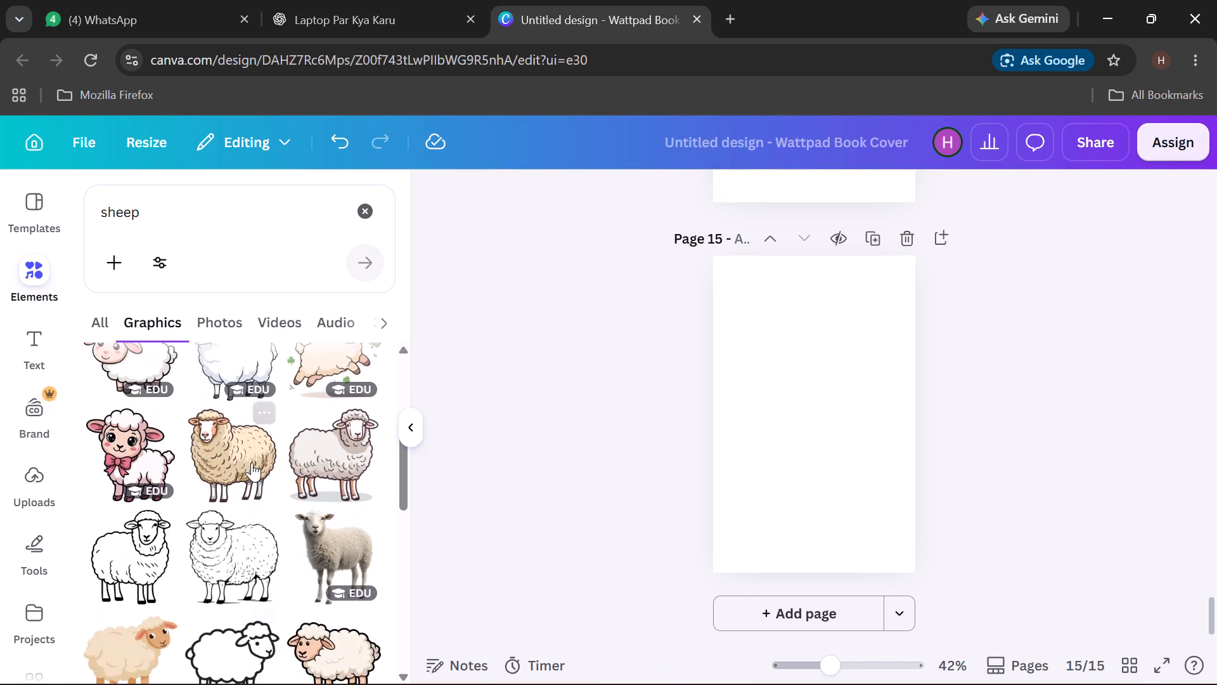
scroll(261, 476, "up", 2)
scroll(261, 478, "down", 1)
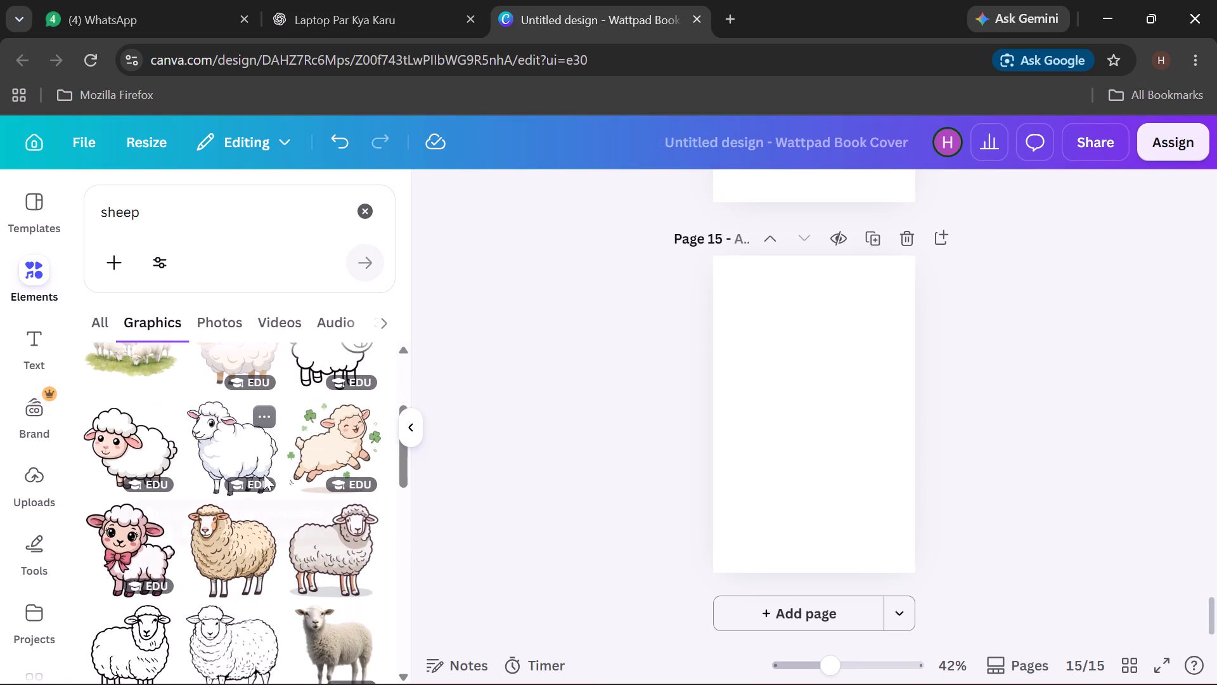
scroll(243, 471, "down", 3)
left_click_drag(228, 464, 633, 463)
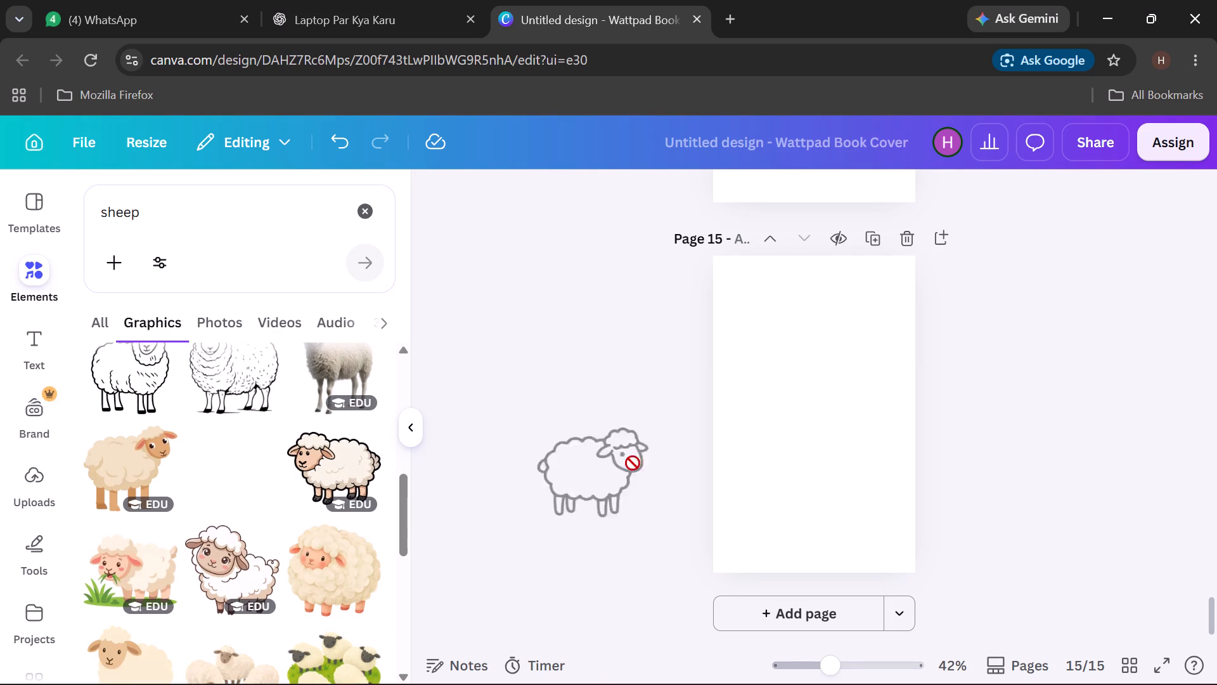
left_click_drag(633, 463, 817, 424)
Enlarge the sheep to about three-quarters of page 15's width and centre it on the page.
left_click_drag(849, 445, 869, 468)
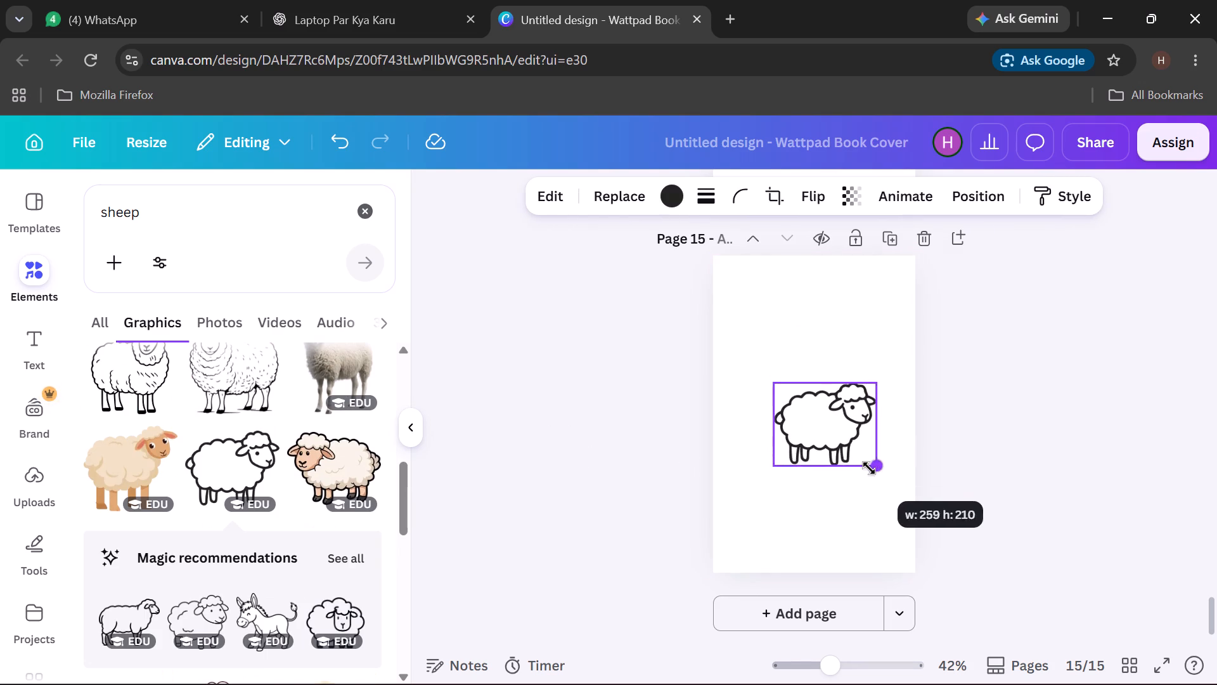
left_click_drag(869, 468, 883, 491)
left_click_drag(858, 448, 830, 430)
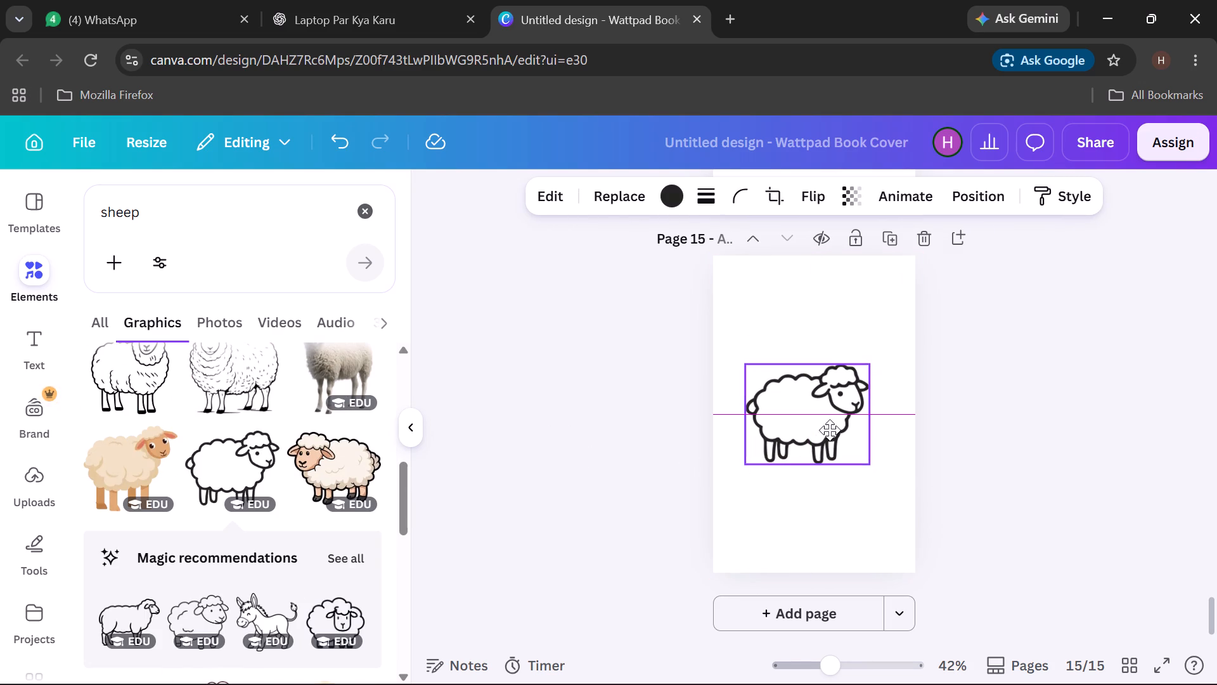
left_click_drag(830, 430, 832, 429)
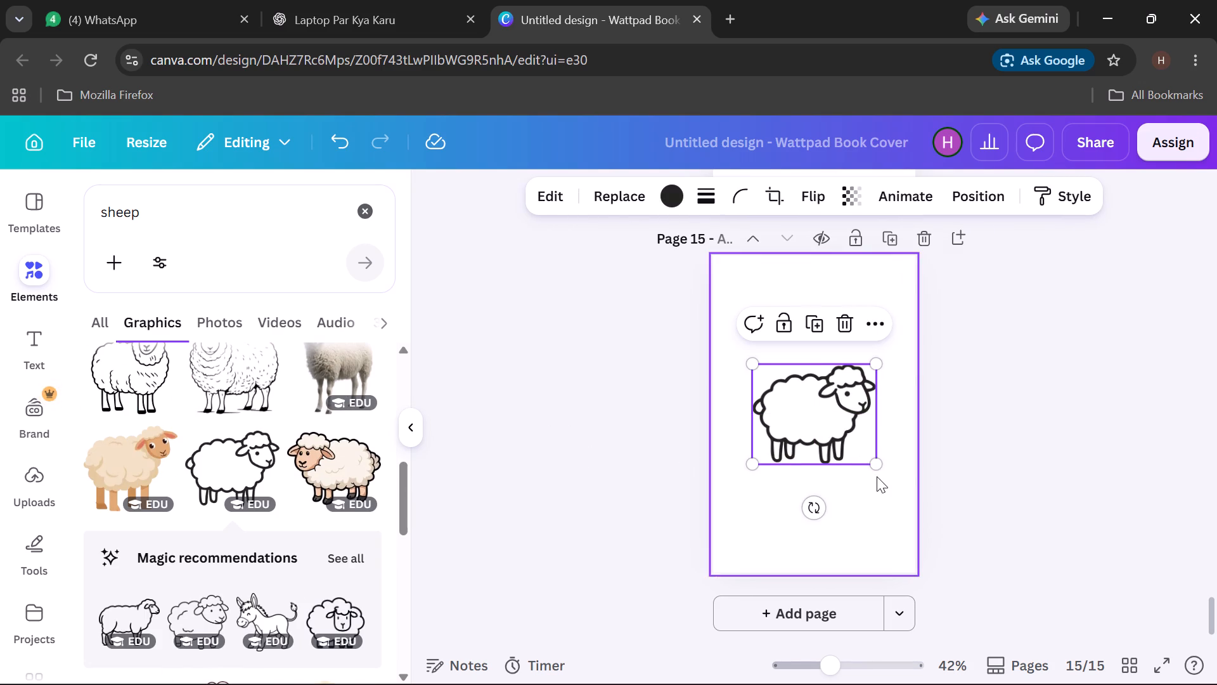
left_click_drag(878, 471, 892, 491)
left_click_drag(854, 429, 842, 426)
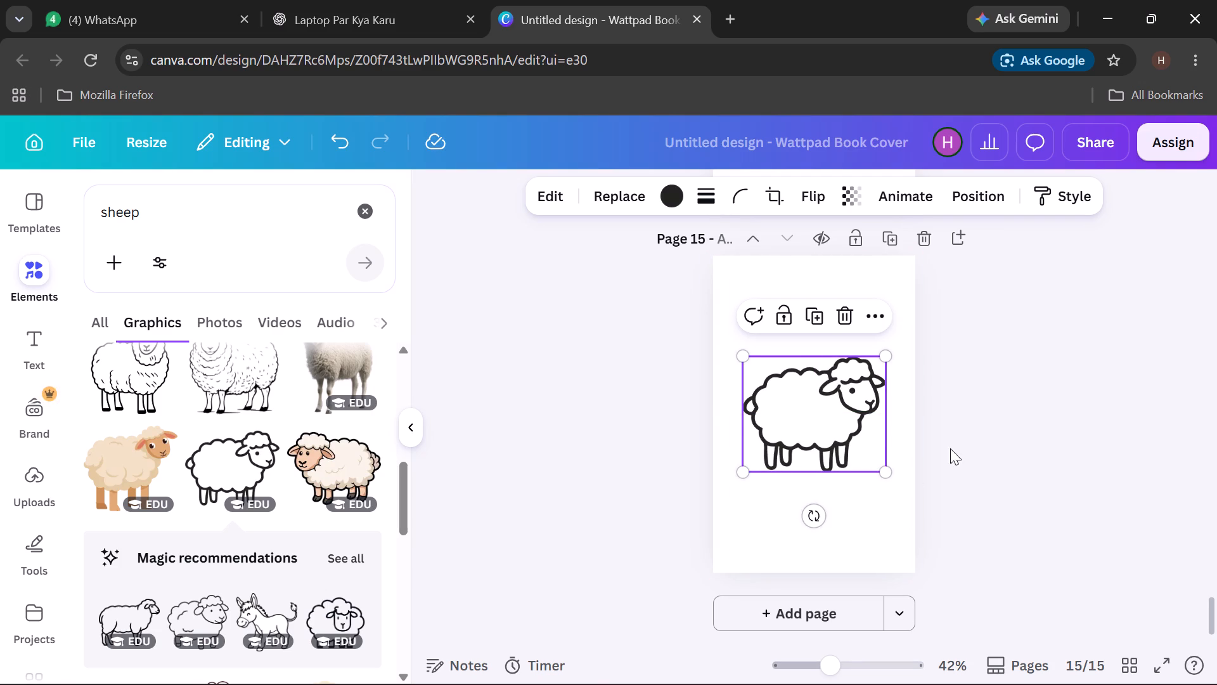
left_click_drag(892, 471, 898, 483)
left_click_drag(850, 441, 849, 434)
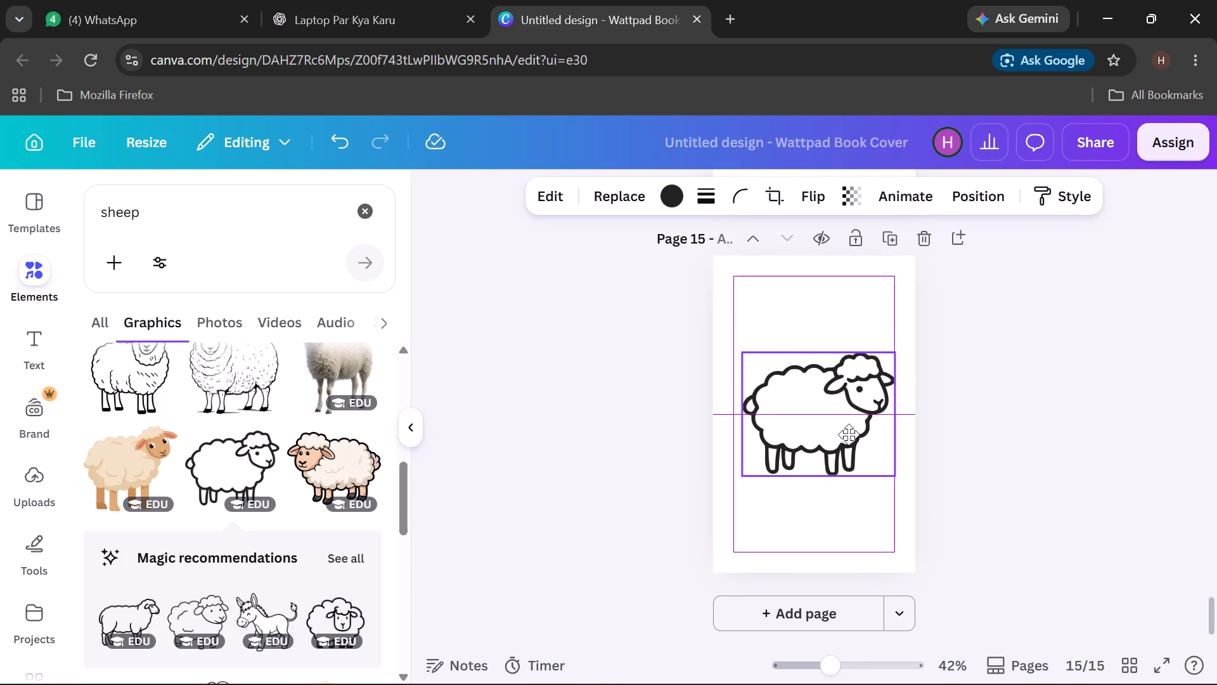
left_click_drag(849, 434, 846, 434)
left_click(1002, 425)
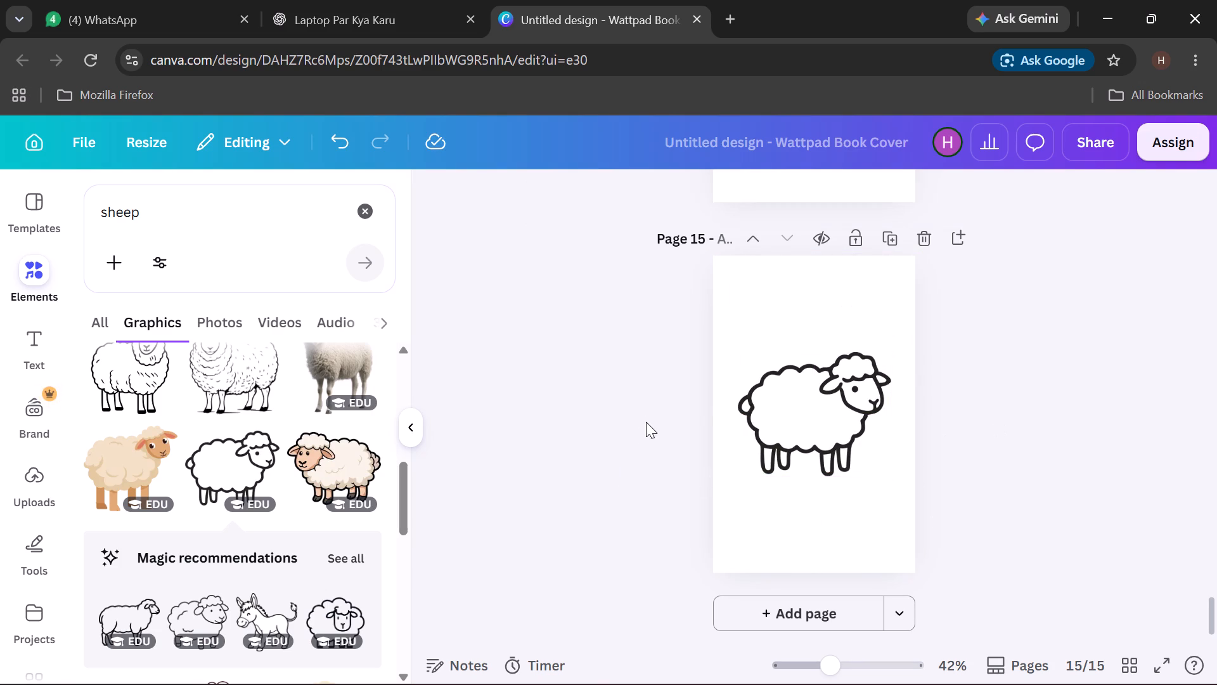
Compare the sheep with the previous animal pages and apply the Line art style match to it.
scroll(646, 418, "up", 5)
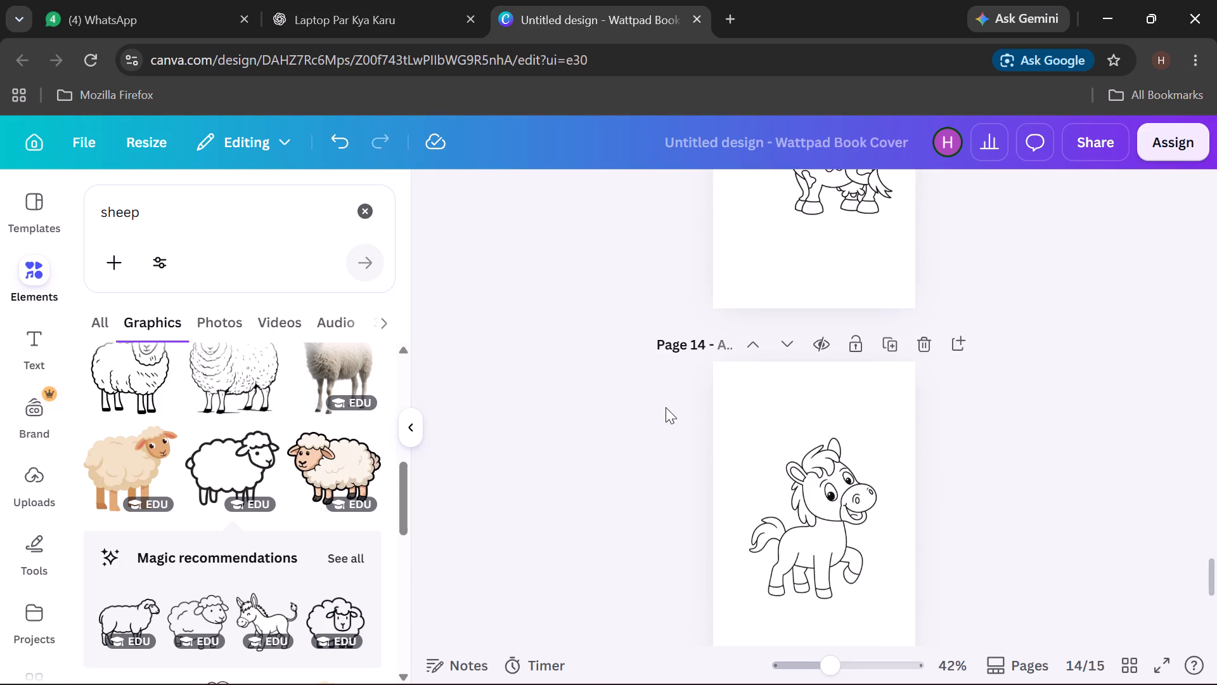
scroll(666, 407, "up", 3)
scroll(660, 419, "down", 12)
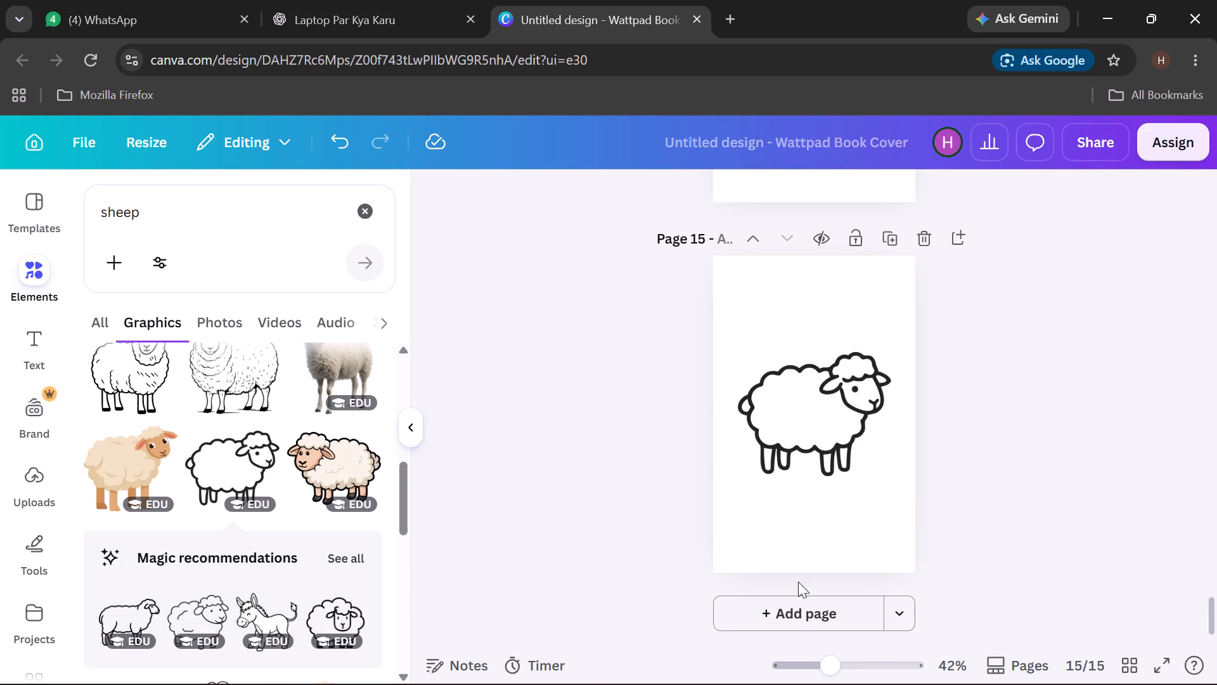
left_click(811, 429)
left_click(553, 204)
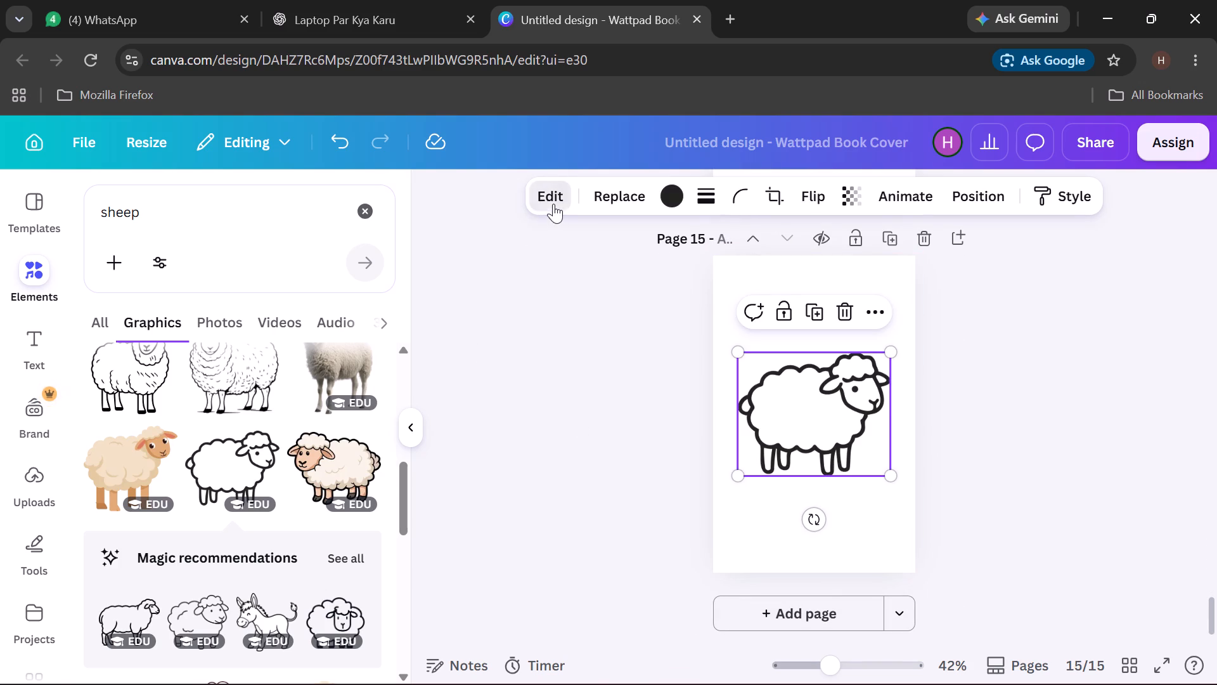
scroll(215, 545, "down", 3)
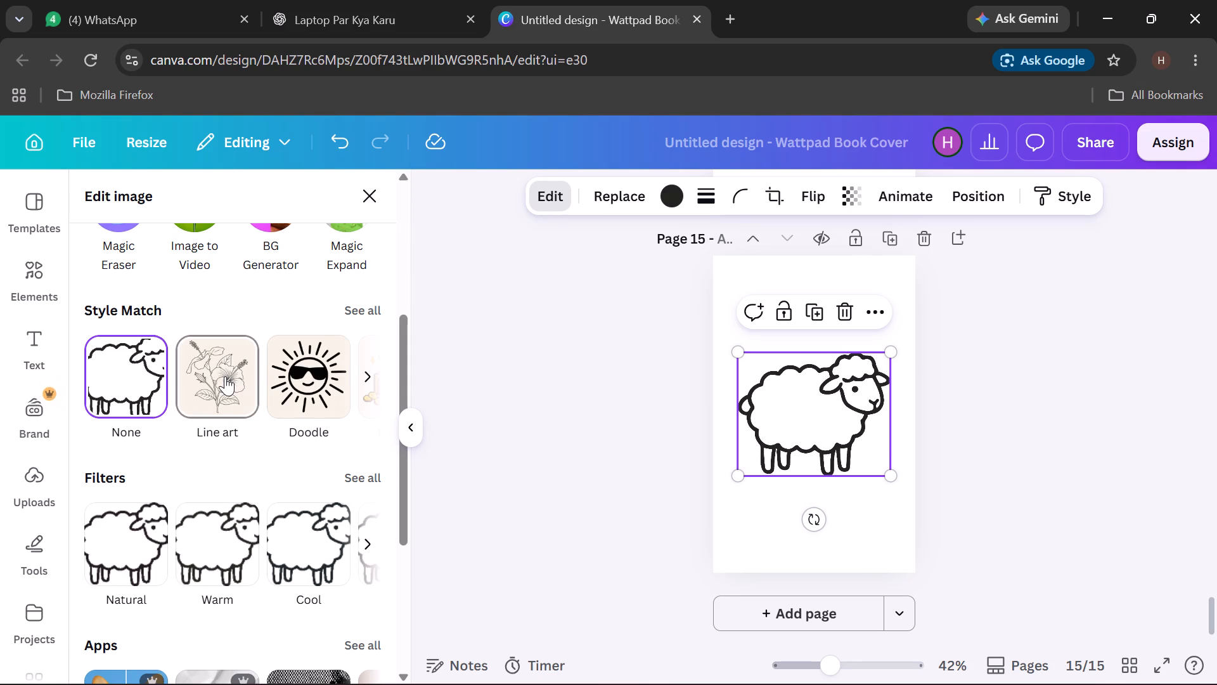
left_click(225, 376)
left_click(622, 294)
Add a blank page 16 after the sheep page.
scroll(598, 400, "down", 2)
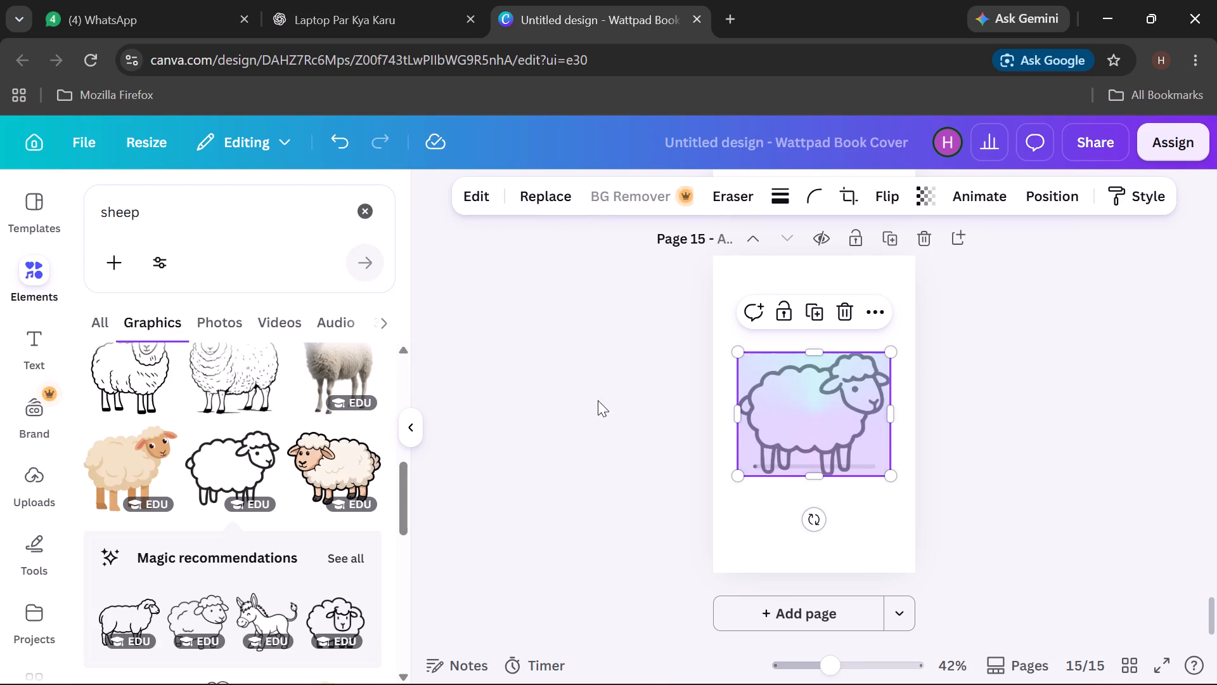
scroll(596, 406, "down", 2)
left_click(773, 614)
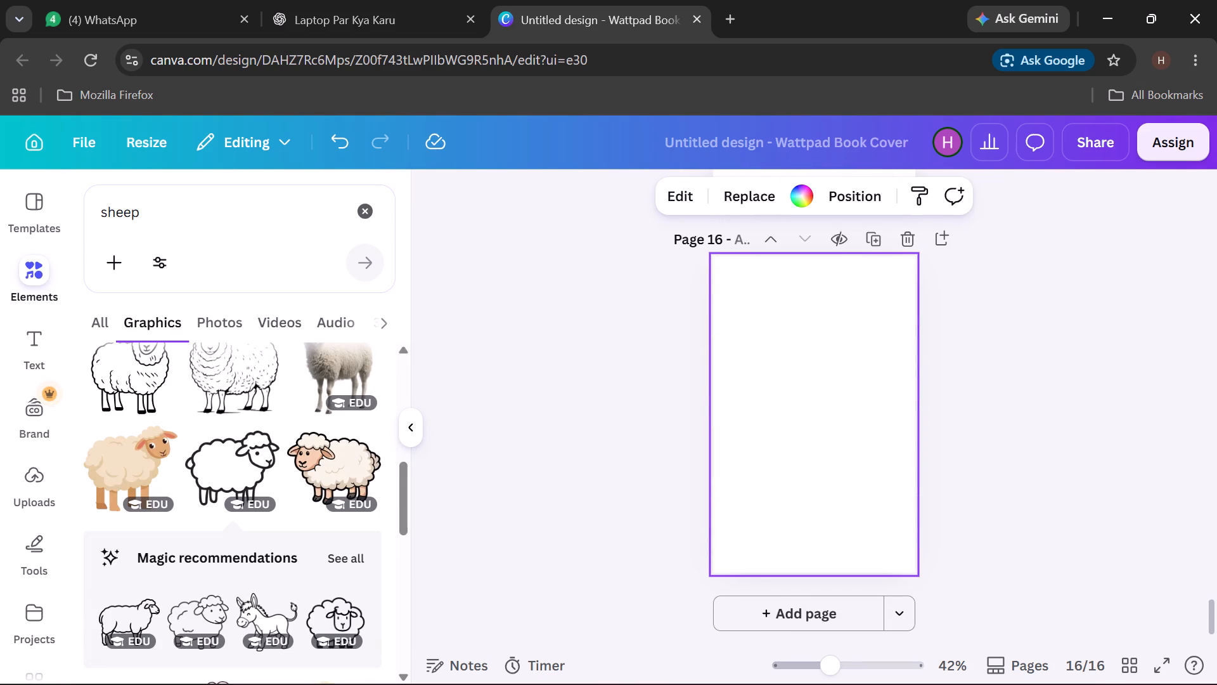
Check ChatGPT's animal list for the animal after sheep and search Canva's graphics for "goat".
left_click_drag(218, 210, 70, 202)
left_click(396, 18)
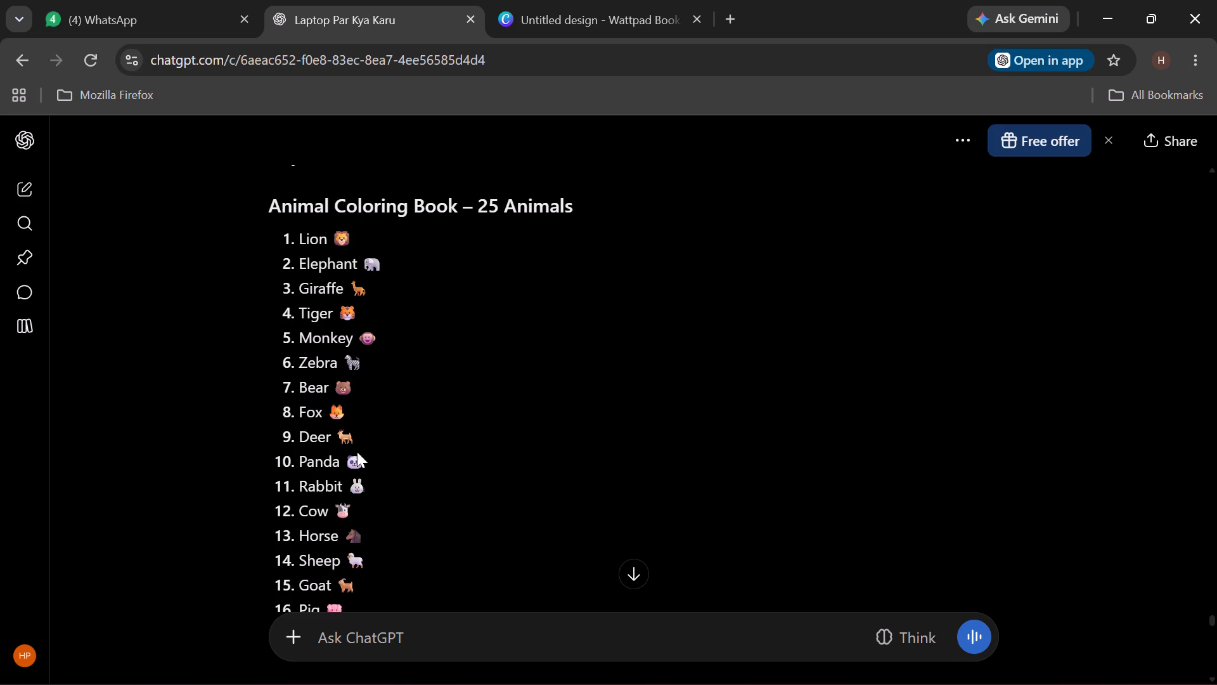
scroll(357, 457, "down", 1)
left_click(629, 7)
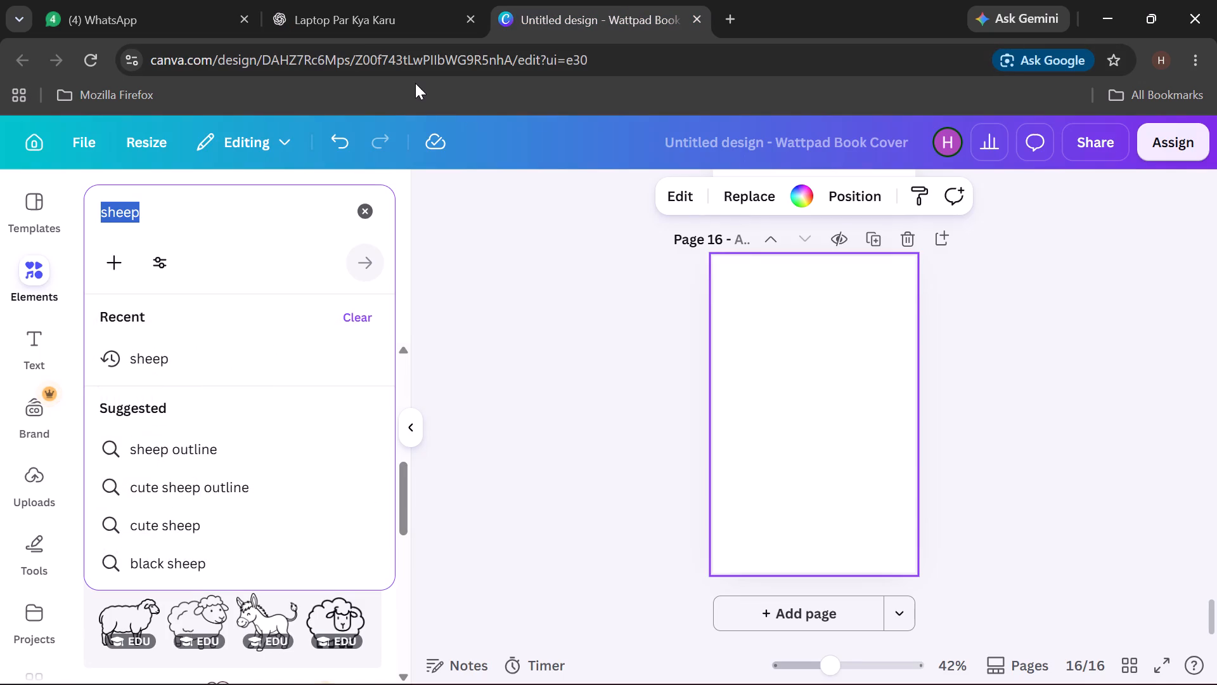
type("goat")
key("Return")
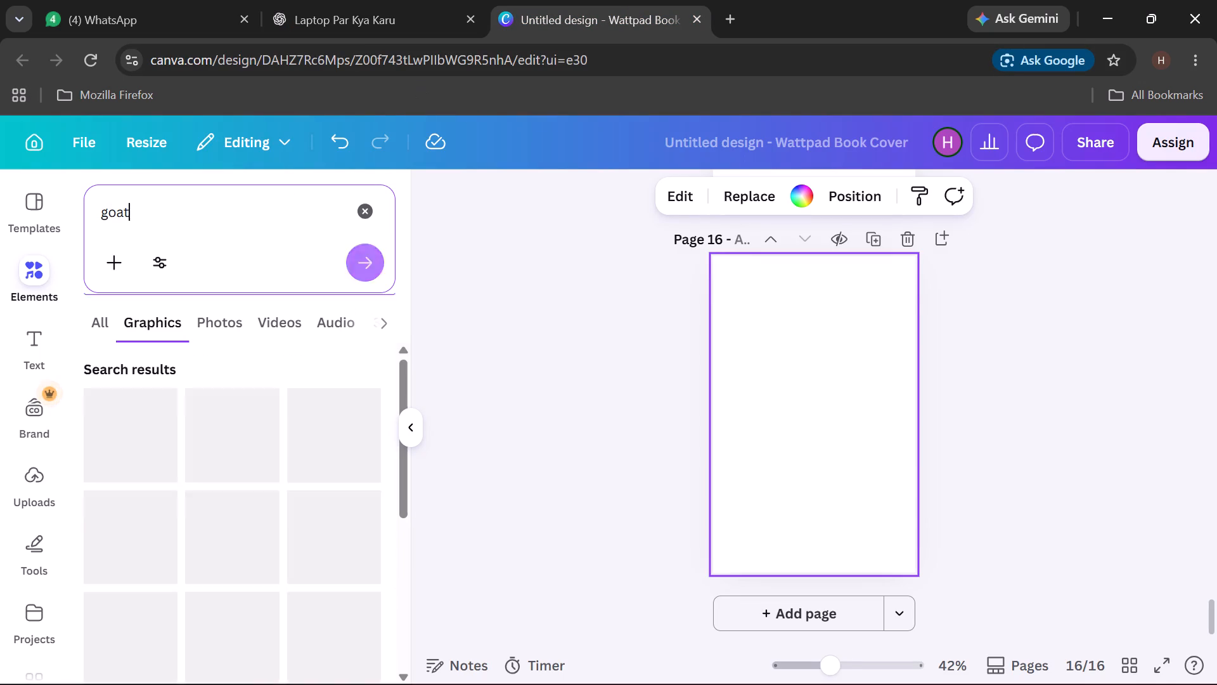
Place the black-outline goat with curved horns standing in tufts of grass on page 16.
scroll(240, 481, "down", 2)
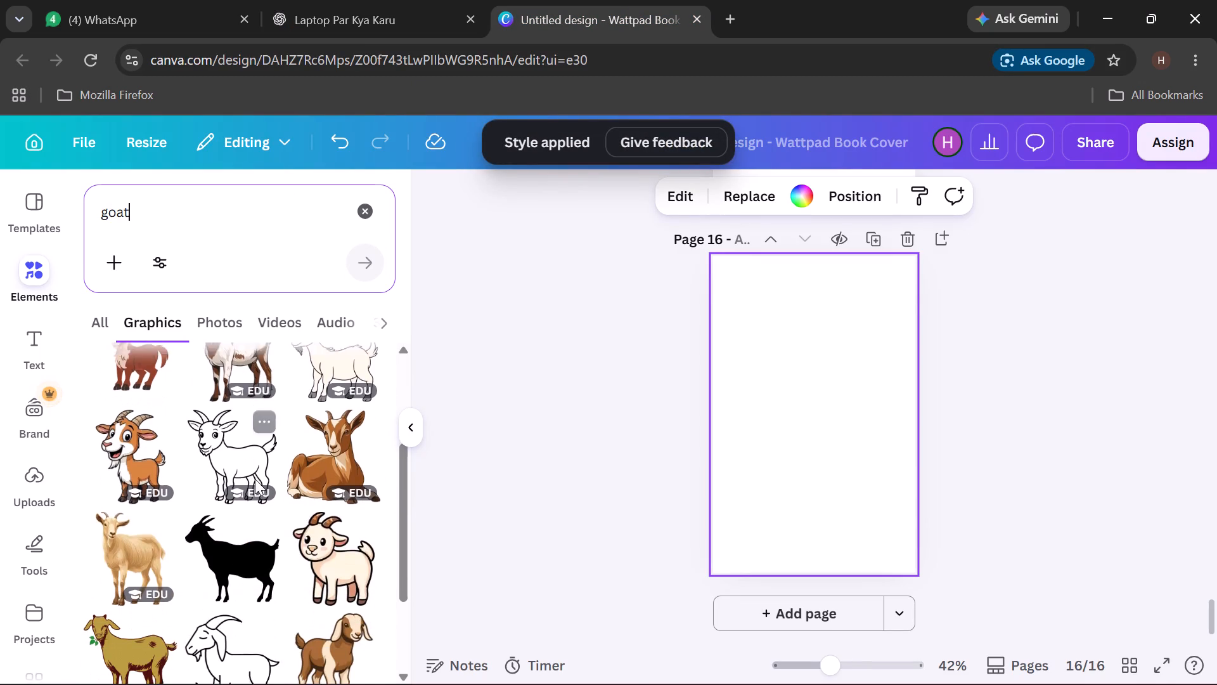
scroll(254, 481, "down", 1)
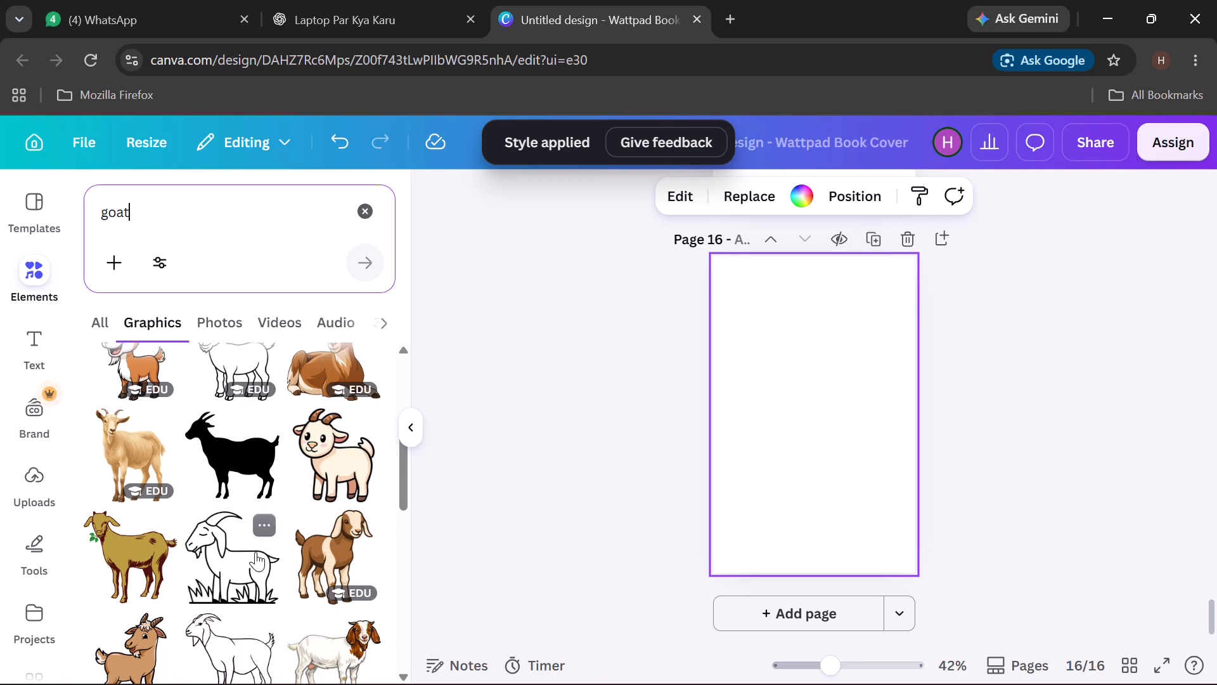
left_click(255, 552)
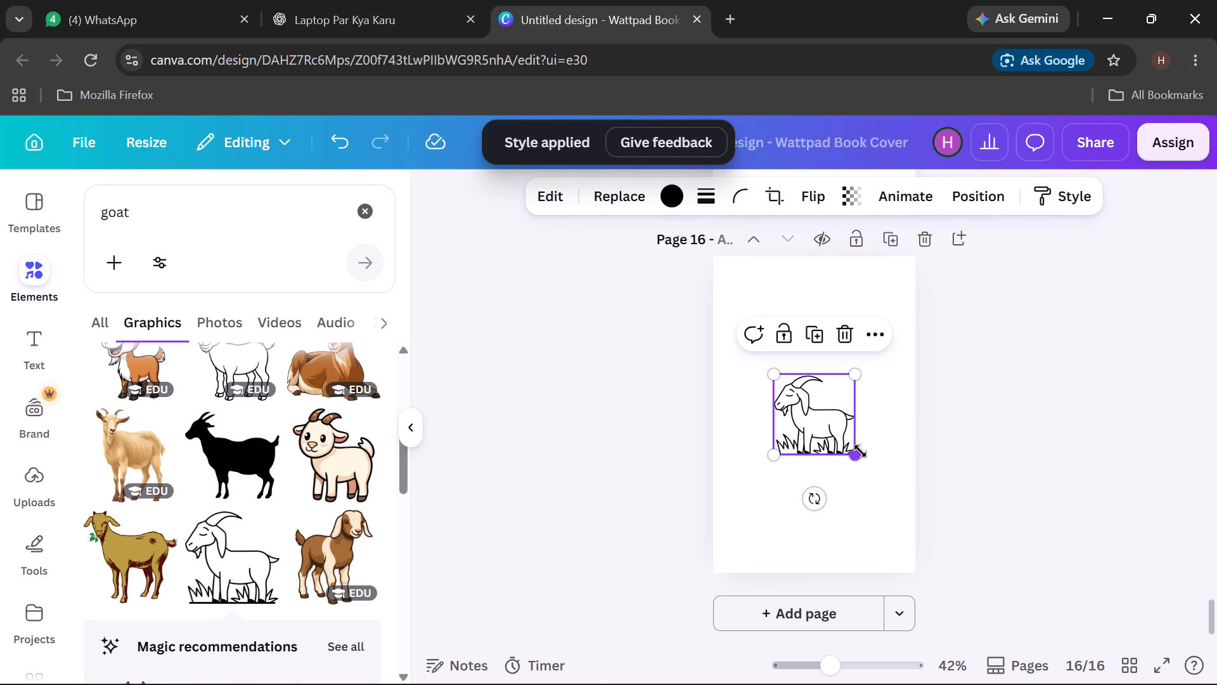
Enlarge the goat to about two-thirds of page 16's width and centre it on the page.
left_click_drag(853, 457, 885, 493)
left_click_drag(846, 437, 816, 419)
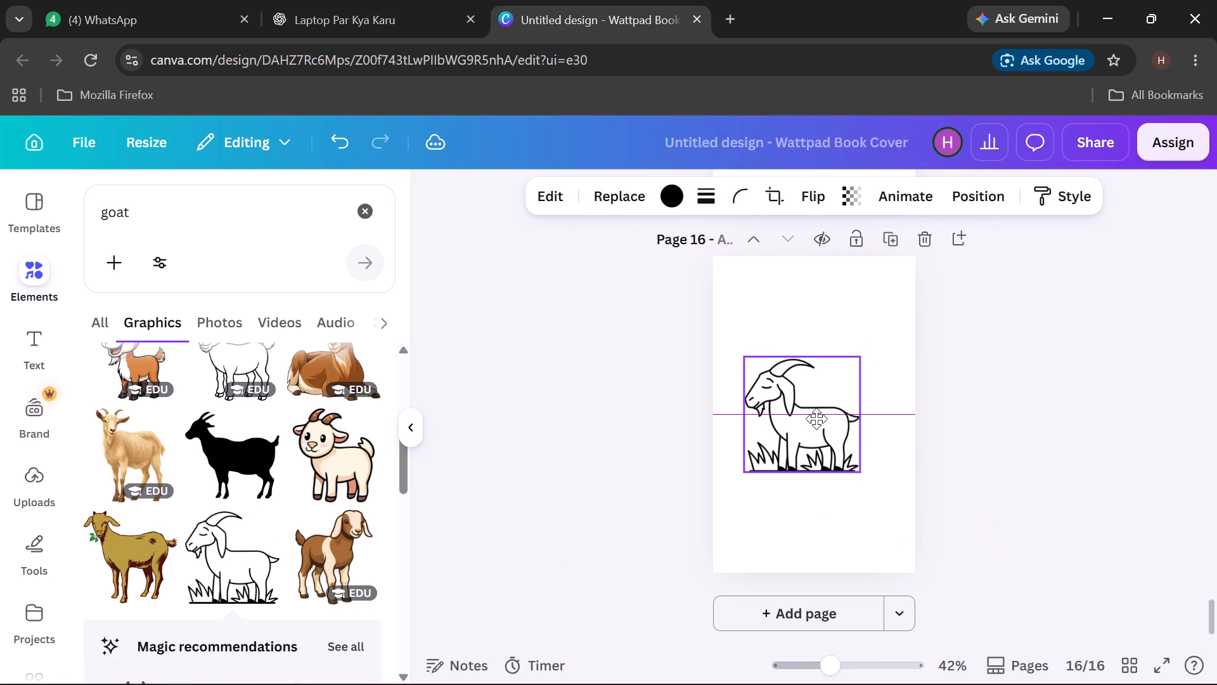
left_click_drag(816, 419, 825, 419)
left_click_drag(871, 471, 877, 480)
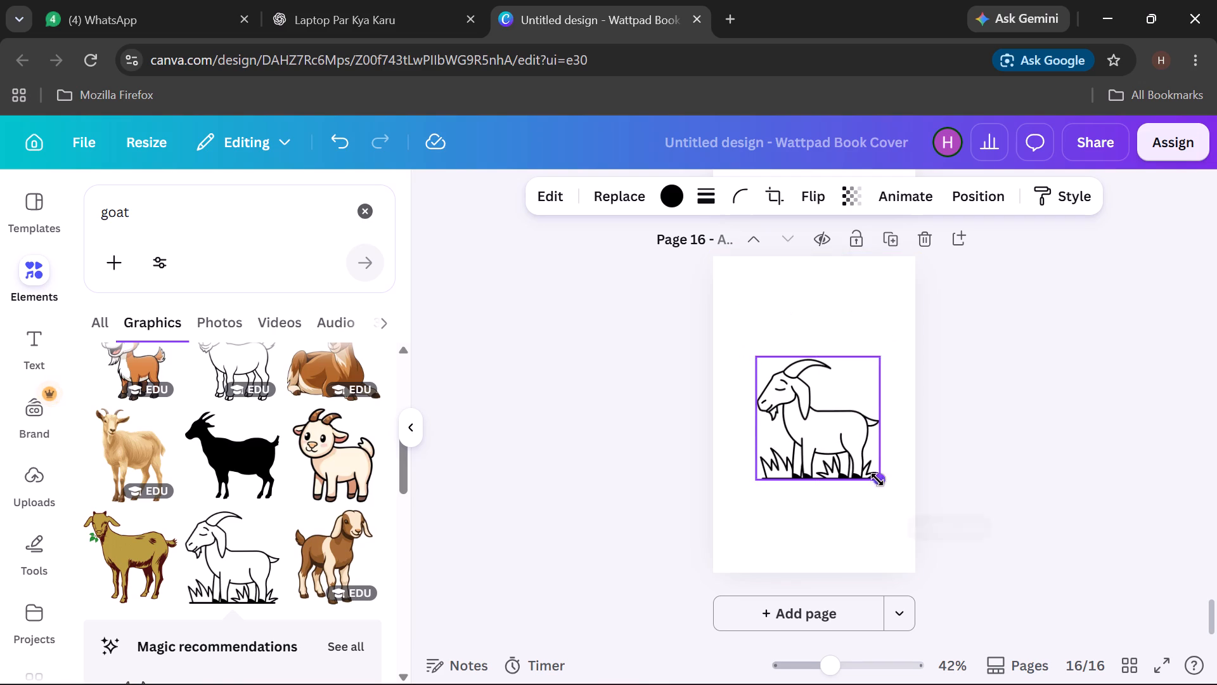
left_click_drag(877, 480, 888, 491)
left_click_drag(829, 436, 821, 423)
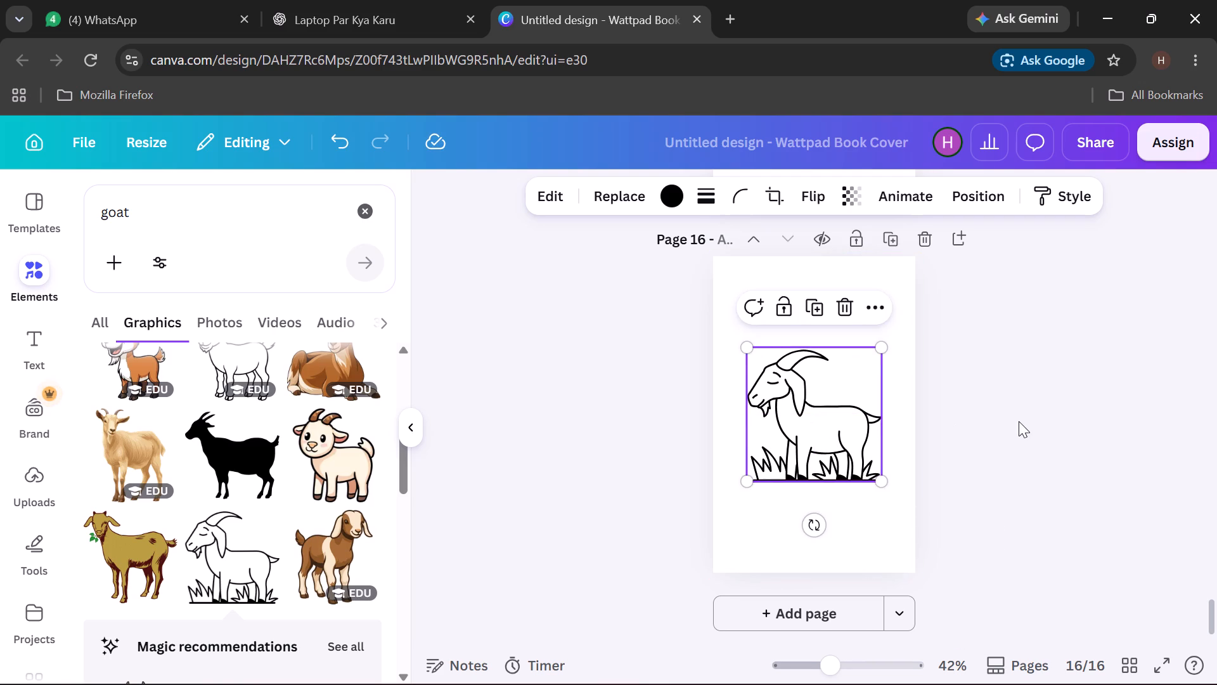
left_click(1019, 421)
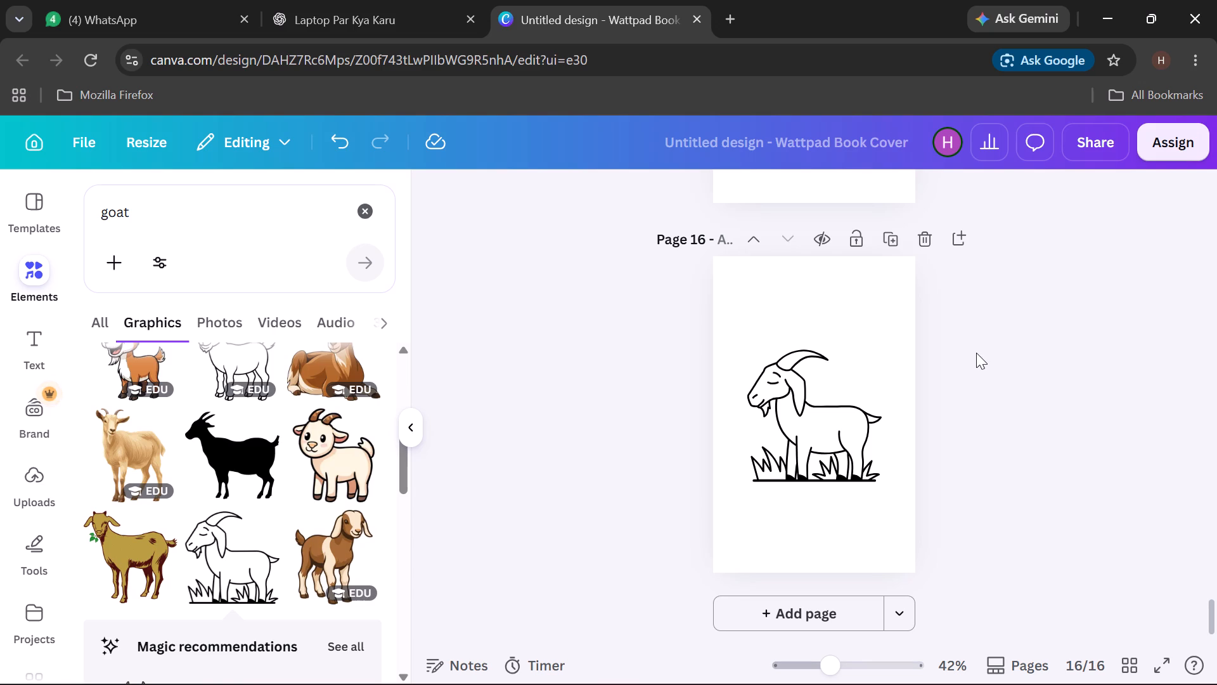
left_click(840, 401)
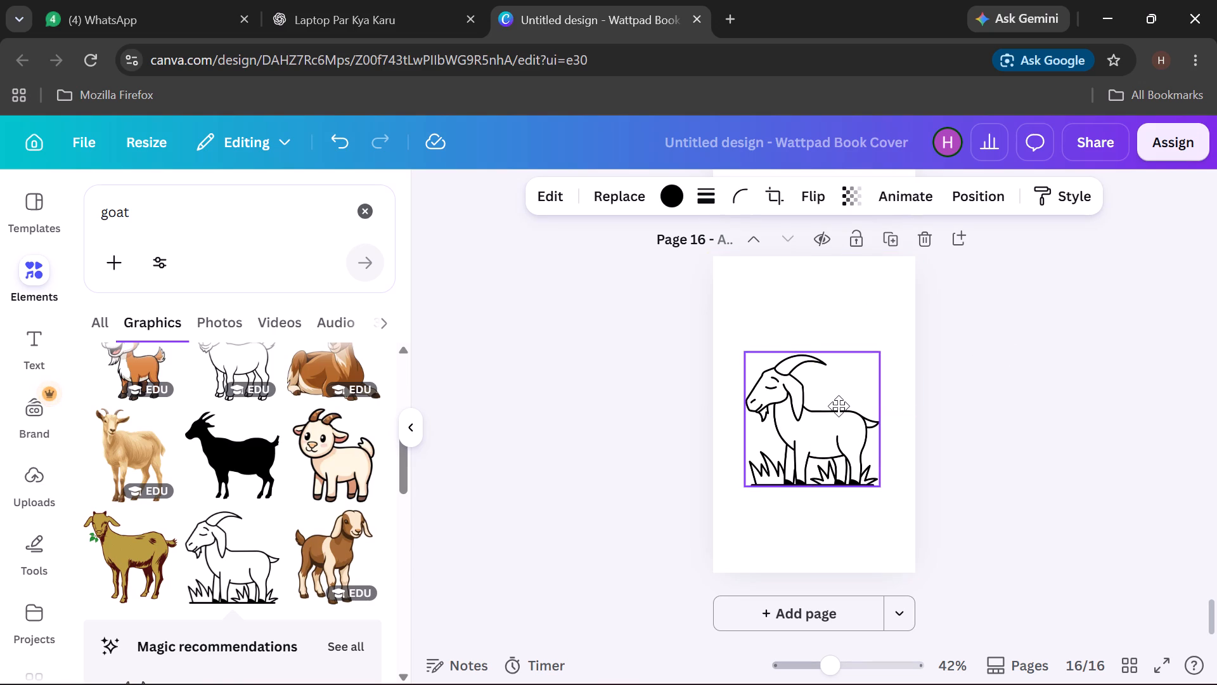
left_click(1085, 348)
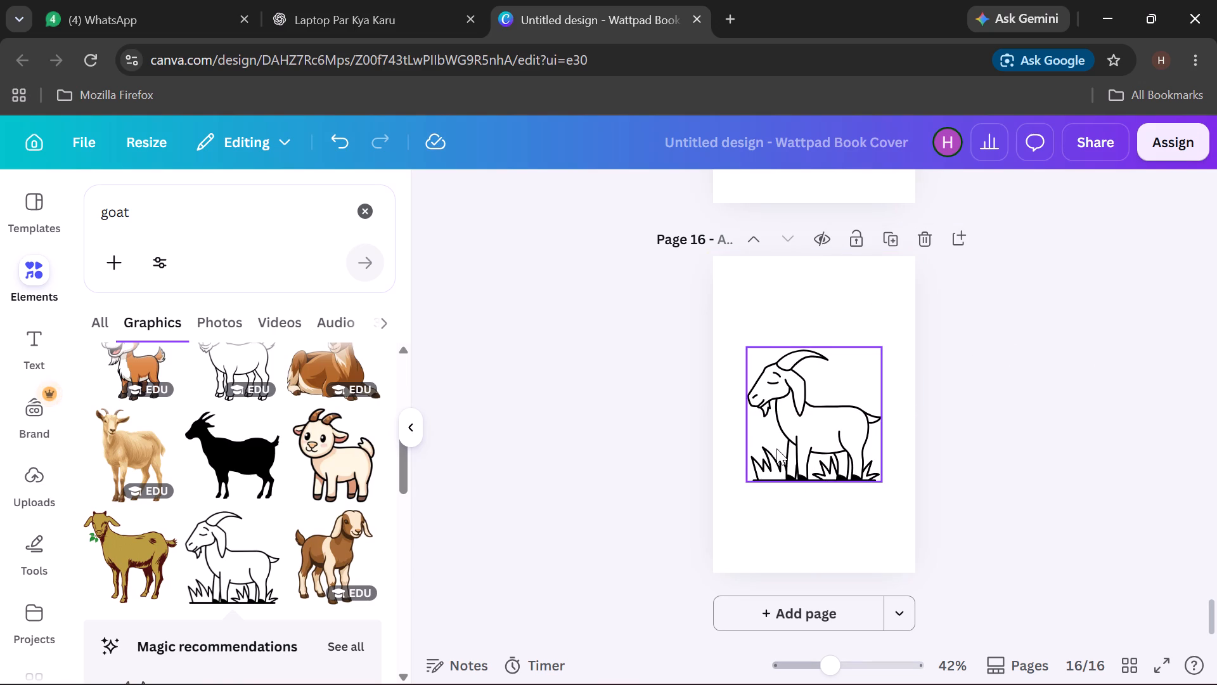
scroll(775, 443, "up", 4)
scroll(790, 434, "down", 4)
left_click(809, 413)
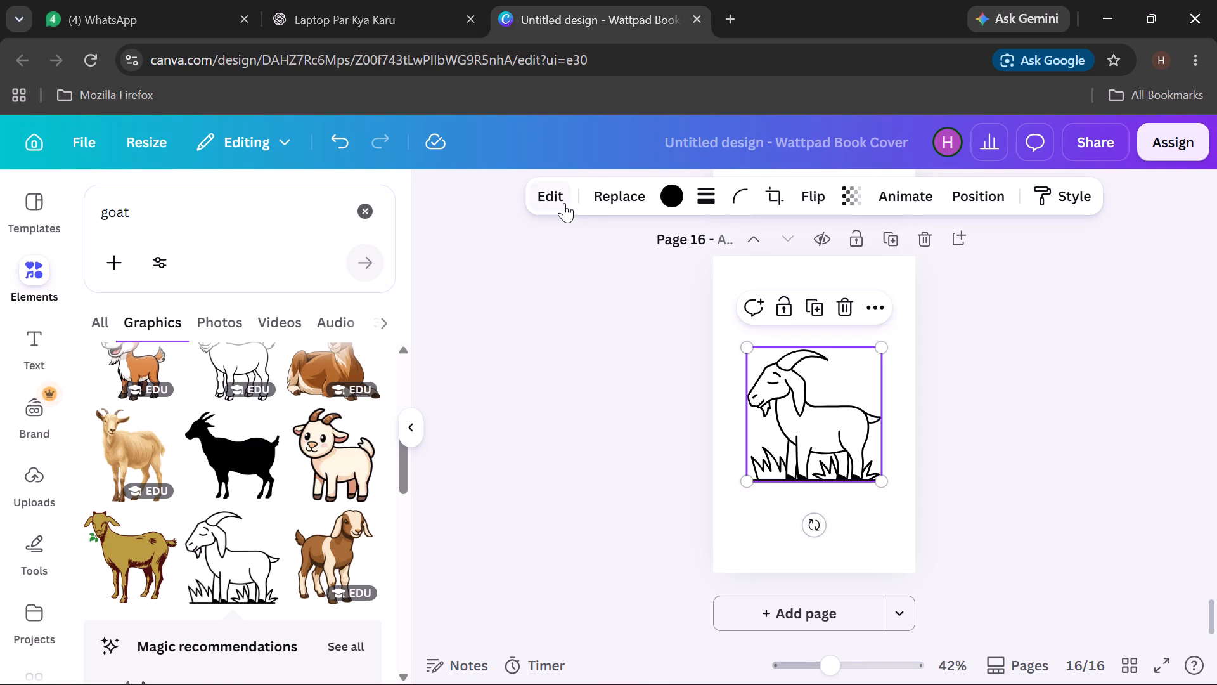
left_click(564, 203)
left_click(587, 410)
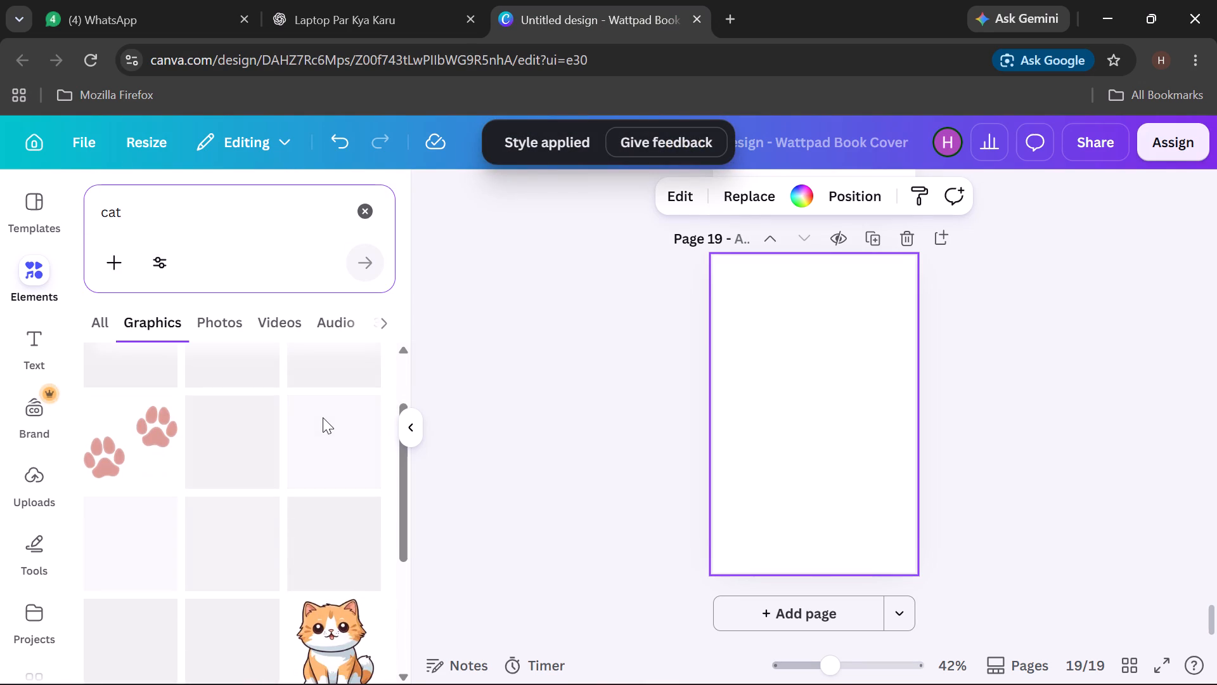
scroll(323, 456, "down", 2)
scroll(340, 445, "up", 5)
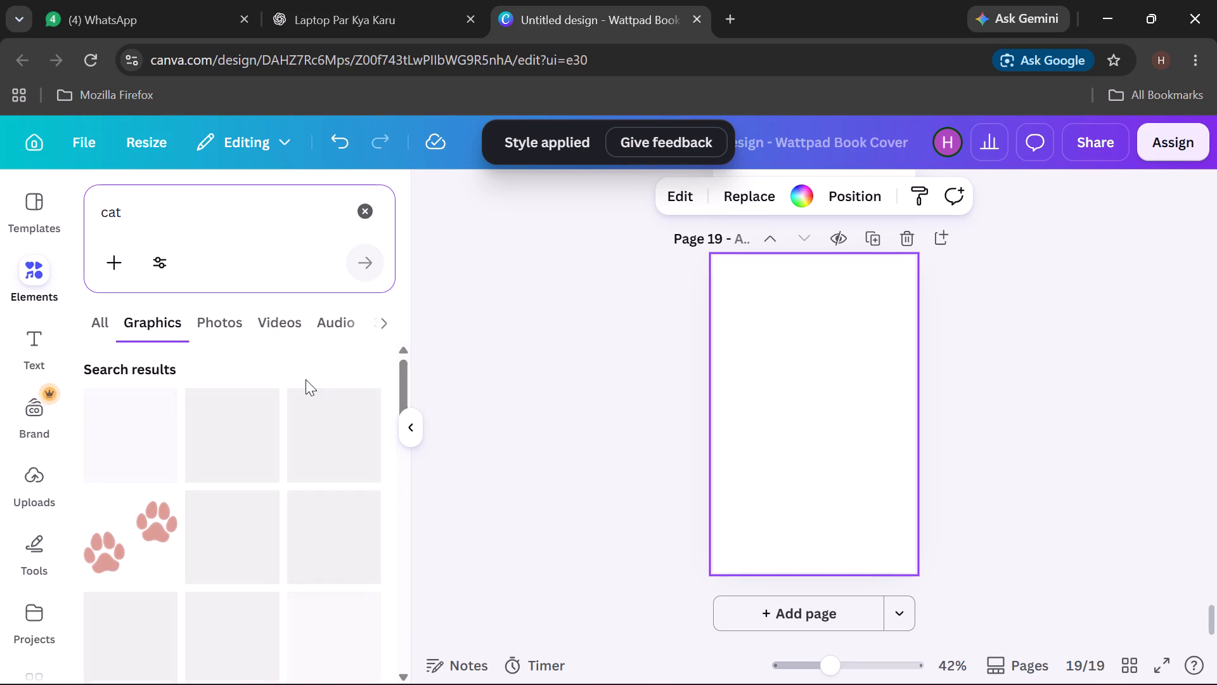
scroll(629, 416, "up", 2)
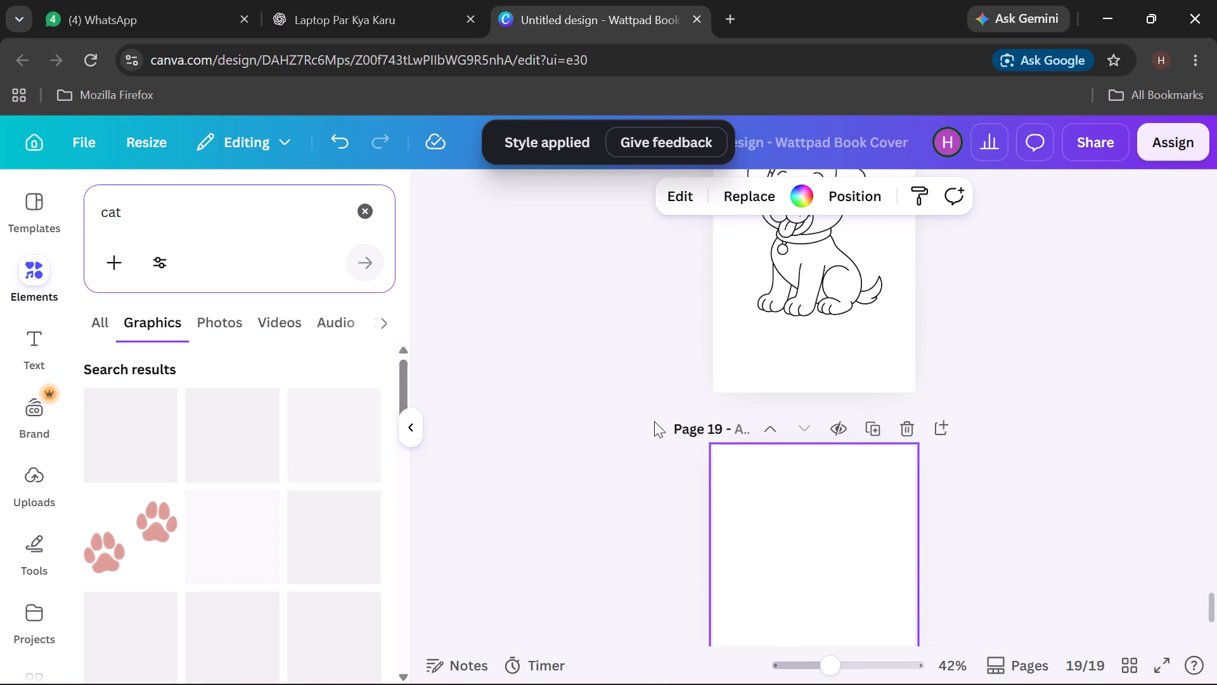
scroll(661, 442, "up", 2)
scroll(680, 428, "down", 3)
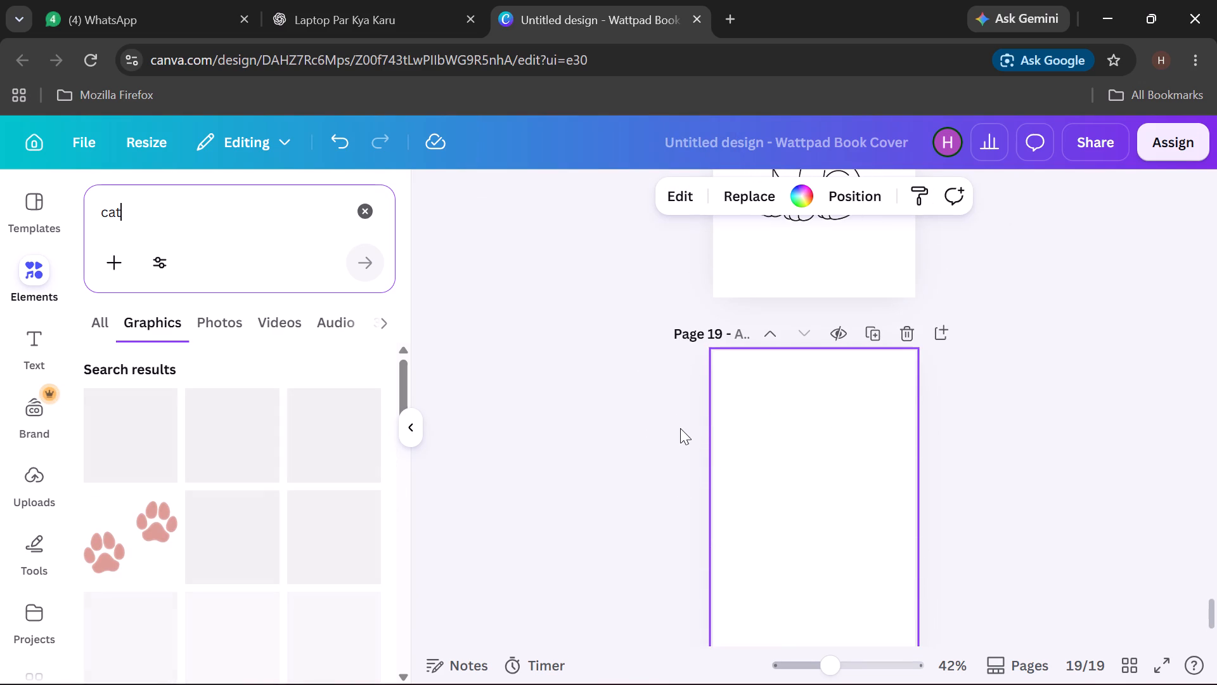
Rerun the graphics search using the recent term "CAT" and place the walking orange striped cartoon cat on page 19.
left_click(297, 217)
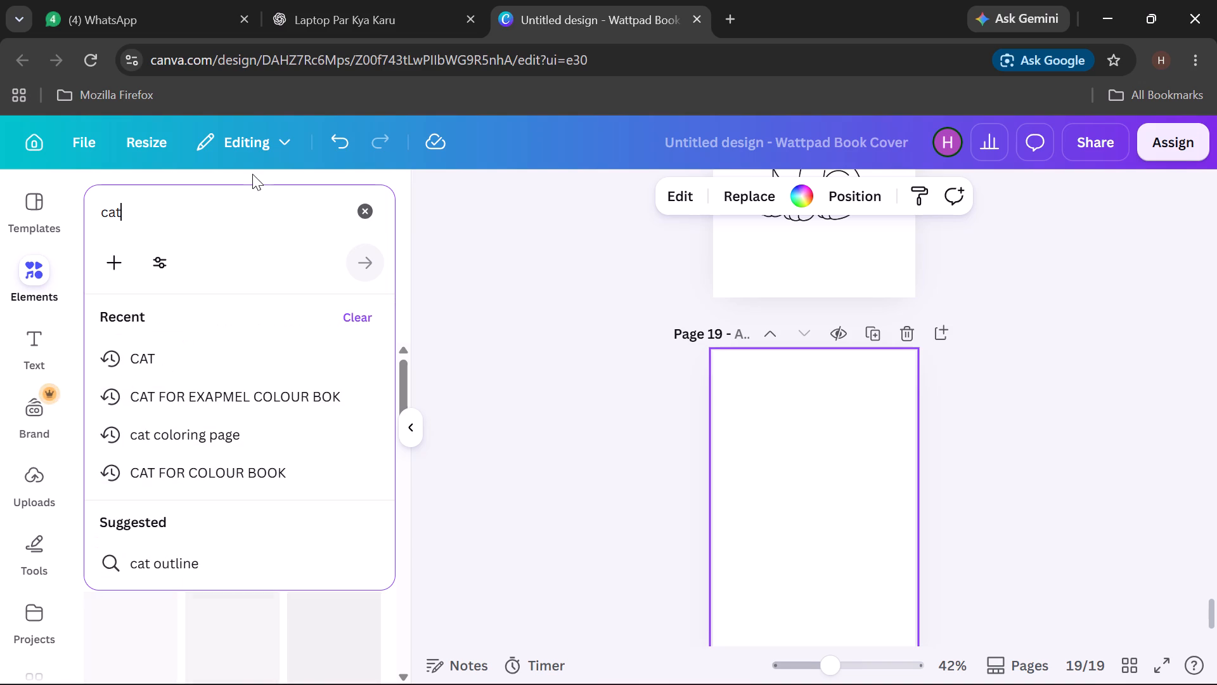
key("Return")
left_click(164, 365)
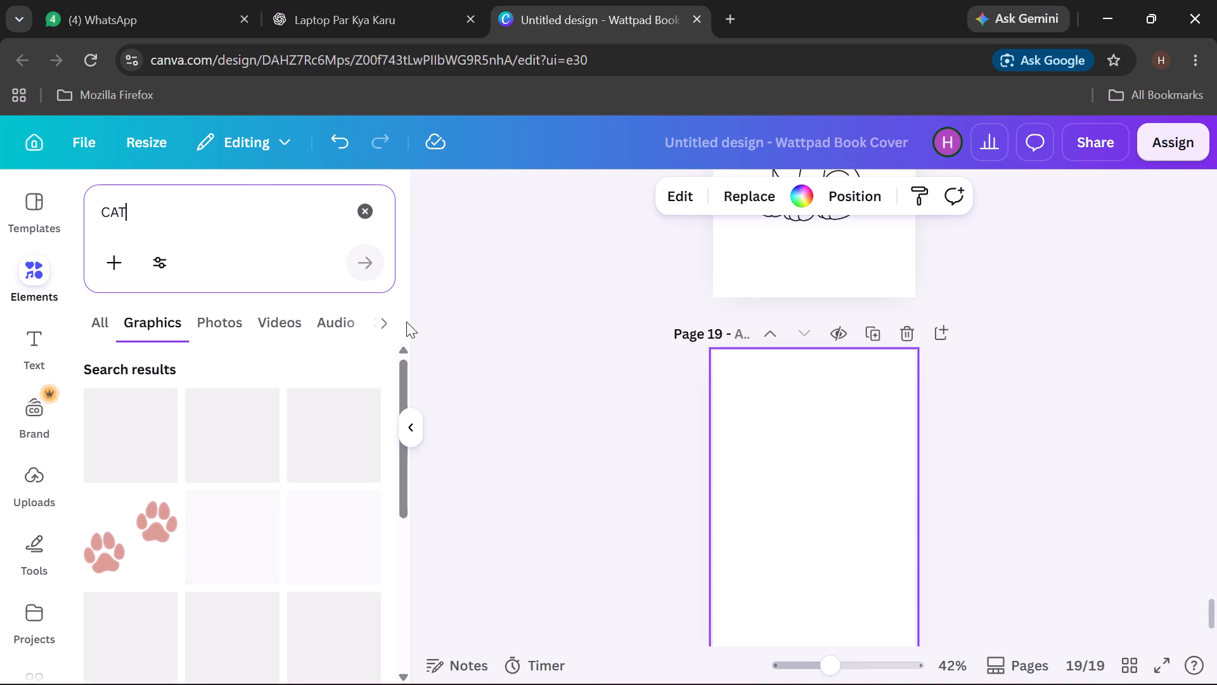
scroll(297, 422, "down", 13)
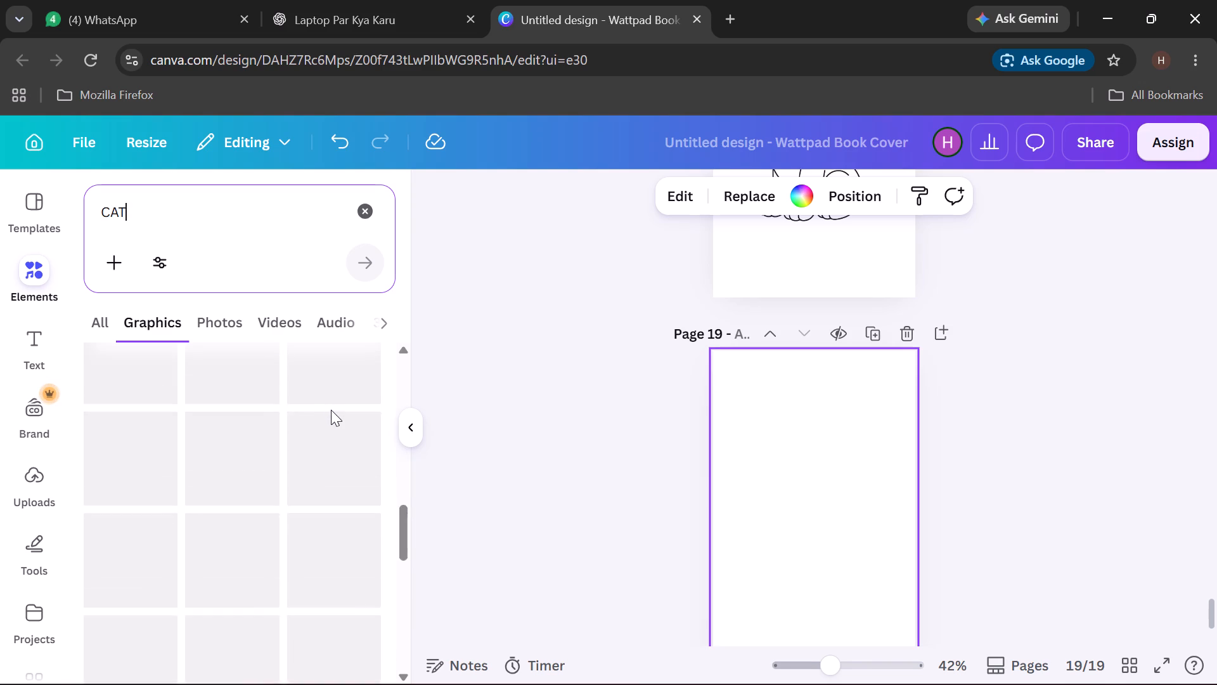
scroll(331, 410, "down", 2)
scroll(335, 408, "up", 11)
scroll(232, 561, "up", 2)
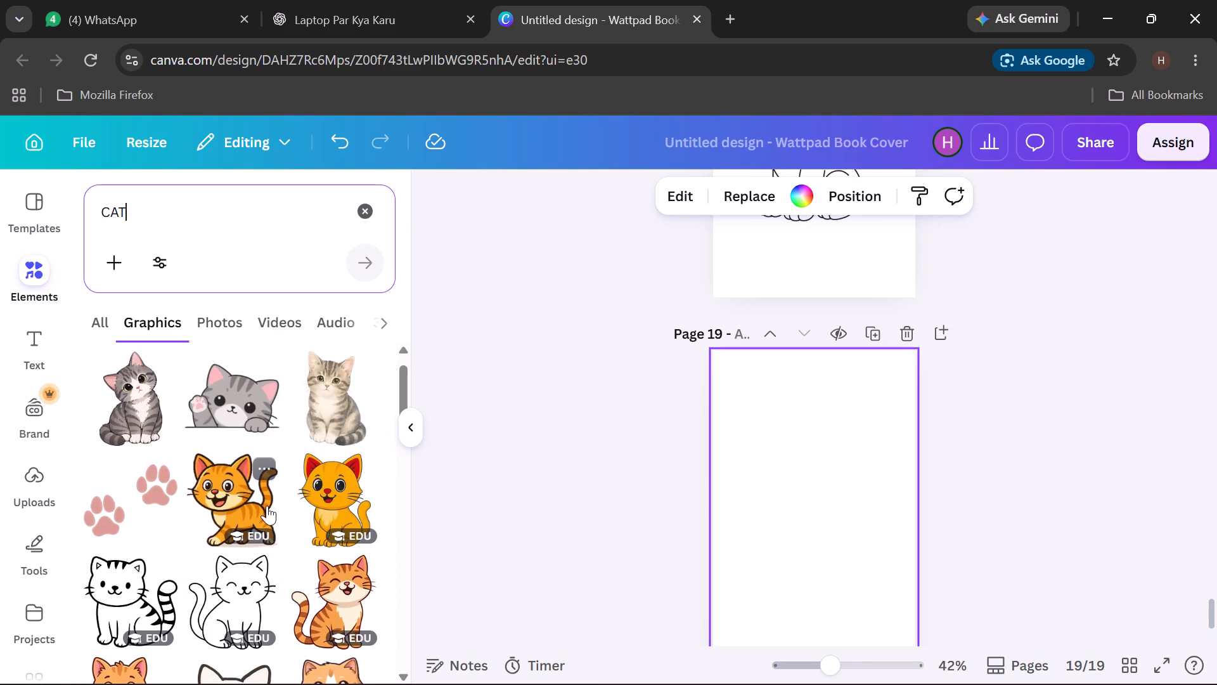
scroll(267, 506, "down", 2)
scroll(378, 551, "down", 1)
scroll(316, 552, "down", 3)
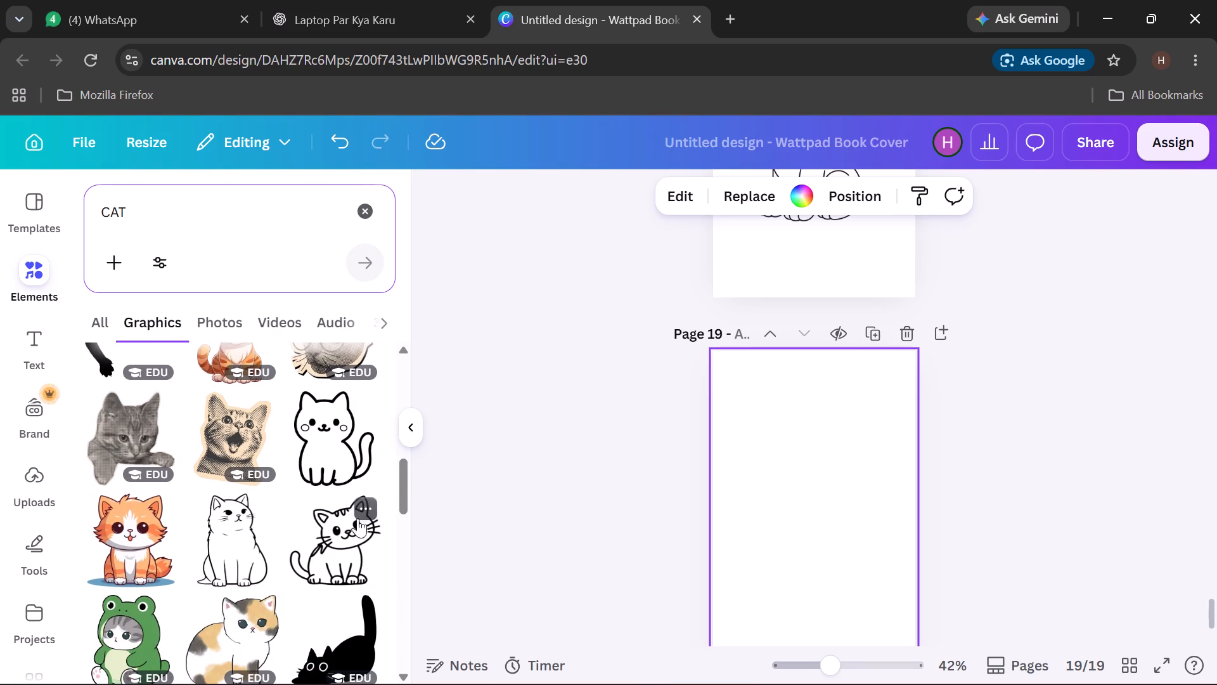
scroll(355, 538, "down", 3)
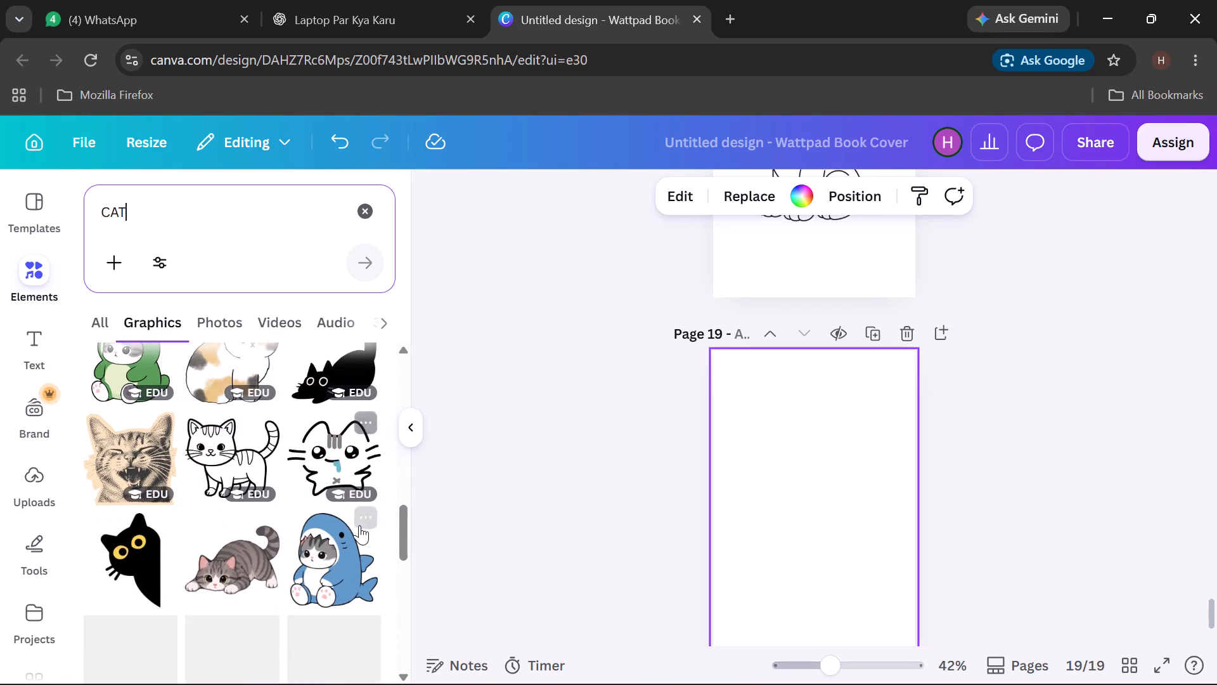
scroll(266, 474, "down", 2)
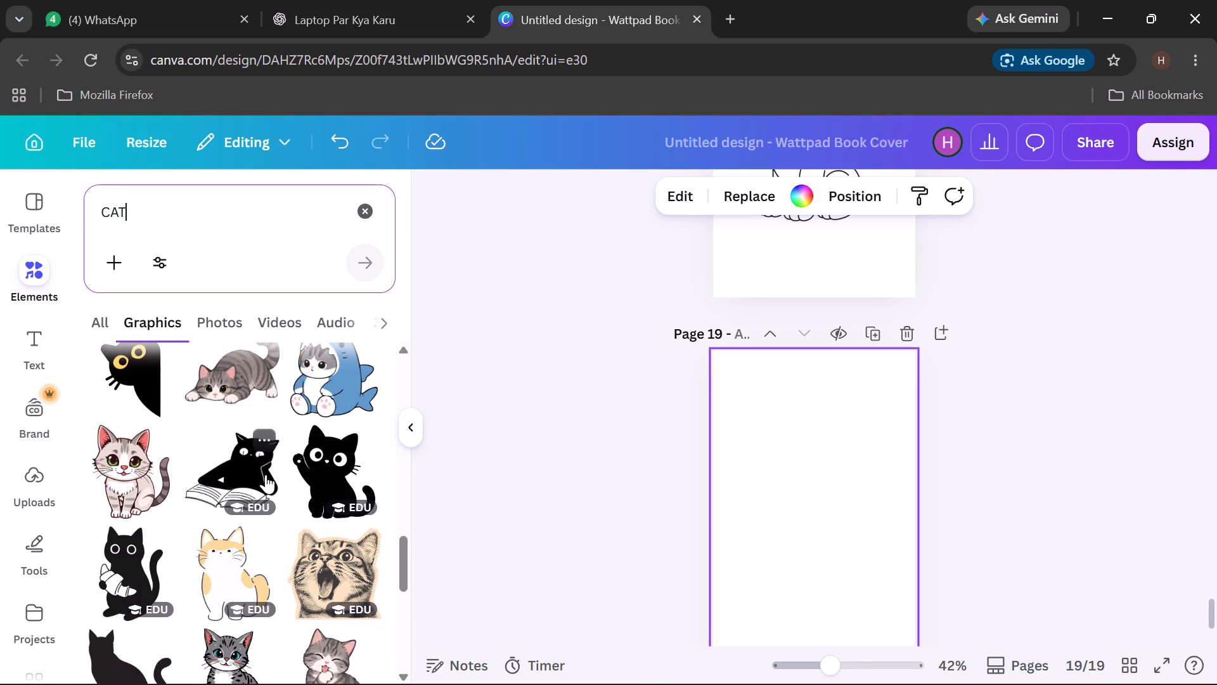
scroll(266, 474, "up", 12)
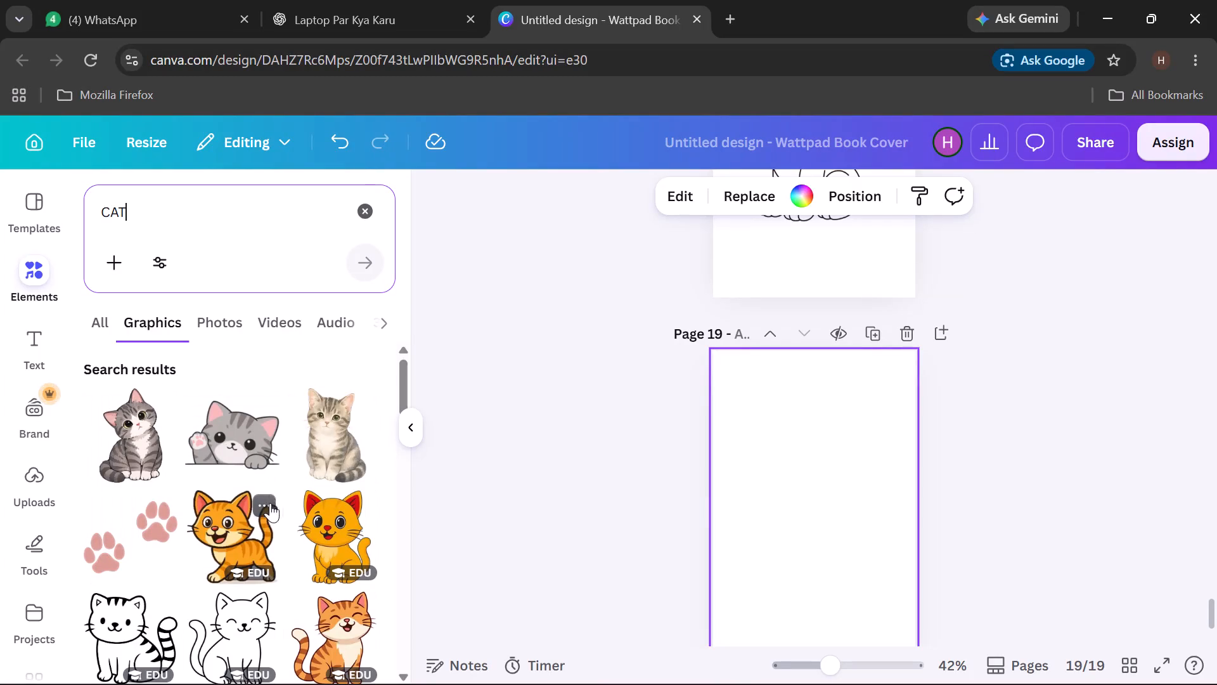
scroll(271, 494, "down", 1)
left_click(248, 450)
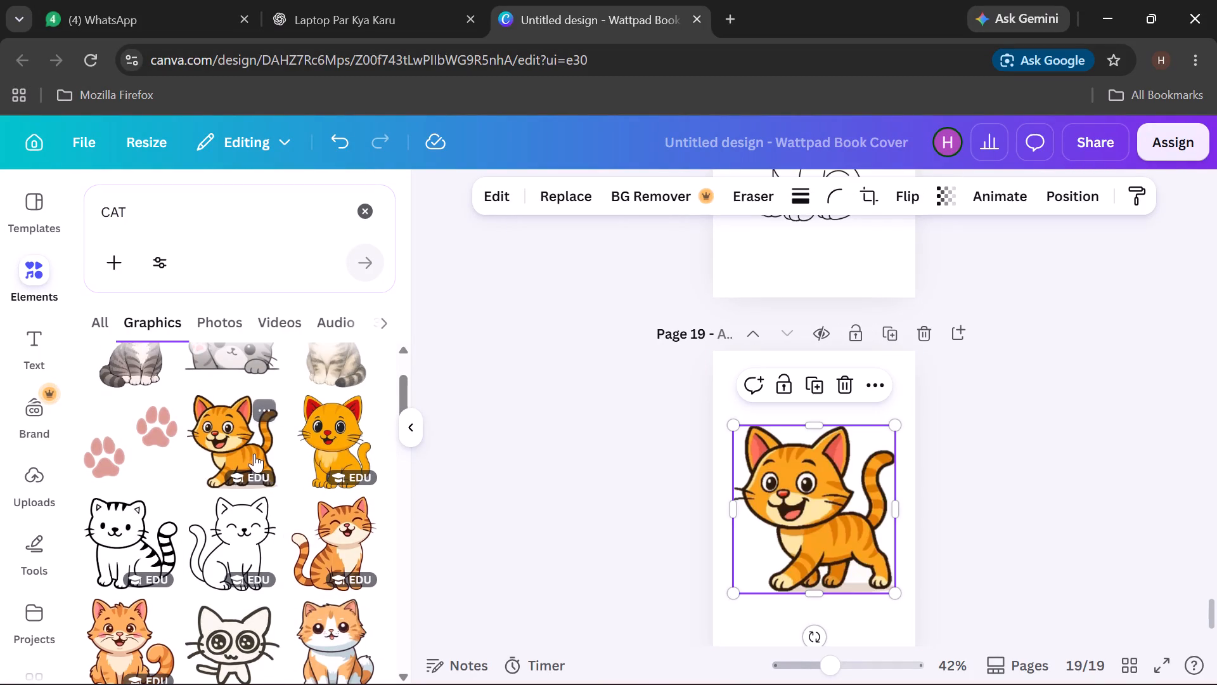
scroll(879, 426, "down", 2)
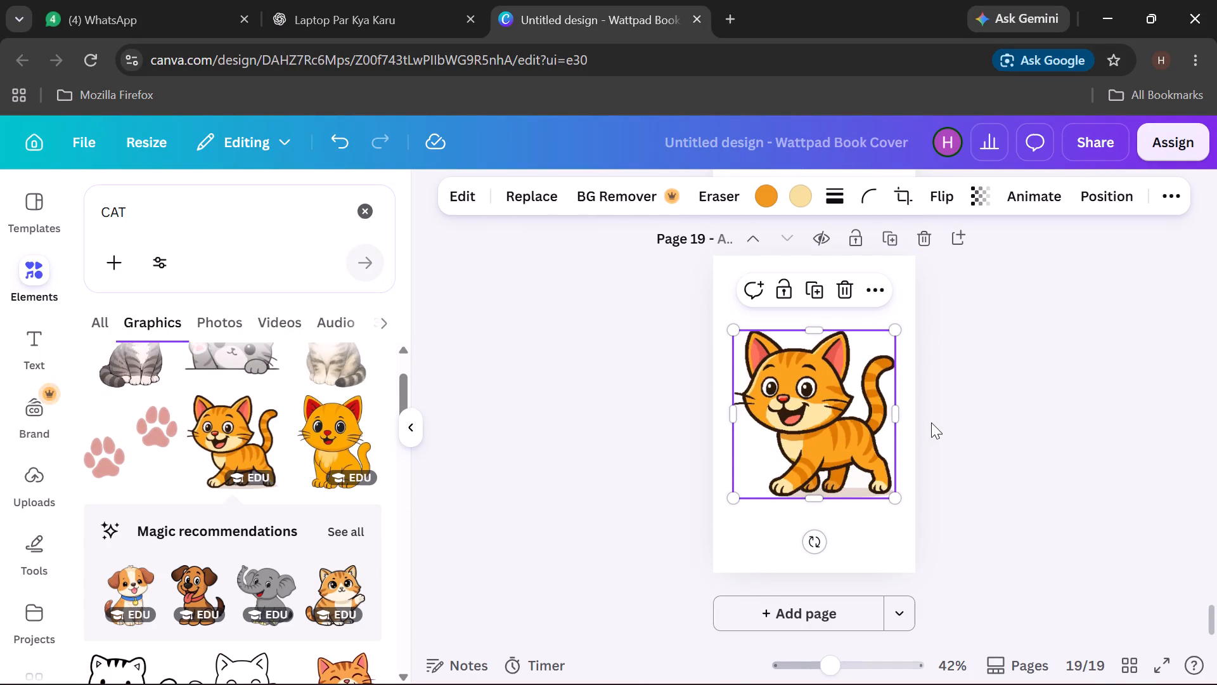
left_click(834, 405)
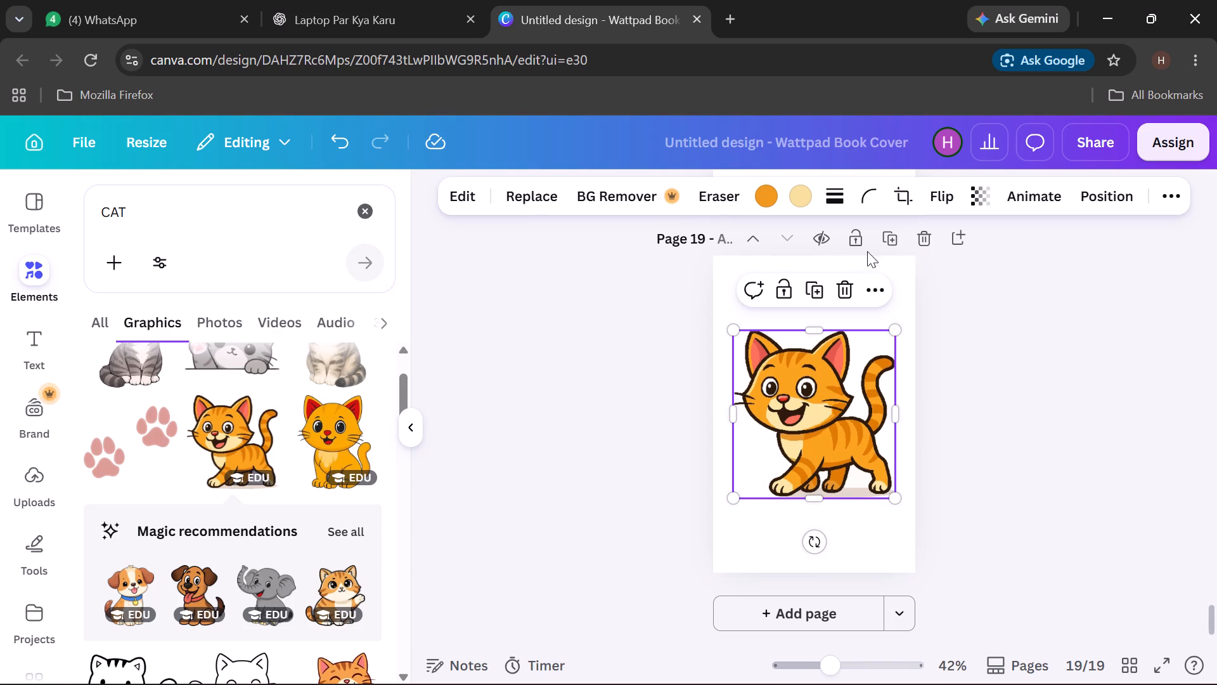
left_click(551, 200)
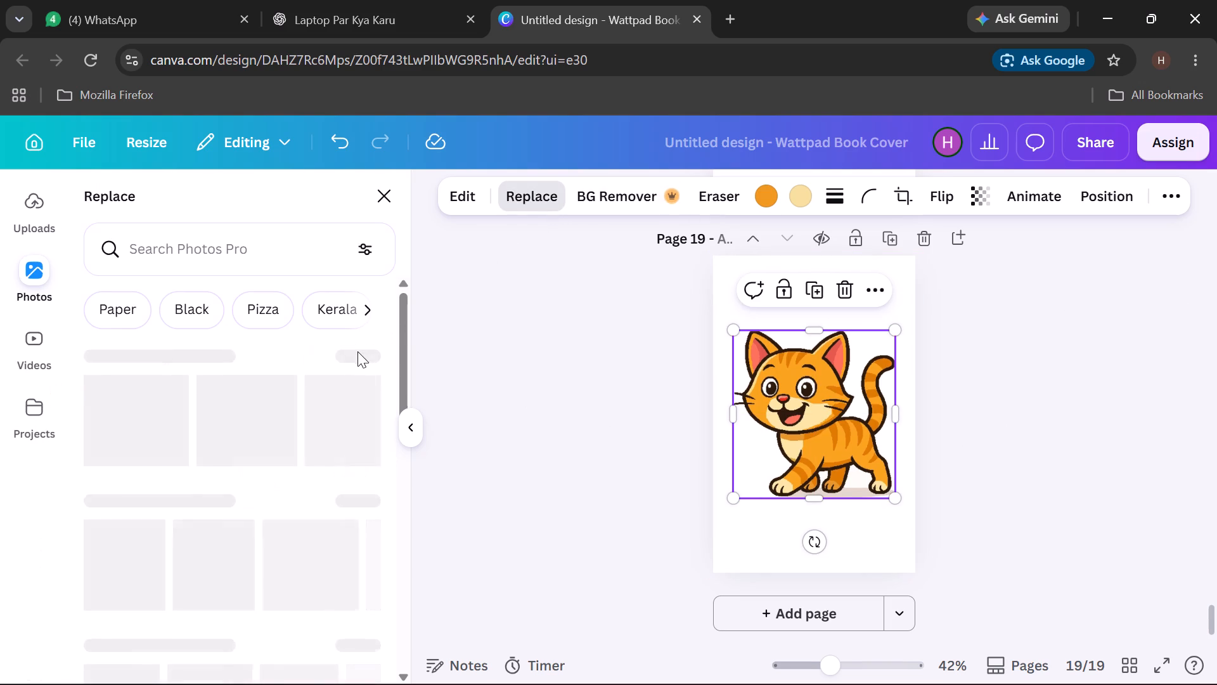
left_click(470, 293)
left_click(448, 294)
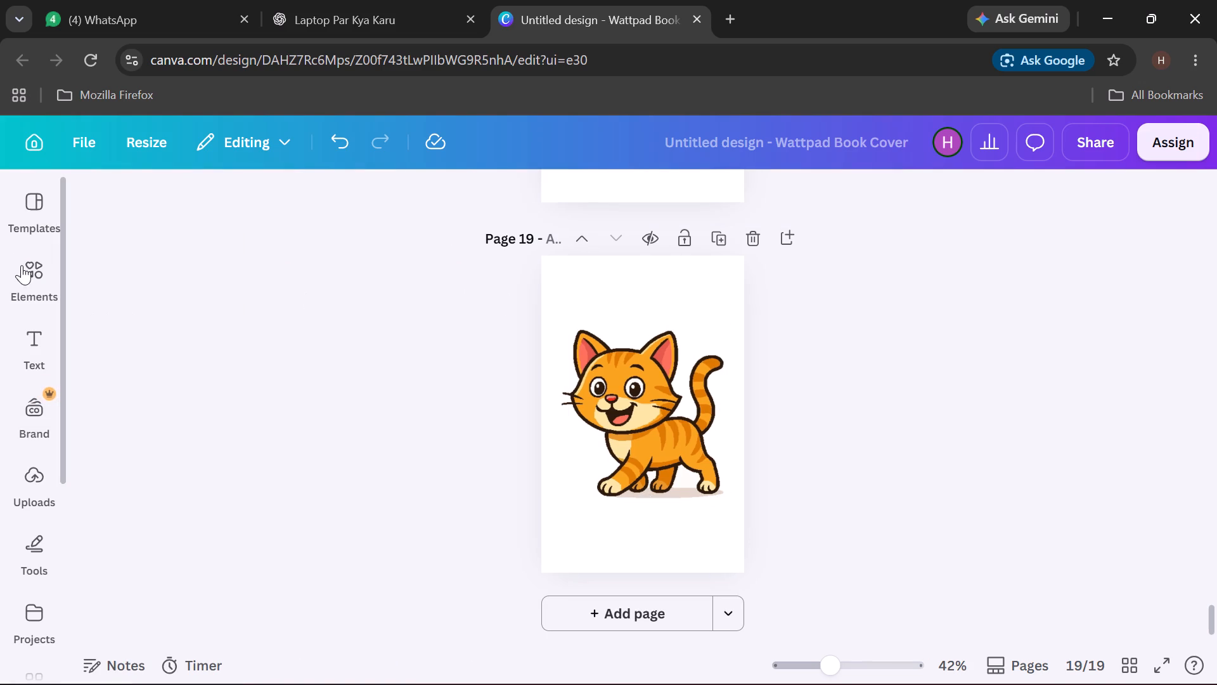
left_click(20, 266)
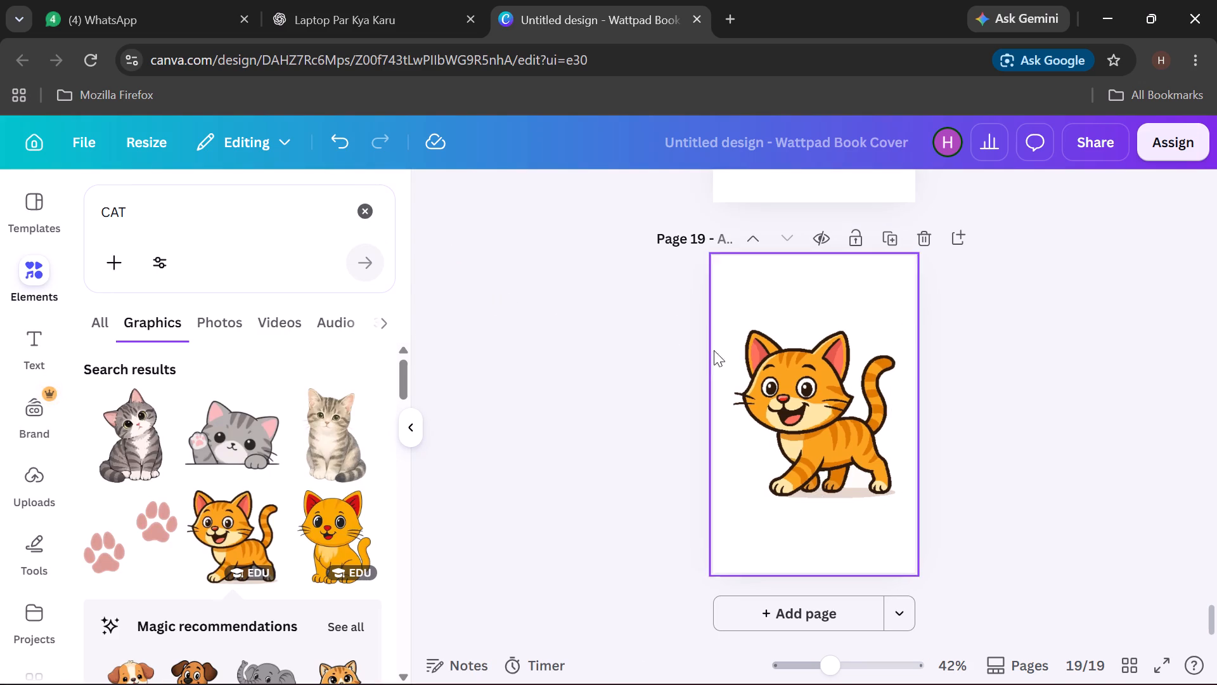
Apply the Line art style to the orange striped cat on page 19.
left_click(868, 426)
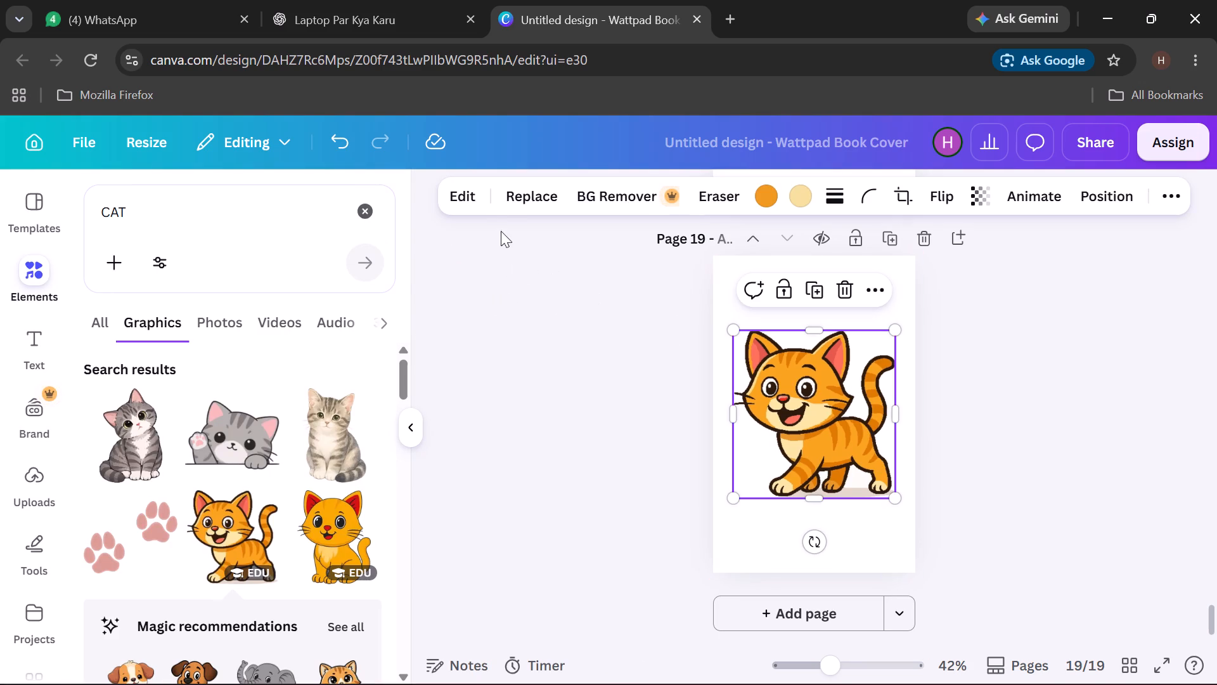
left_click(480, 202)
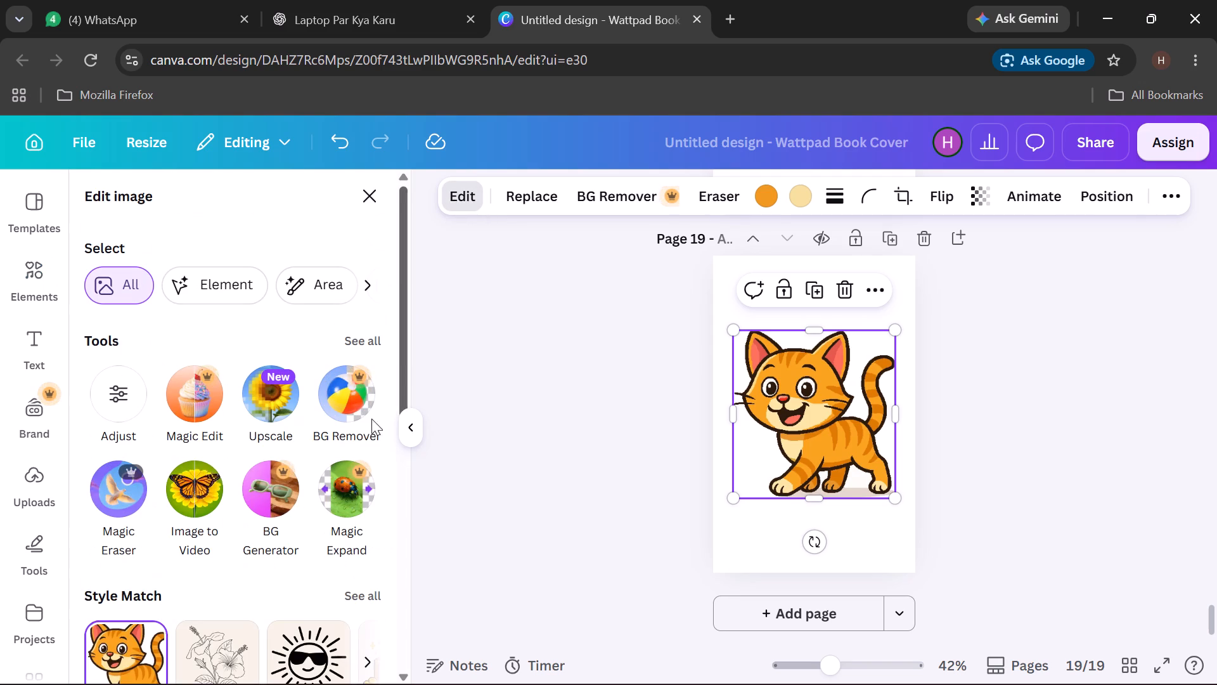
left_click(202, 633)
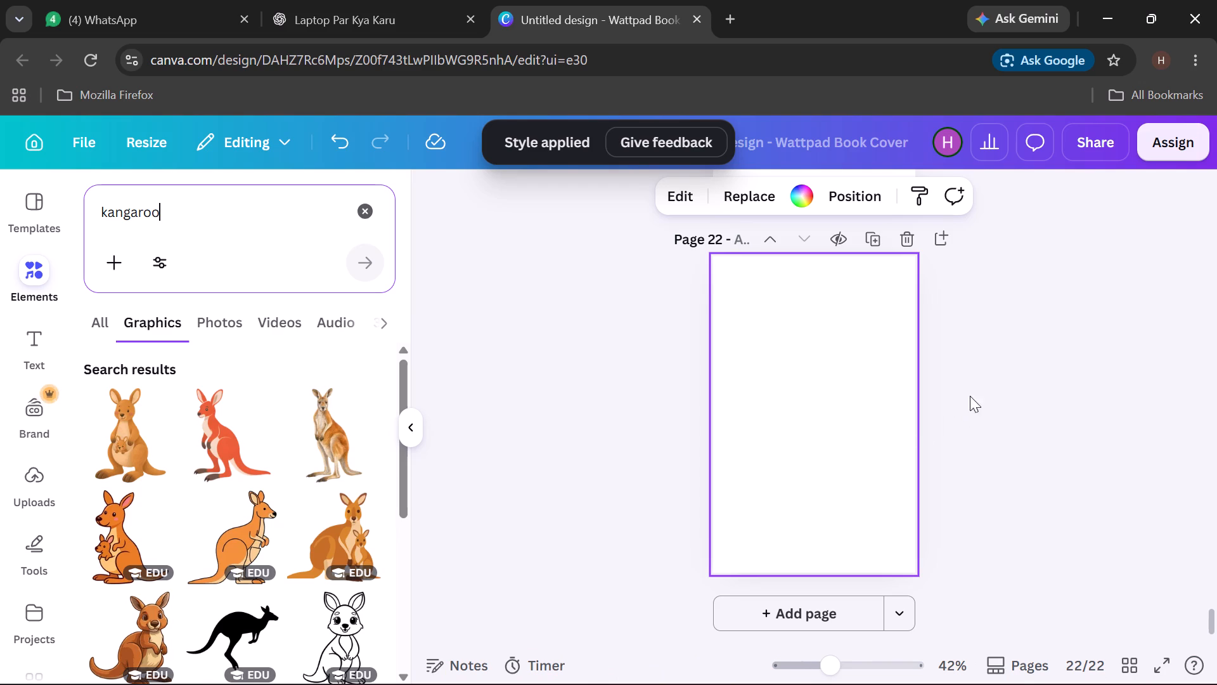
Find the black-and-white outline kangaroo sitting upright in the graphics results and place it on page 22.
scroll(699, 414, "down", 2)
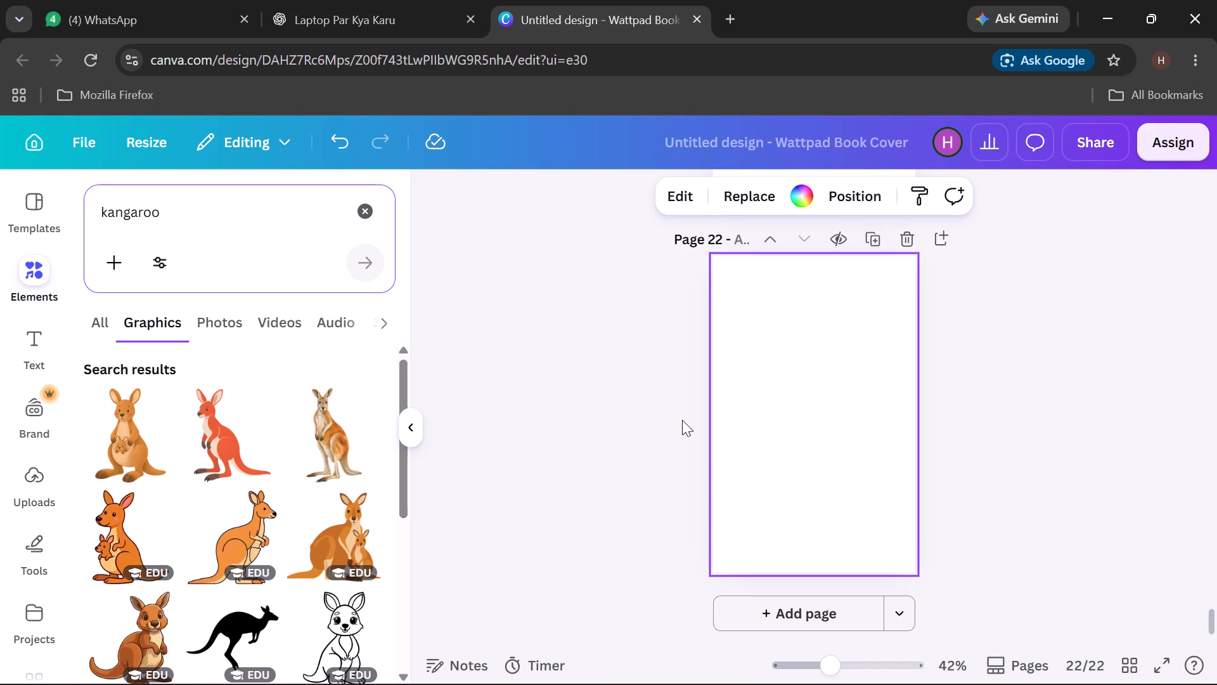
scroll(709, 341, "up", 3)
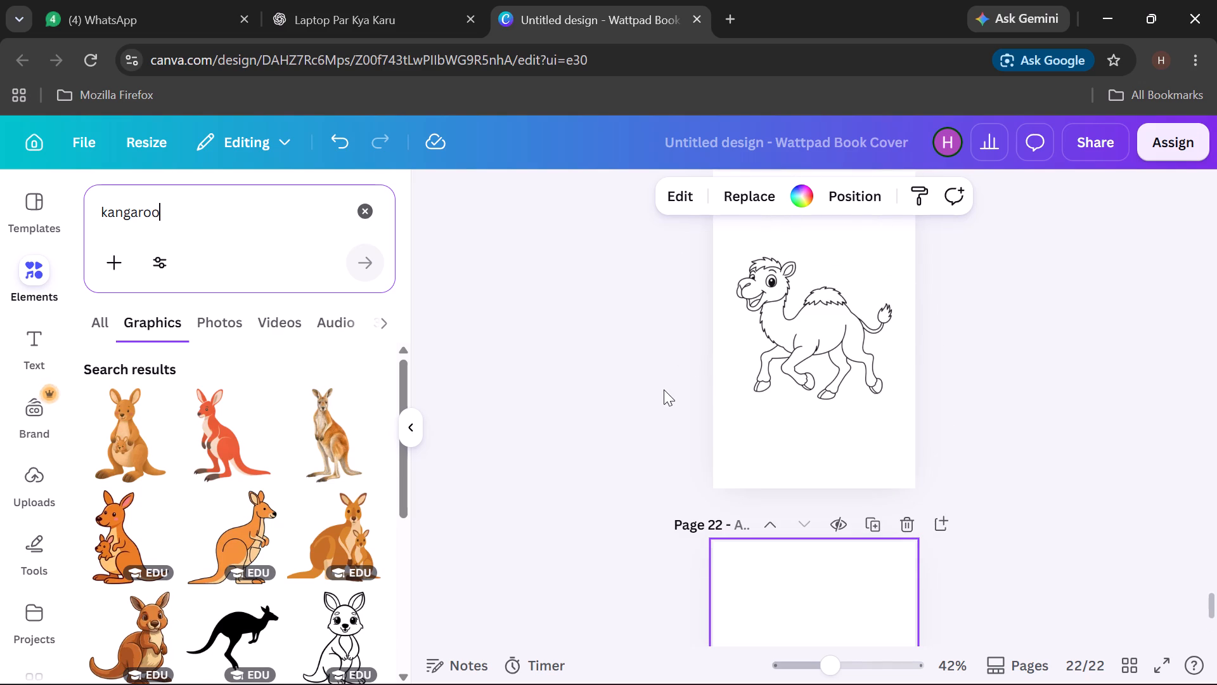
scroll(661, 400, "down", 3)
scroll(365, 445, "down", 3)
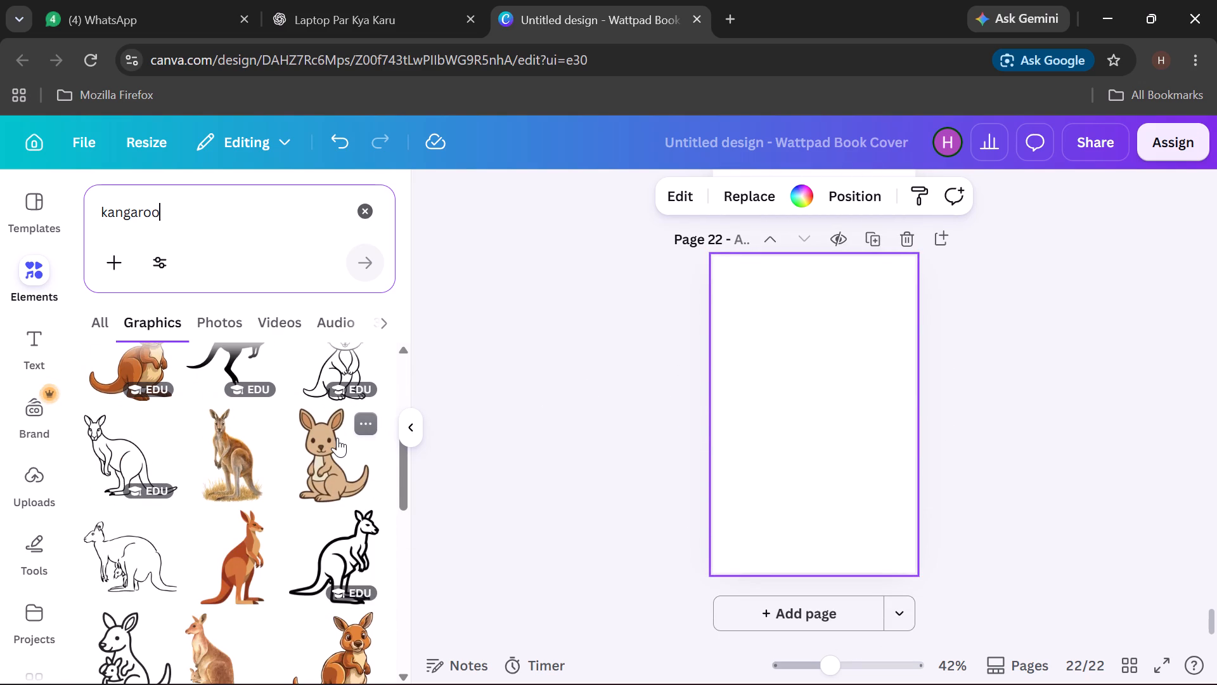
scroll(349, 414, "up", 1)
scroll(349, 415, "down", 1)
scroll(351, 414, "up", 1)
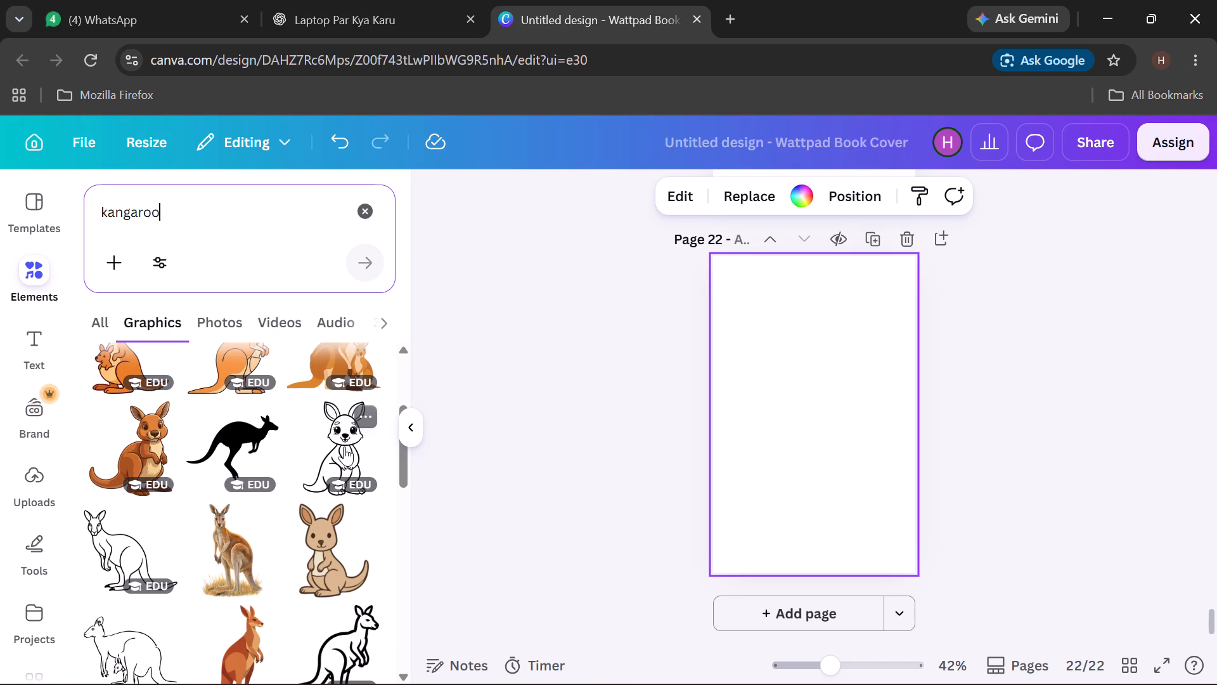
left_click(344, 447)
Enlarge the outline kangaroo to about half the height of page 22 and centre it on the page.
left_click_drag(857, 473, 894, 500)
left_click_drag(848, 463, 842, 445)
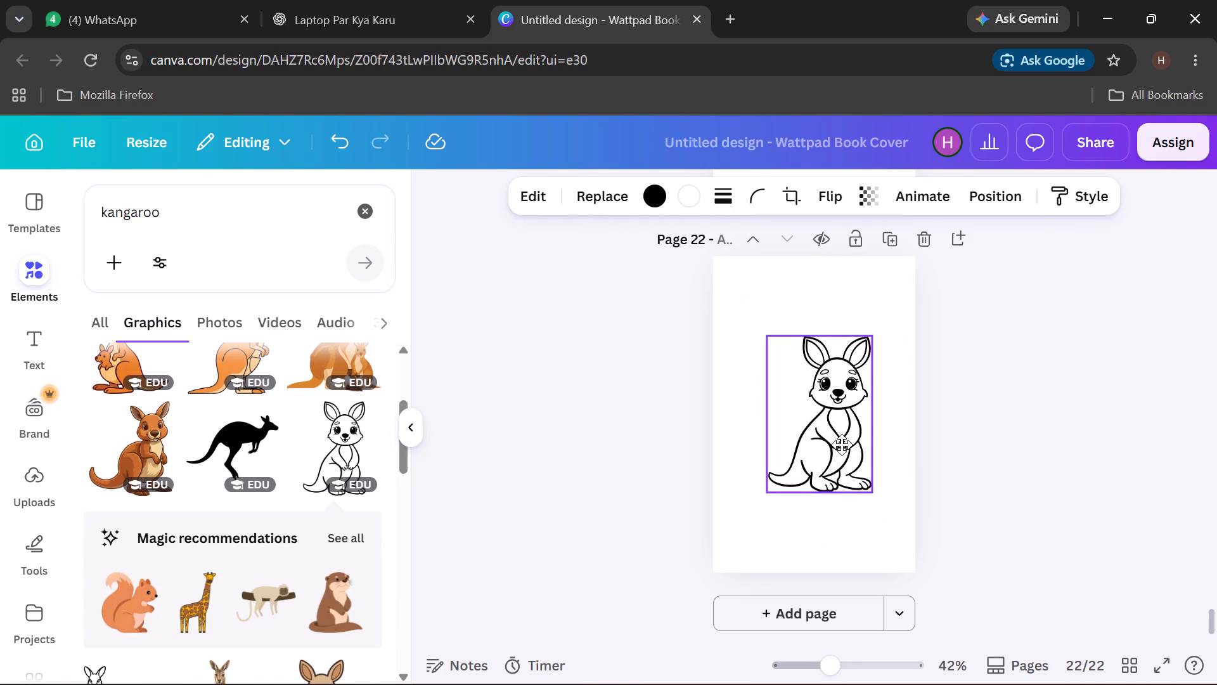
left_click_drag(842, 445, 833, 442)
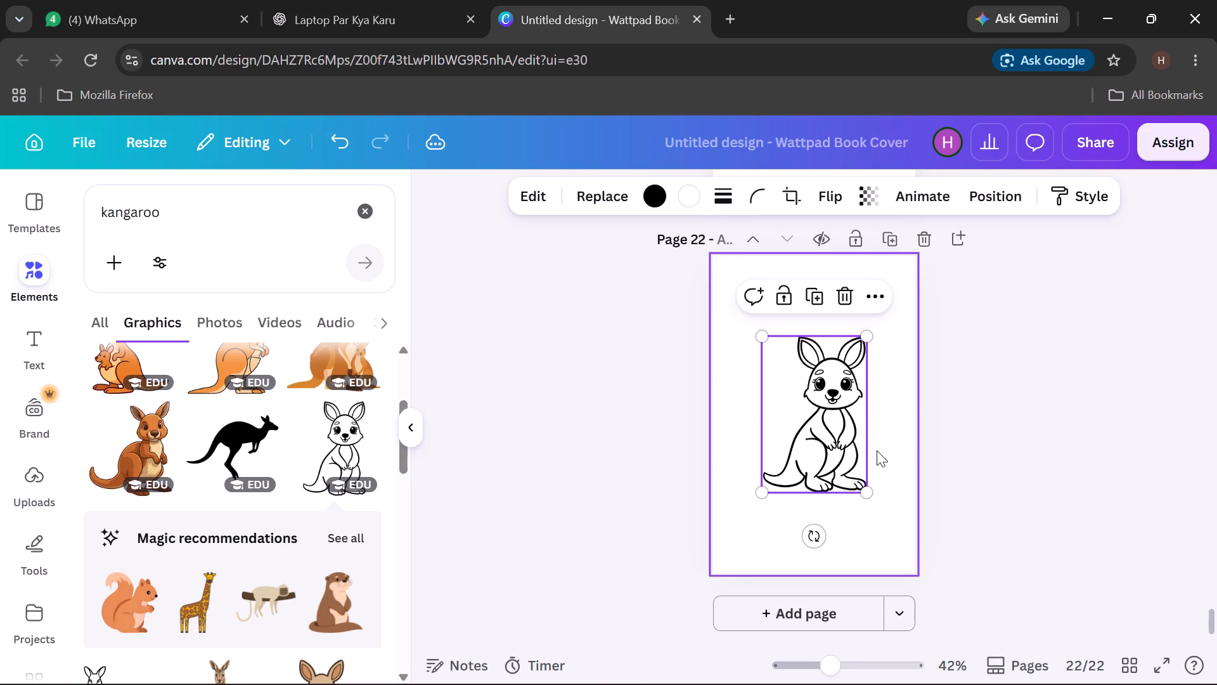
left_click(862, 483)
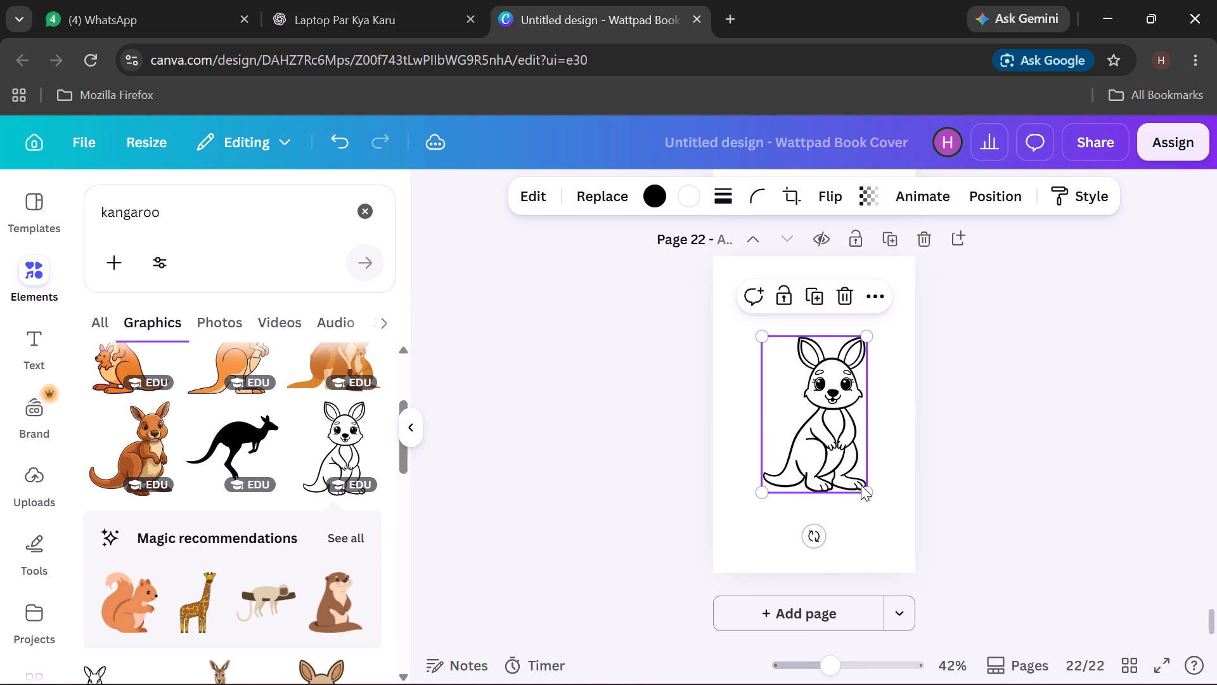
left_click_drag(865, 498, 872, 501)
left_click_drag(839, 476, 836, 469)
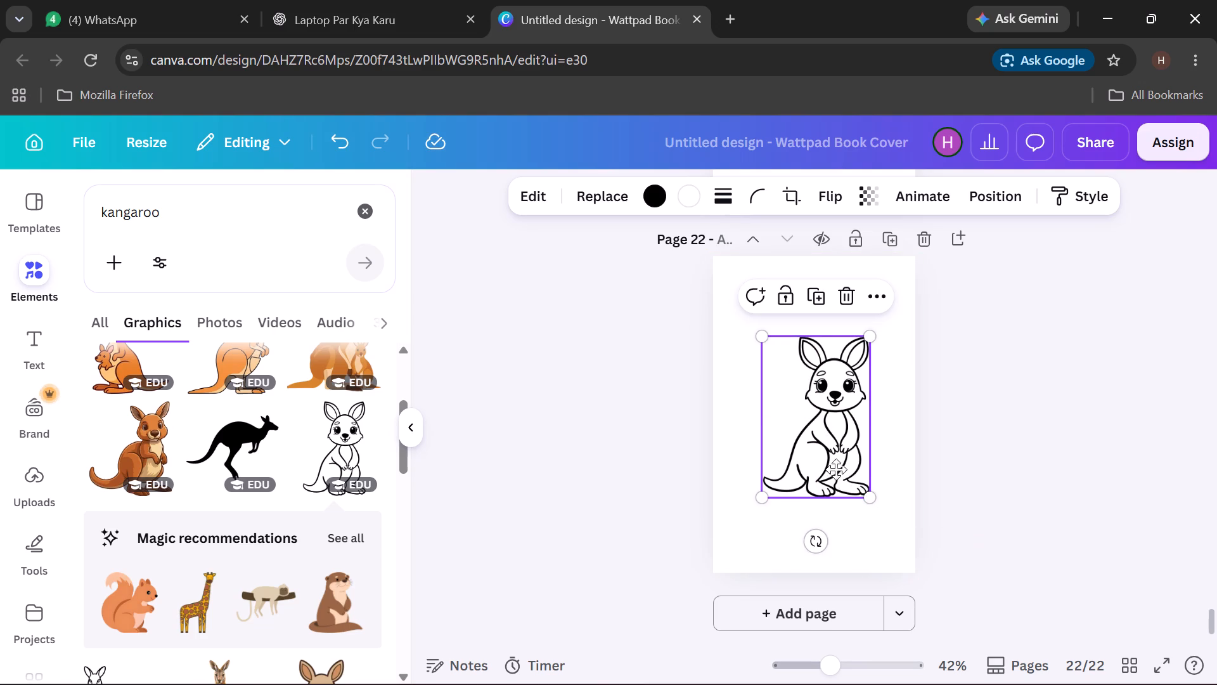
left_click_drag(836, 469, 832, 469)
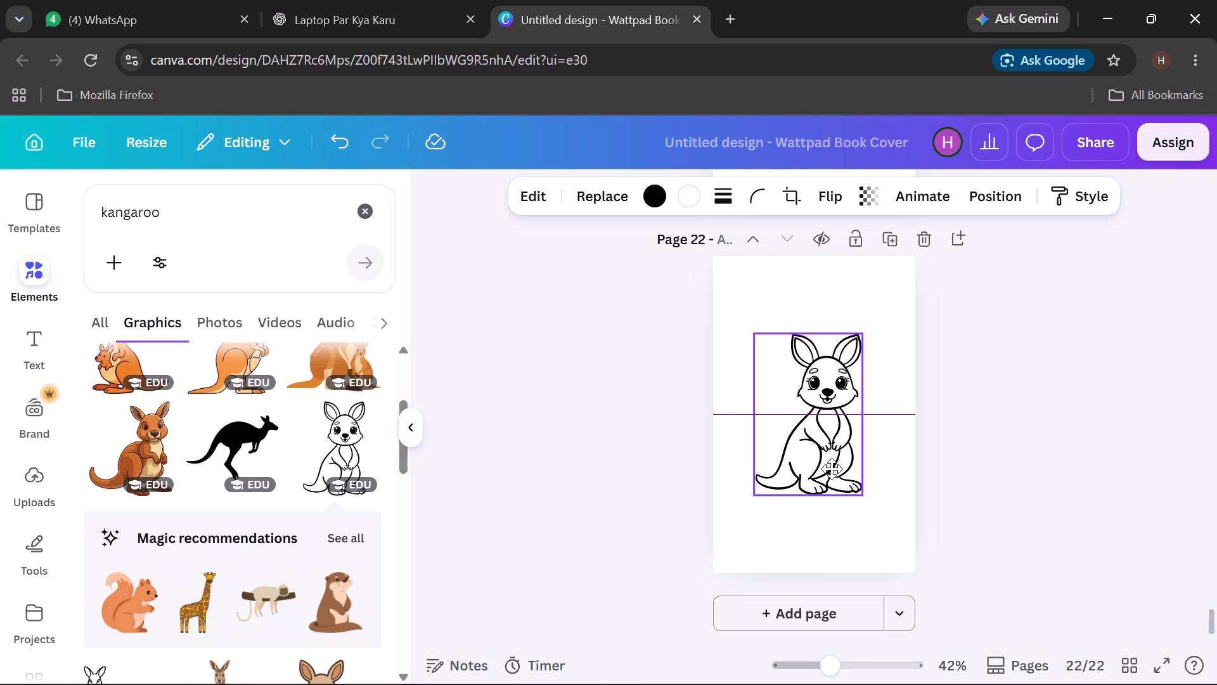
left_click_drag(832, 469, 833, 469)
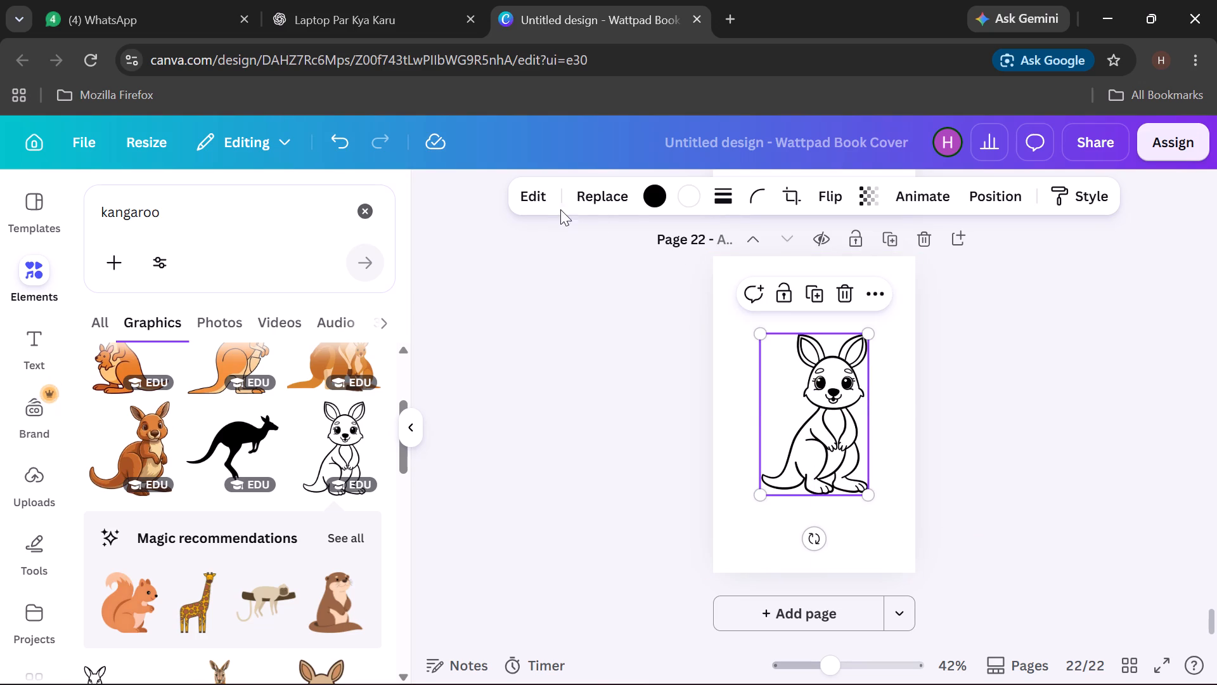
Apply the Line art style to the kangaroo on page 22.
left_click(538, 201)
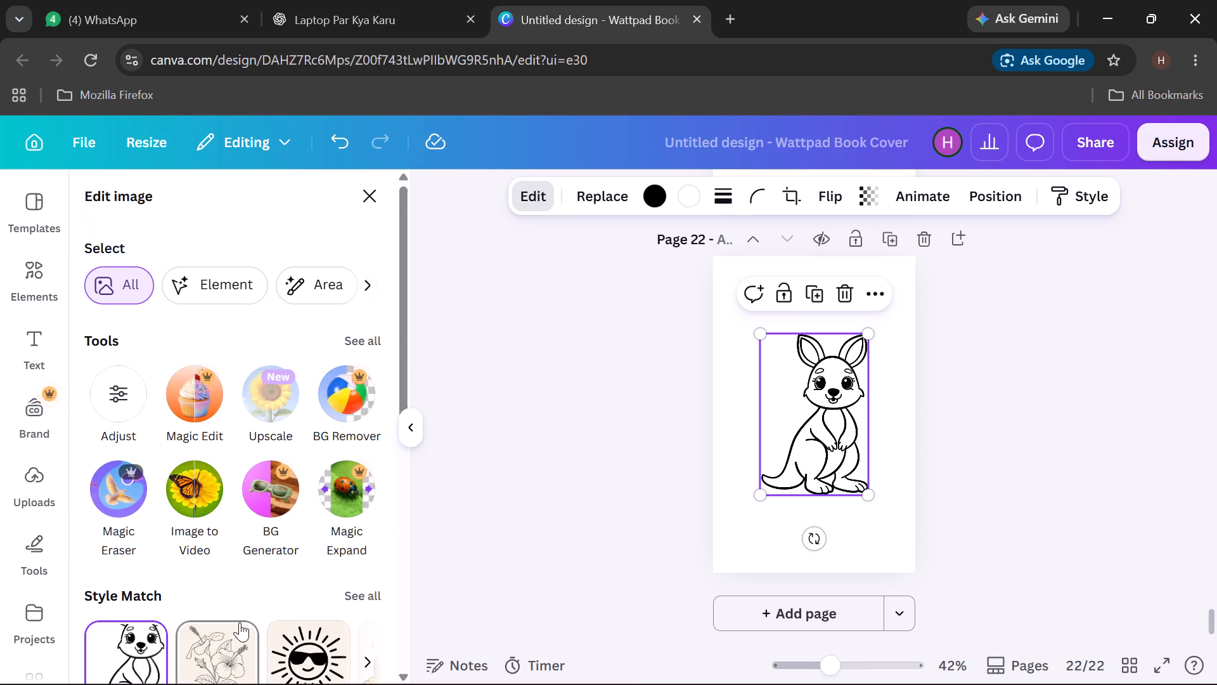
left_click(240, 622)
left_click(648, 431)
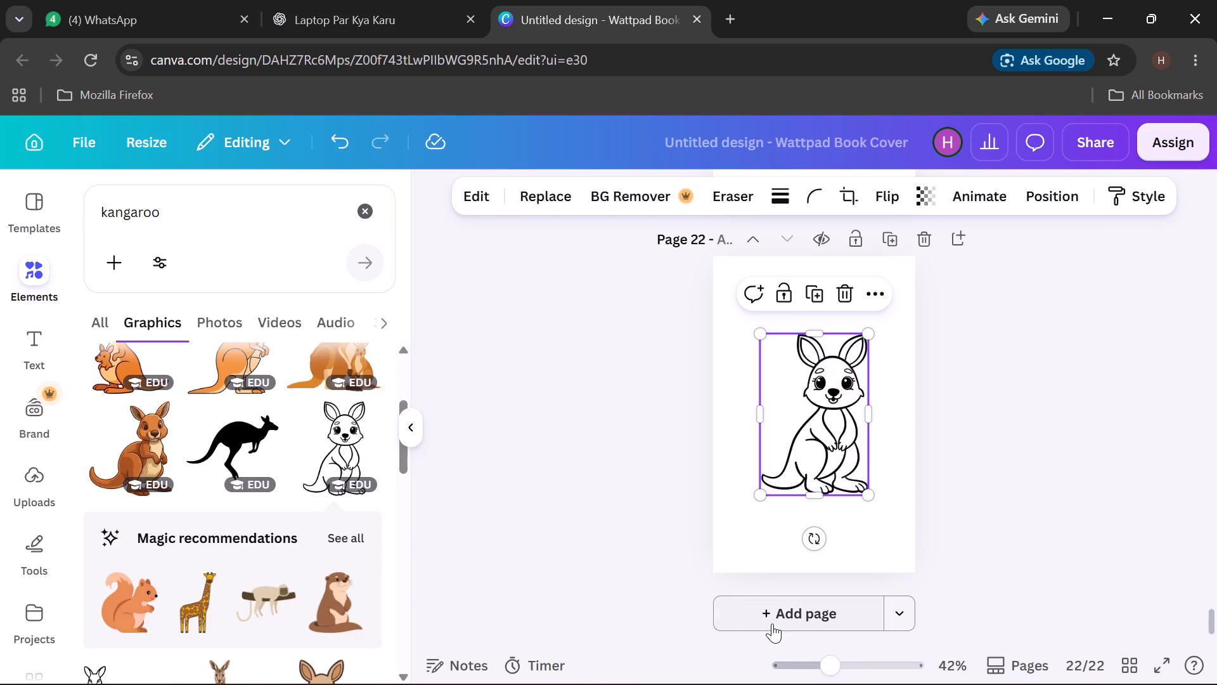
Add page 23 and search Canva's graphics for the animal after Kangaroo in ChatGPT's list, "koala".
left_click(772, 623)
left_click(401, 0)
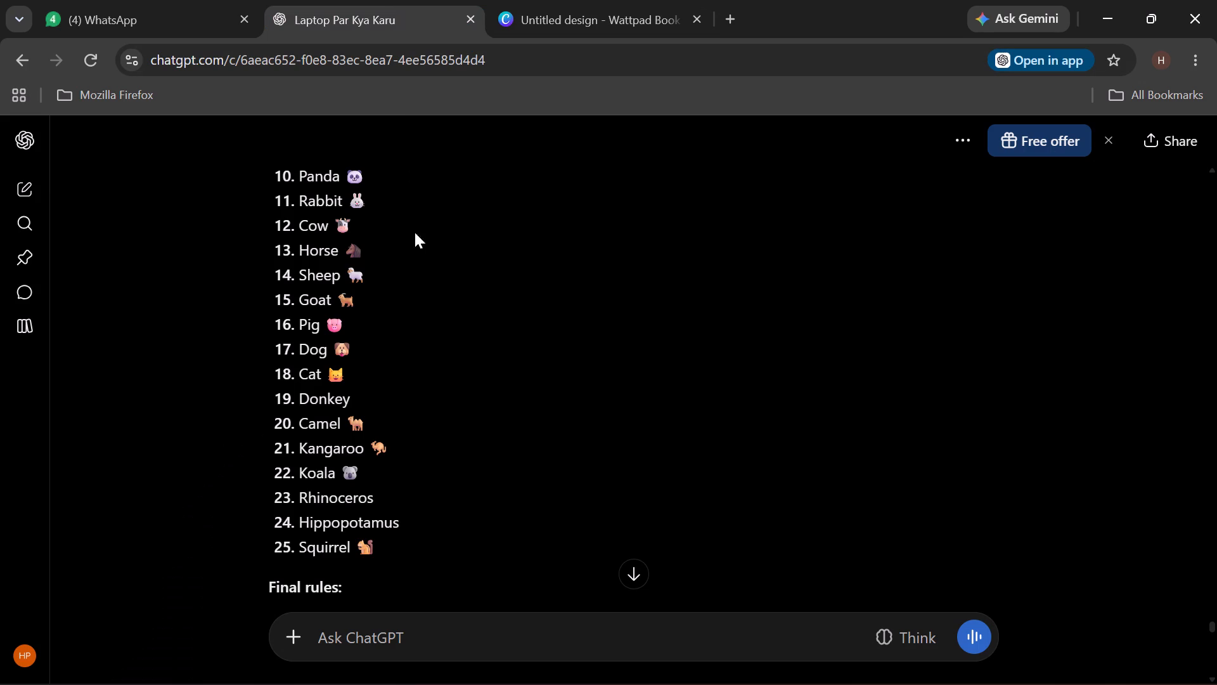
left_click(590, 29)
left_click_drag(301, 232, 101, 207)
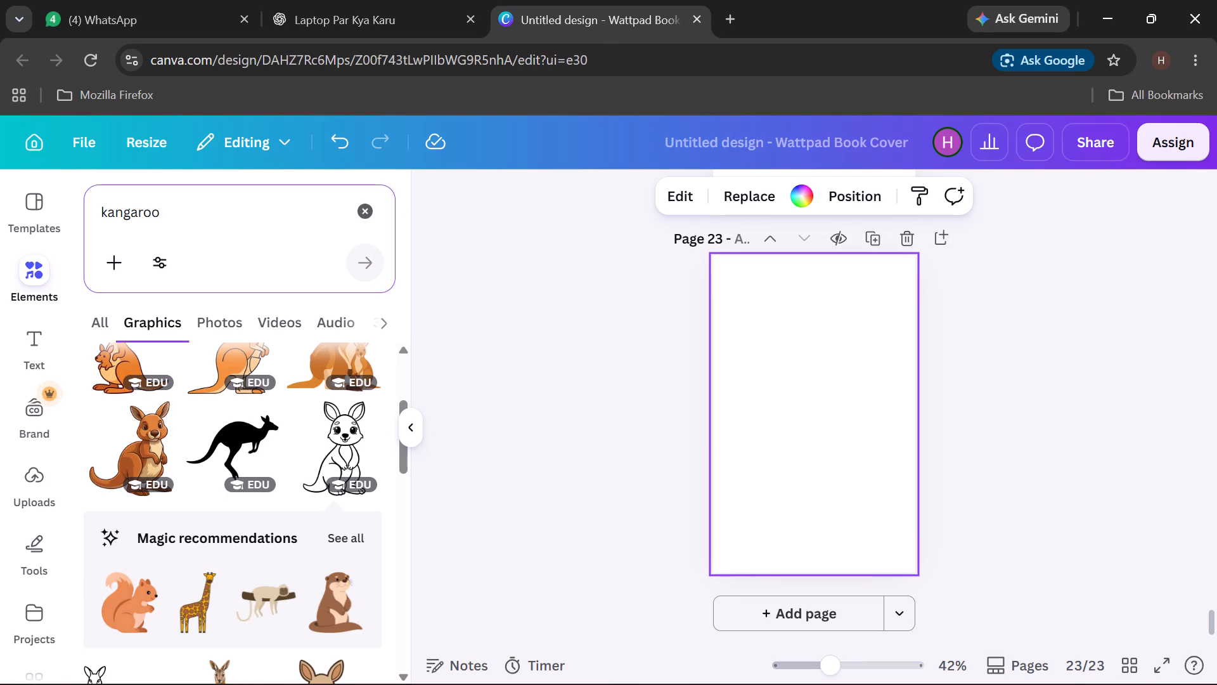
left_click_drag(183, 214, 78, 212)
type("koala")
key("Return")
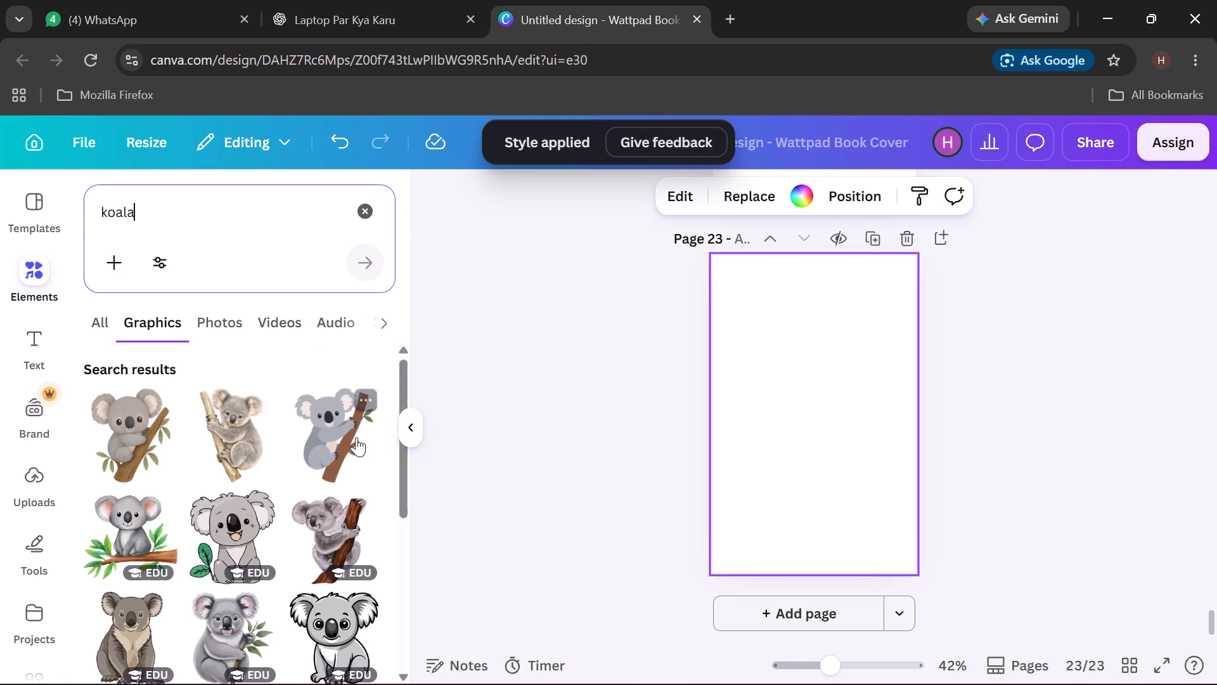
Place the seated grey cartoon koala with bold black outlines on page 23.
scroll(283, 507, "down", 2)
left_click(315, 455)
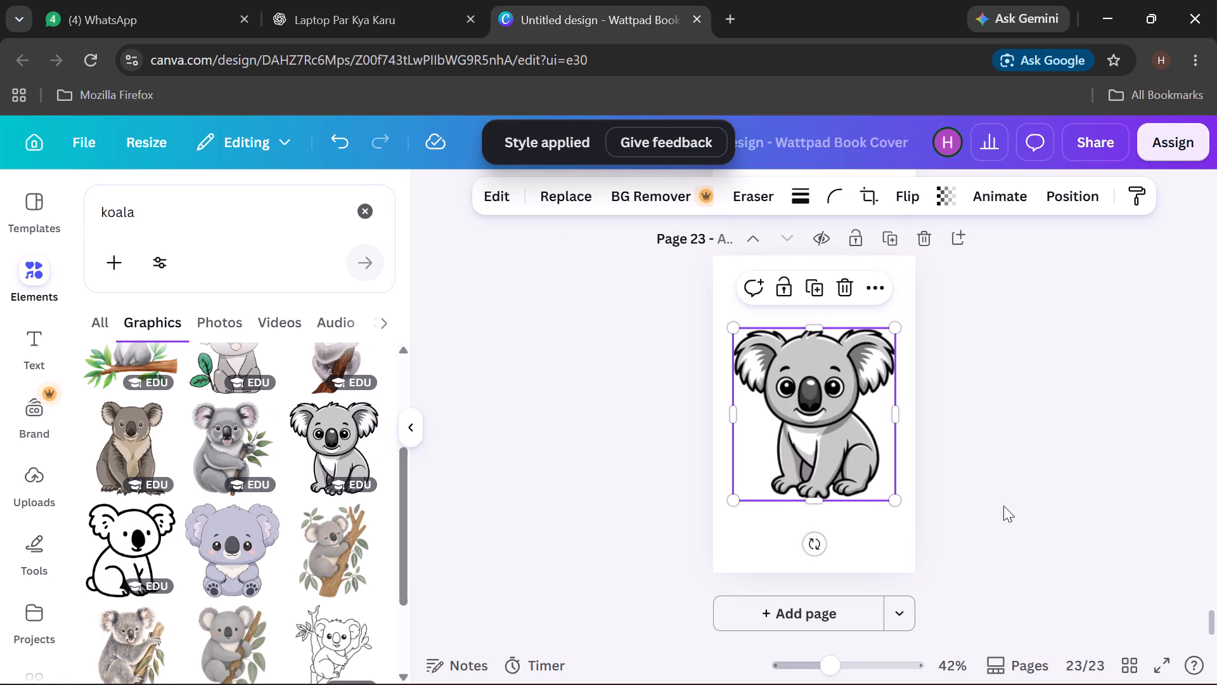
Compare the koala with the kangaroo page, then shrink it slightly and keep it centred on page 23.
scroll(646, 496, "up", 4)
scroll(646, 495, "down", 4)
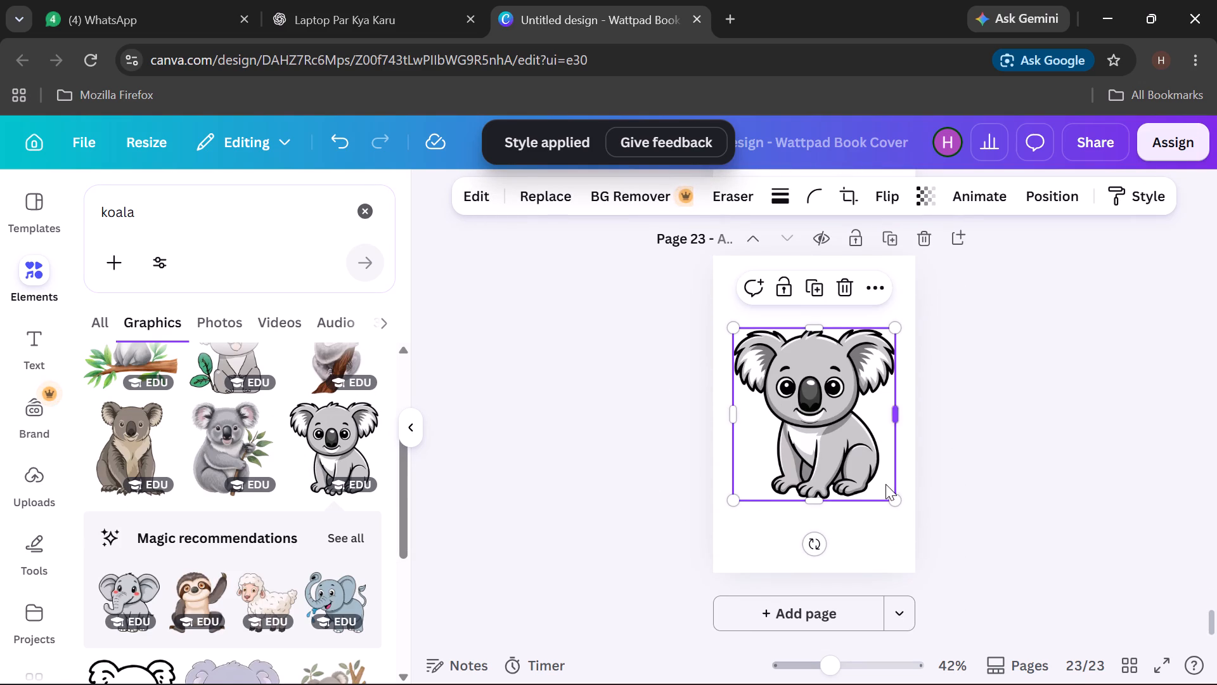
left_click(847, 417)
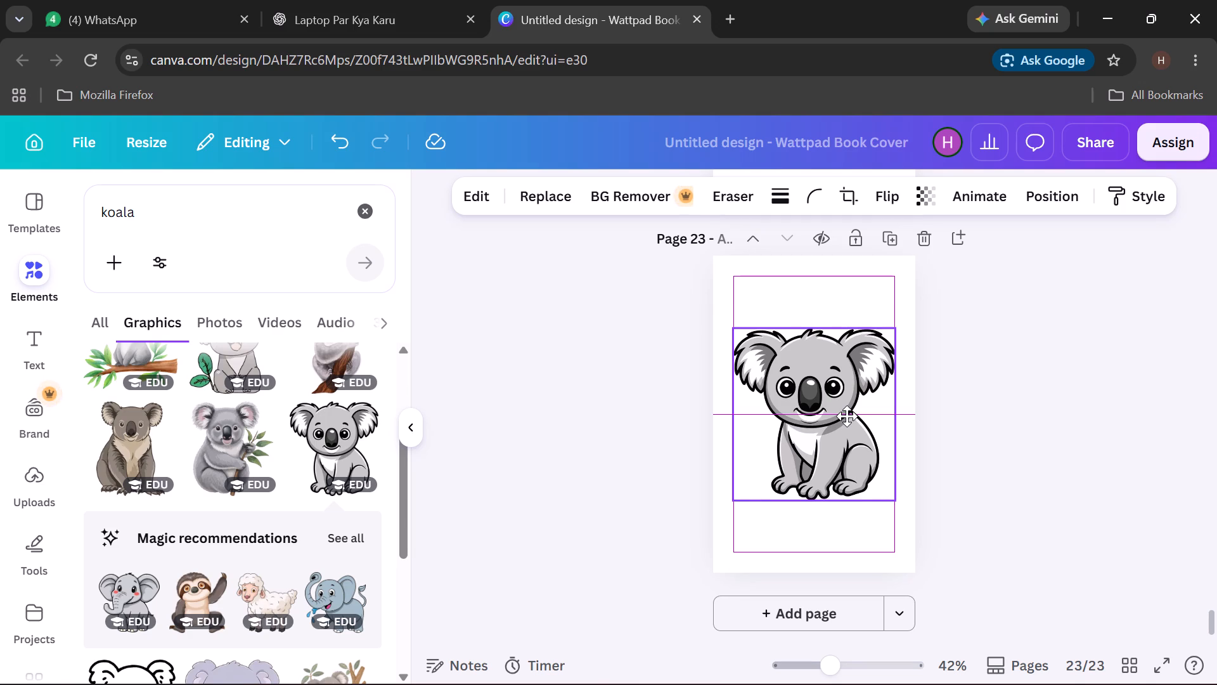
left_click(1028, 403)
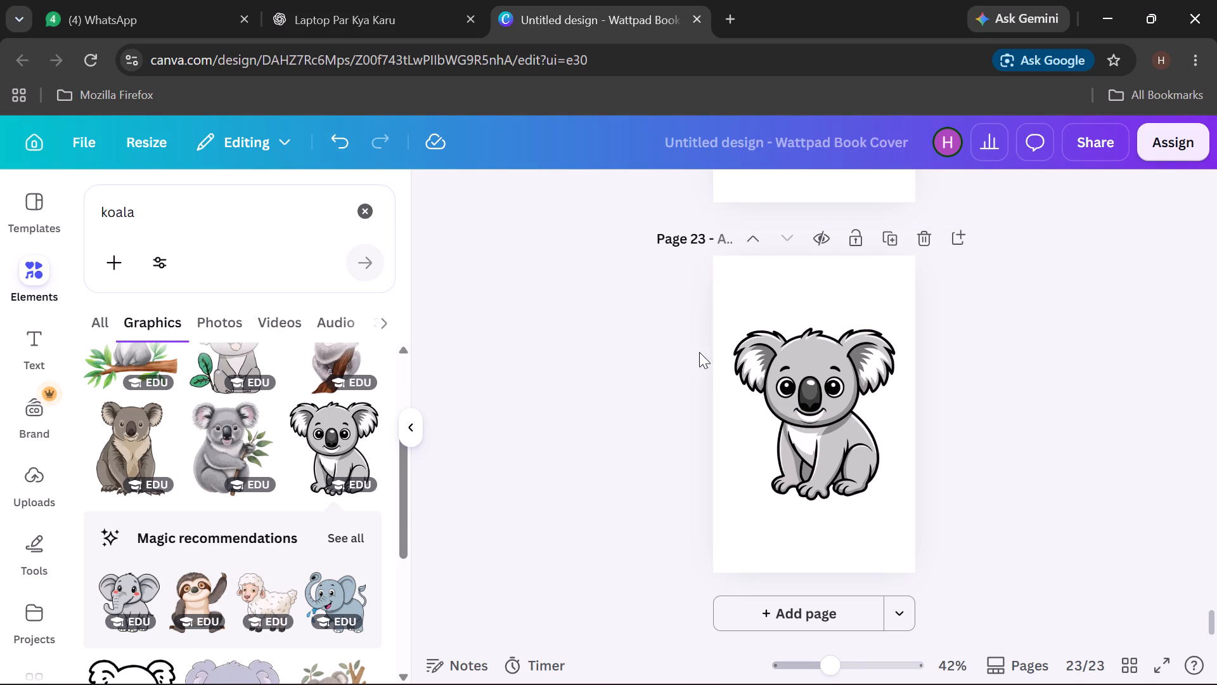
scroll(1001, 414, "up", 3)
scroll(1009, 410, "down", 1)
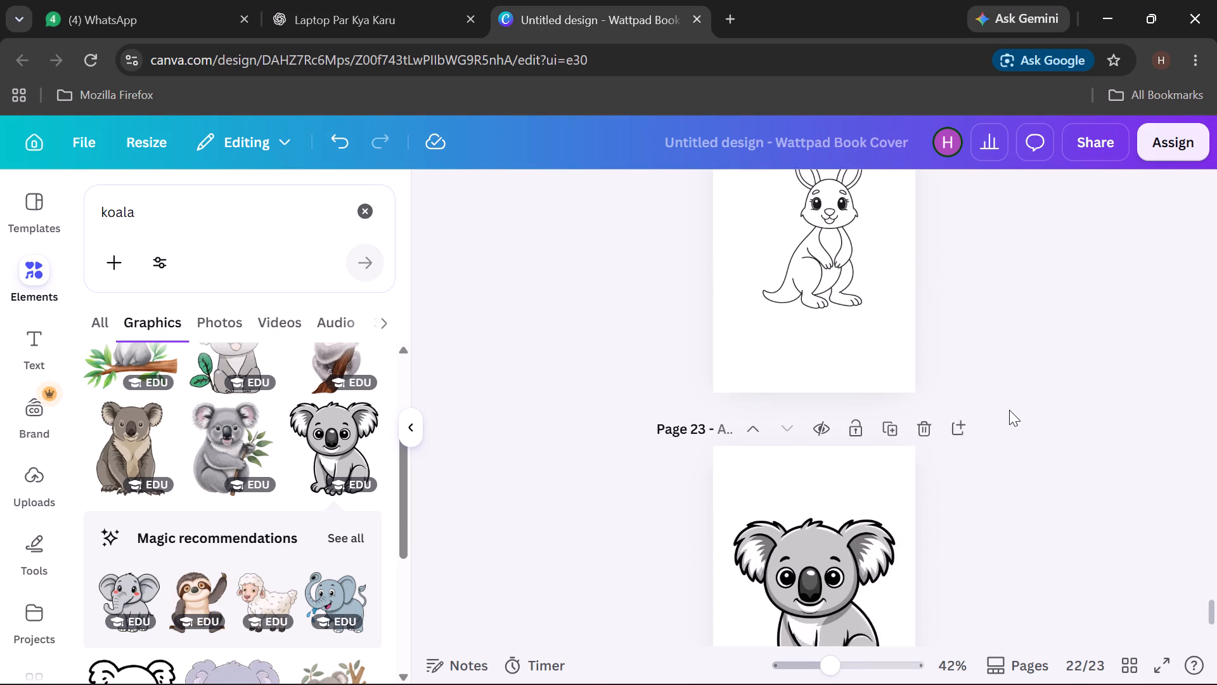
scroll(1009, 410, "down", 1)
left_click(851, 491)
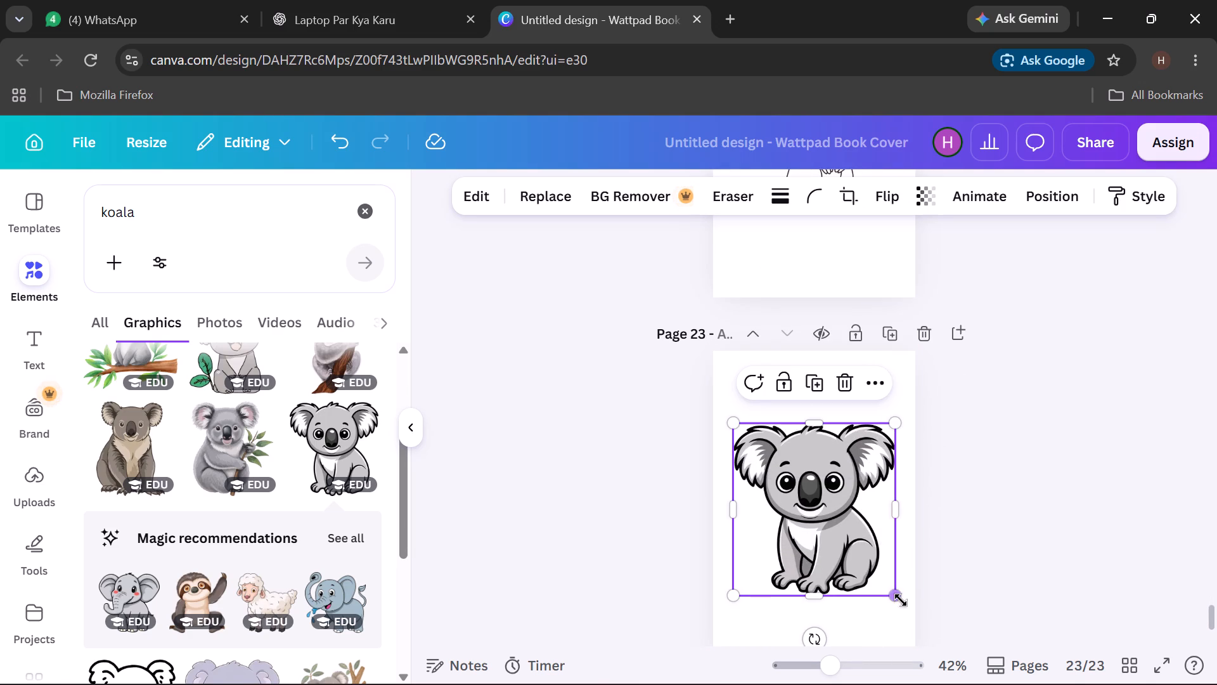
left_click_drag(899, 599, 889, 590)
left_click(837, 538)
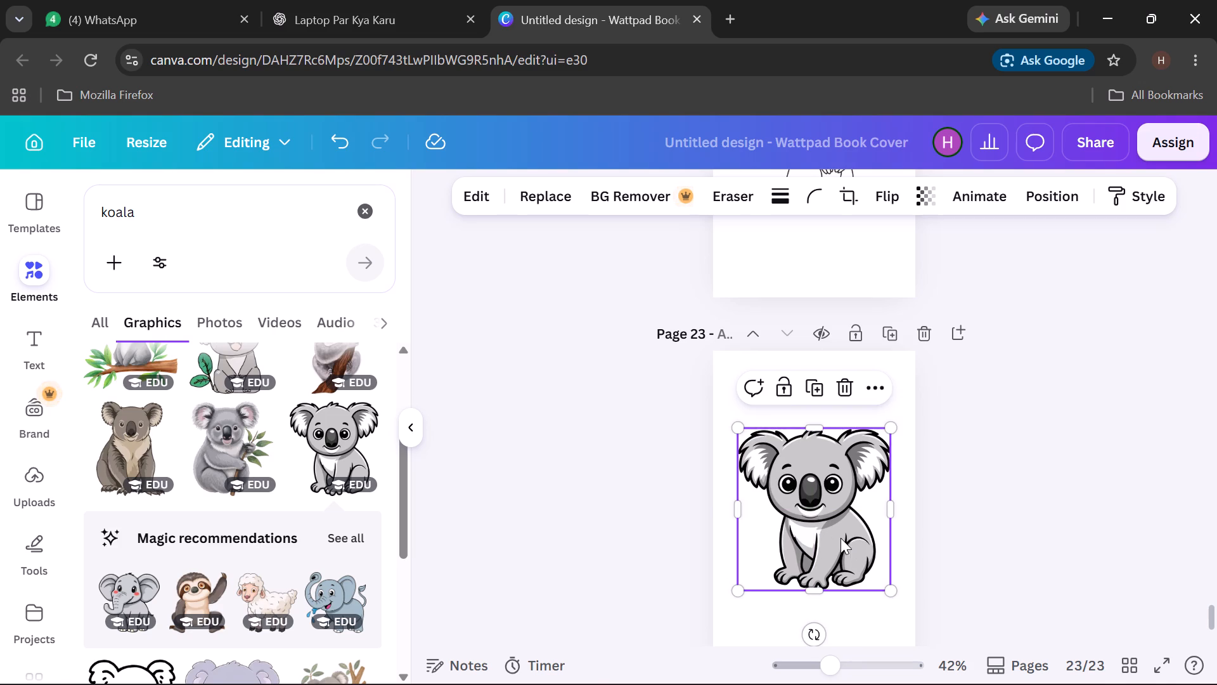
Apply the Line art style to the cartoon koala on page 23.
left_click(477, 183)
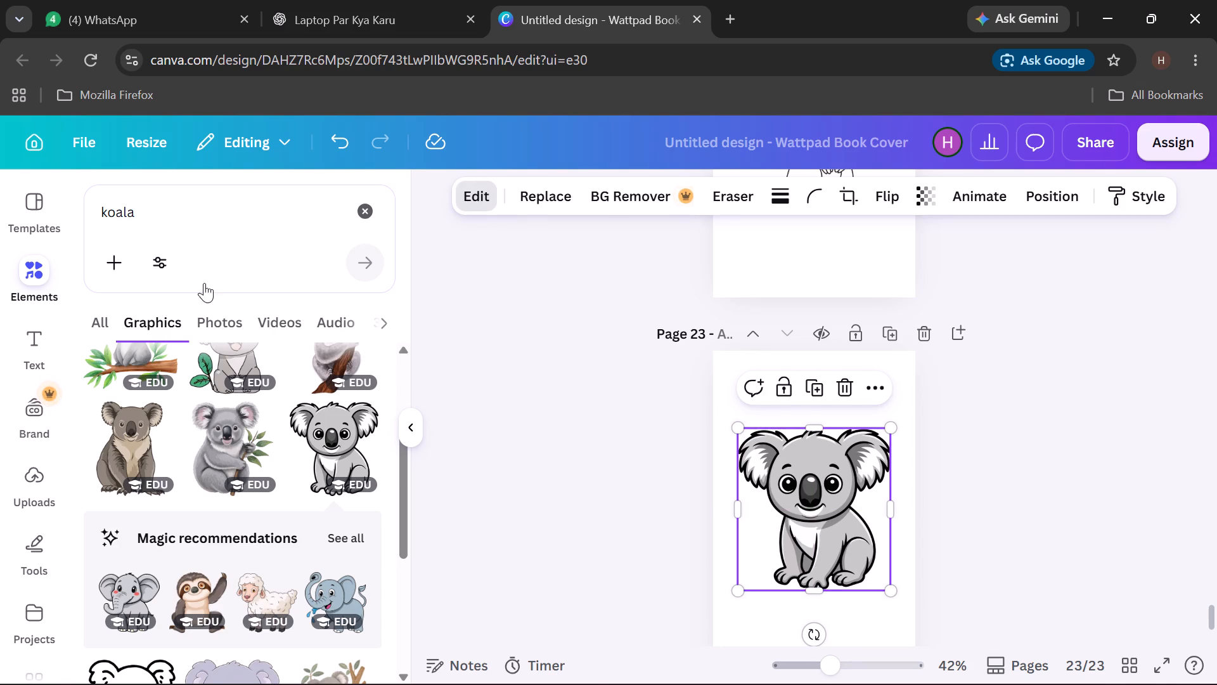
scroll(243, 532, "down", 1)
left_click(244, 556)
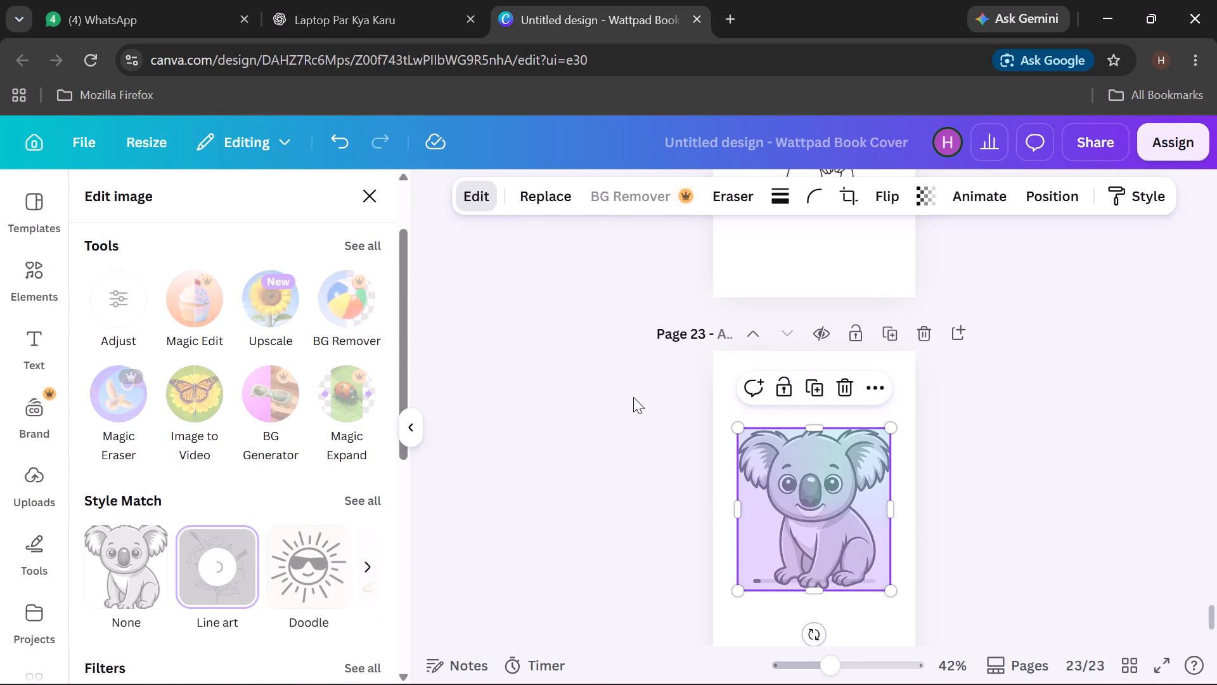
left_click(633, 397)
Add blank page 24 after the koala page.
scroll(881, 464, "down", 3)
left_click(757, 620)
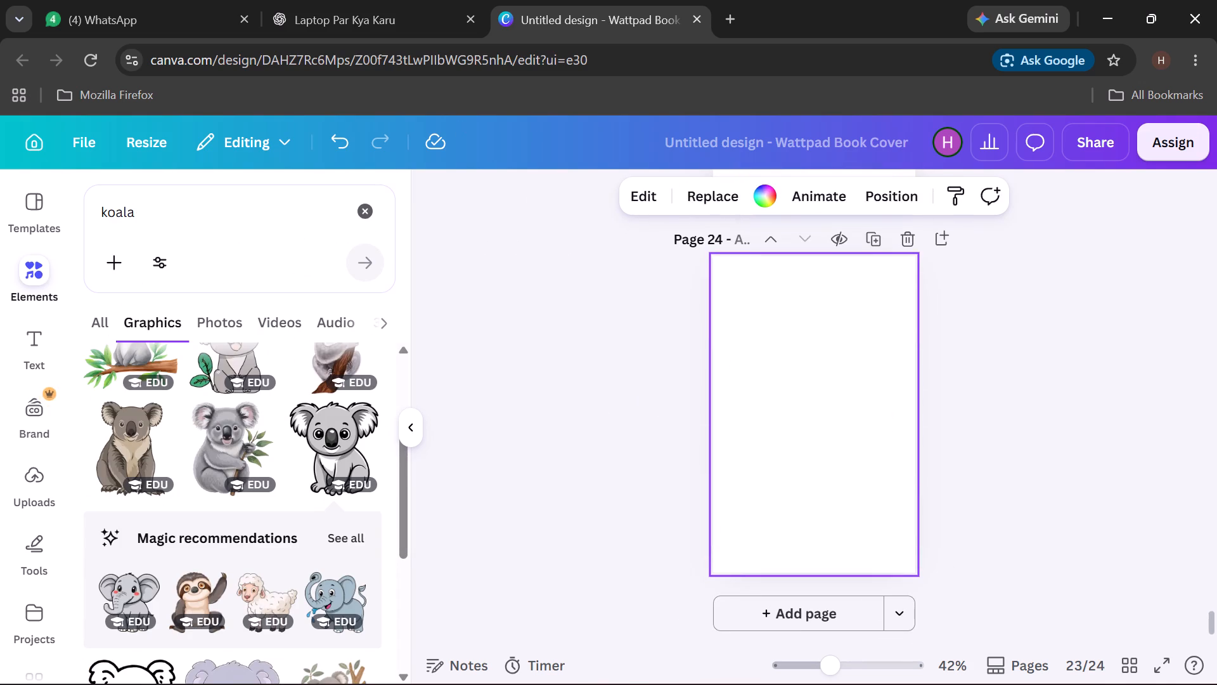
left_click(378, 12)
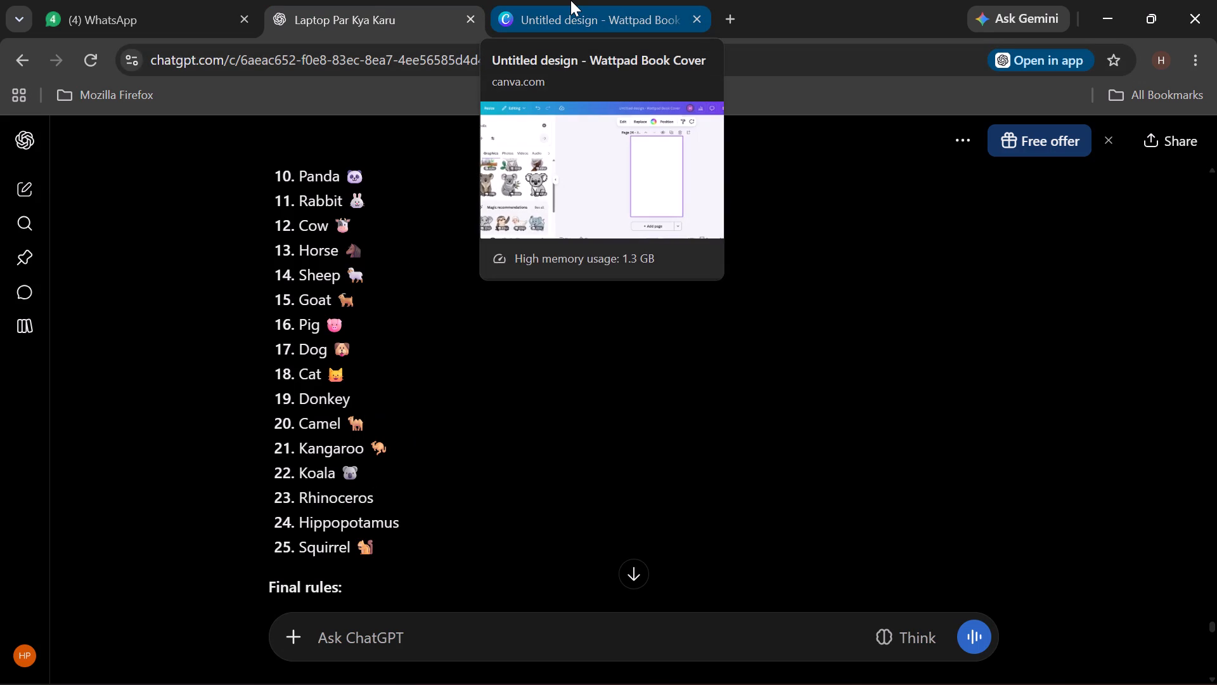
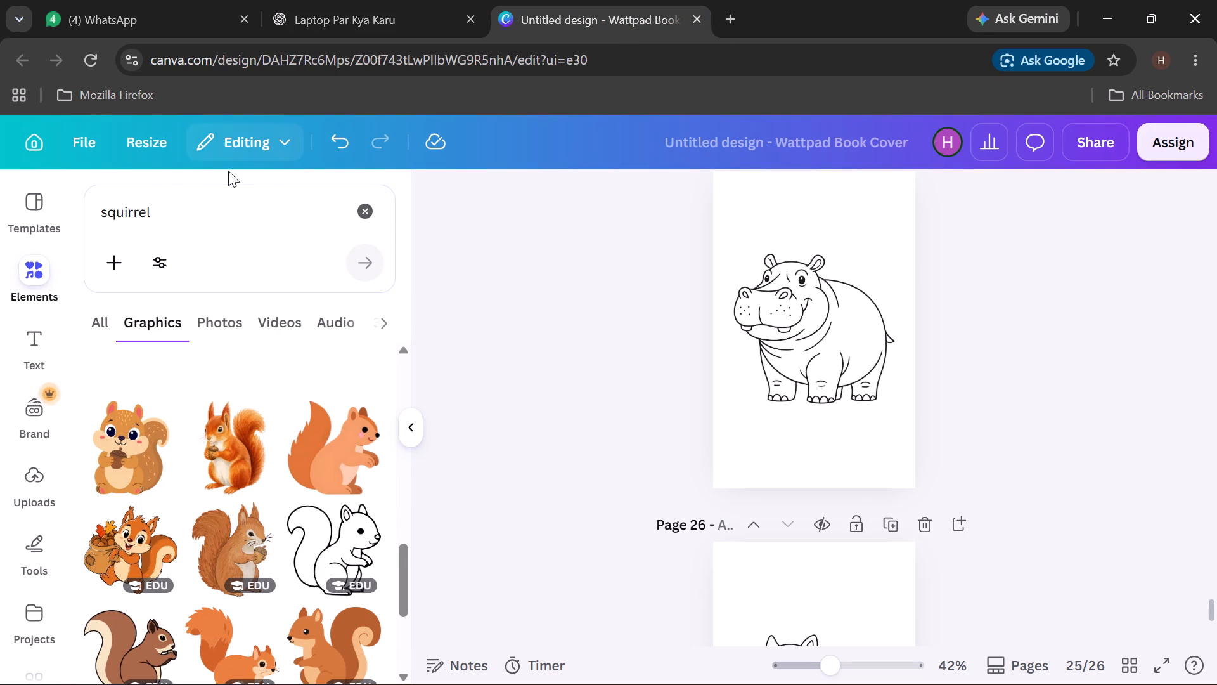
left_click_drag(183, 219, 0, 188)
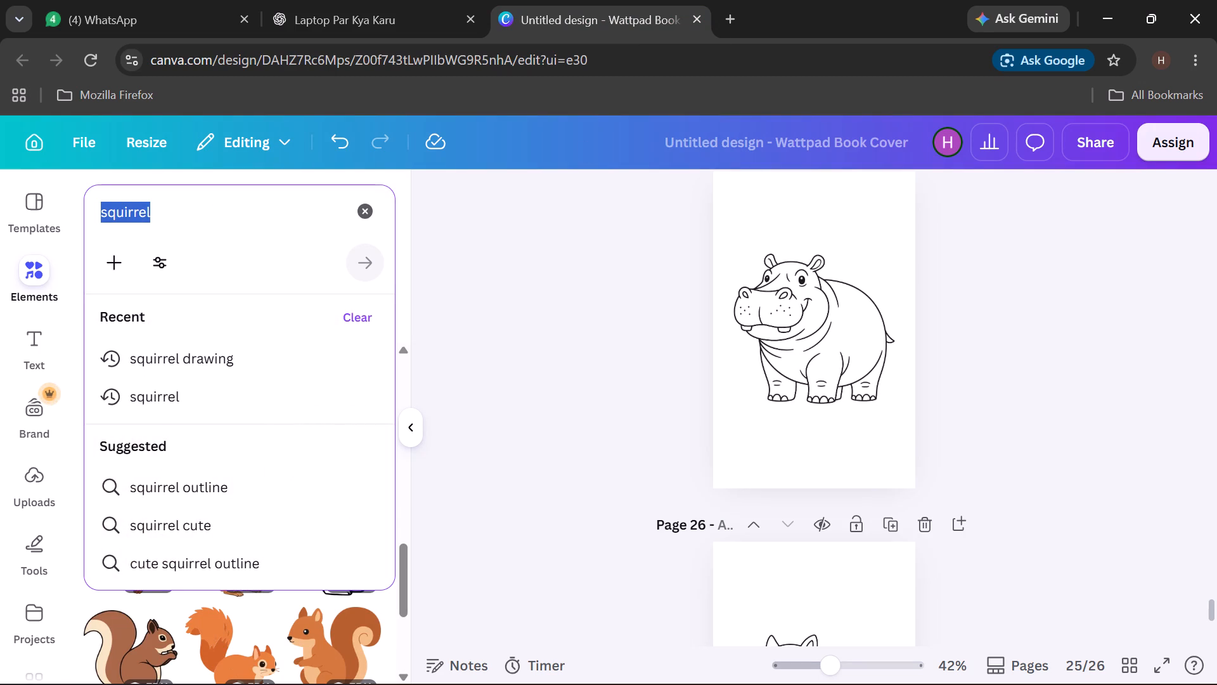
type("dot")
key("space")
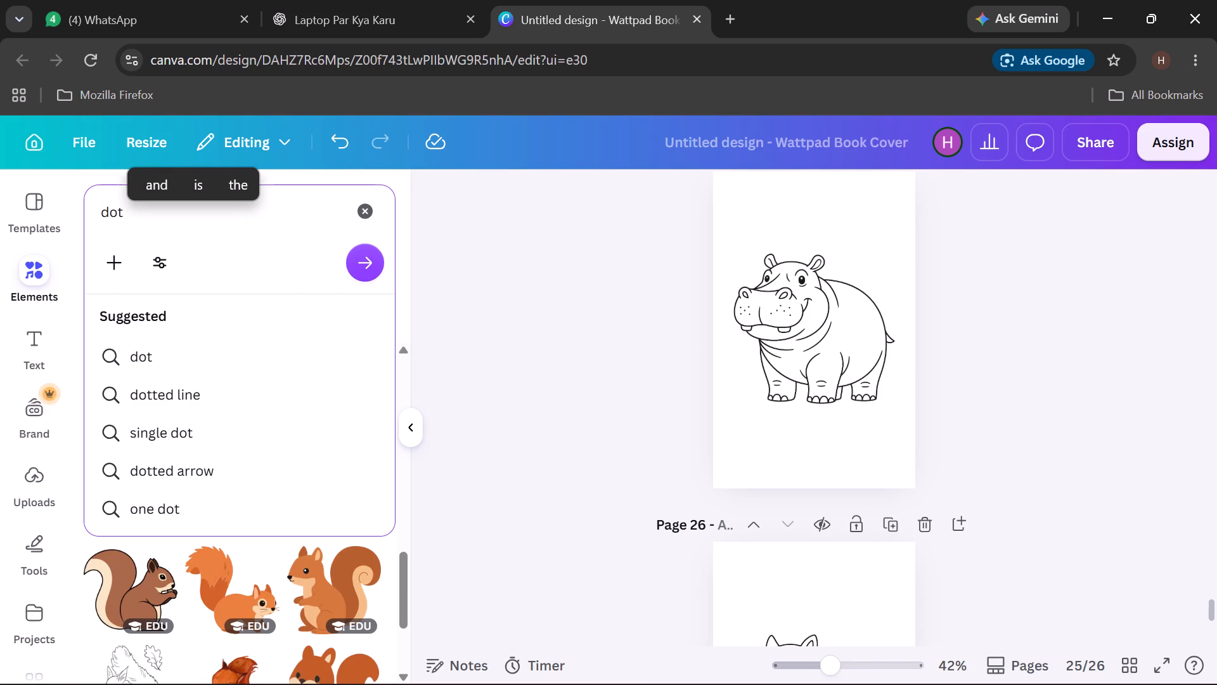
key("BackSpace")
type("ted line")
key("space")
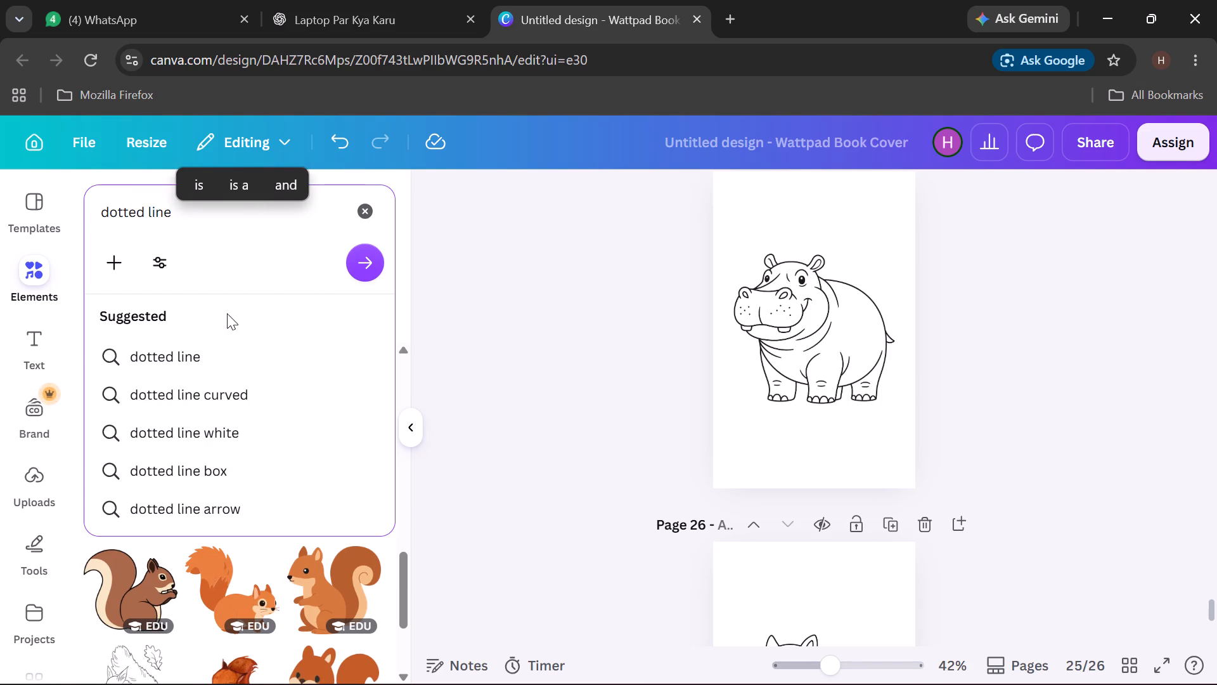
left_click(213, 463)
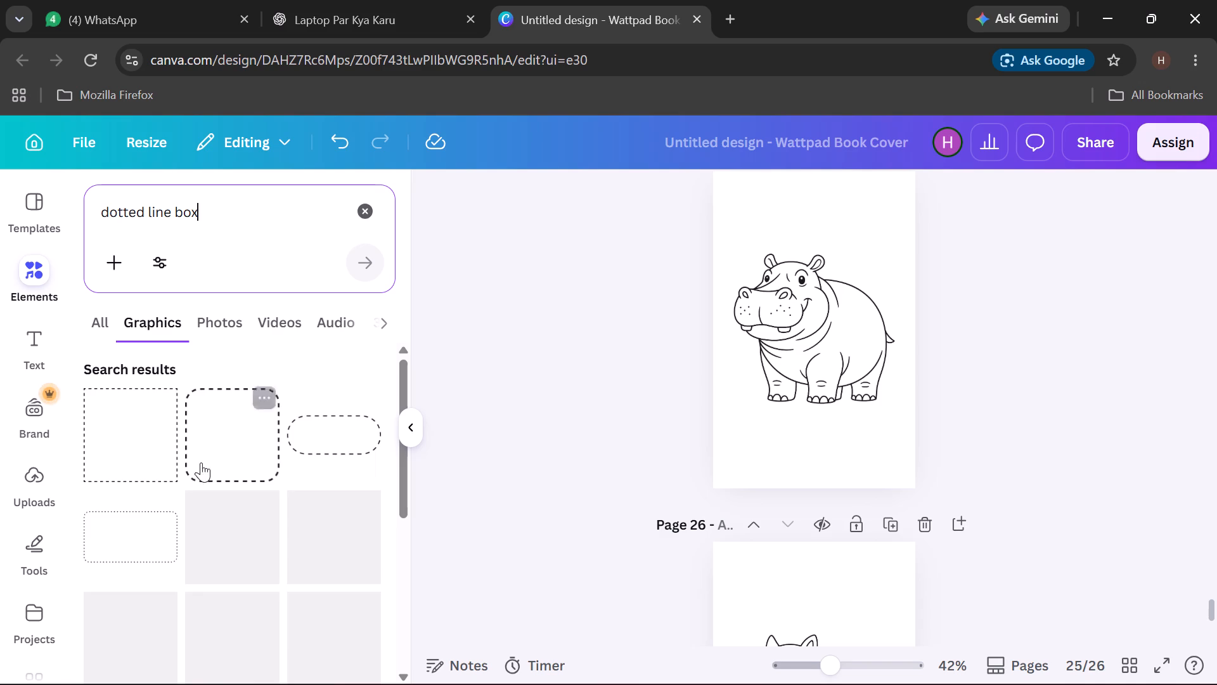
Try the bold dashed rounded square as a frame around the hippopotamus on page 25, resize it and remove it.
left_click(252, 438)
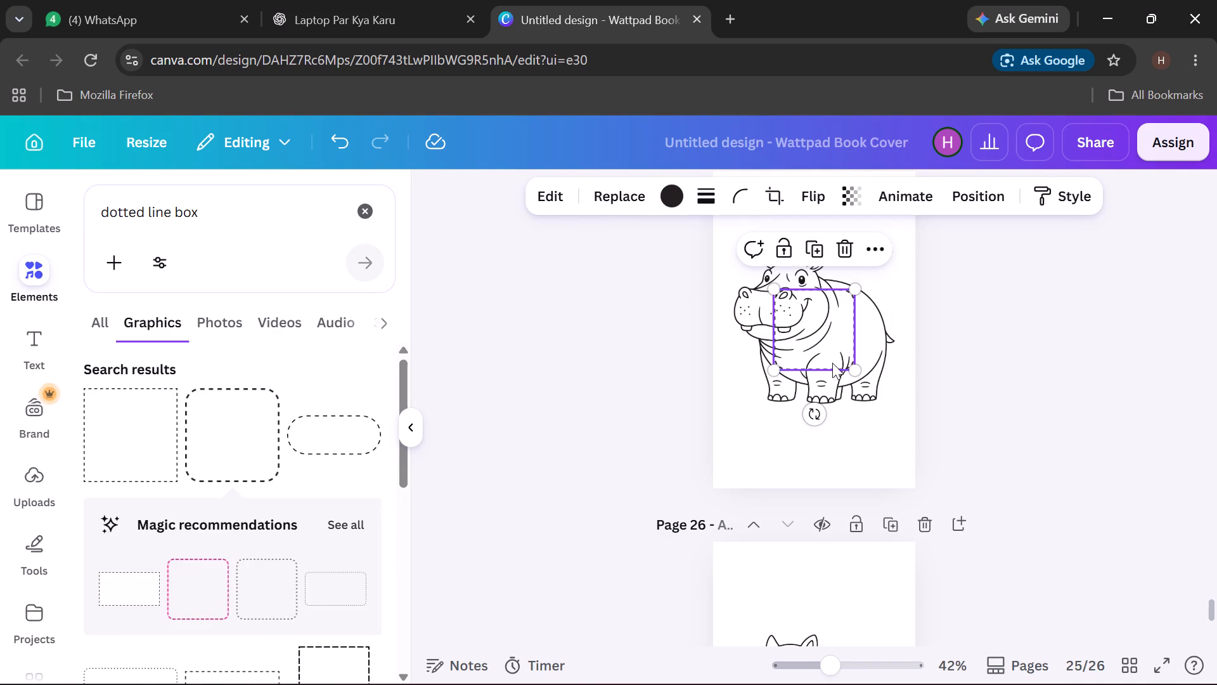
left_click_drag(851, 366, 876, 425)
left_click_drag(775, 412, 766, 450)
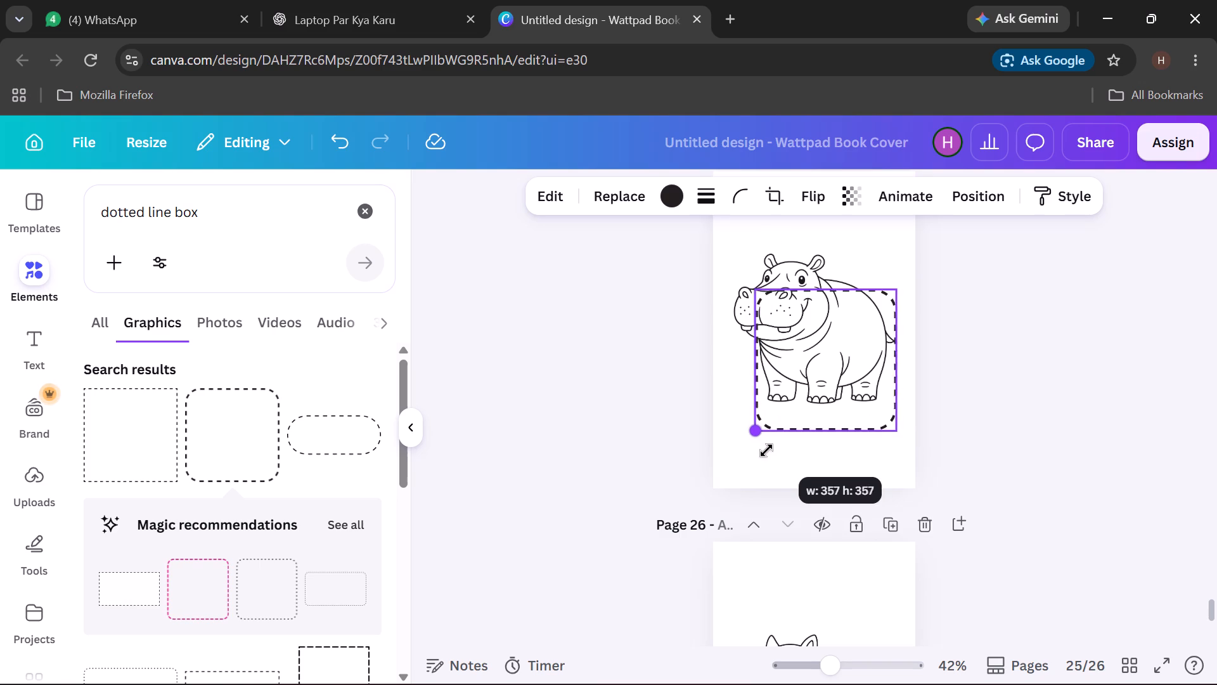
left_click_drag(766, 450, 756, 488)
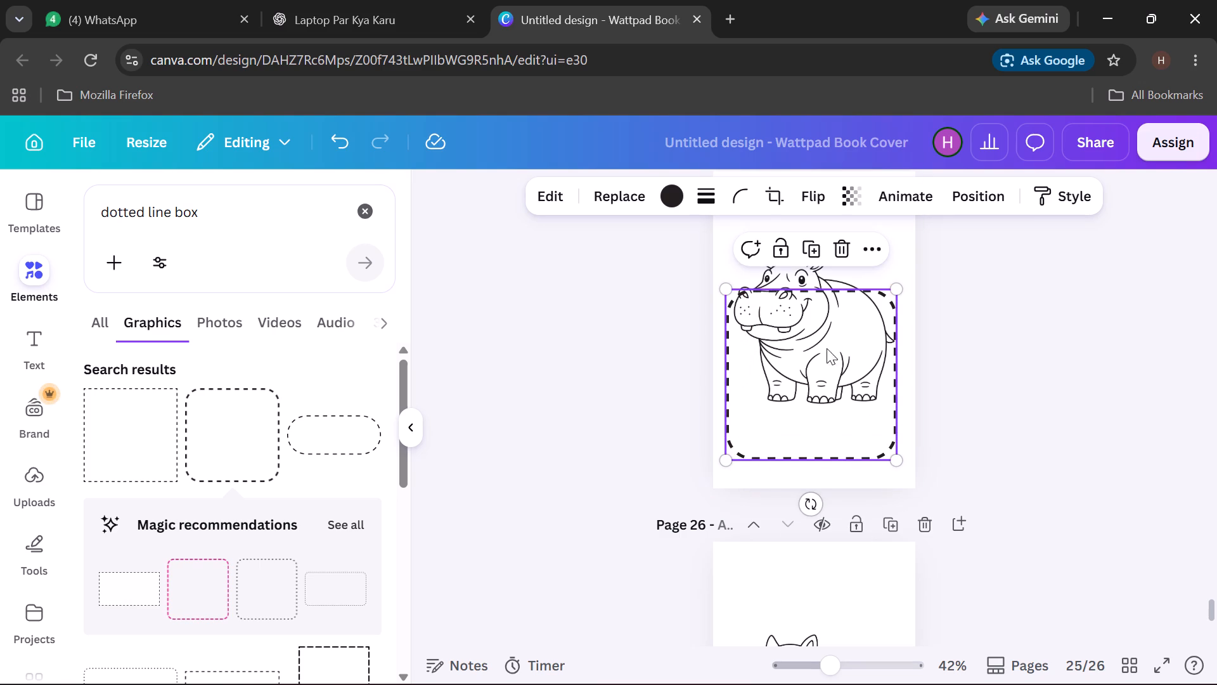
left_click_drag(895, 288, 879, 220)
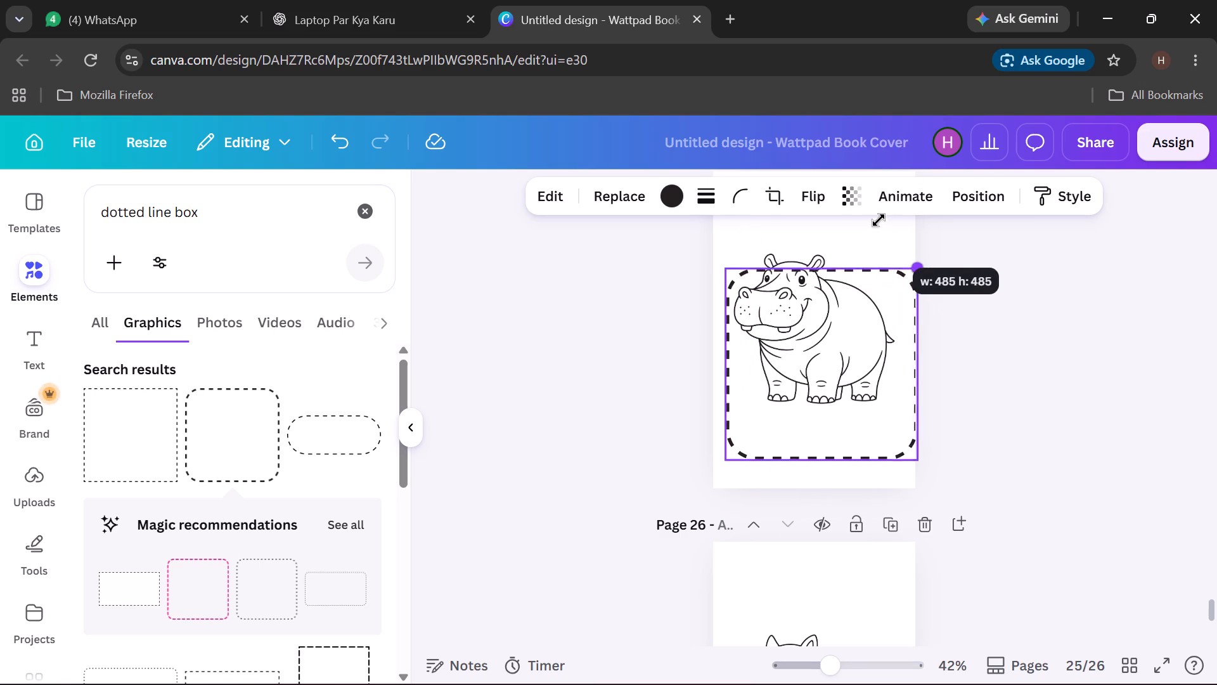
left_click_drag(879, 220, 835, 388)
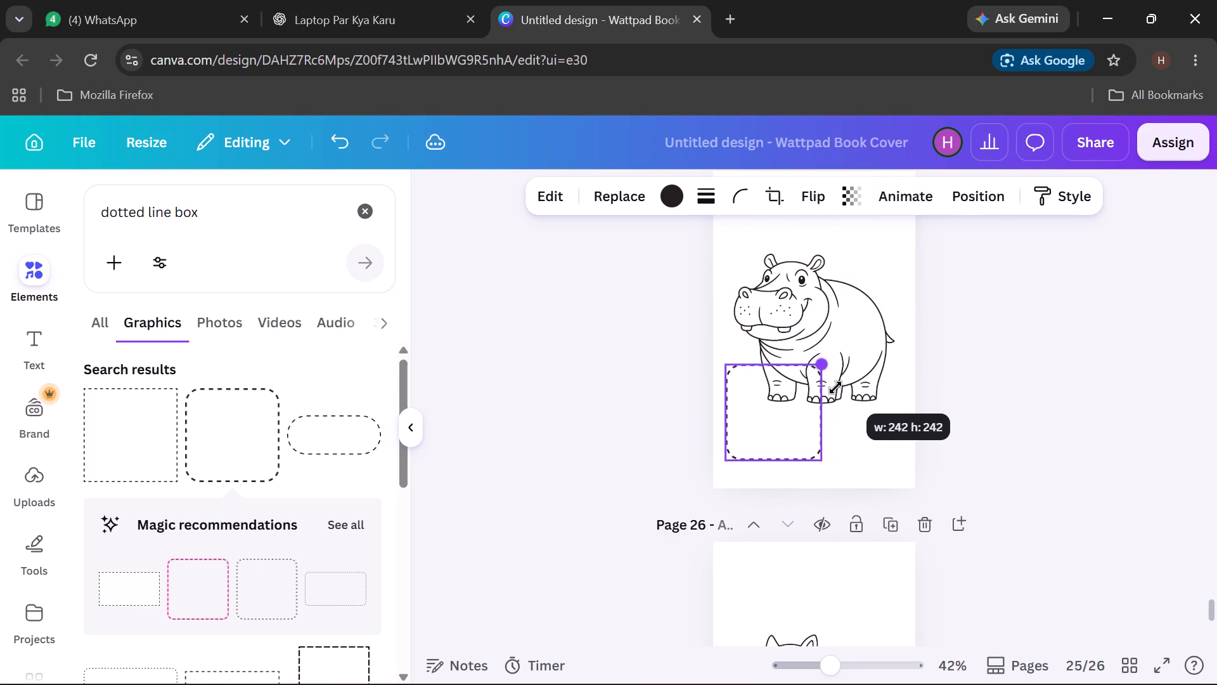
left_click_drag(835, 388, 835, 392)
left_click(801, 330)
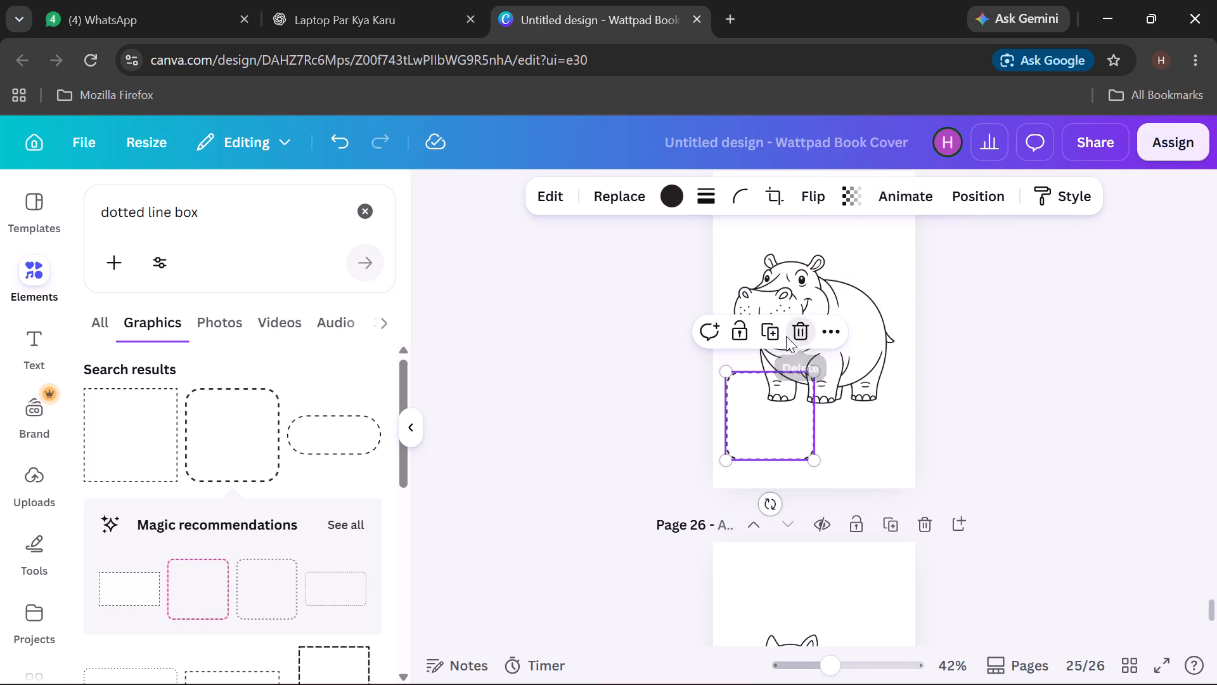
Find a dashed rectangle with rounded corners among the results, add it to page 25 and rotate it to portrait orientation.
scroll(322, 525, "down", 3)
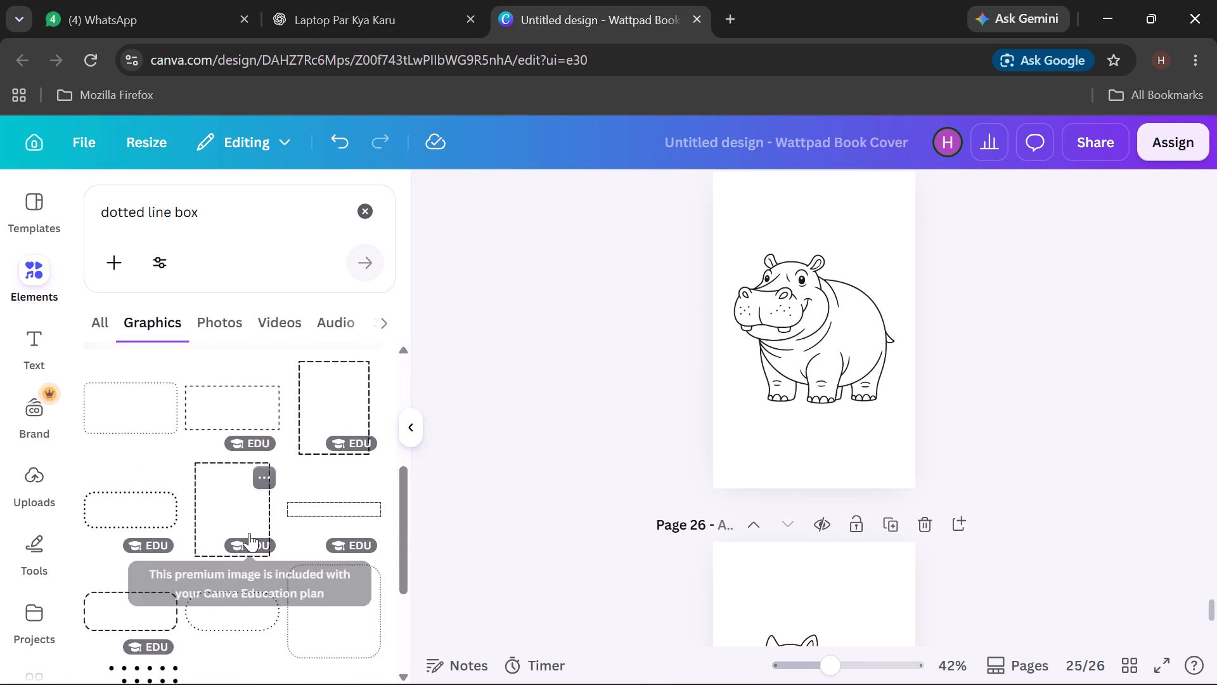
scroll(222, 564, "down", 3)
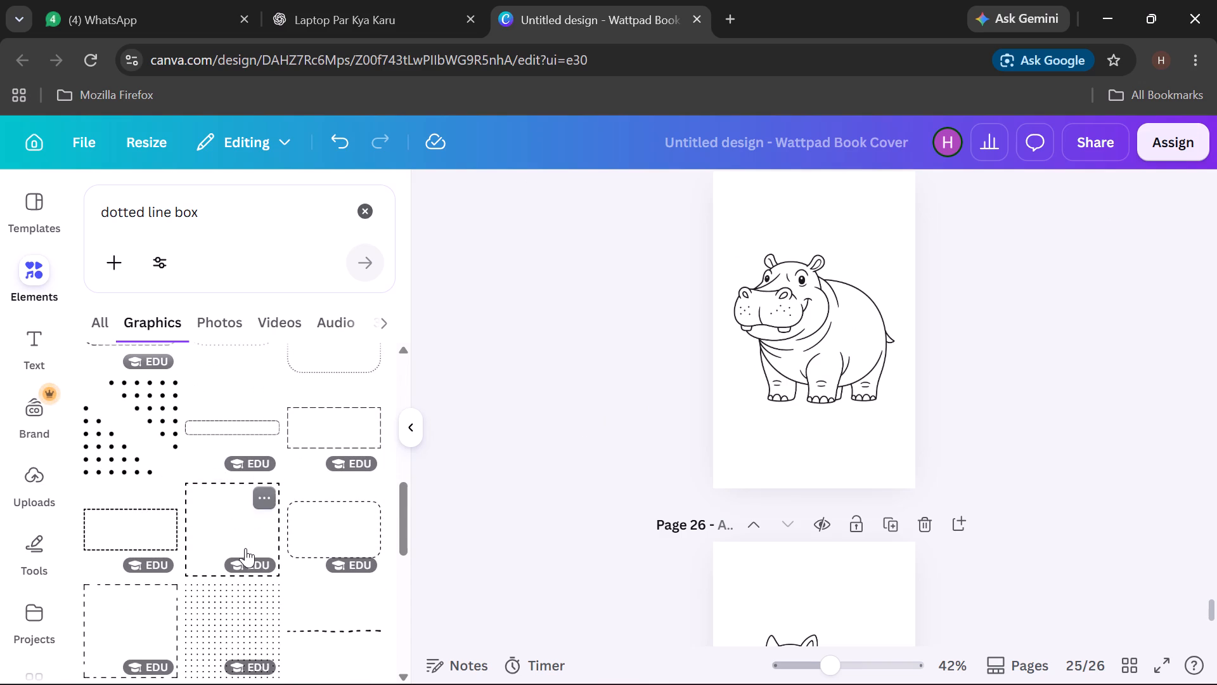
scroll(295, 529, "down", 3)
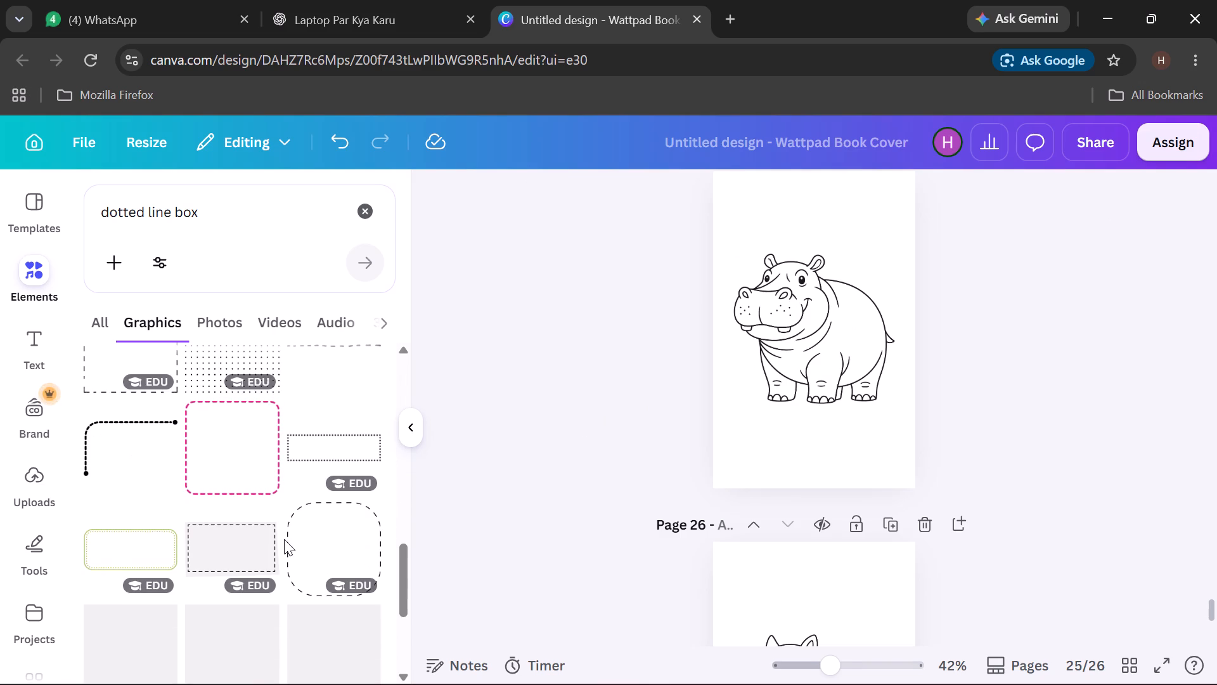
scroll(290, 526, "up", 3)
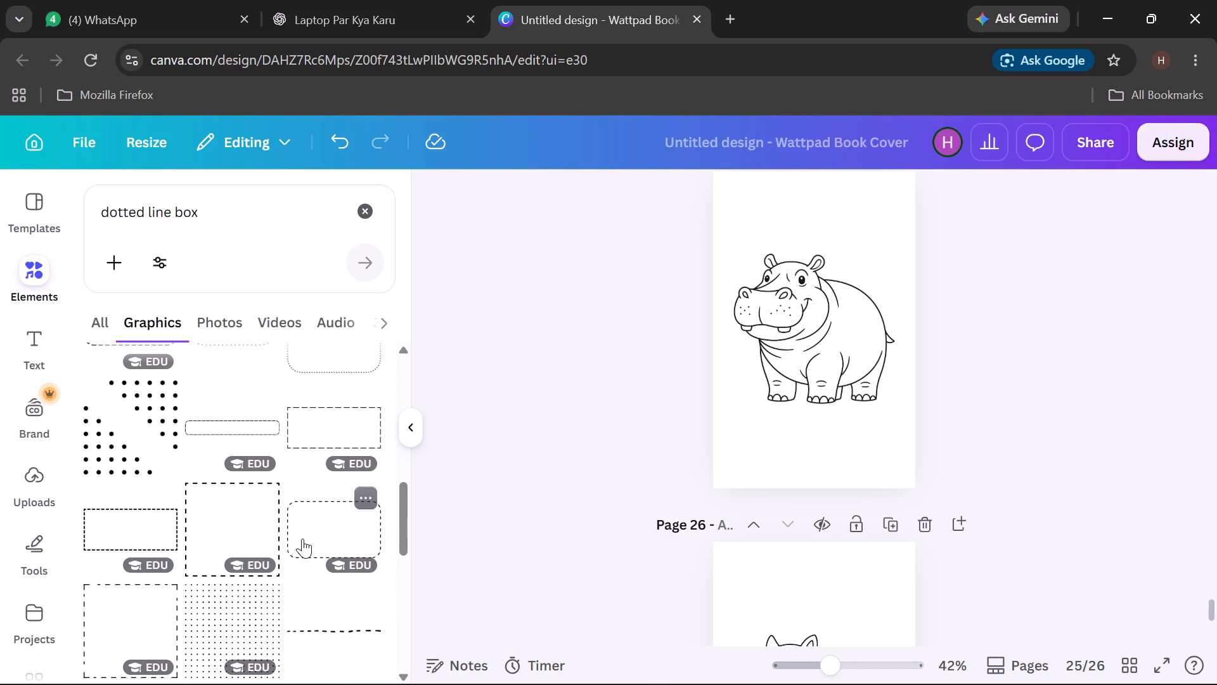
left_click(302, 538)
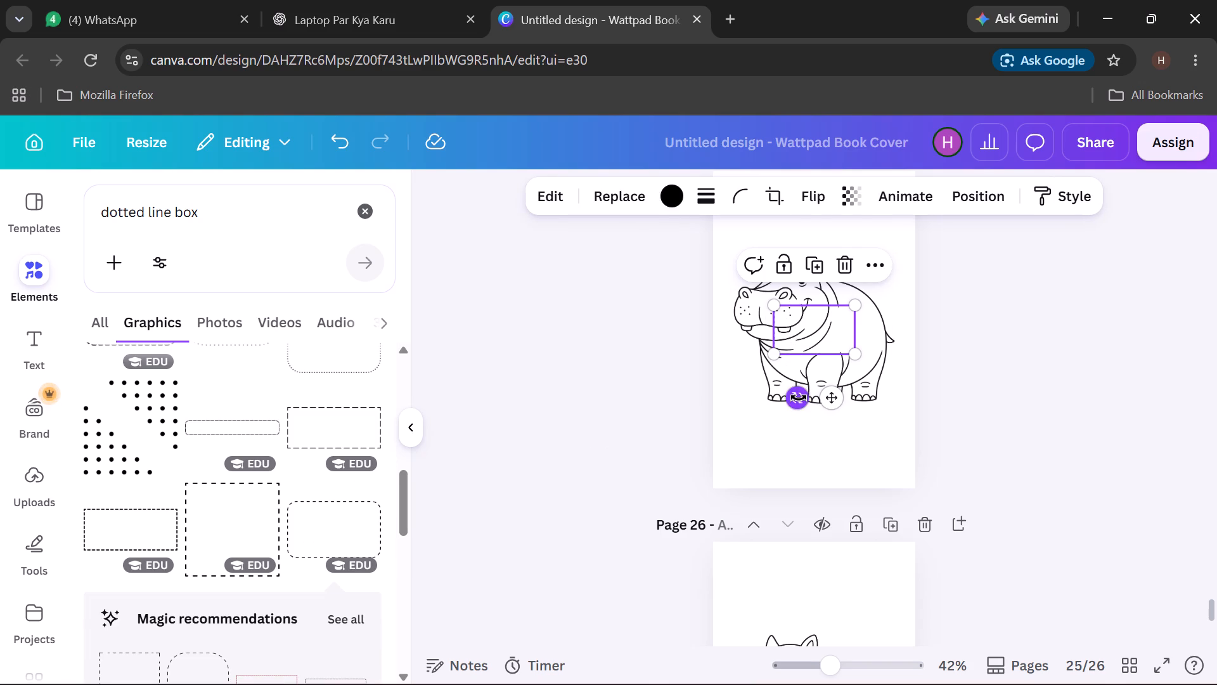
left_click_drag(799, 398, 773, 329)
Enlarge and centre the dashed rounded frame around the hippopotamus so it nearly fills page 25.
left_click_drag(841, 370, 860, 415)
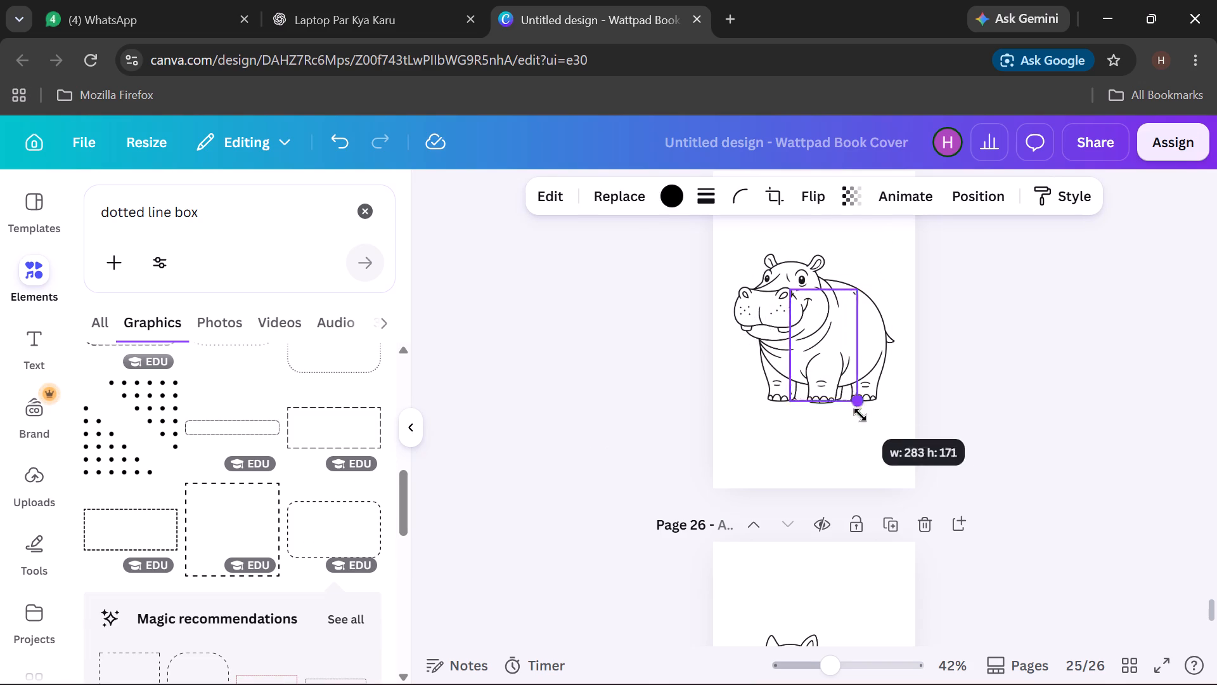
left_click_drag(860, 415, 905, 458)
left_click_drag(794, 469, 716, 481)
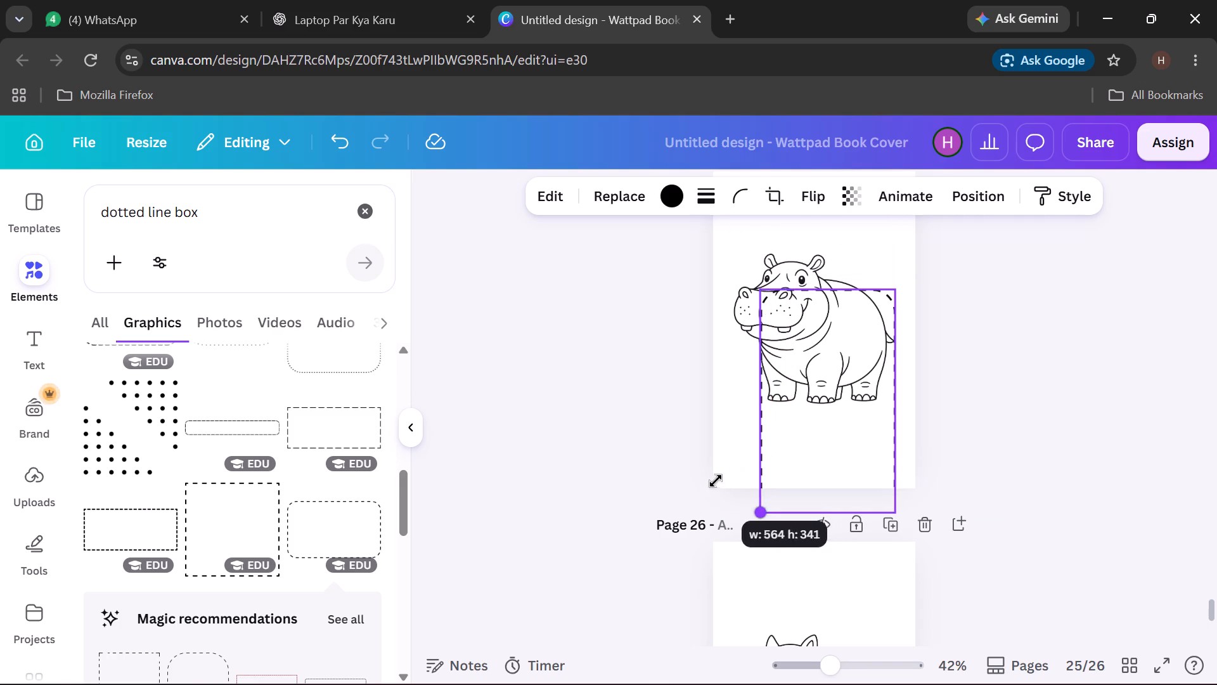
left_click_drag(716, 481, 718, 474)
left_click_drag(768, 289, 743, 240)
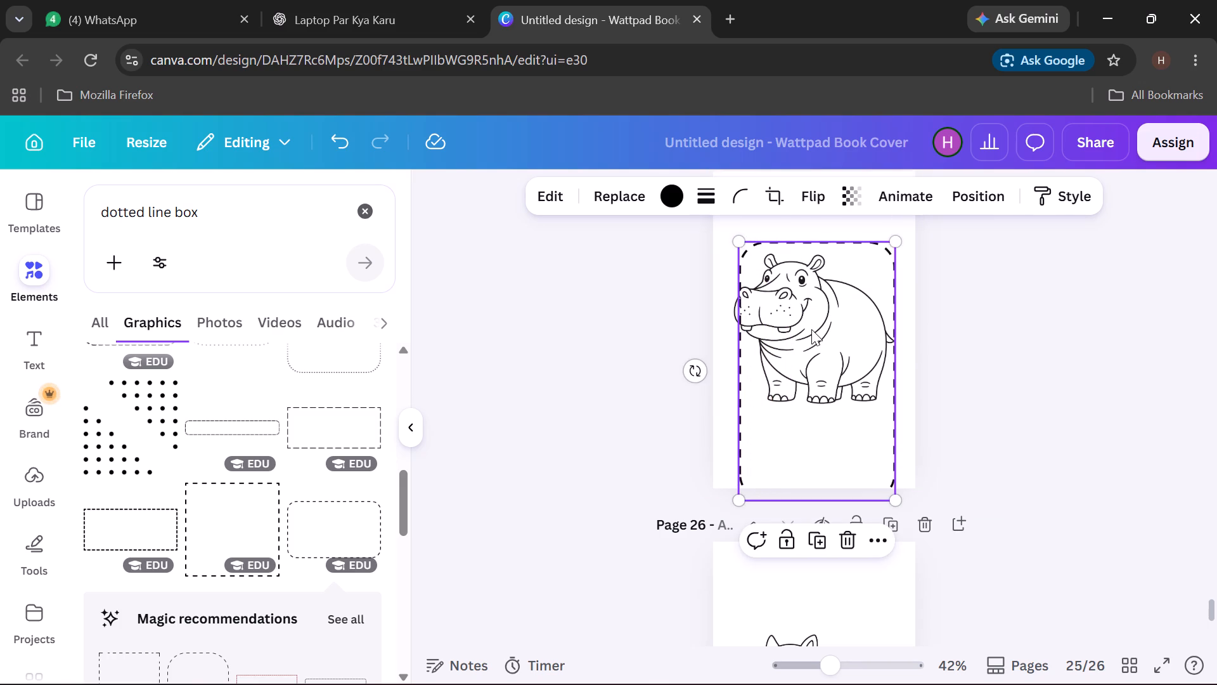
left_click_drag(814, 335, 812, 295)
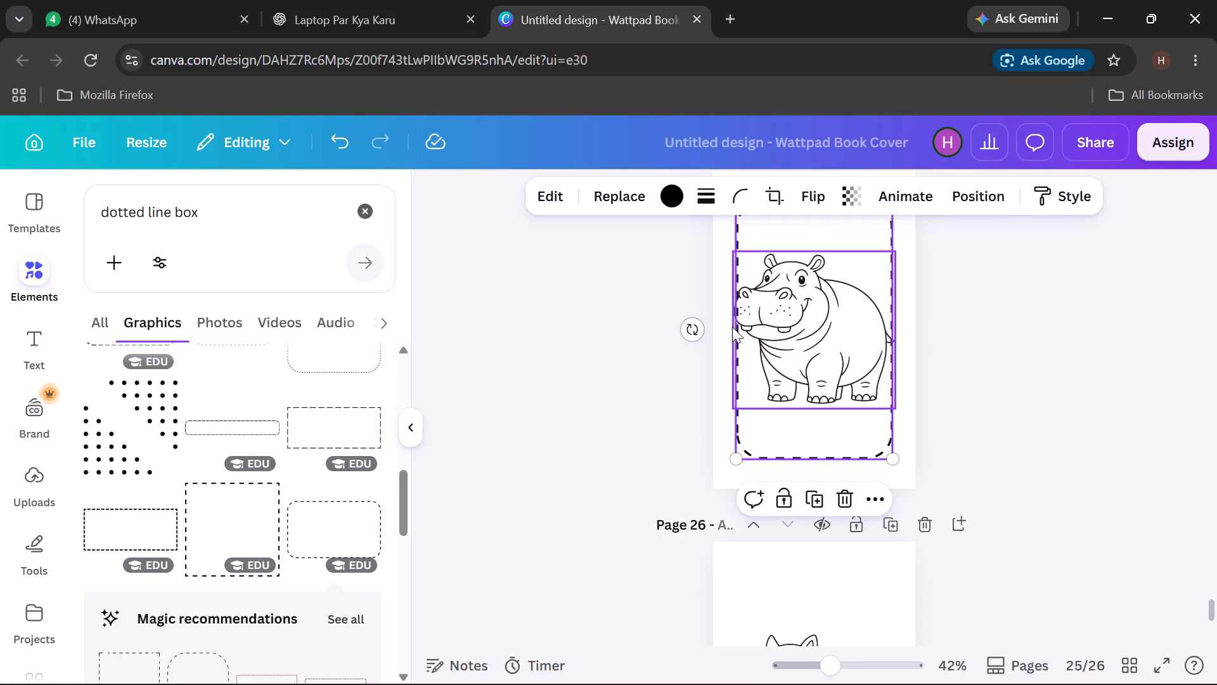
scroll(1003, 349, "up", 1)
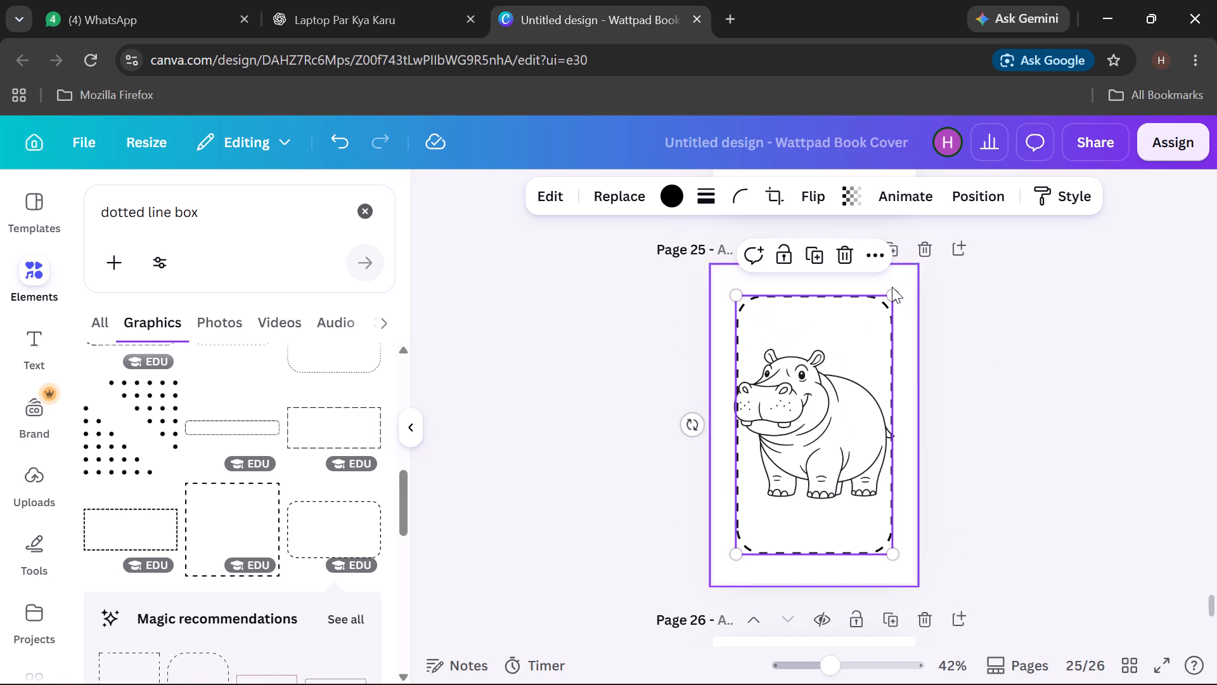
left_click_drag(893, 294, 905, 275)
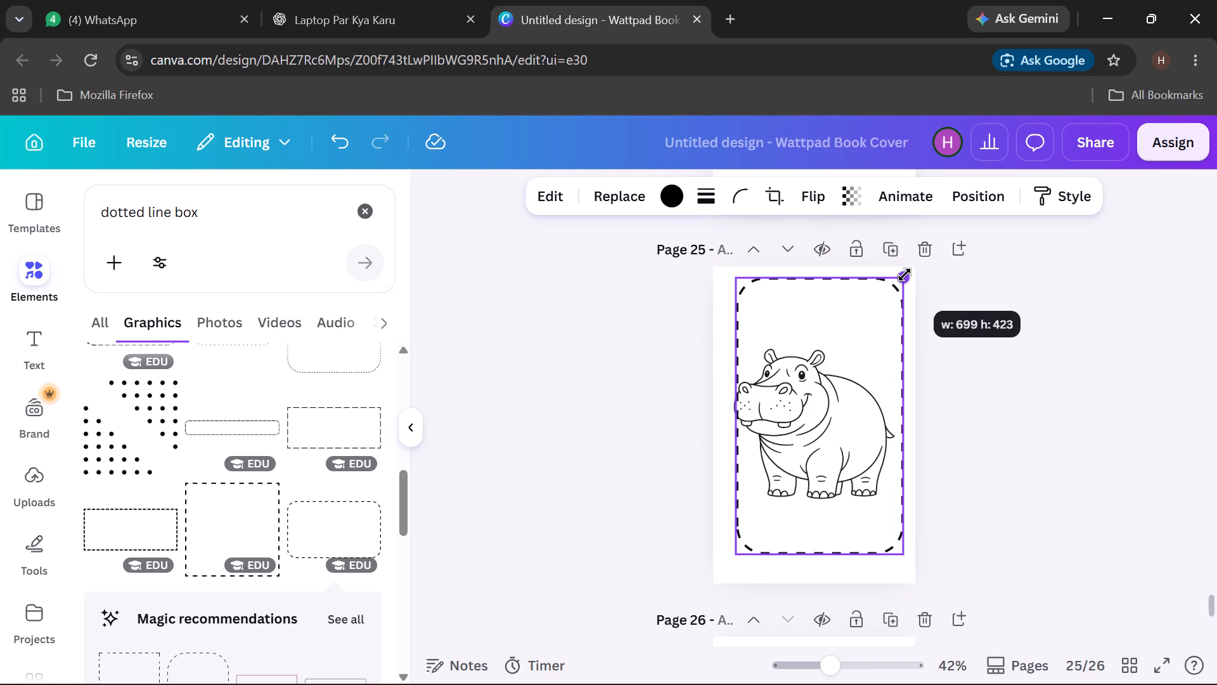
left_click_drag(905, 275, 912, 264)
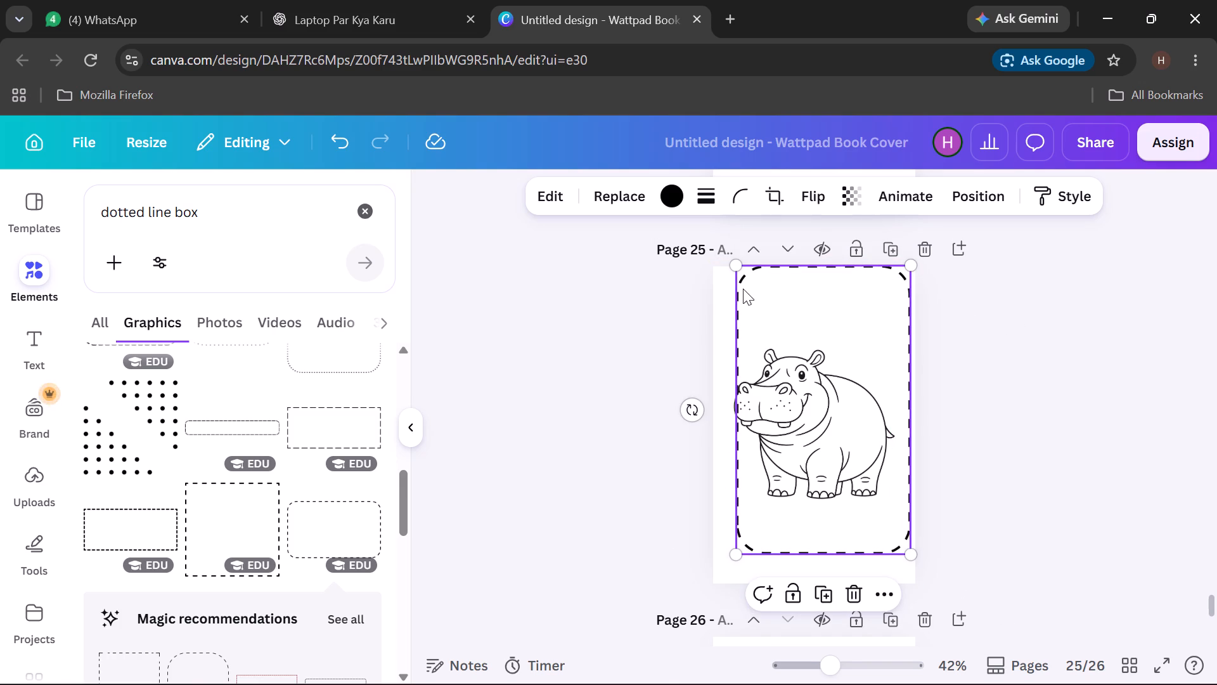
left_click_drag(735, 266, 730, 259)
left_click_drag(792, 320, 787, 333)
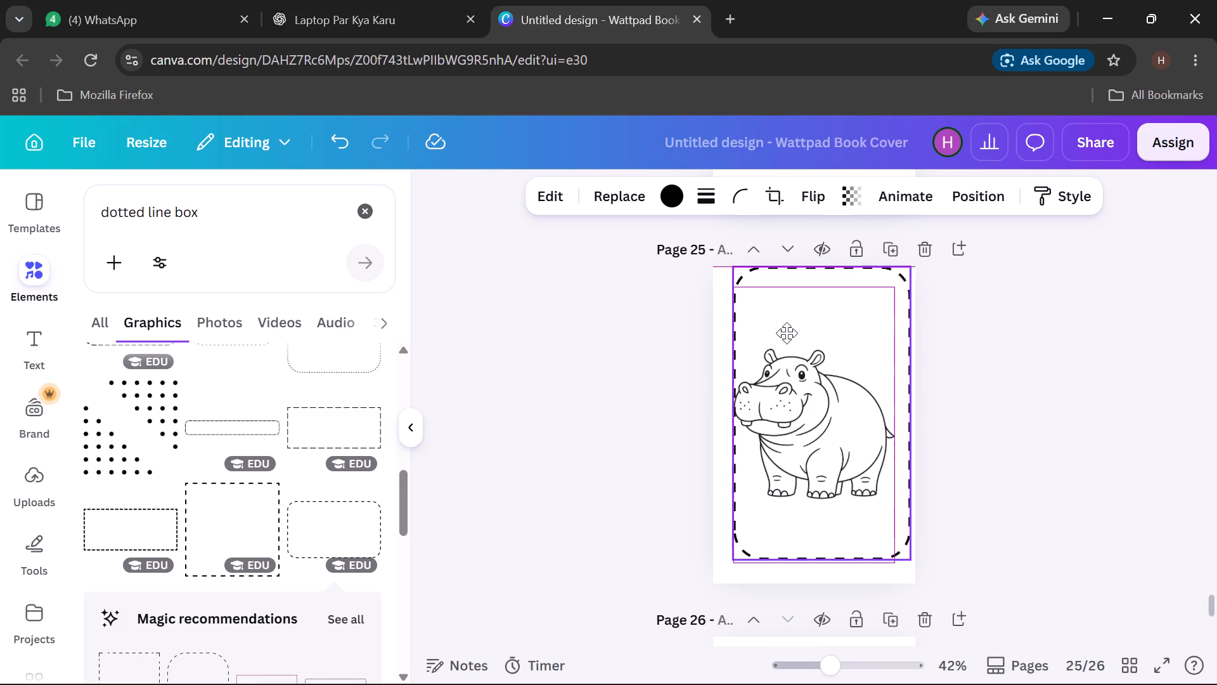
left_click_drag(787, 333, 785, 337)
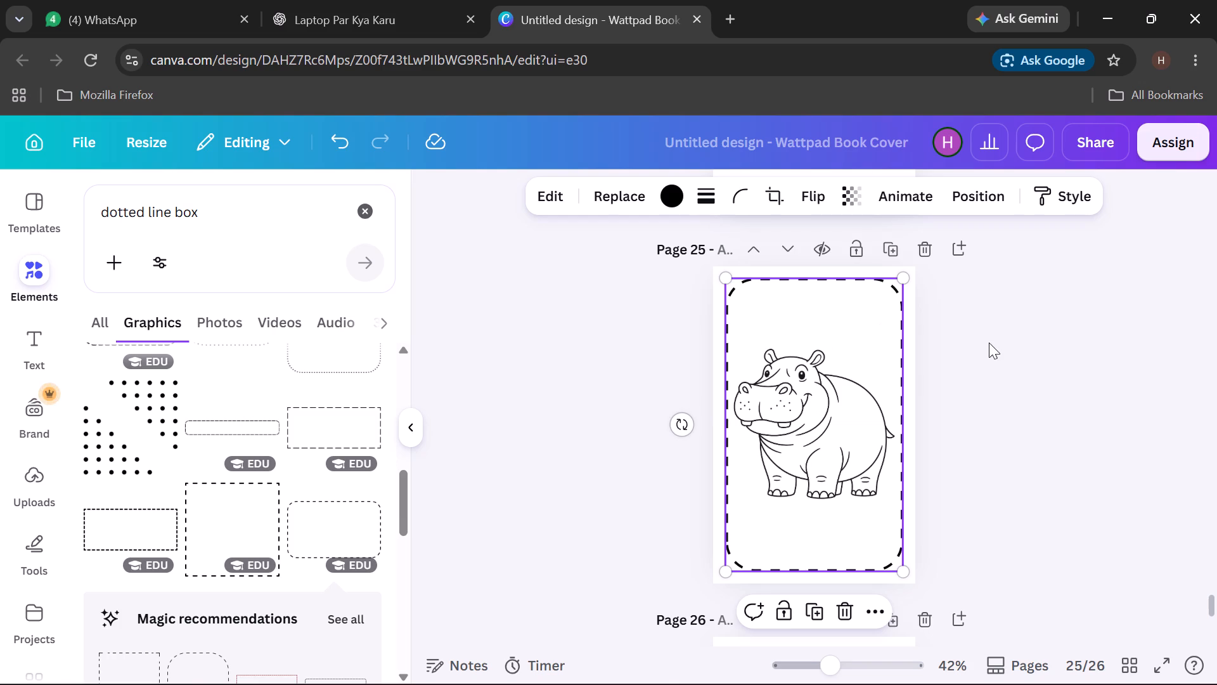
left_click(976, 358)
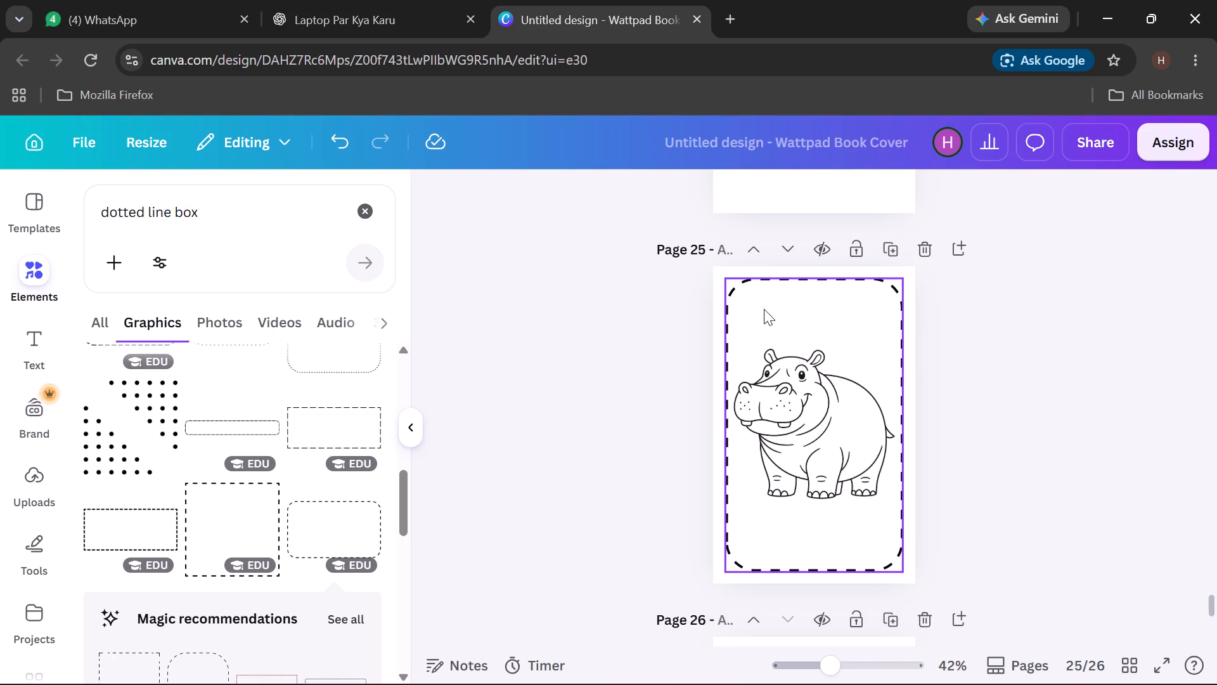
Remove the dashed rounded frame around the hippopotamus on page 25, keeping the page itself.
left_click(847, 348)
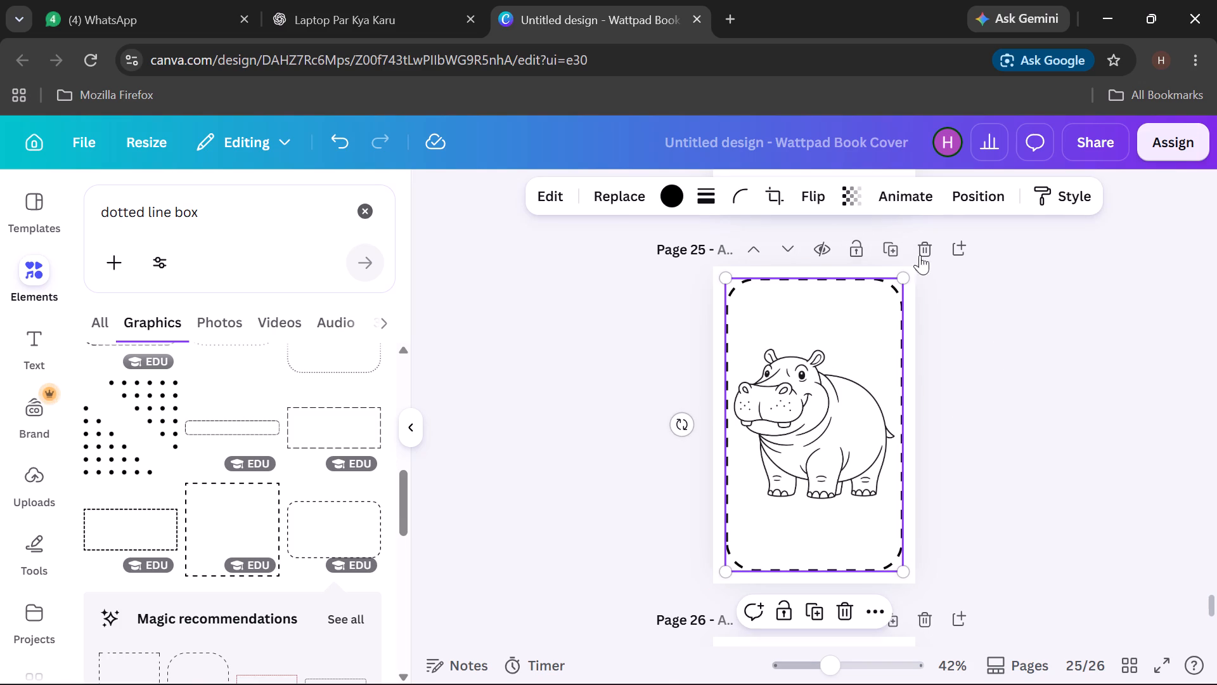
left_click(920, 244)
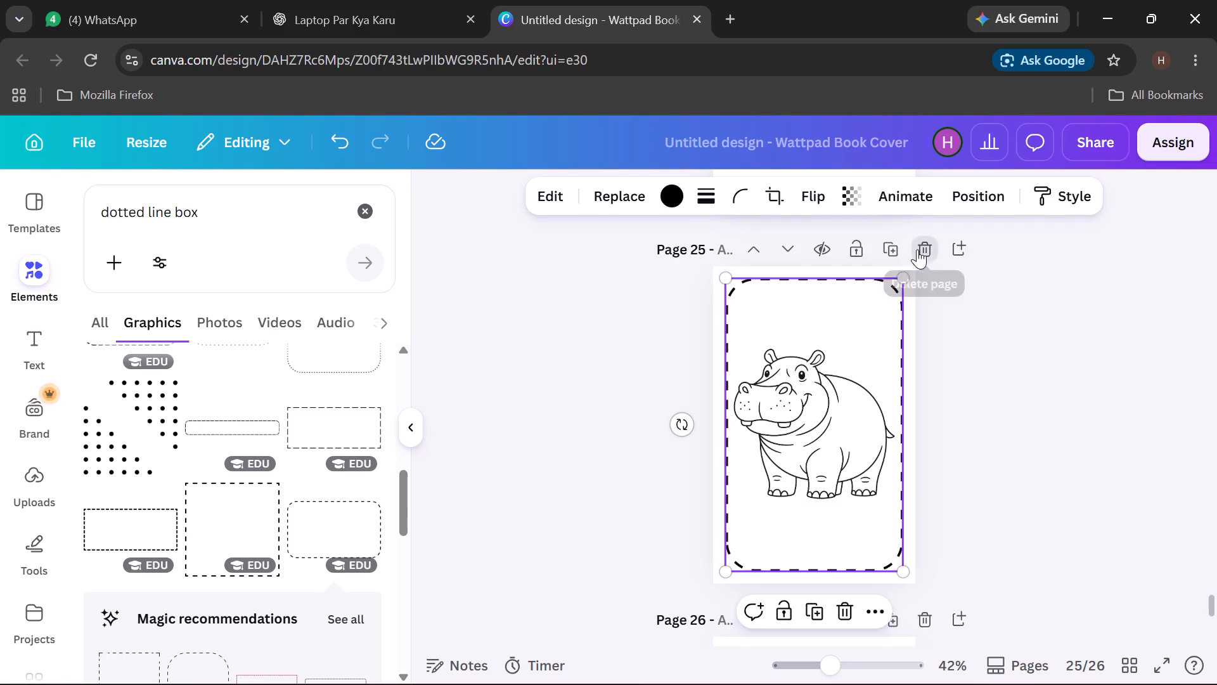
left_click(342, 136)
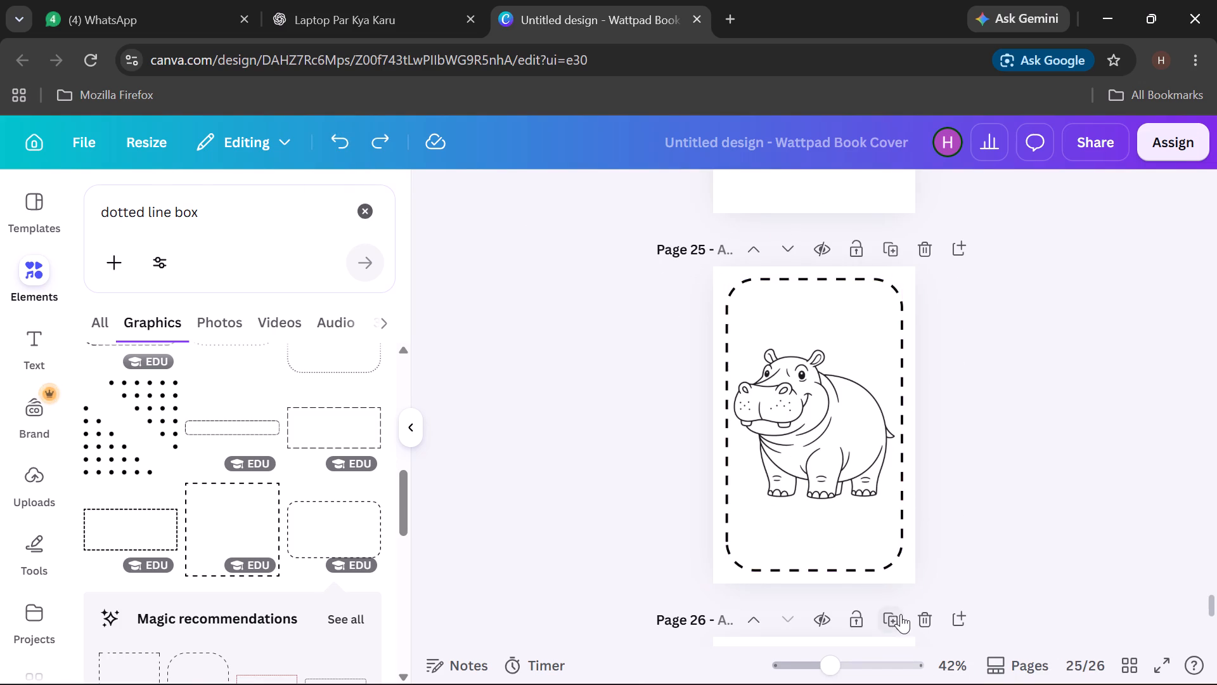
scroll(827, 464, "down", 1)
left_click(806, 367)
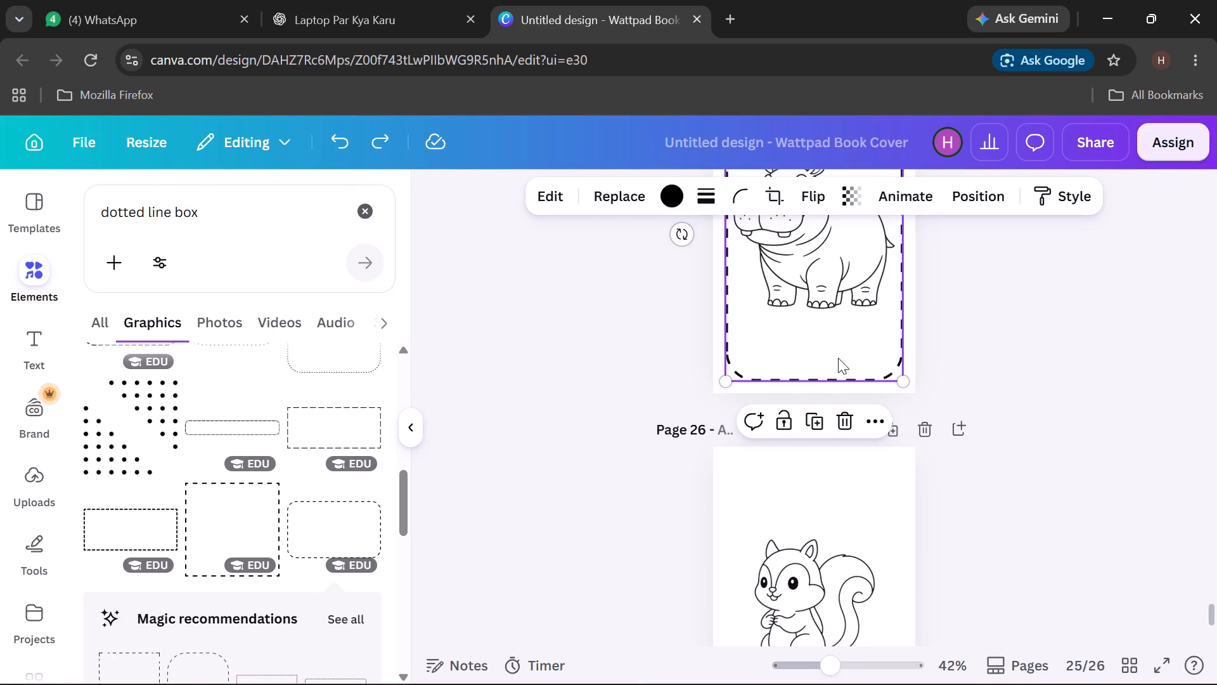
left_click(837, 426)
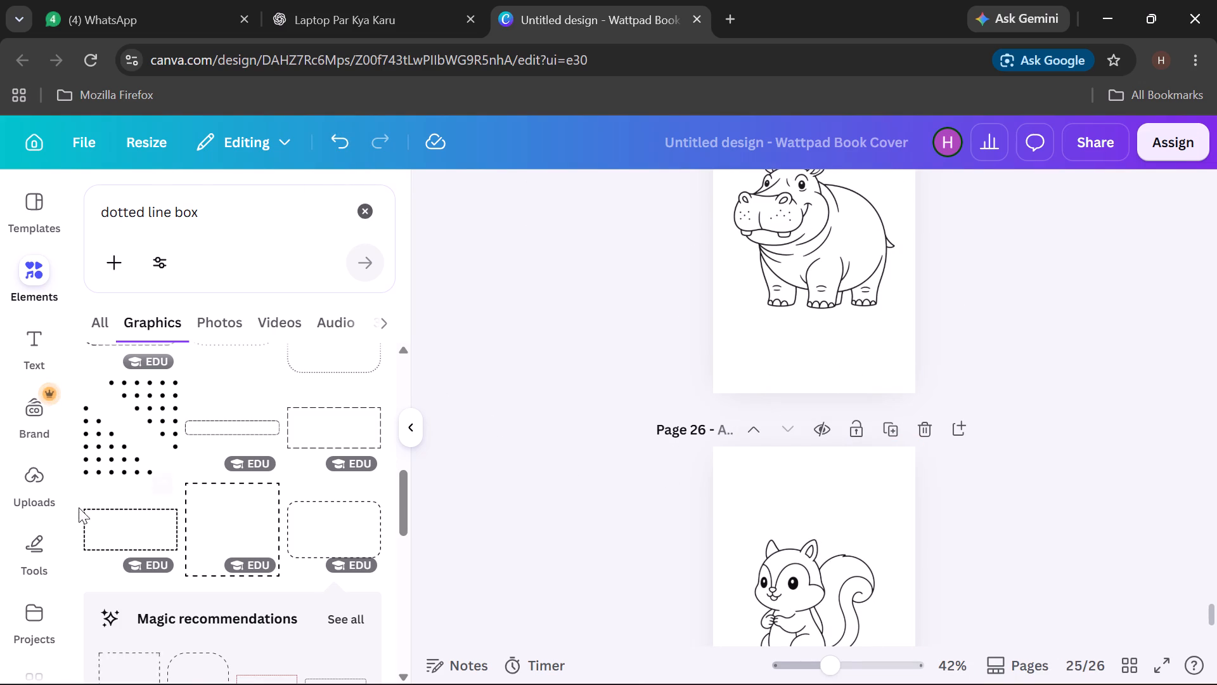
Browse the "dotted line box" graphics for another dashed frame that would suit a portrait page.
scroll(328, 413, "up", 3)
scroll(279, 459, "up", 5)
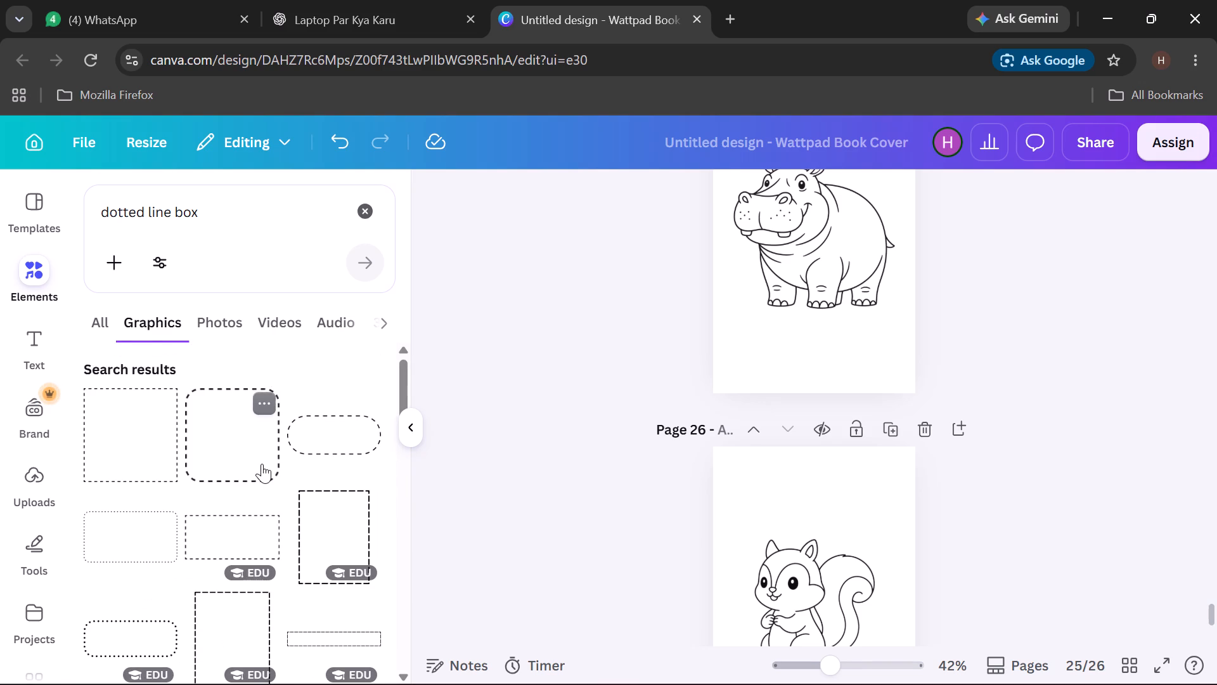
scroll(176, 404, "down", 2)
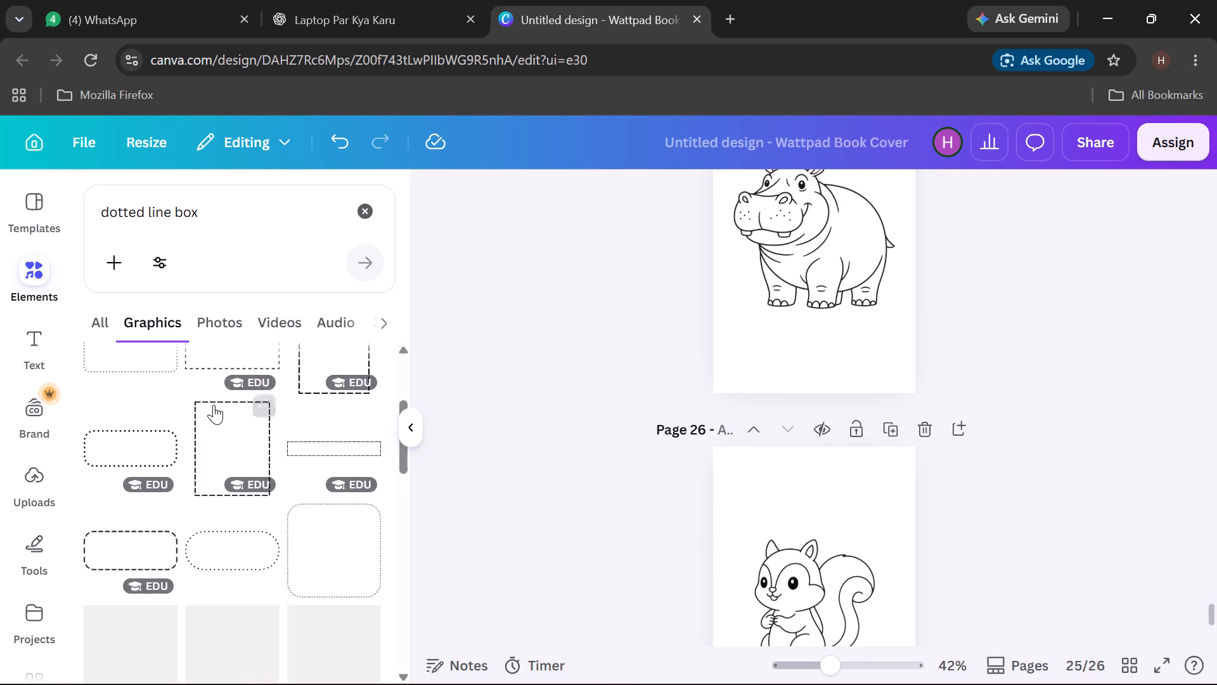
scroll(215, 405, "down", 6)
scroll(217, 410, "up", 1)
scroll(231, 408, "down", 2)
scroll(244, 387, "up", 1)
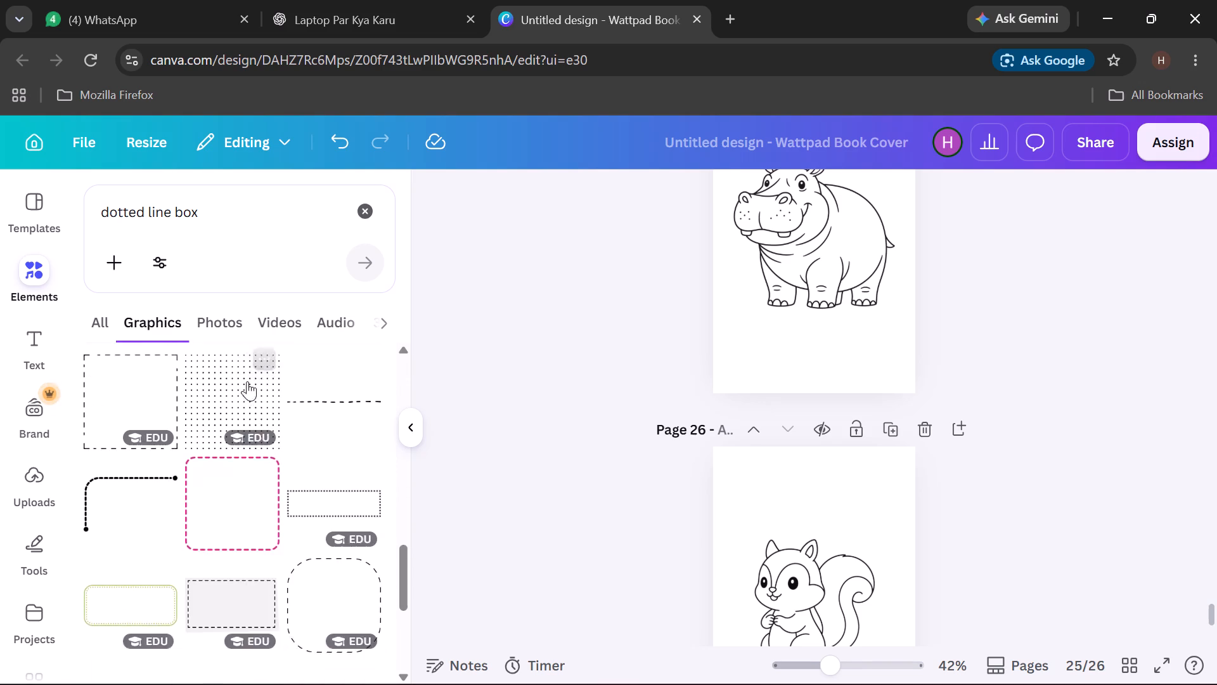
scroll(254, 400, "down", 5)
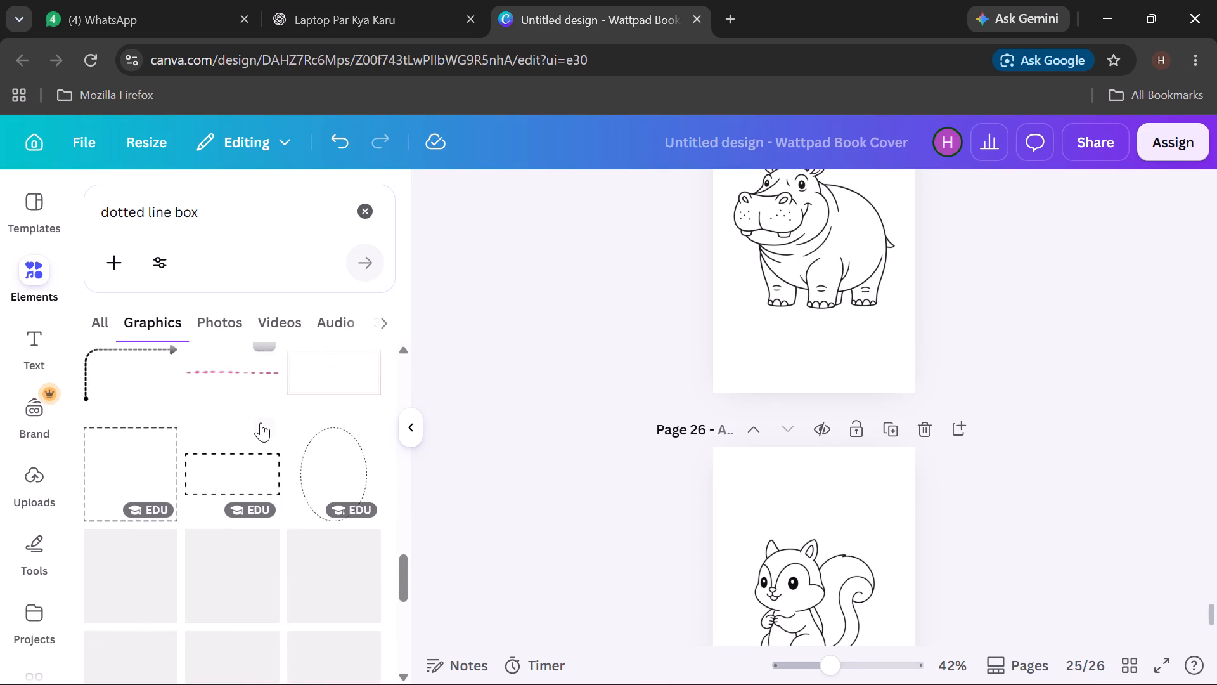
scroll(261, 422, "down", 4)
scroll(261, 421, "up", 7)
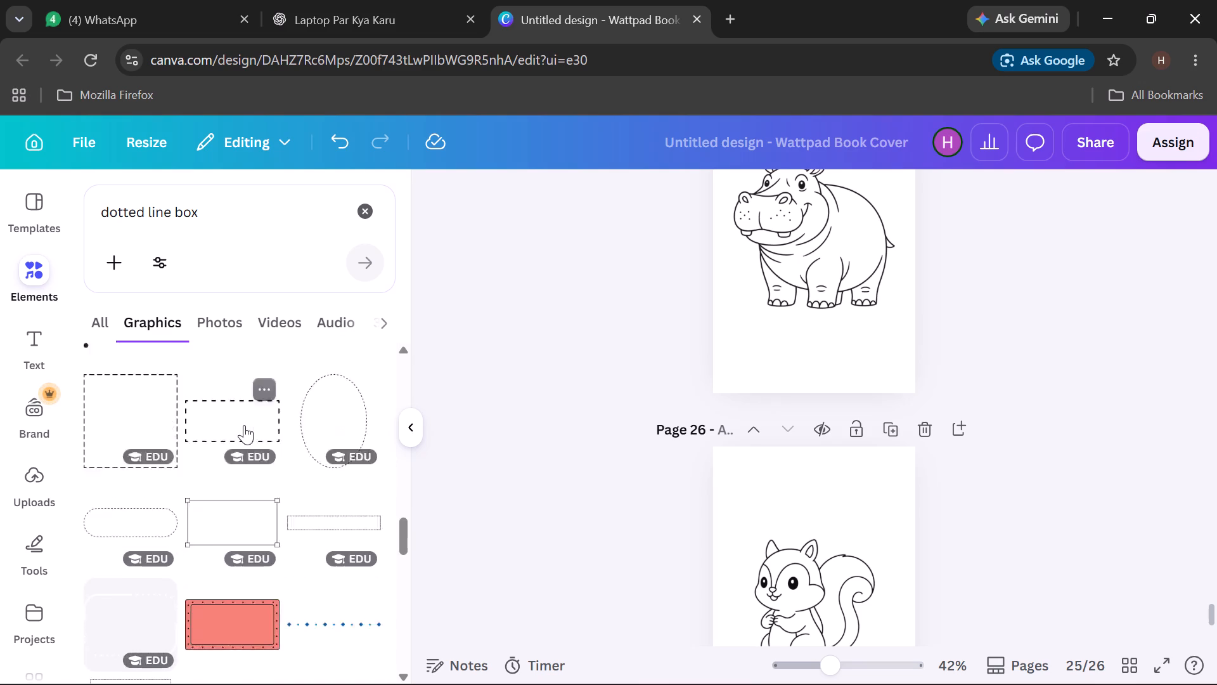
scroll(248, 431, "down", 2)
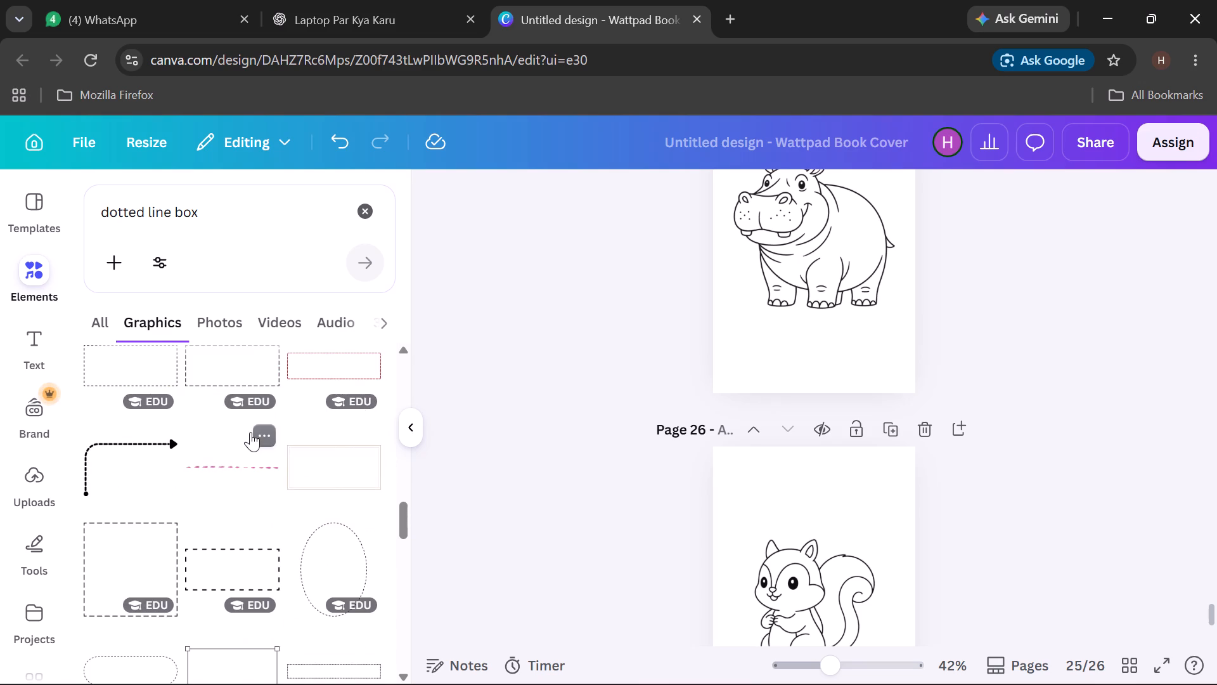
scroll(250, 432, "up", 5)
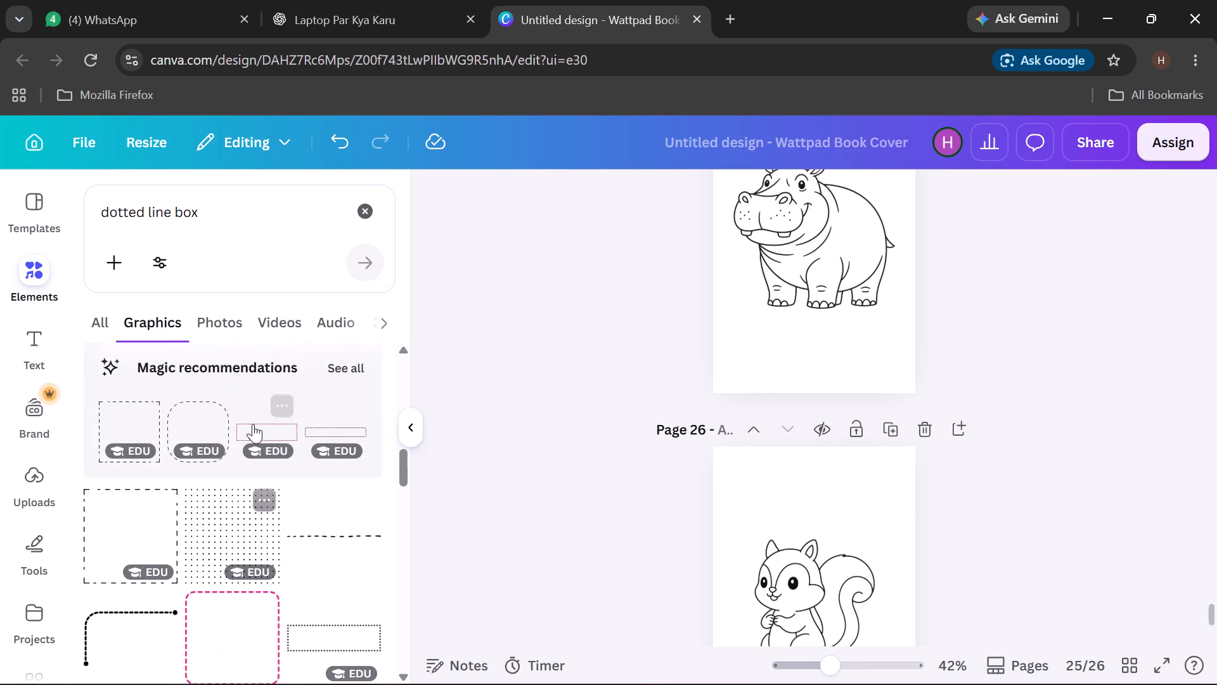
scroll(253, 417, "up", 5)
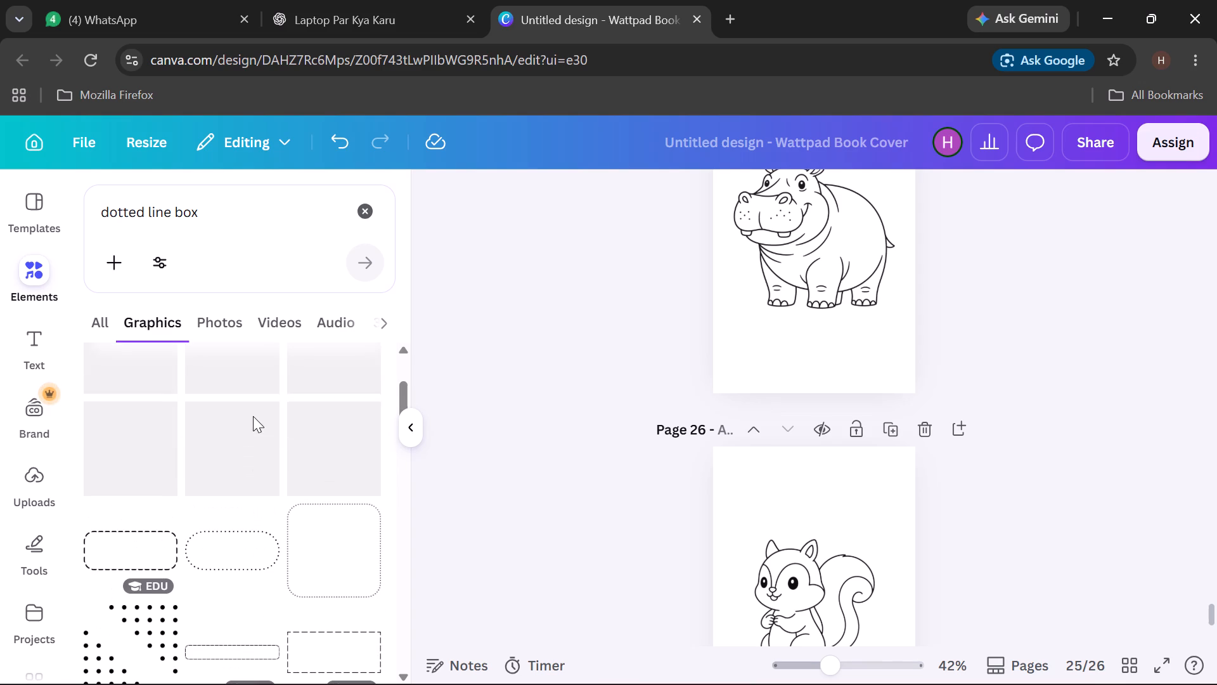
scroll(117, 470, "up", 1)
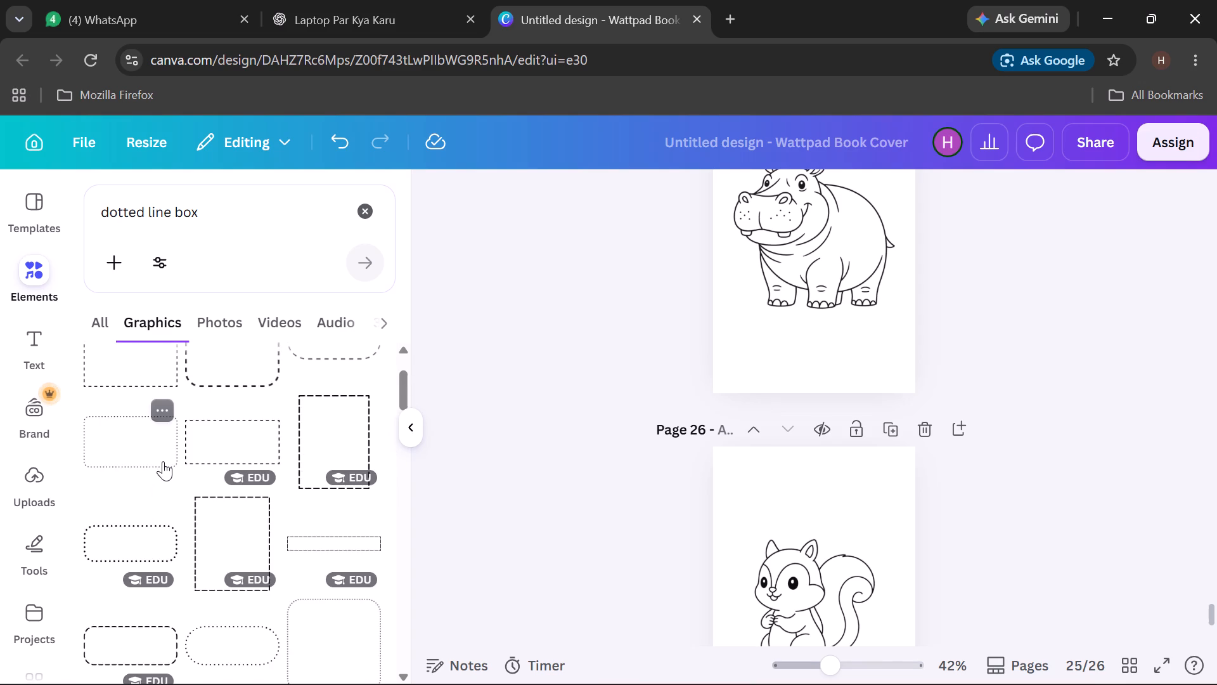
scroll(169, 456, "up", 1)
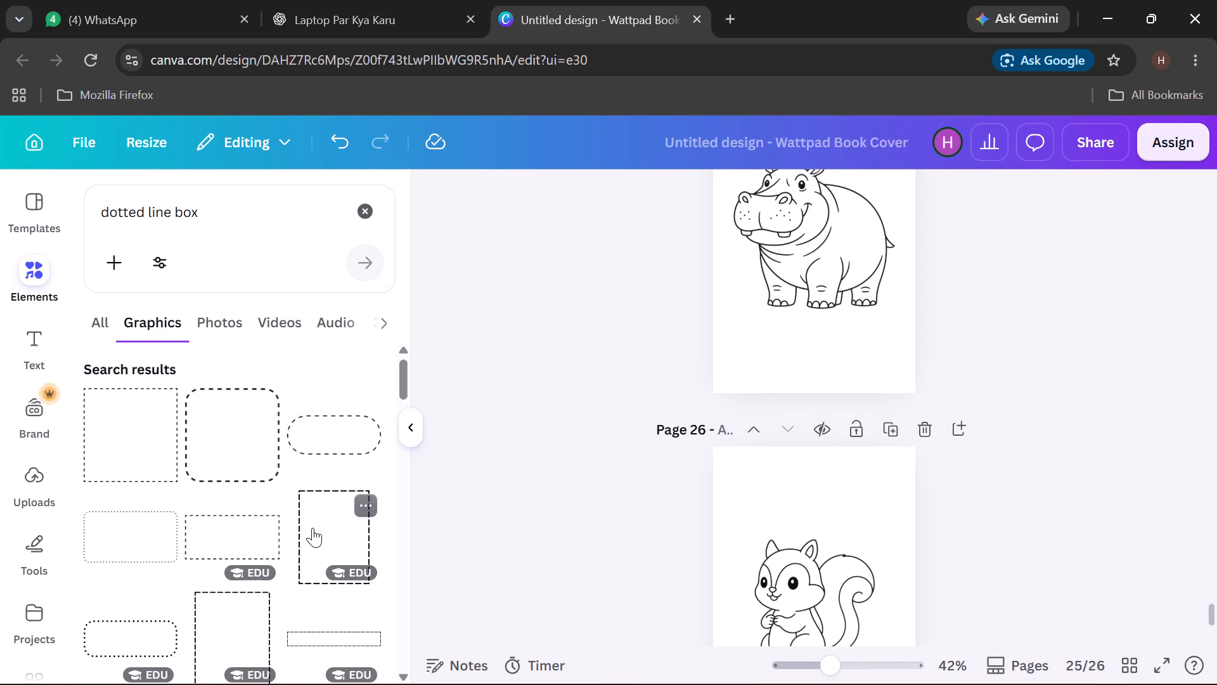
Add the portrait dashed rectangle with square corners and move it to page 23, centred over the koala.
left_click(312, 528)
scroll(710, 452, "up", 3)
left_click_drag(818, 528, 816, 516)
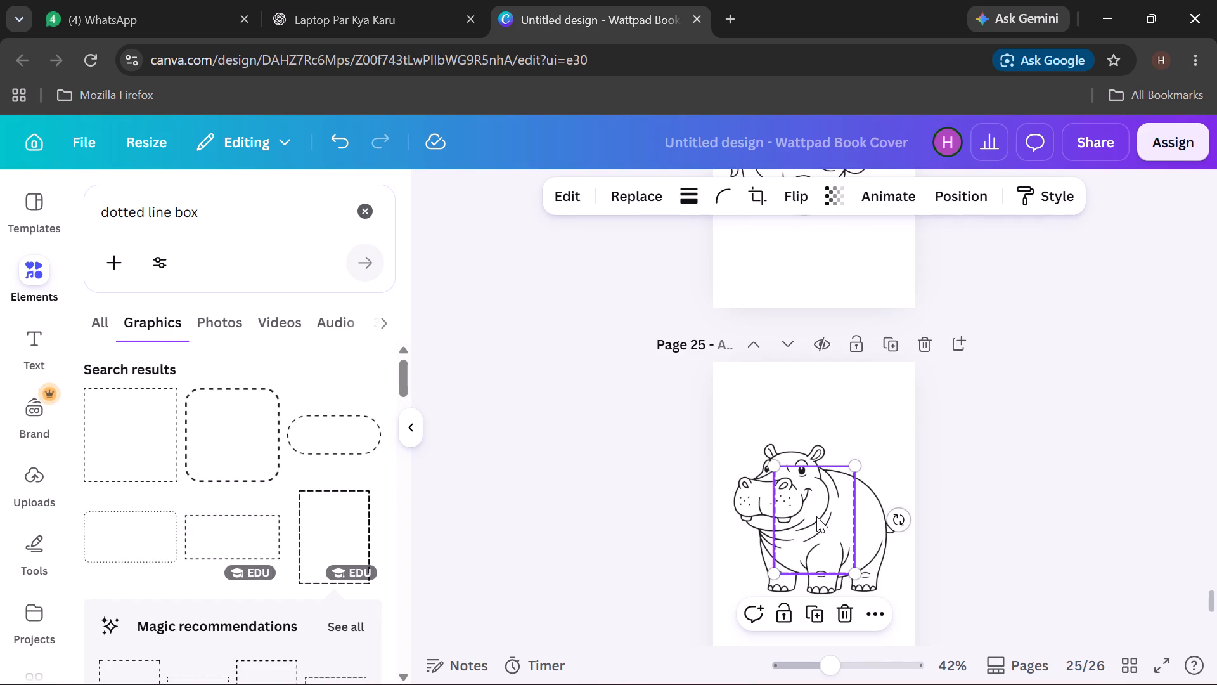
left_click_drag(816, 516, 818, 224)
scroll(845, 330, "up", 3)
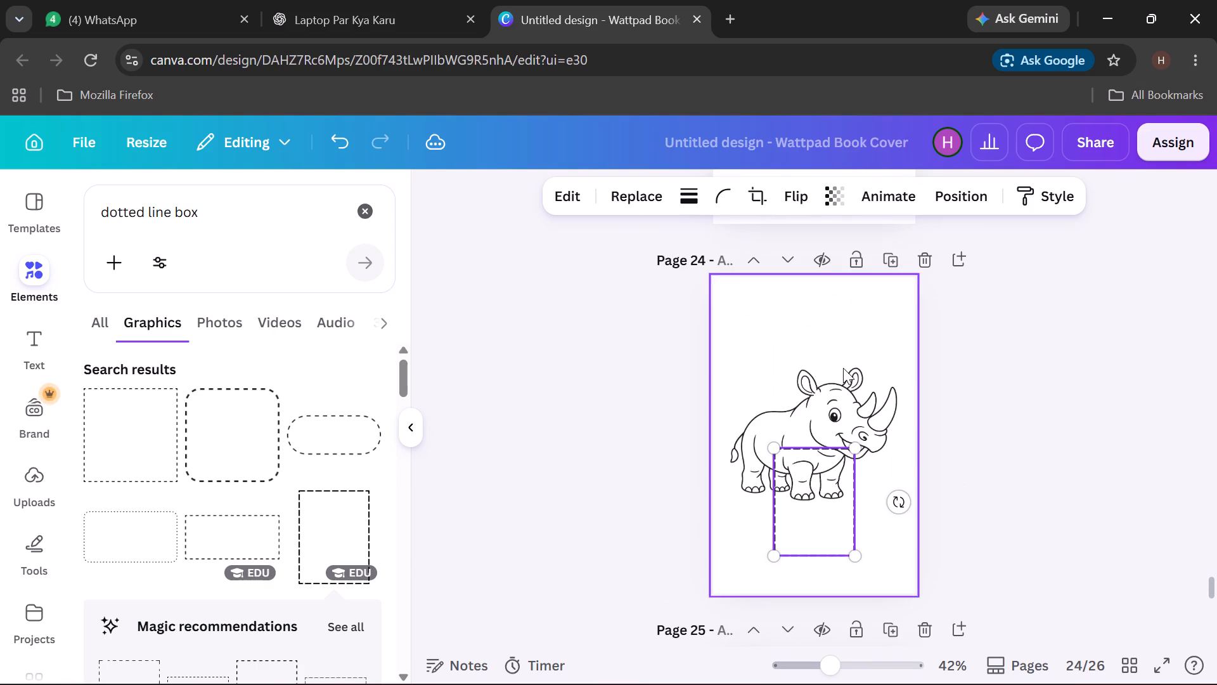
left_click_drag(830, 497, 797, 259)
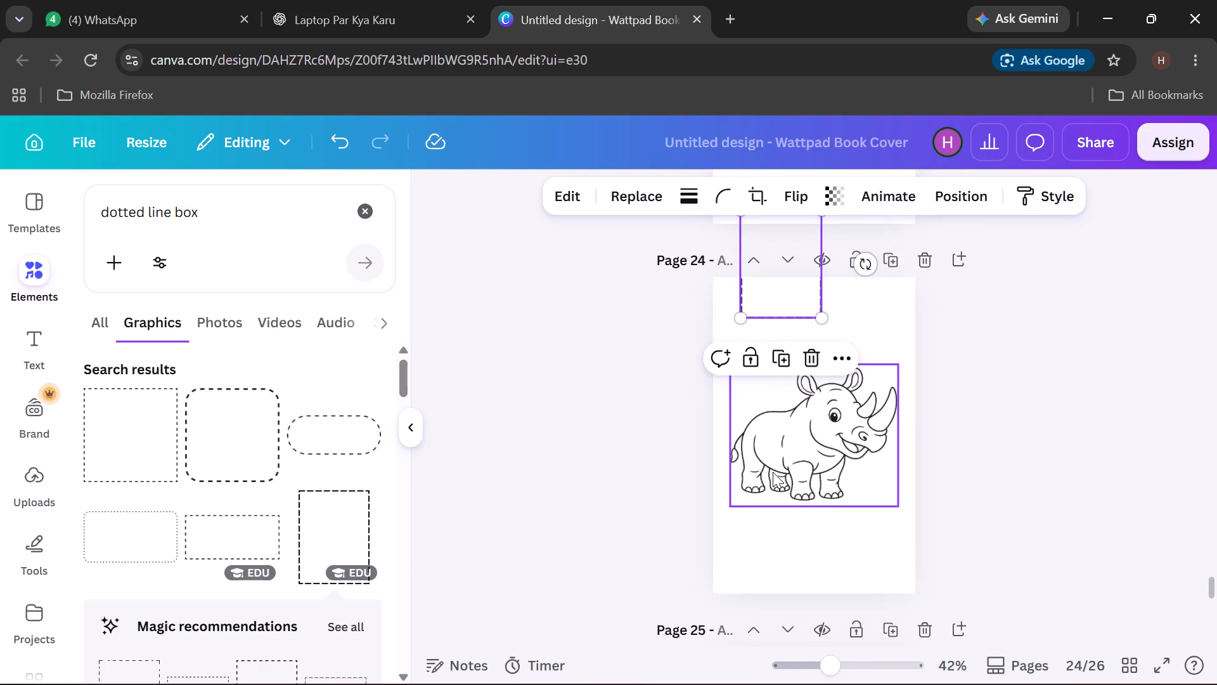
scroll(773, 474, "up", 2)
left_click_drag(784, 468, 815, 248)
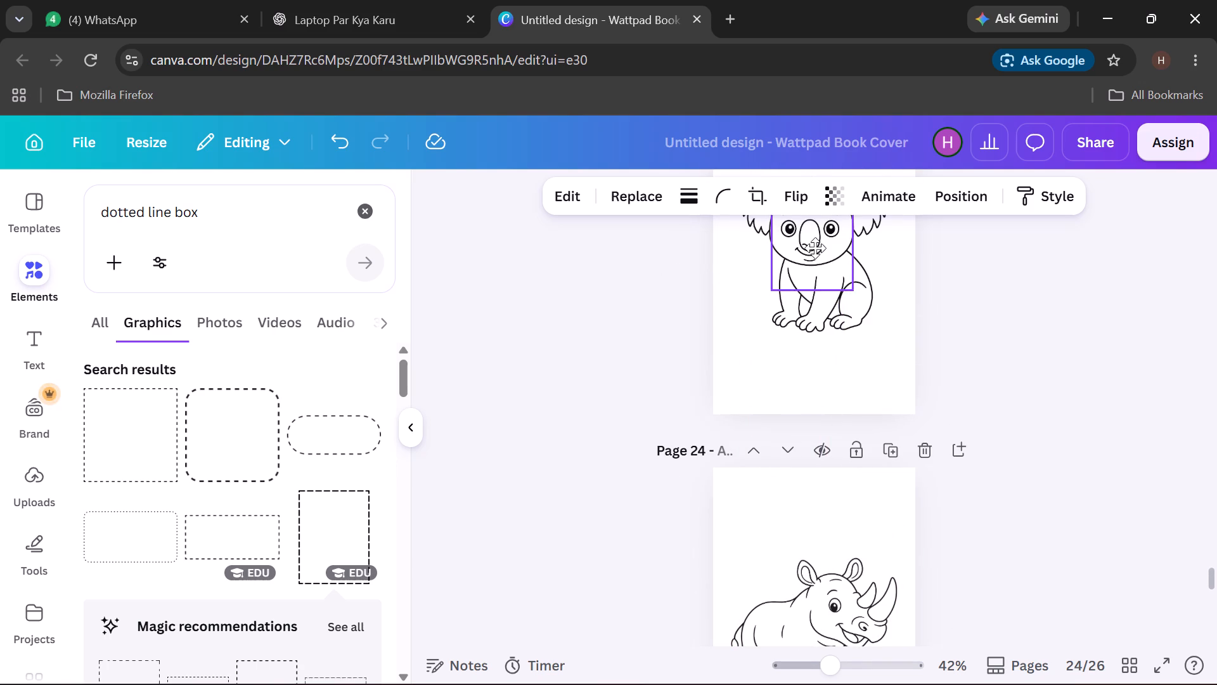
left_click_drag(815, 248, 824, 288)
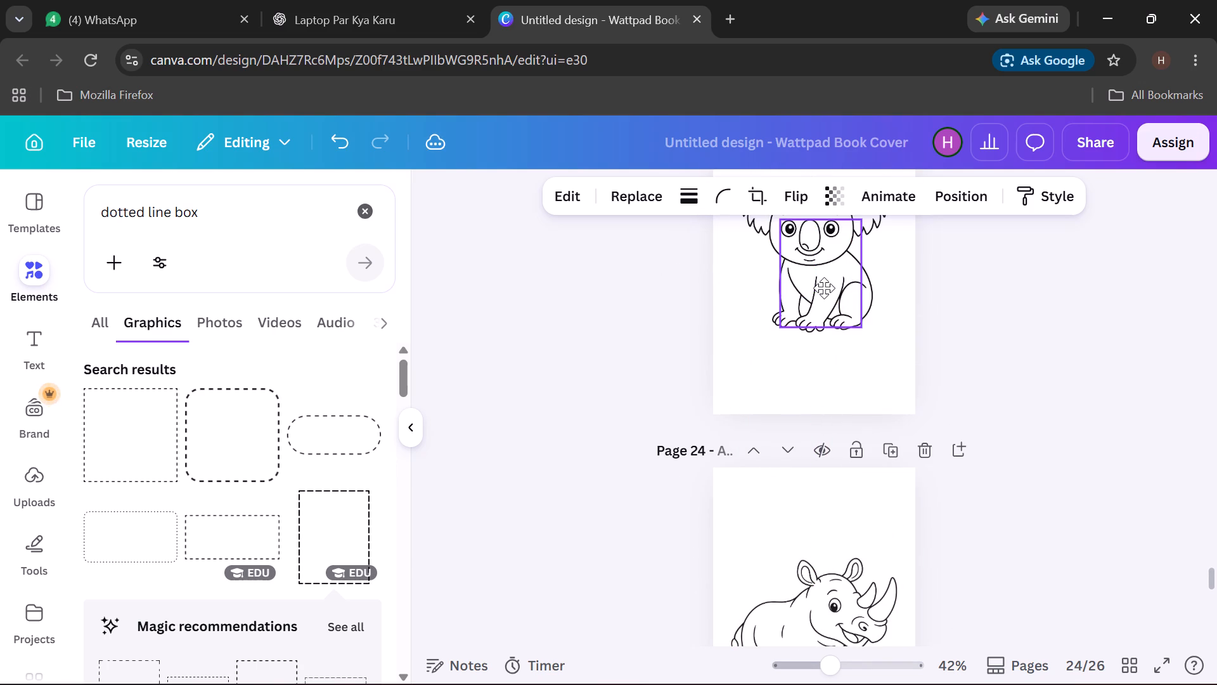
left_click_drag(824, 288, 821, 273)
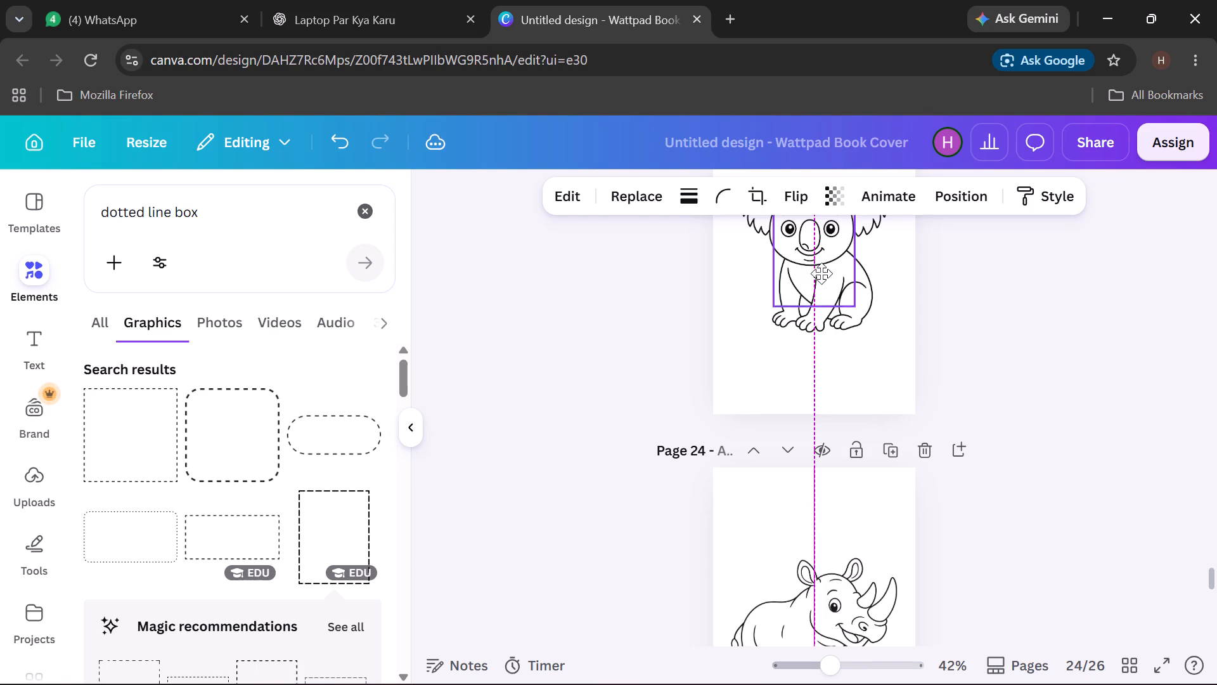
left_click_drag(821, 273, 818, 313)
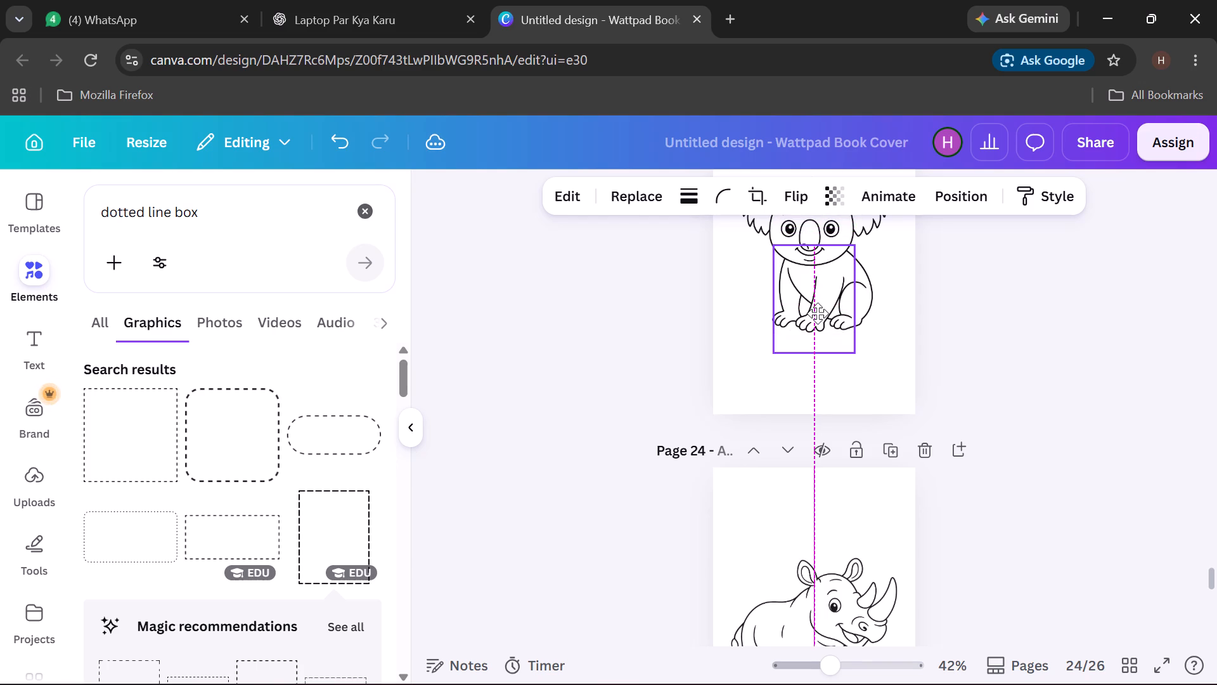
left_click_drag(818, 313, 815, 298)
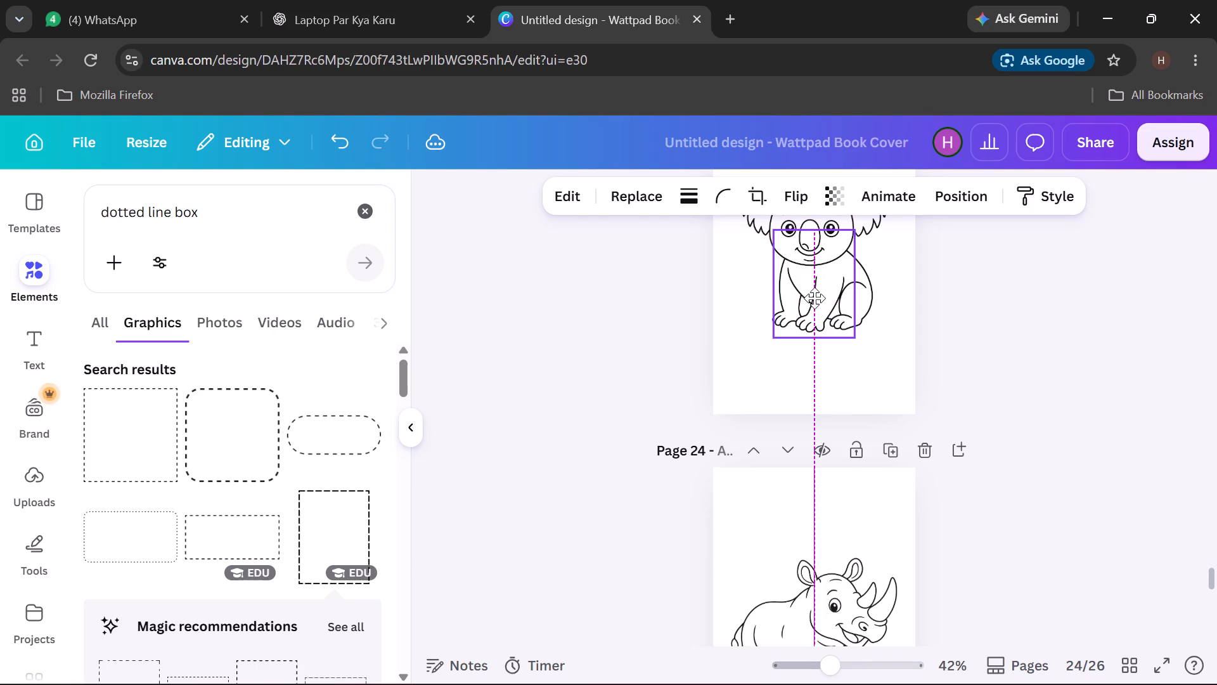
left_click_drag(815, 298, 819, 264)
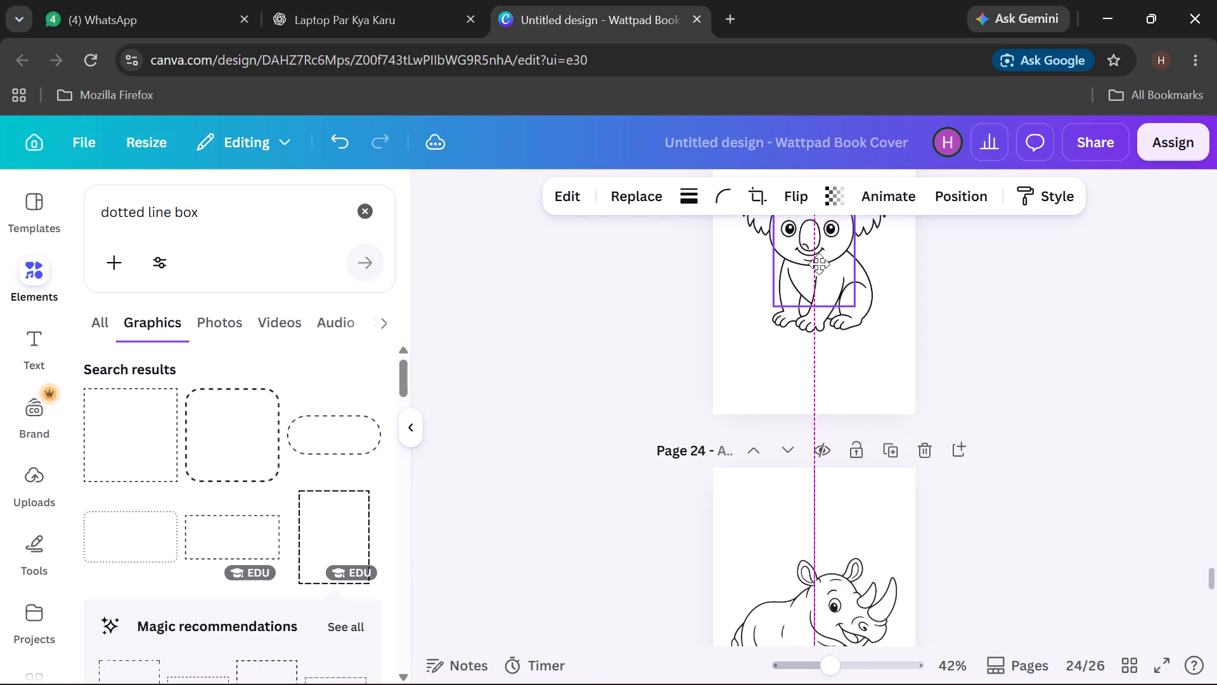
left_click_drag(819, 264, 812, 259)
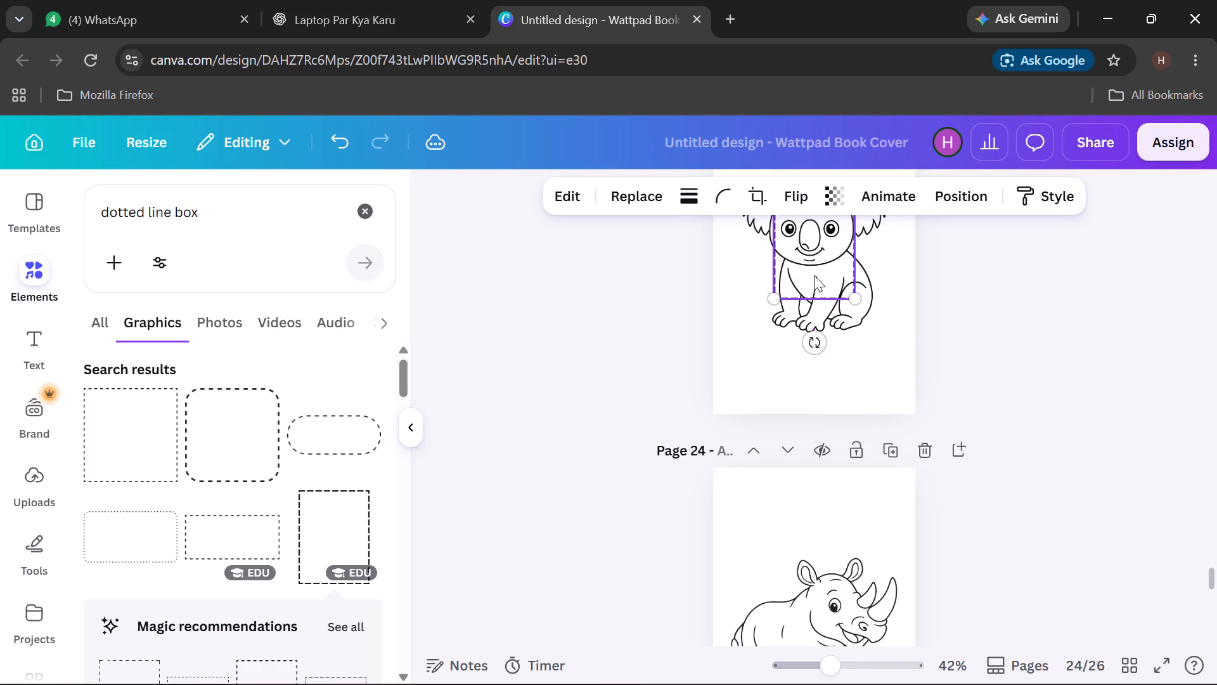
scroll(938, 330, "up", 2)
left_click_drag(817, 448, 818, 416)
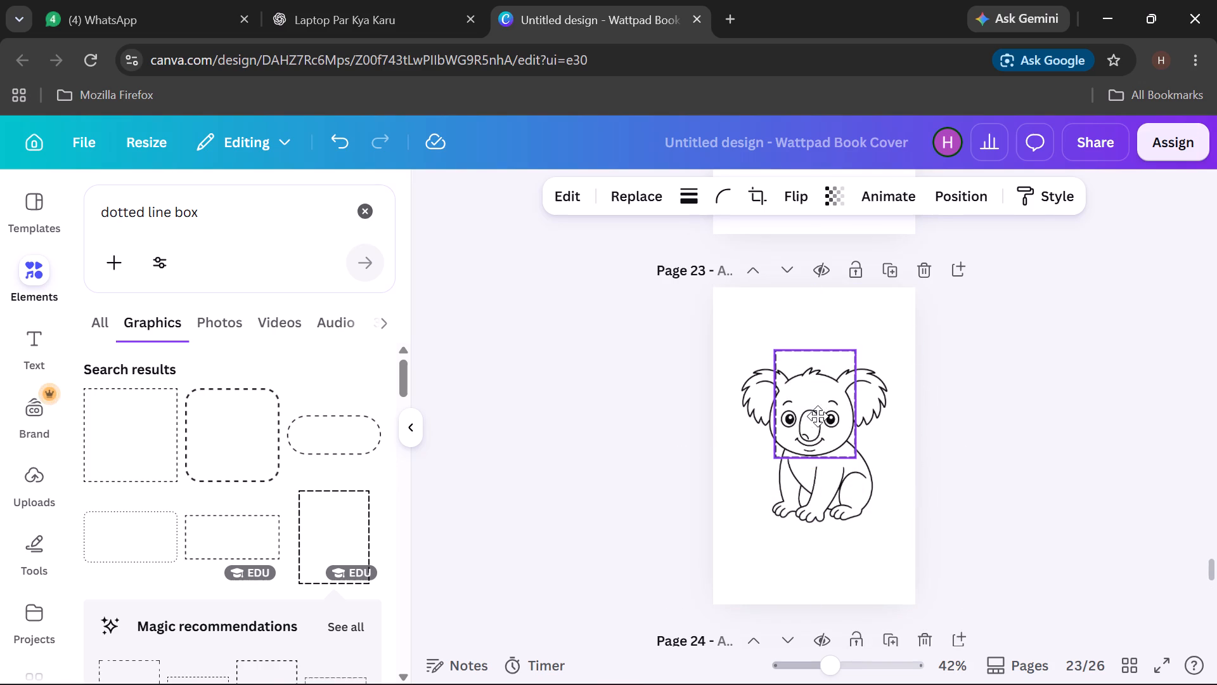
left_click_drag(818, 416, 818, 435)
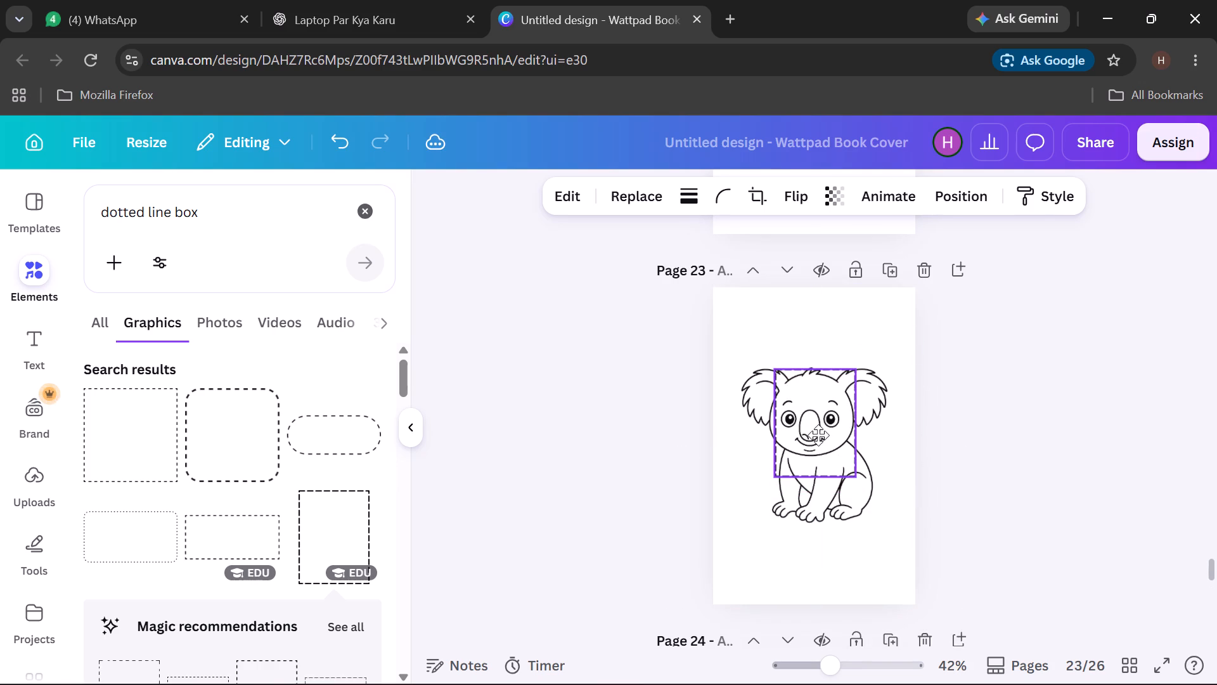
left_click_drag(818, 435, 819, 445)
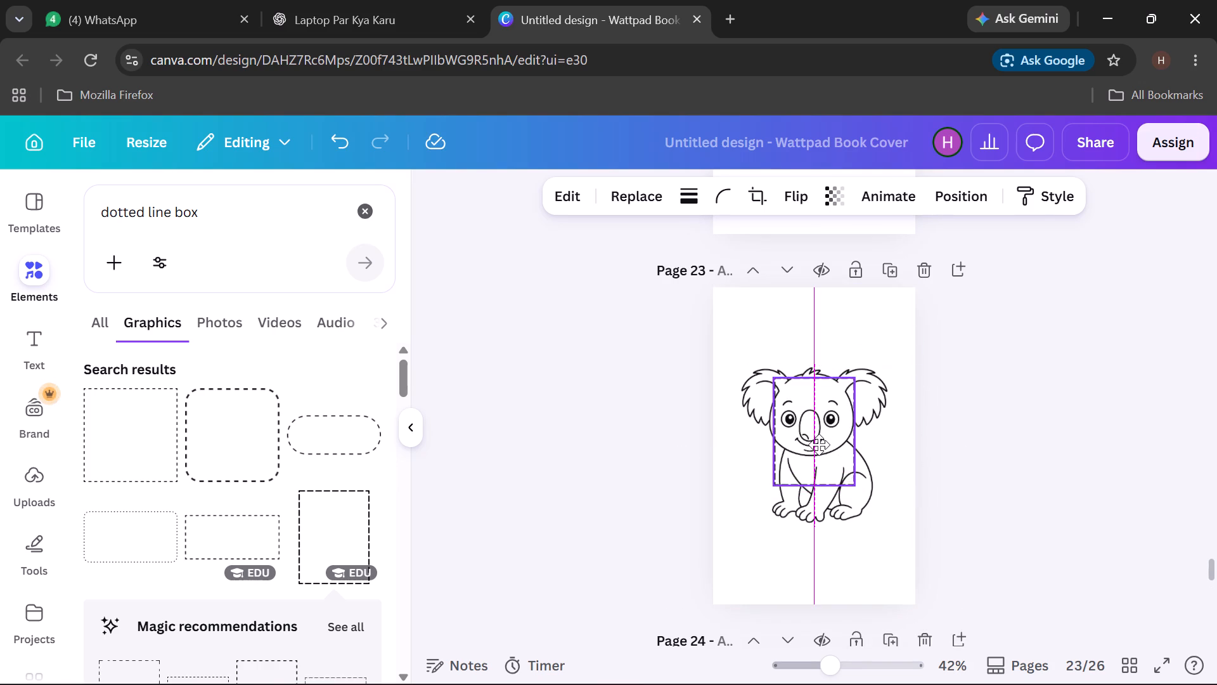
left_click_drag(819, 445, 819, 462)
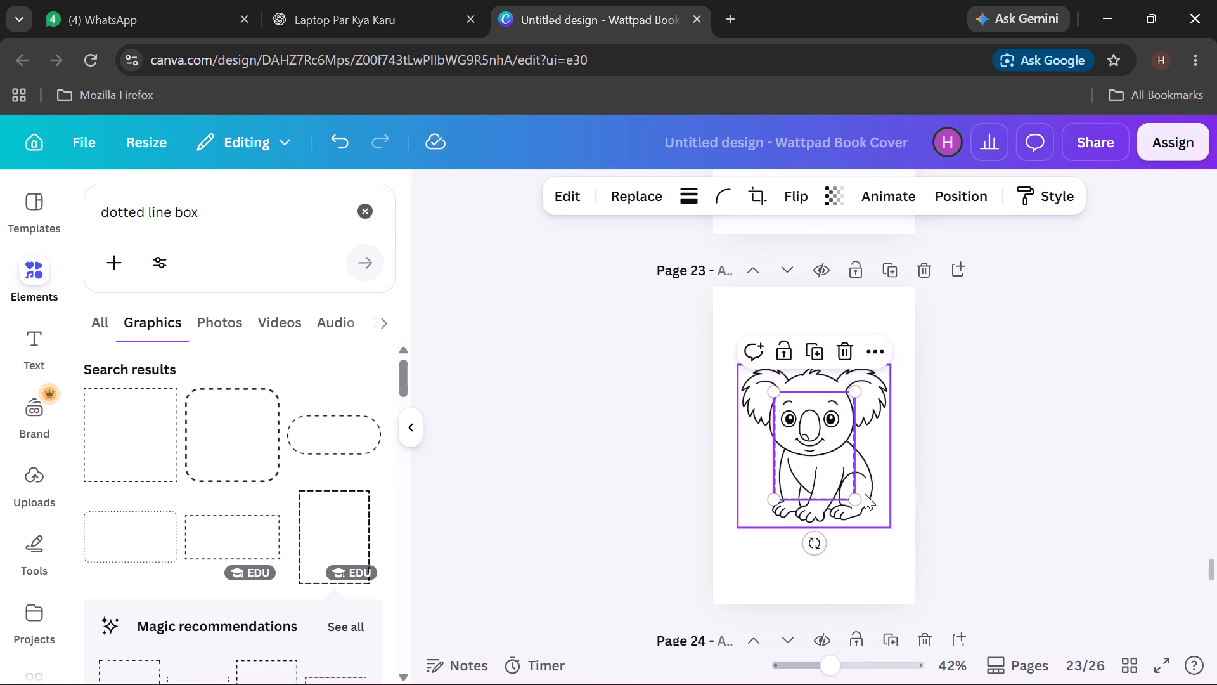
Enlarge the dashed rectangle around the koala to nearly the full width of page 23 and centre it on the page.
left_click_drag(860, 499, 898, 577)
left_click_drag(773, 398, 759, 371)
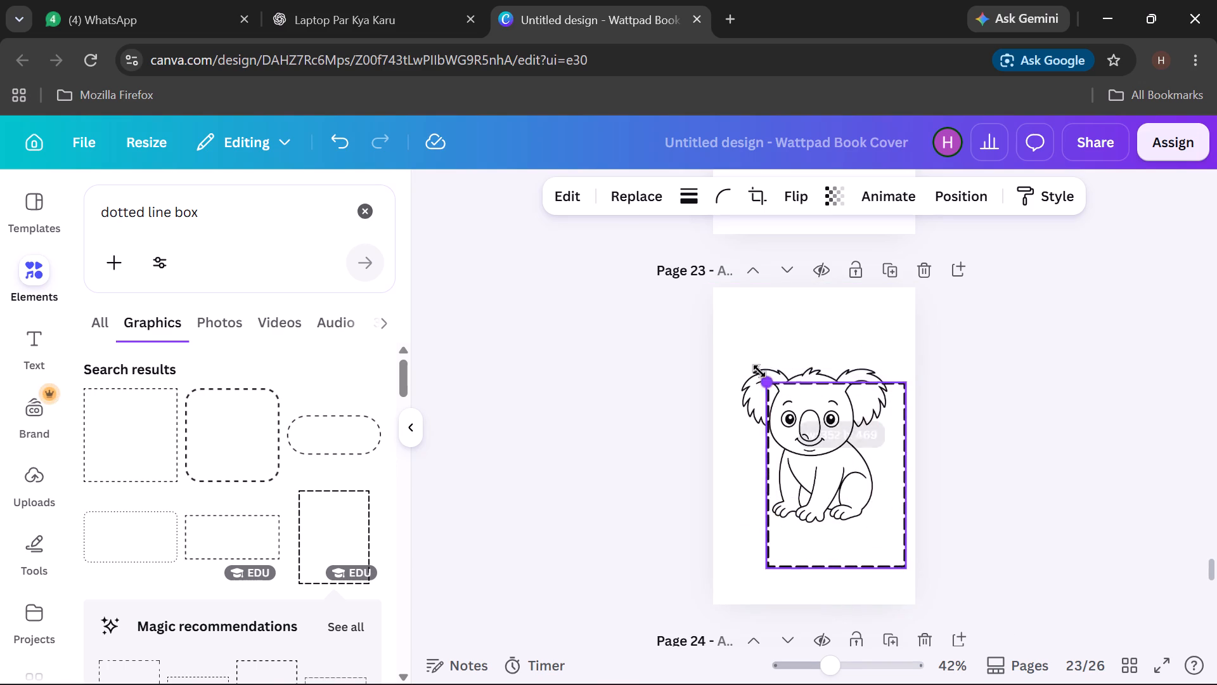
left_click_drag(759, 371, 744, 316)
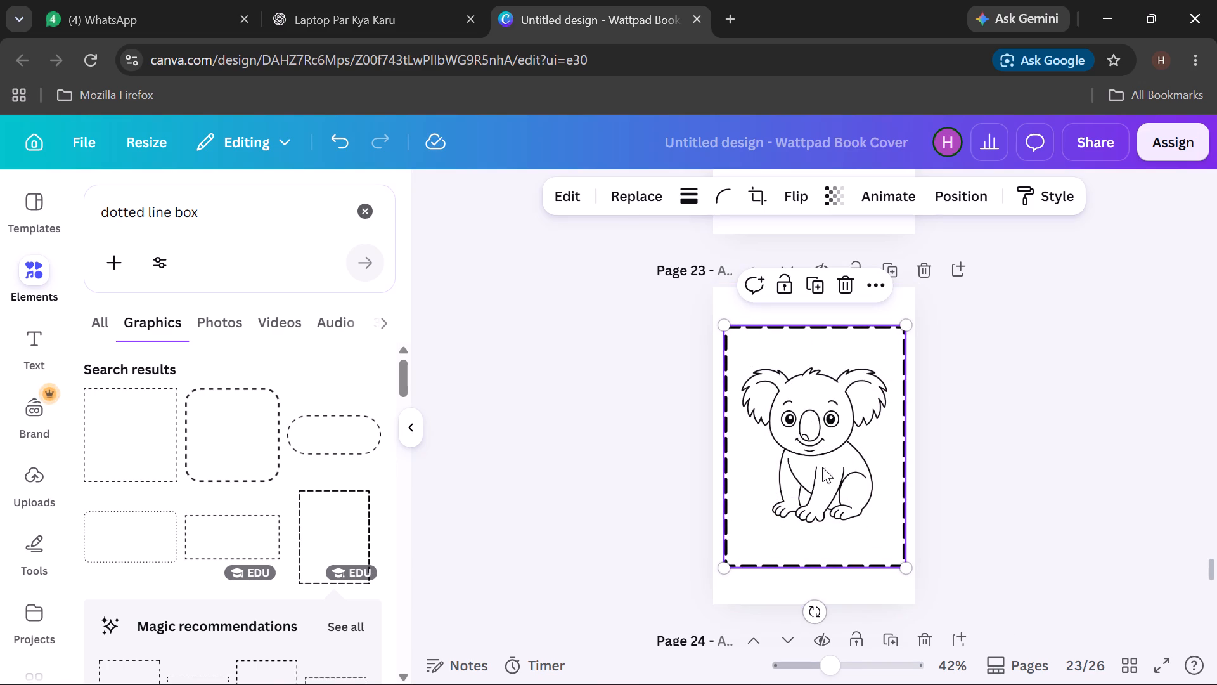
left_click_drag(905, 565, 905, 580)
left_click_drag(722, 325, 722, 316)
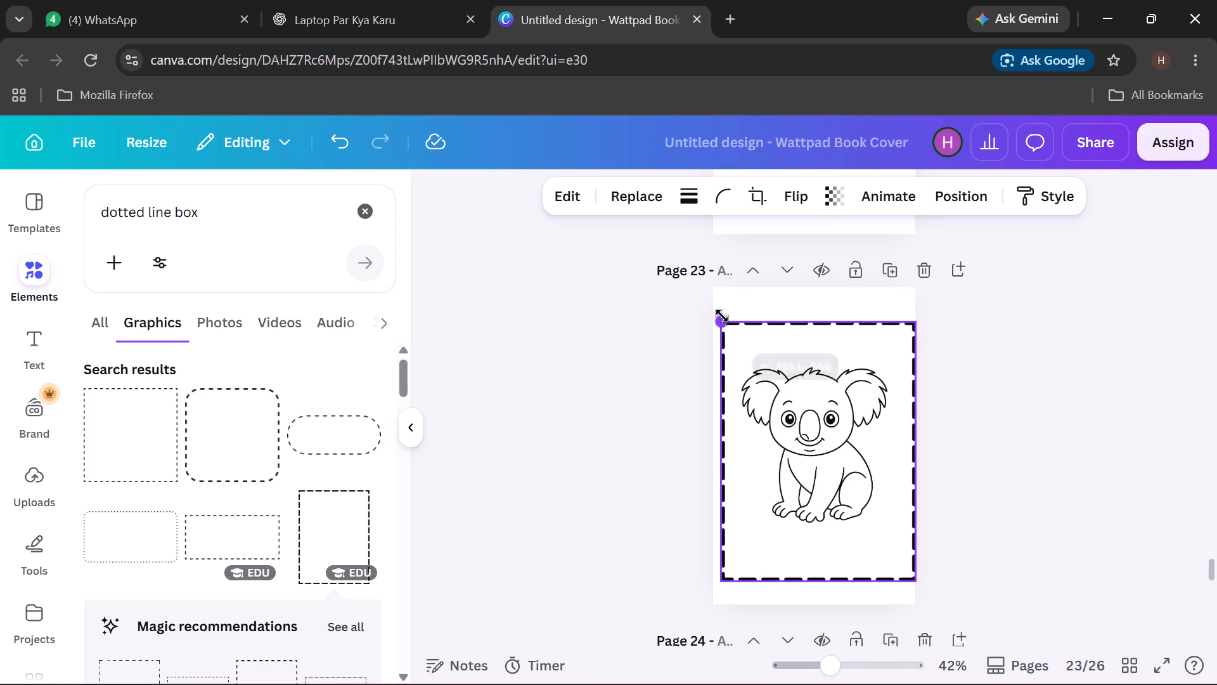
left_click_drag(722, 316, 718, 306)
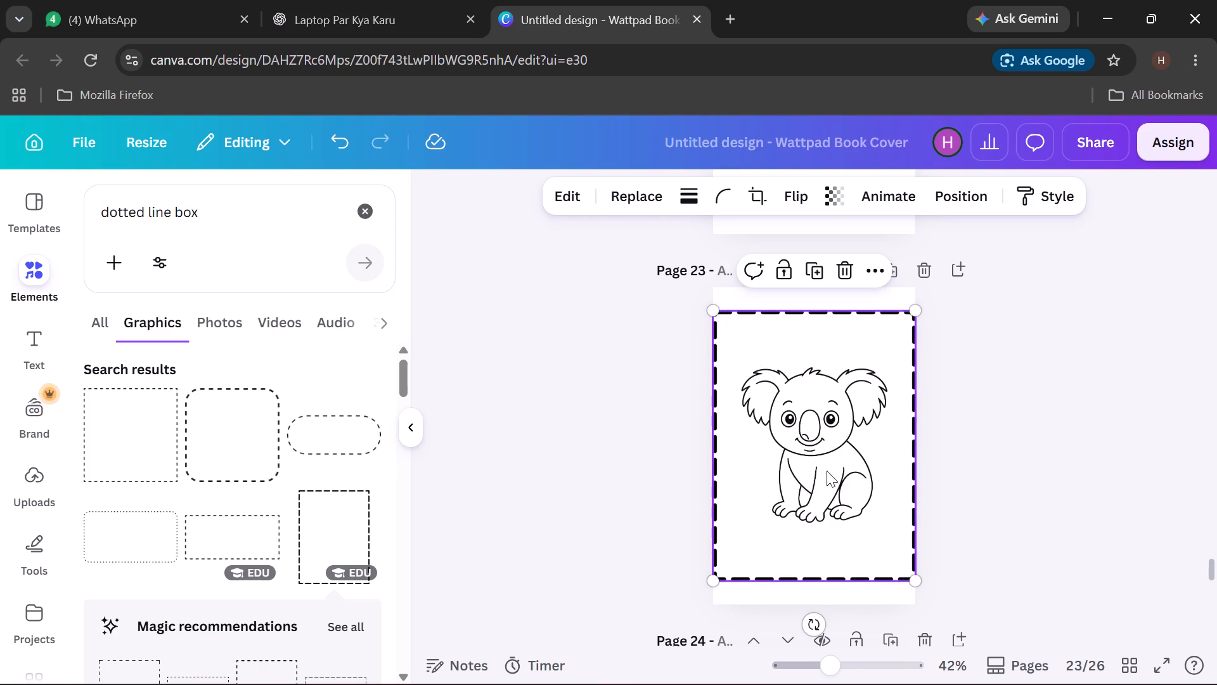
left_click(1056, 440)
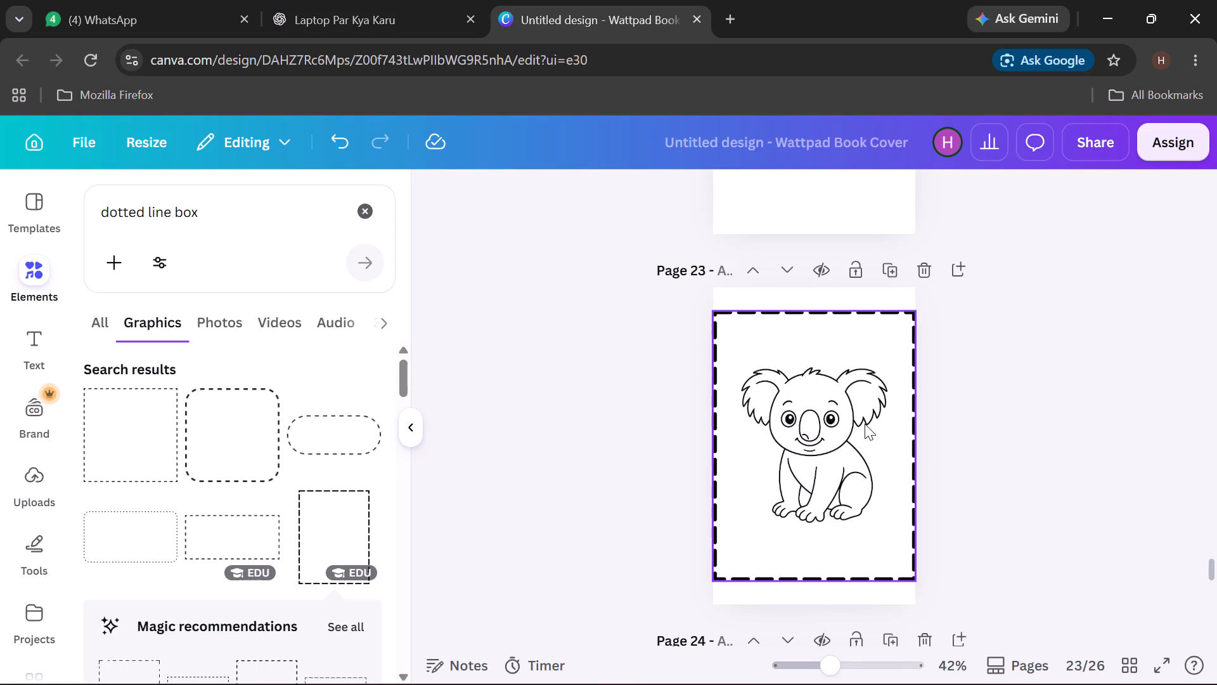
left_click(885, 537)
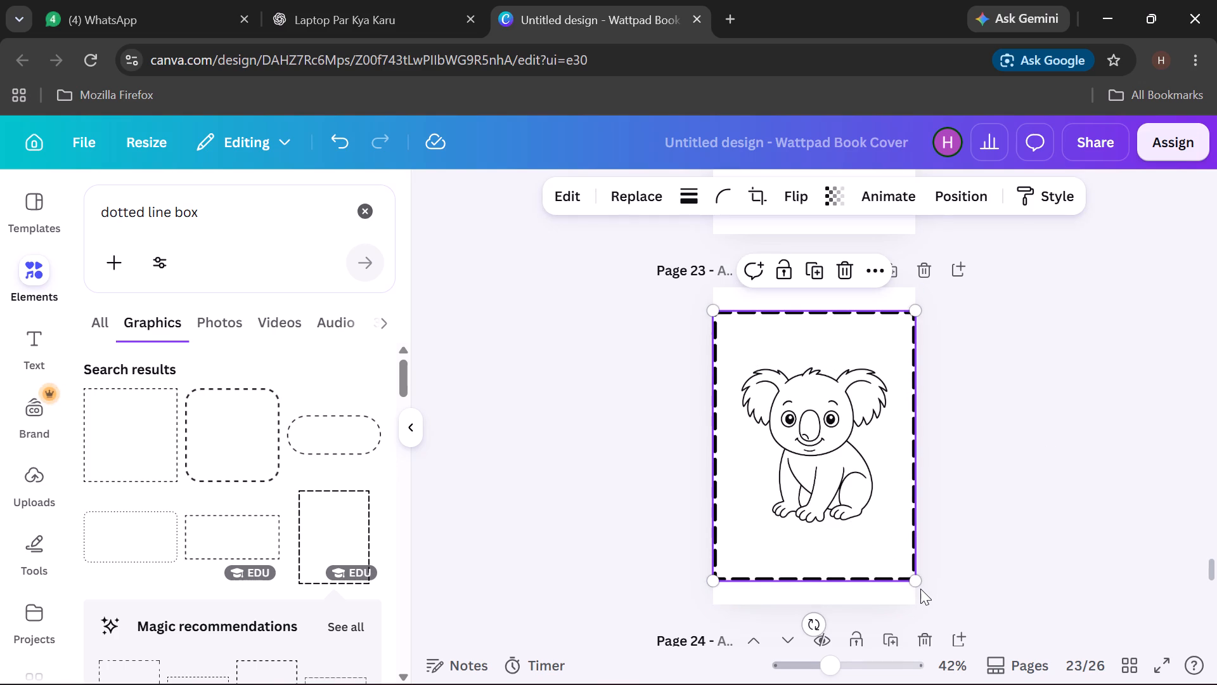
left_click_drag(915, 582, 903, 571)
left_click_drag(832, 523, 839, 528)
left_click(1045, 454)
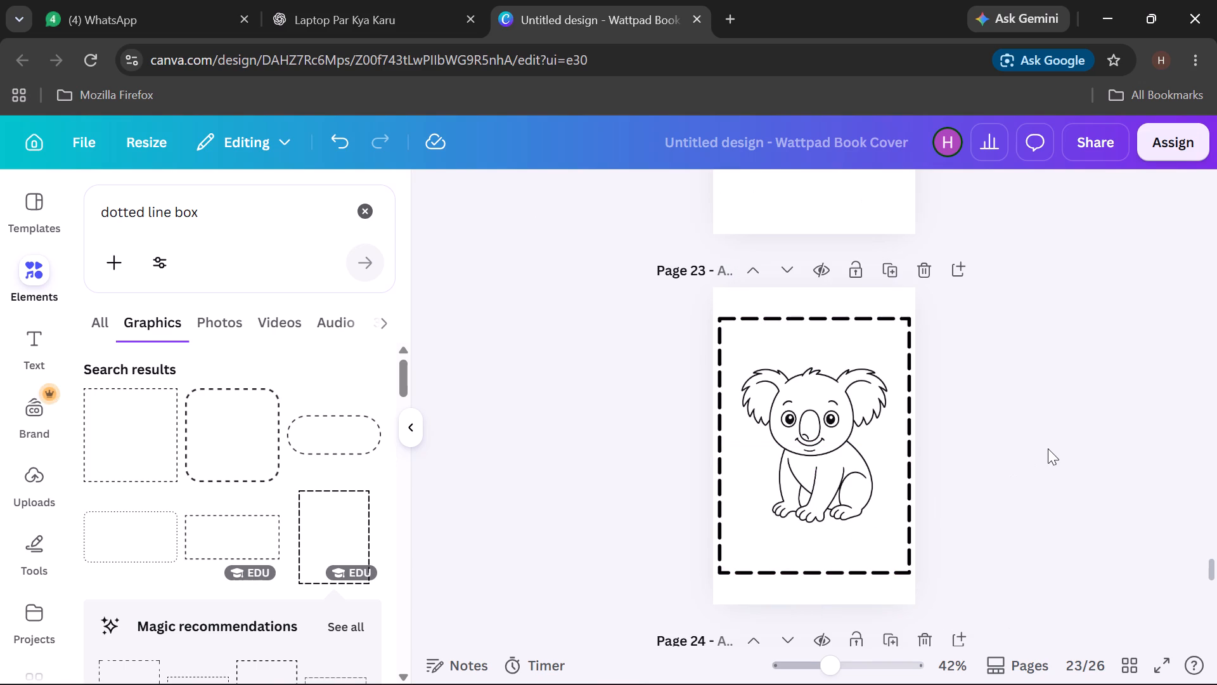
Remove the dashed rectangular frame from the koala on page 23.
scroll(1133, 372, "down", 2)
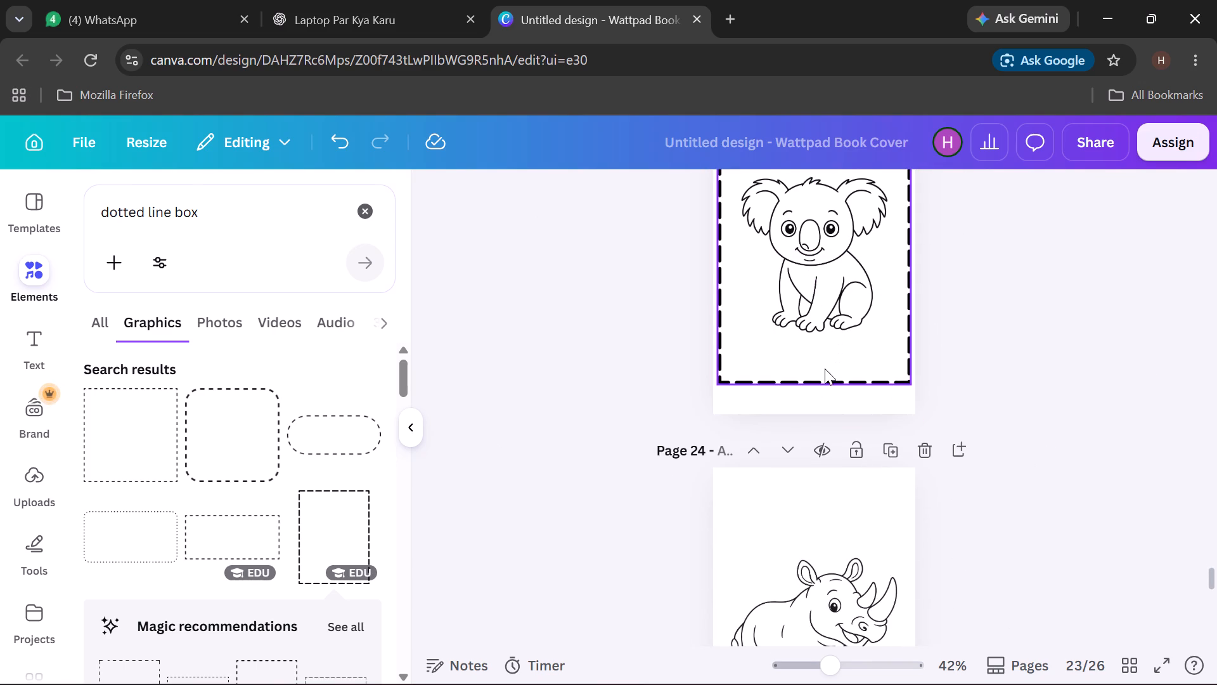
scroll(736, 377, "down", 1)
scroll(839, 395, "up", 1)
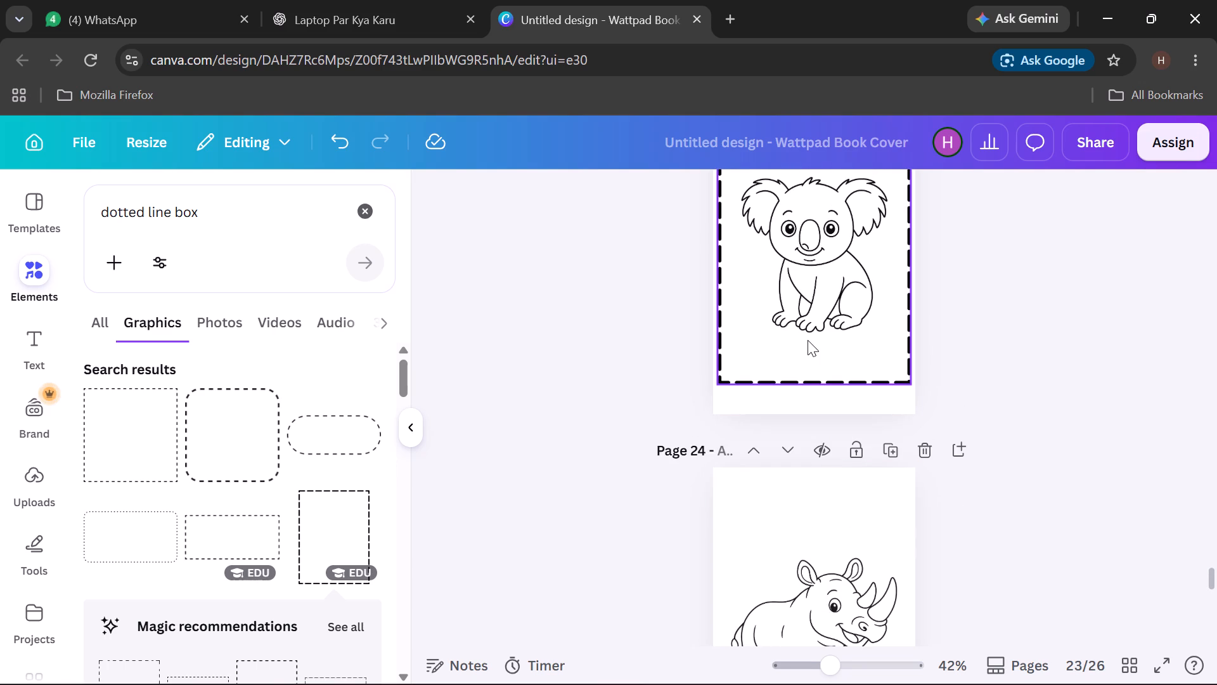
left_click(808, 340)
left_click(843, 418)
Look through the "dotted line box" graphics for a different frame.
scroll(332, 523, "down", 1)
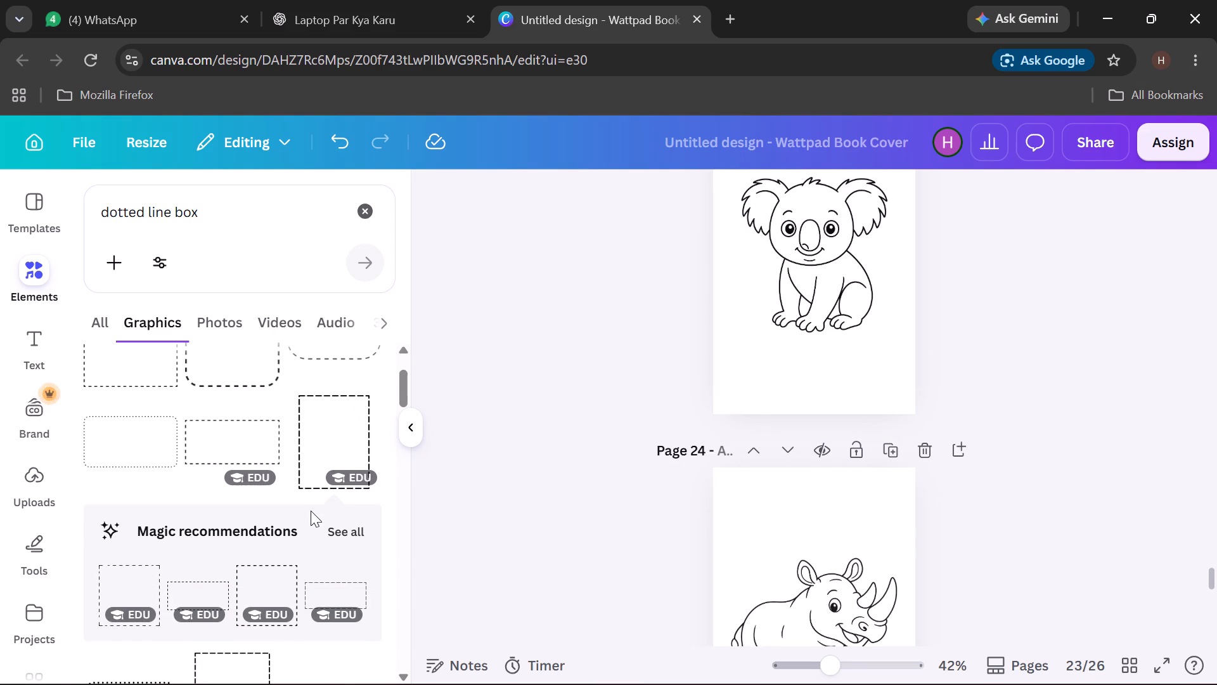
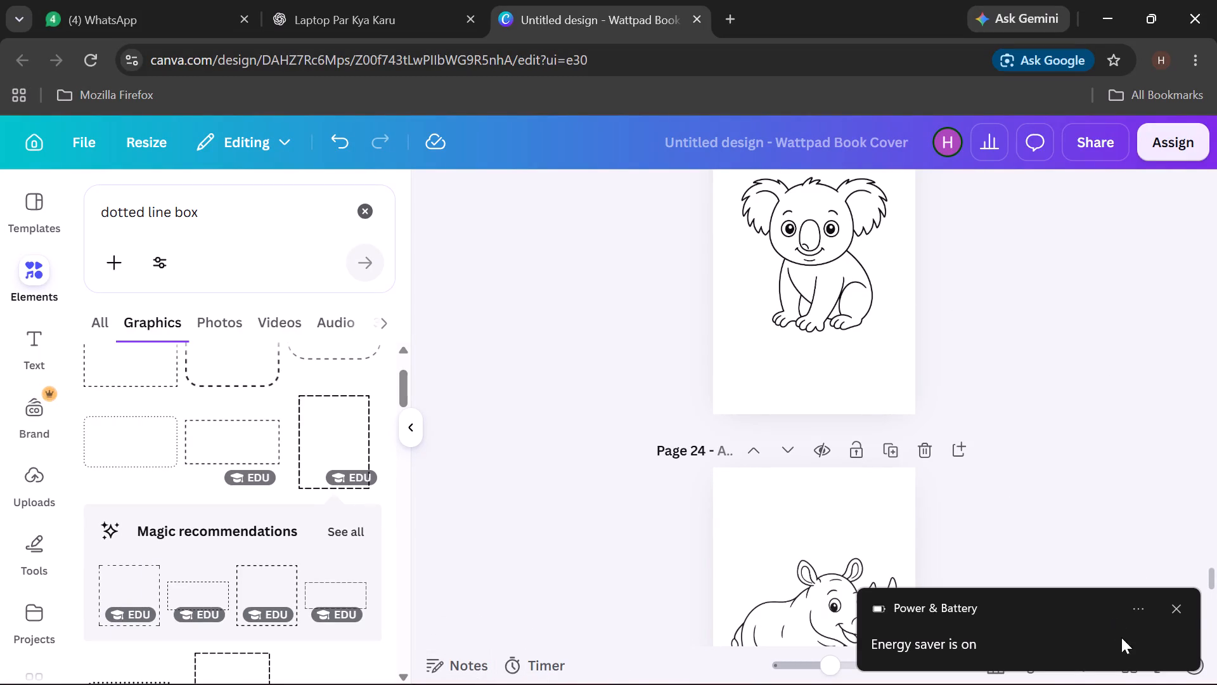
Dismiss the Power & Battery notification covering the page 24 rhino.
left_click(1179, 615)
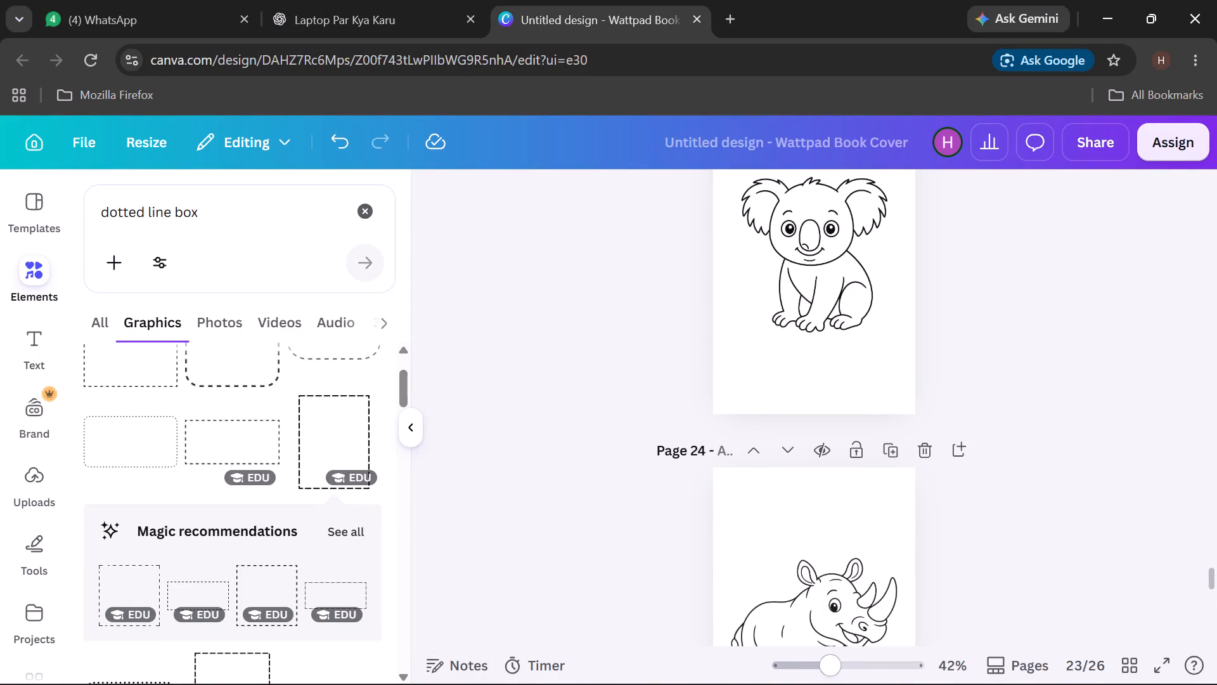
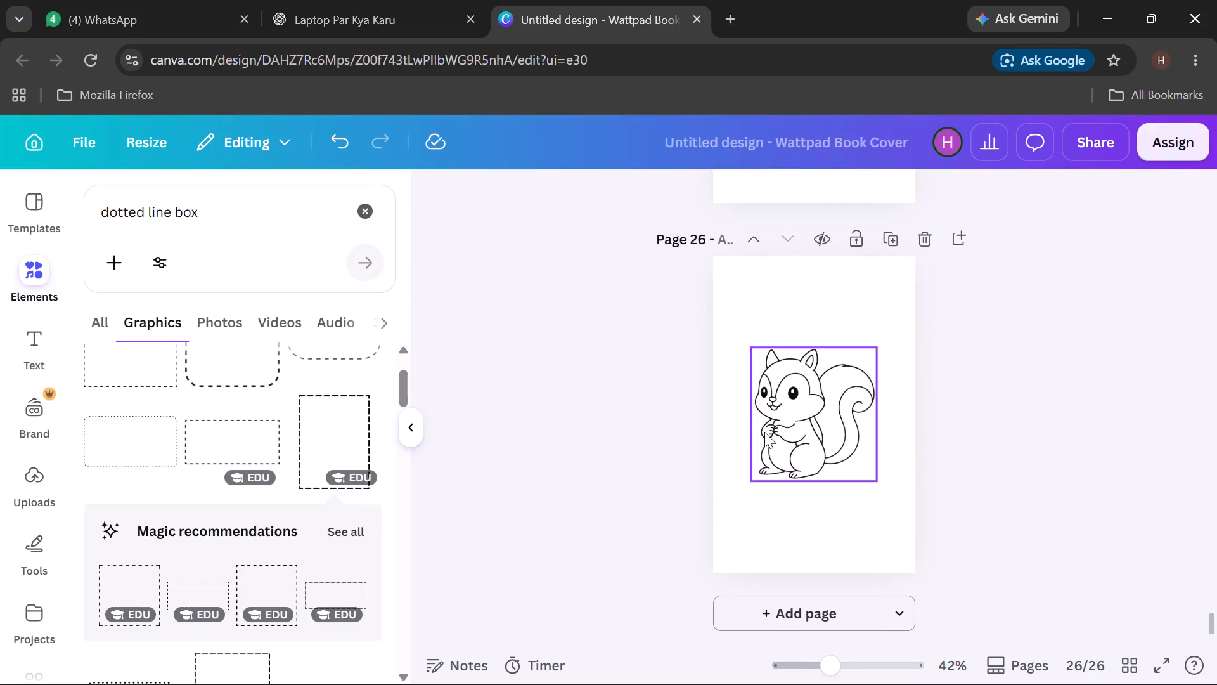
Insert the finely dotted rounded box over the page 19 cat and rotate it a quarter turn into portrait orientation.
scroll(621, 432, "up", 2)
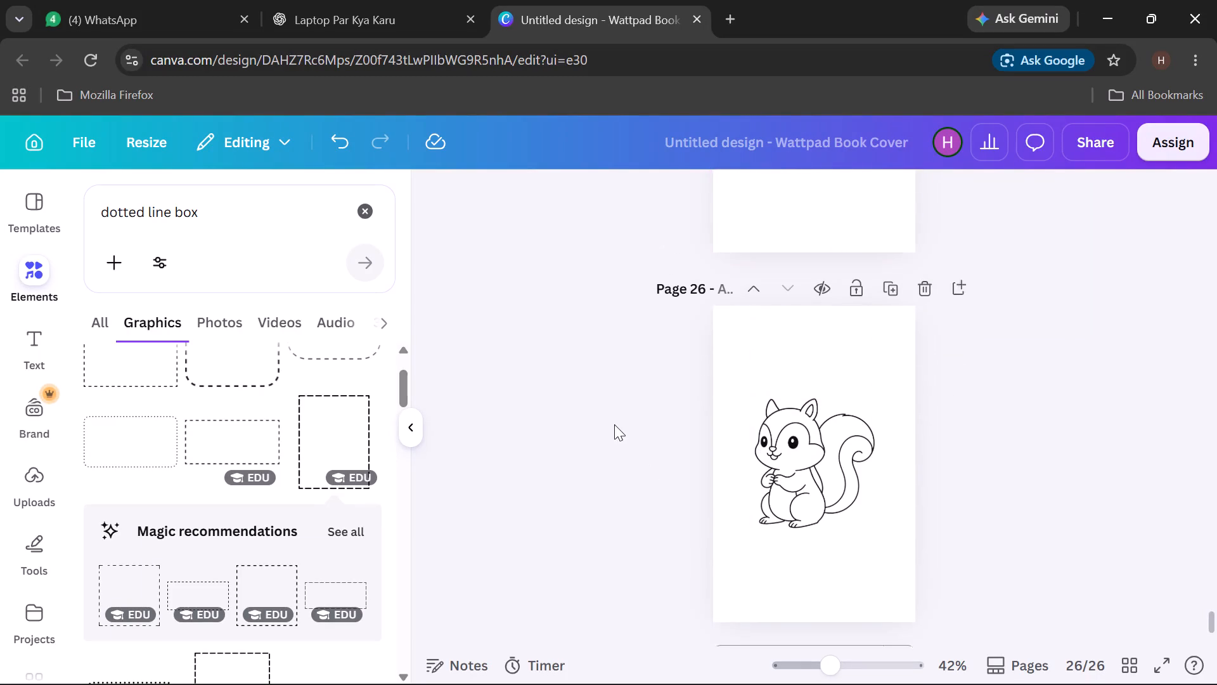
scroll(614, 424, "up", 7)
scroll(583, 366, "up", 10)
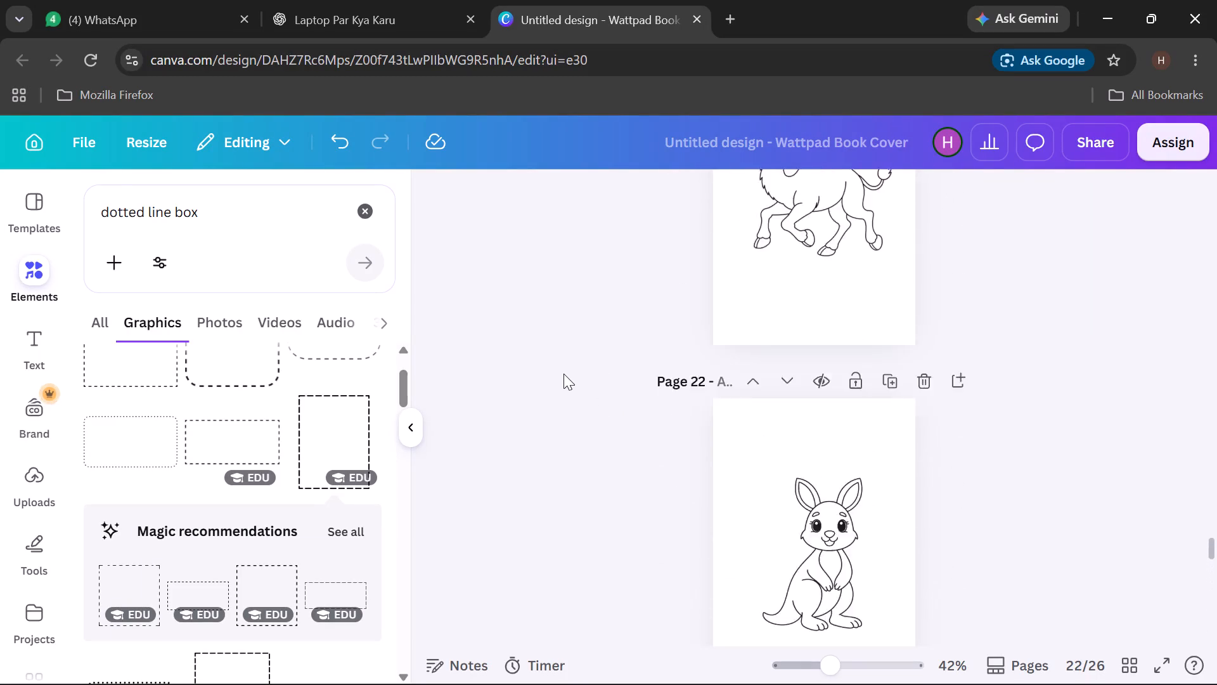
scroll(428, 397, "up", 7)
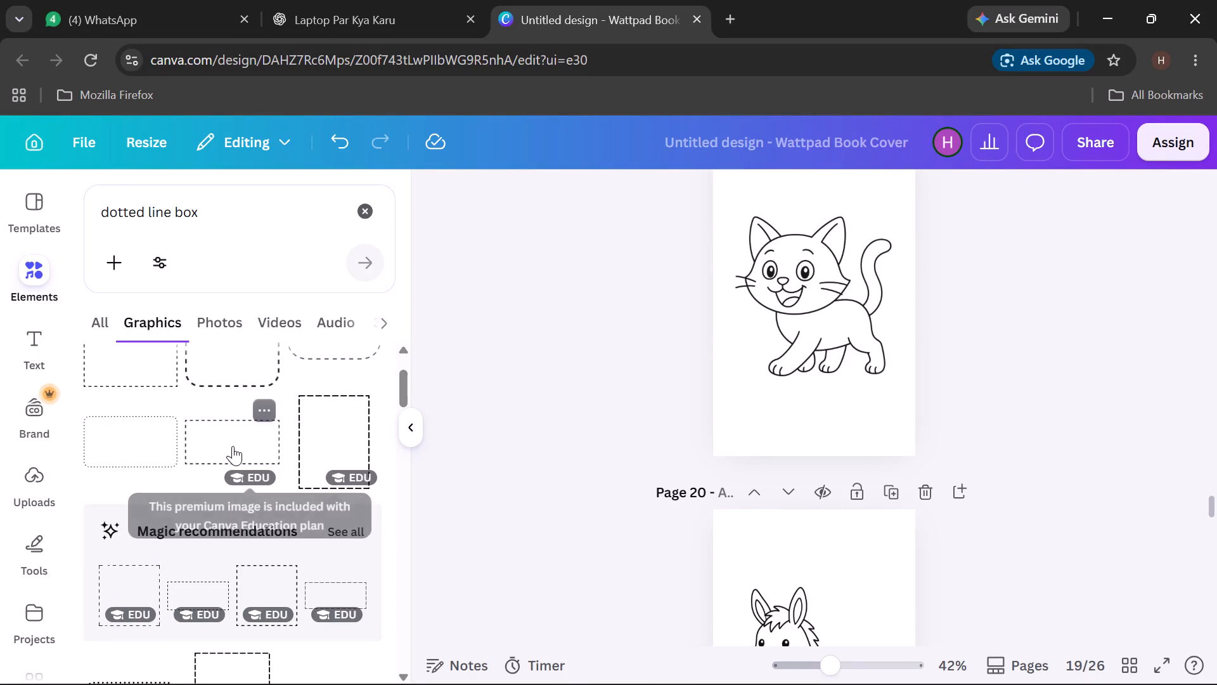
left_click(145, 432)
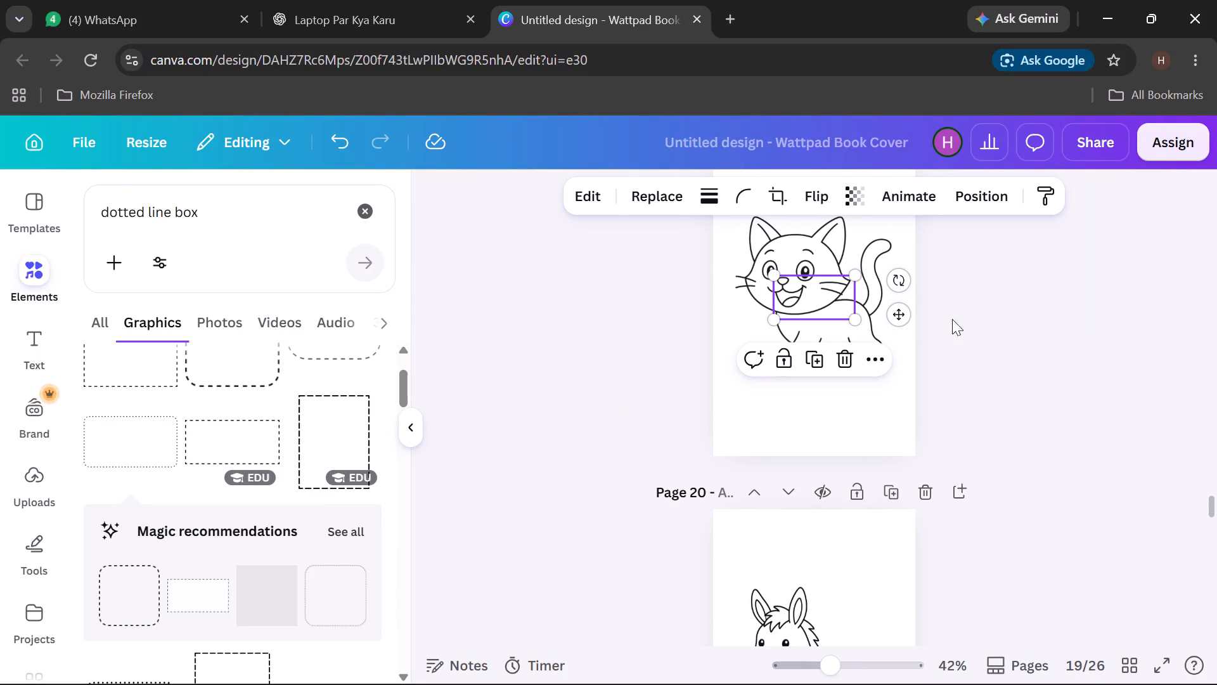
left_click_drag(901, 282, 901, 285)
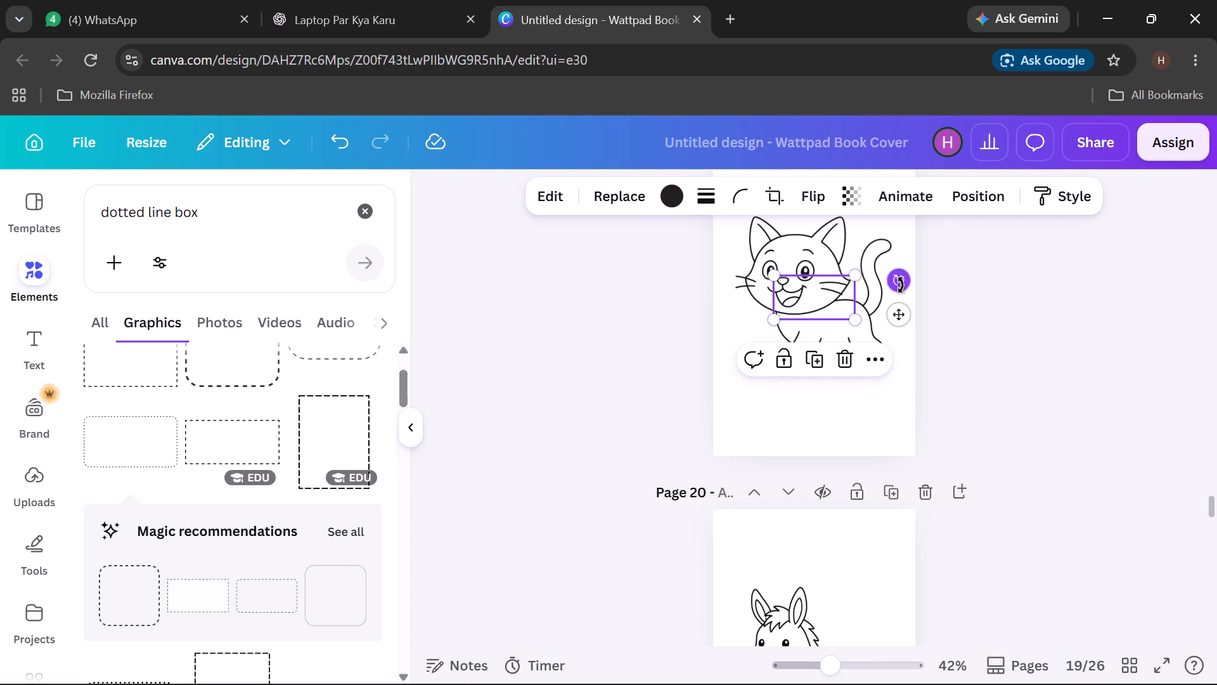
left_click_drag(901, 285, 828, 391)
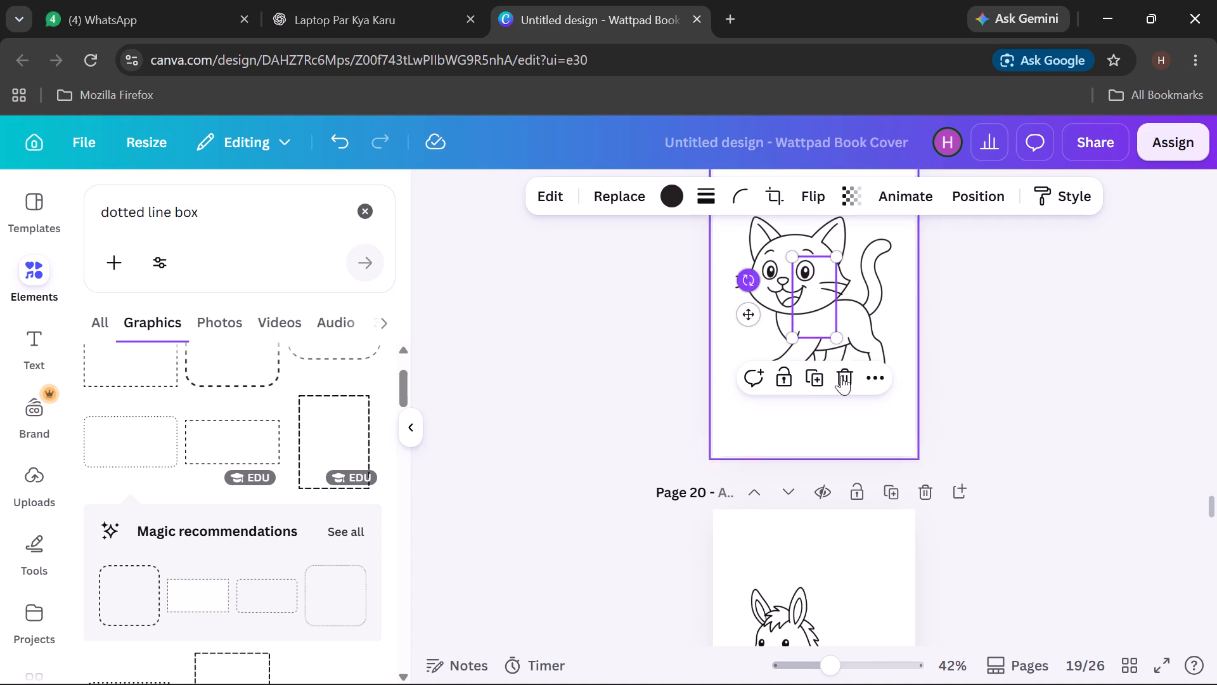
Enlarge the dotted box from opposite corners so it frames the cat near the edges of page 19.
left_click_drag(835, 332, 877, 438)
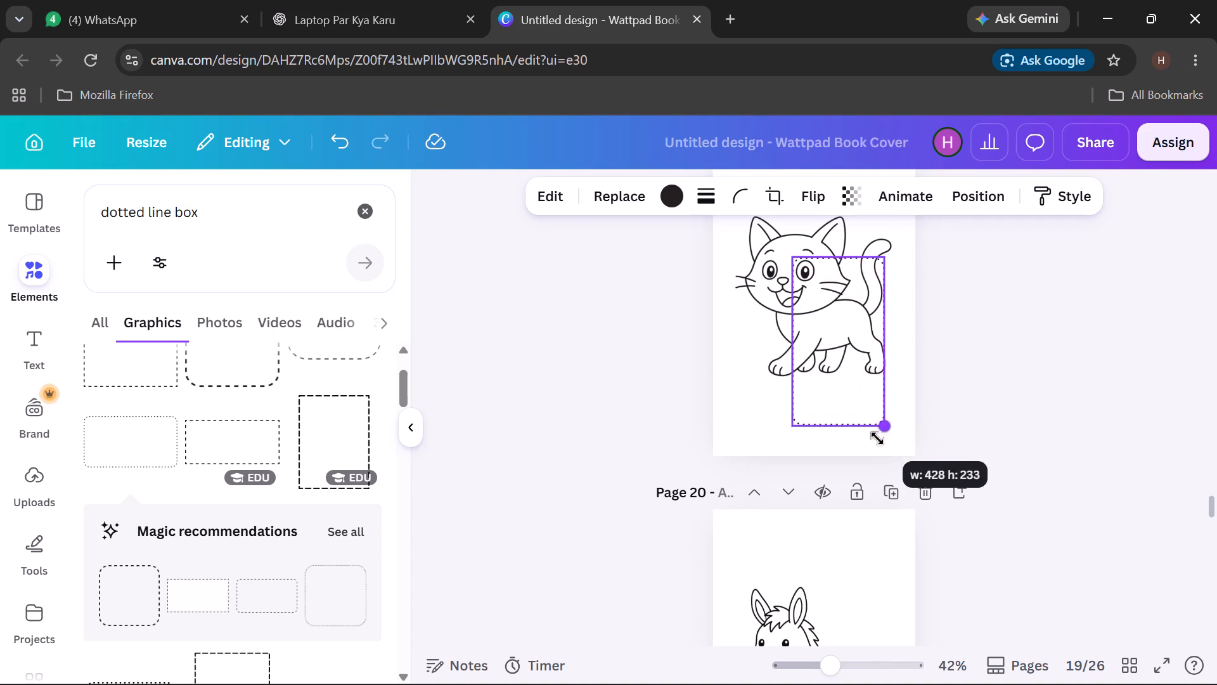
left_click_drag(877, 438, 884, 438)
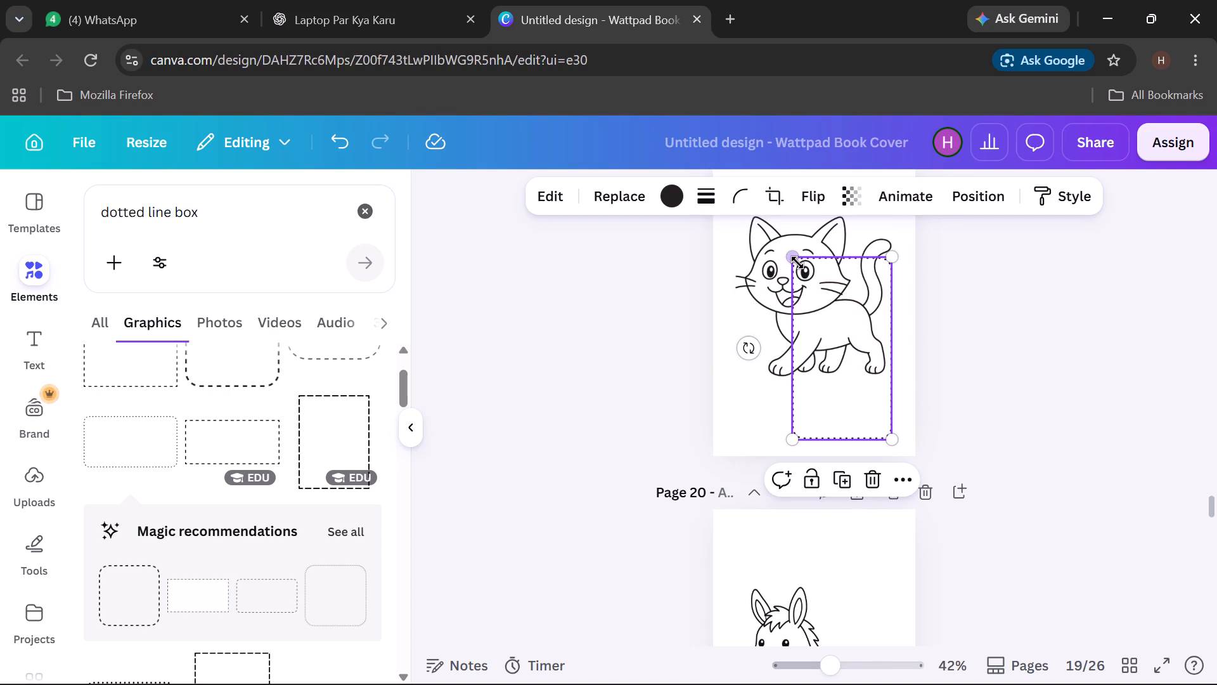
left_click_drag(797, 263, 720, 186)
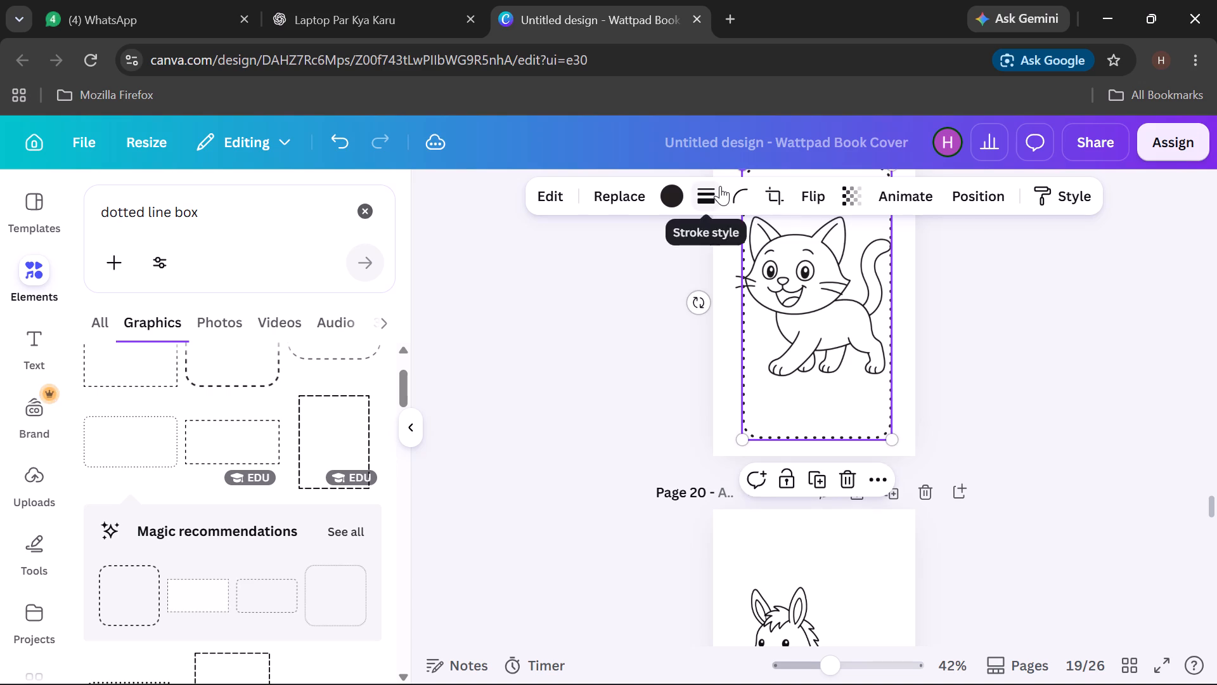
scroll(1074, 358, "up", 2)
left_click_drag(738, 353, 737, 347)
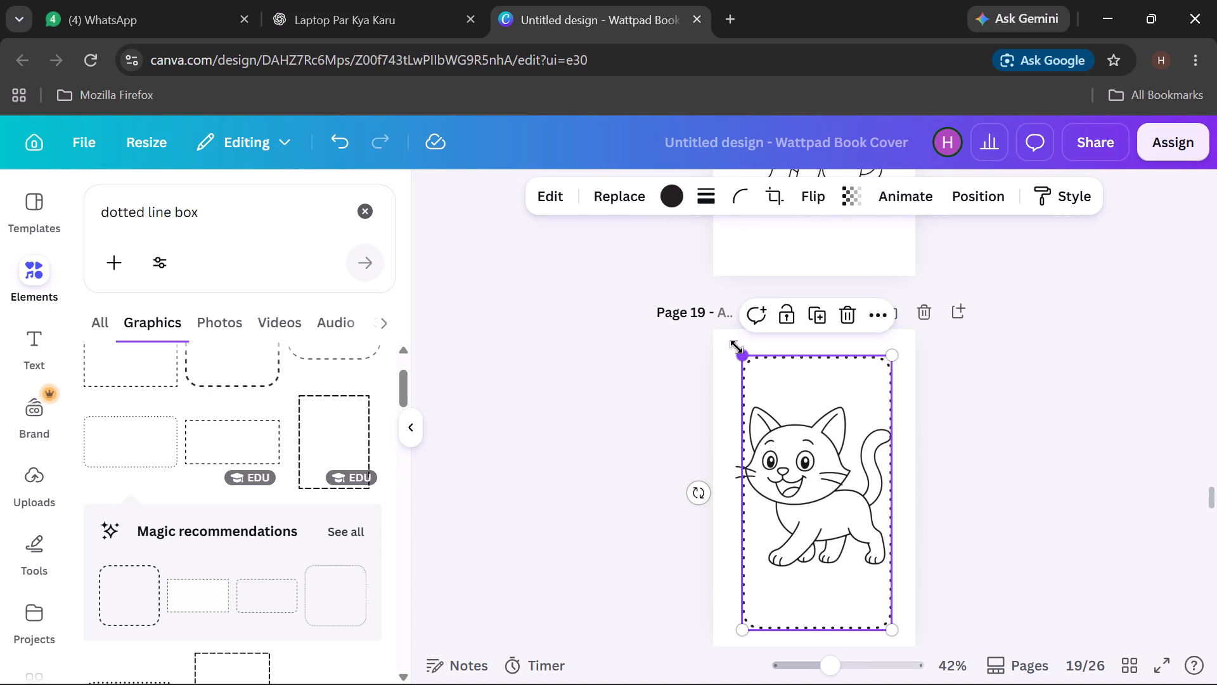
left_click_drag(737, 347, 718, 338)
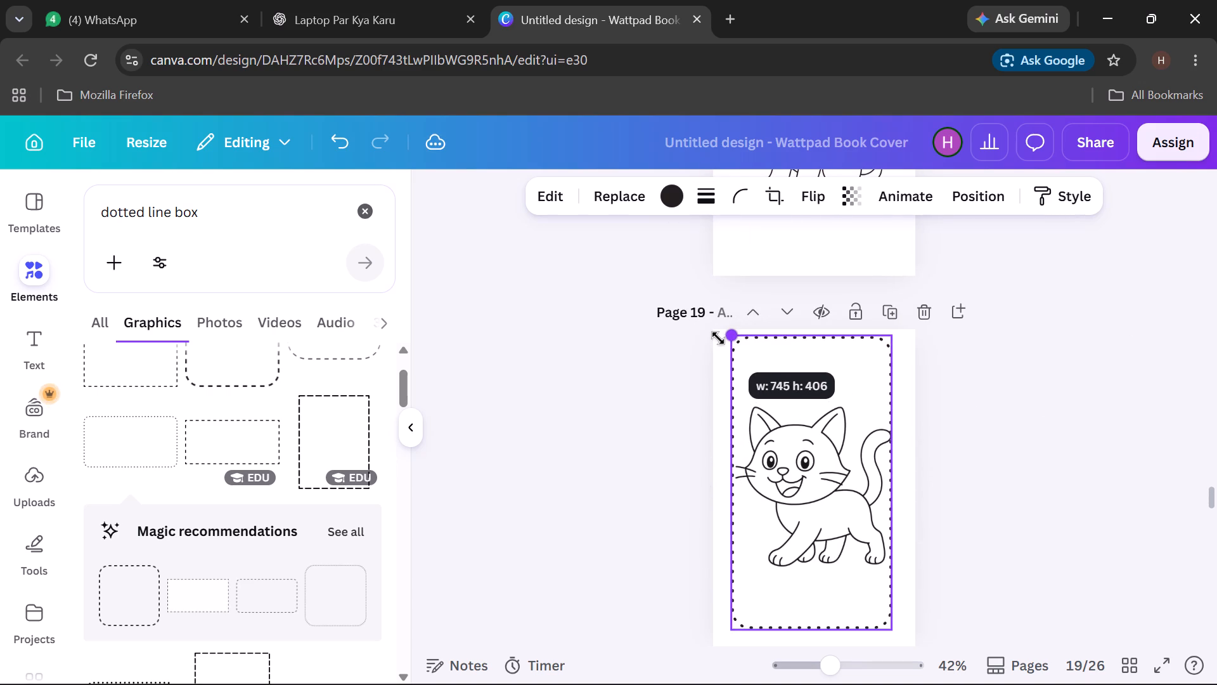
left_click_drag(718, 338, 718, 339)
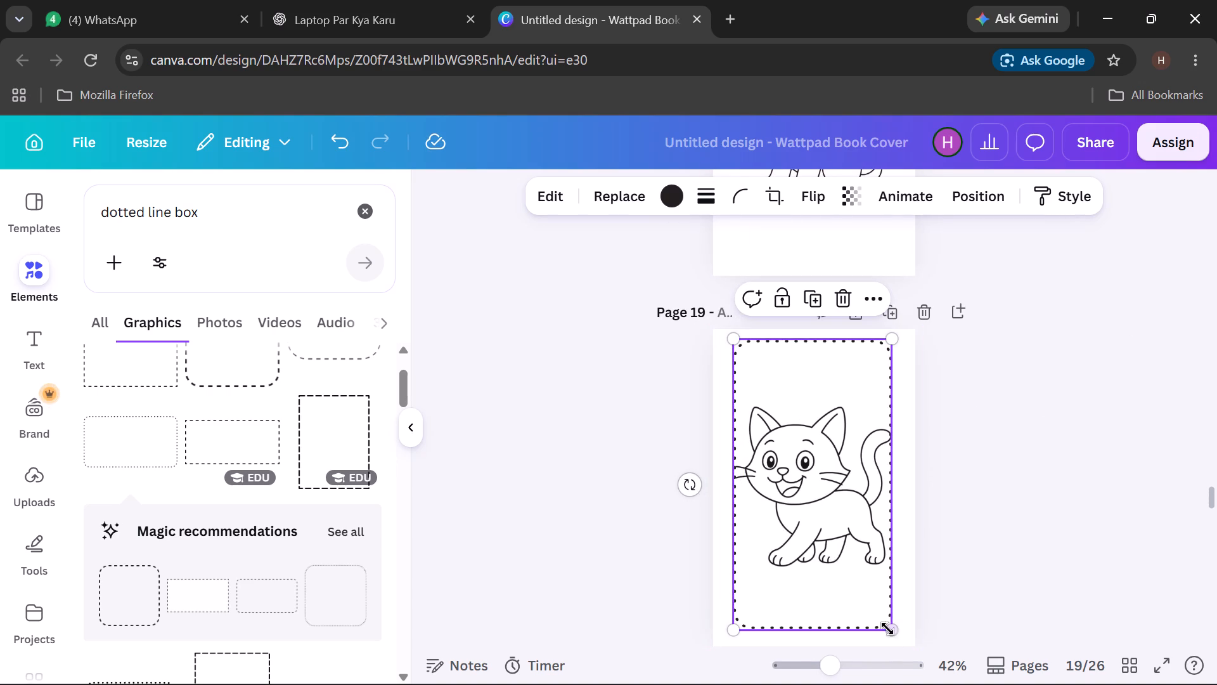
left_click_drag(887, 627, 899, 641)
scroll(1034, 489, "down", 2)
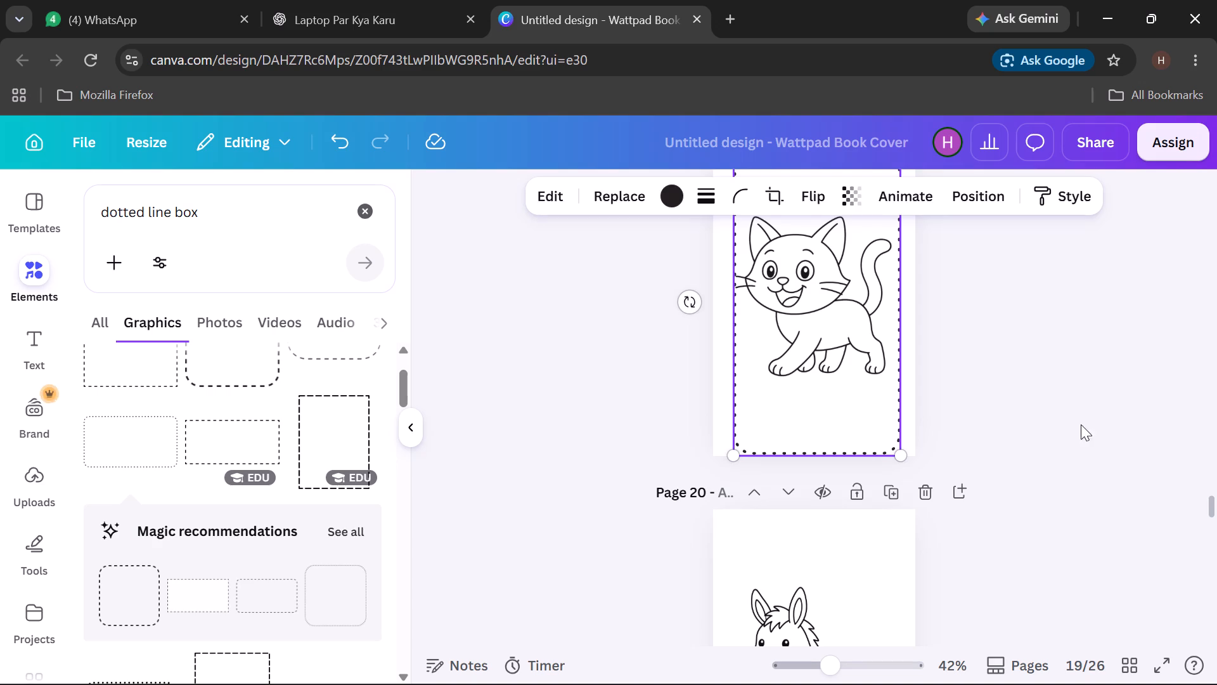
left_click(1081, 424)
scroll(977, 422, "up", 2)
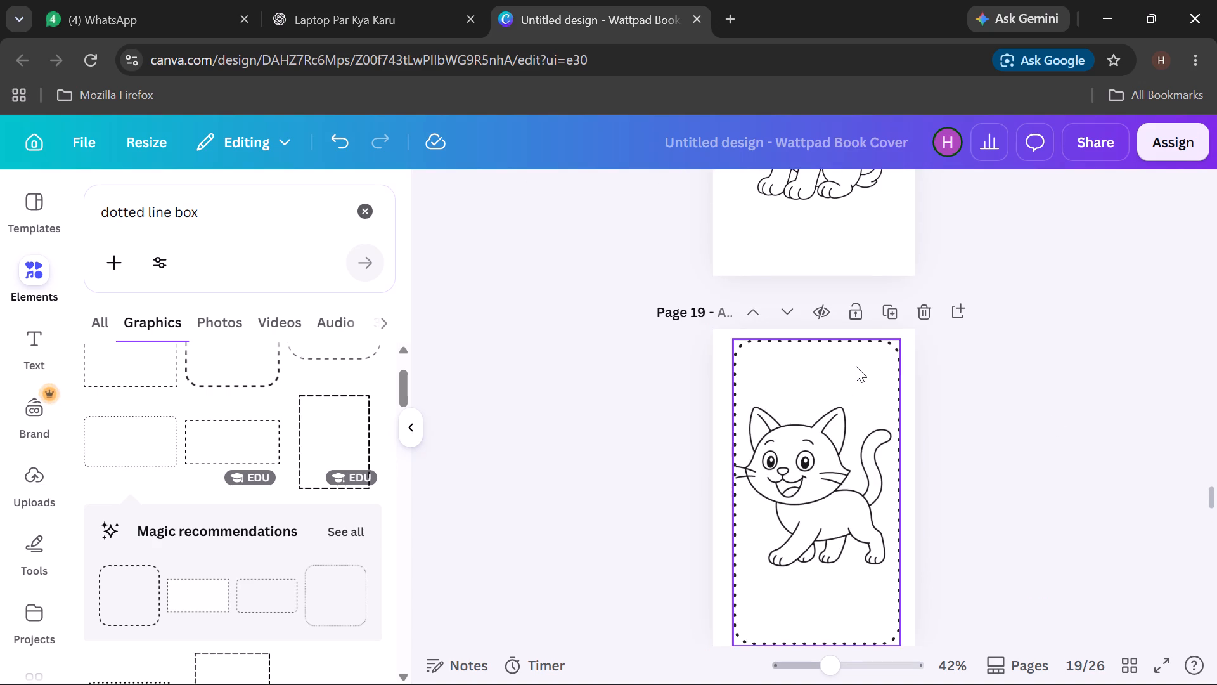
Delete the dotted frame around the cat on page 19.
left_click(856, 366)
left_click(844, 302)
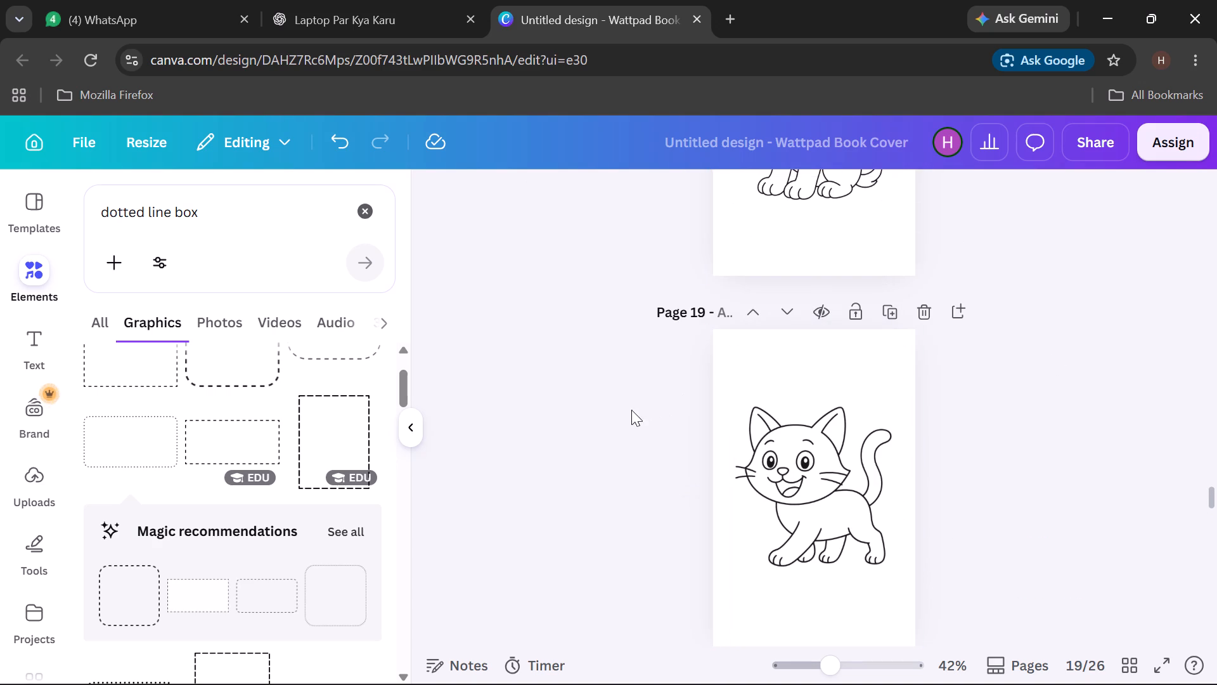
Browse the graphics results for "dotted line box" for another border suitable as a page frame.
scroll(636, 401, "up", 1)
scroll(263, 485, "down", 2)
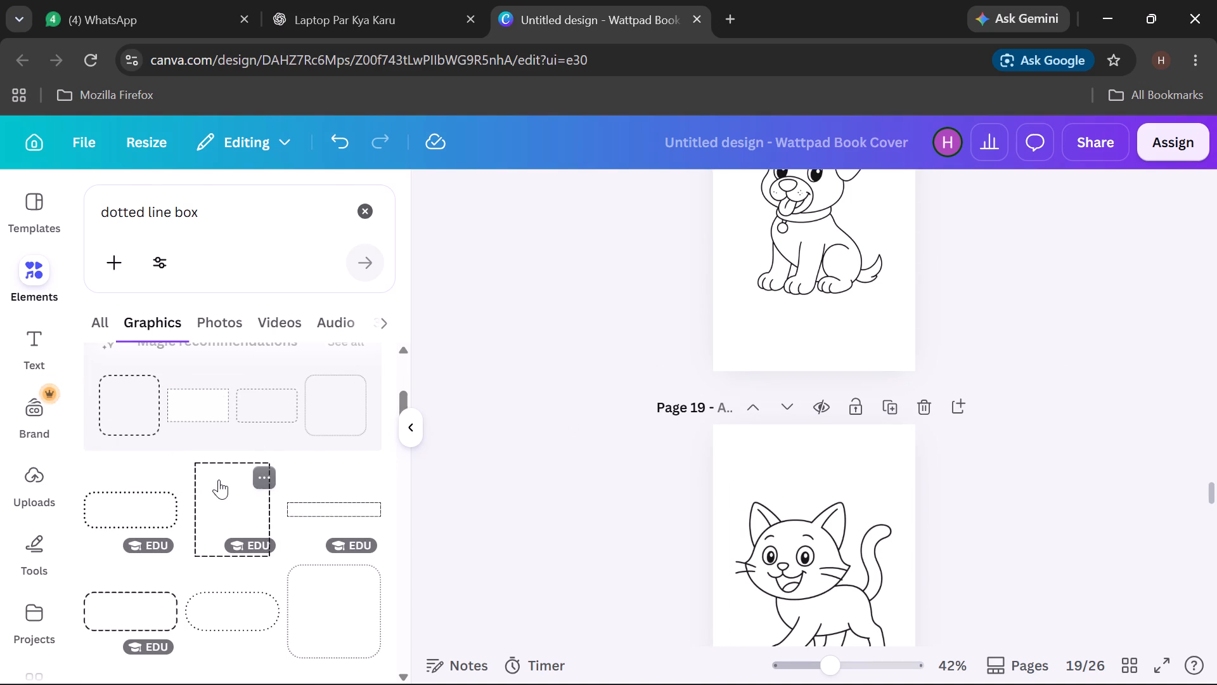
scroll(260, 476, "down", 5)
scroll(290, 494, "up", 3)
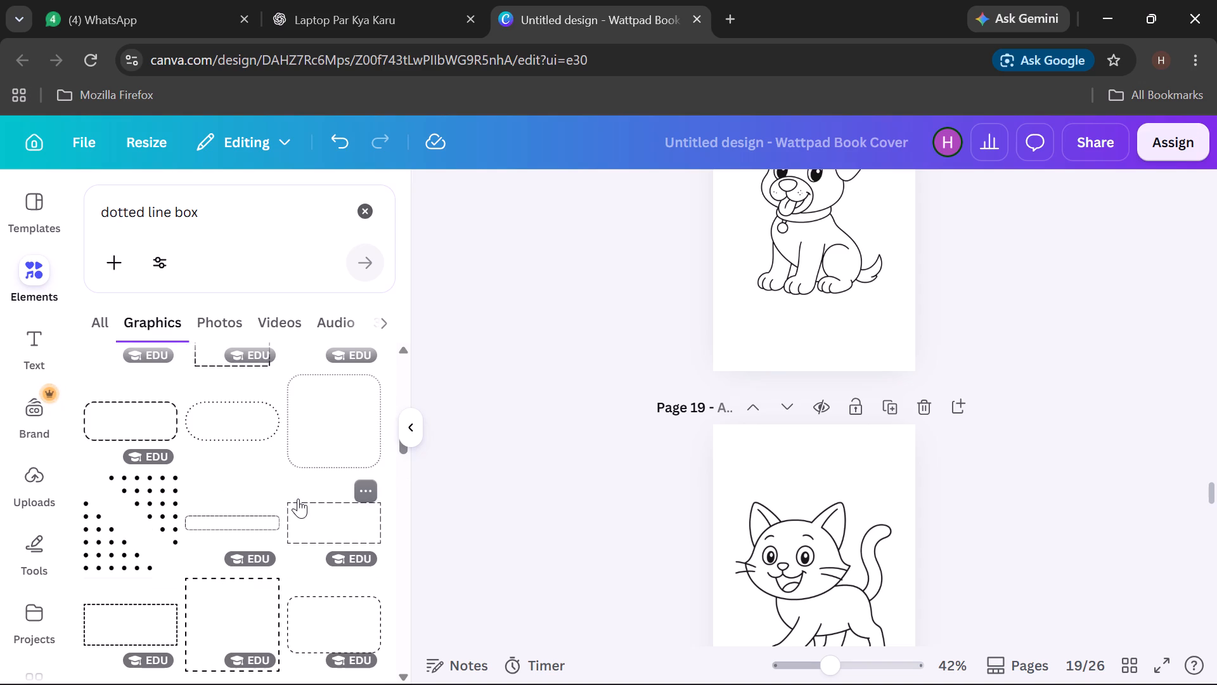
scroll(309, 521, "up", 1)
scroll(309, 521, "down", 3)
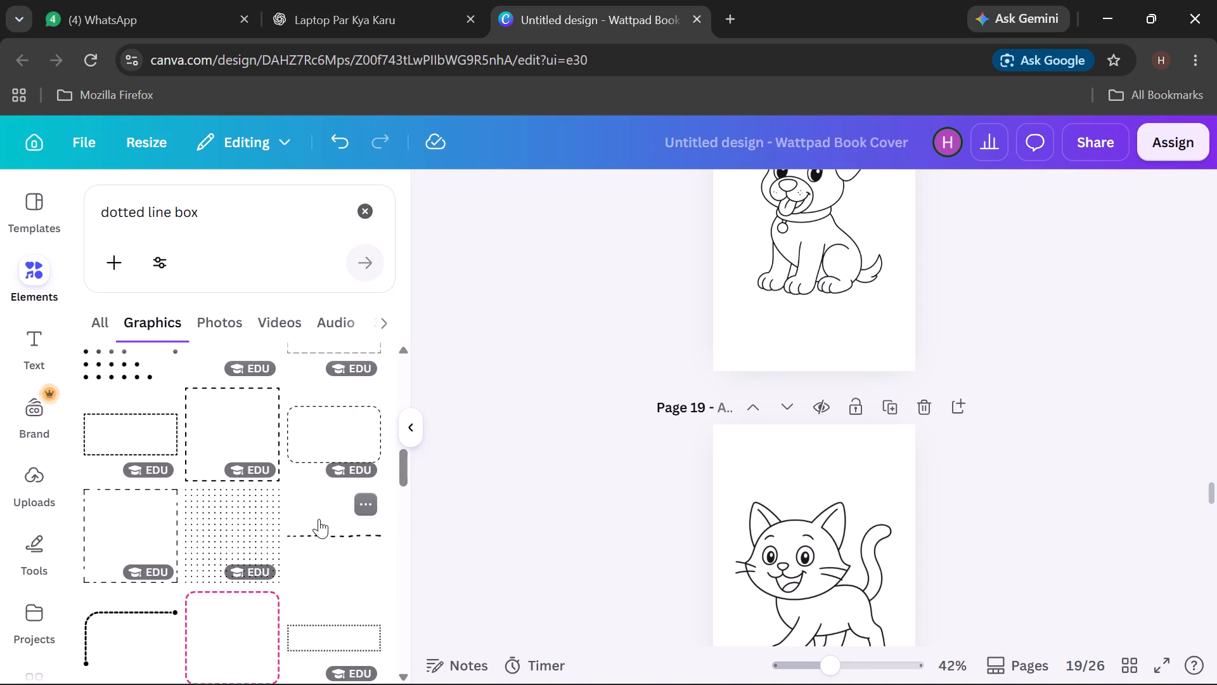
scroll(335, 512, "down", 3)
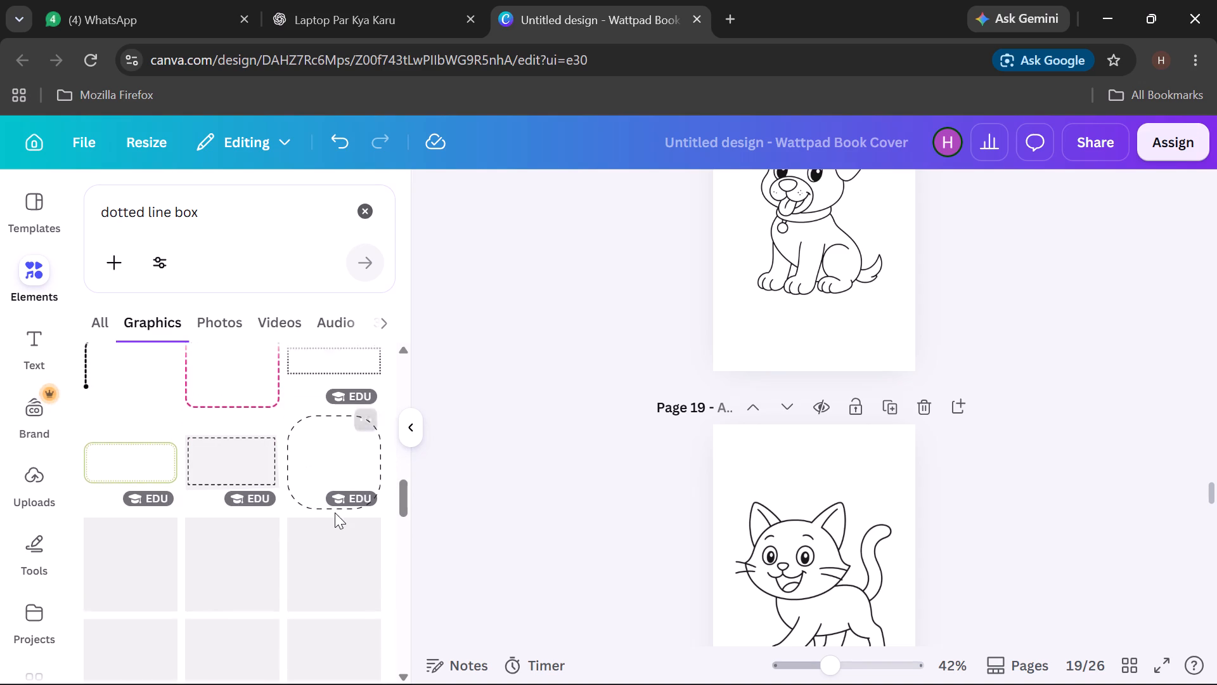
scroll(335, 512, "down", 5)
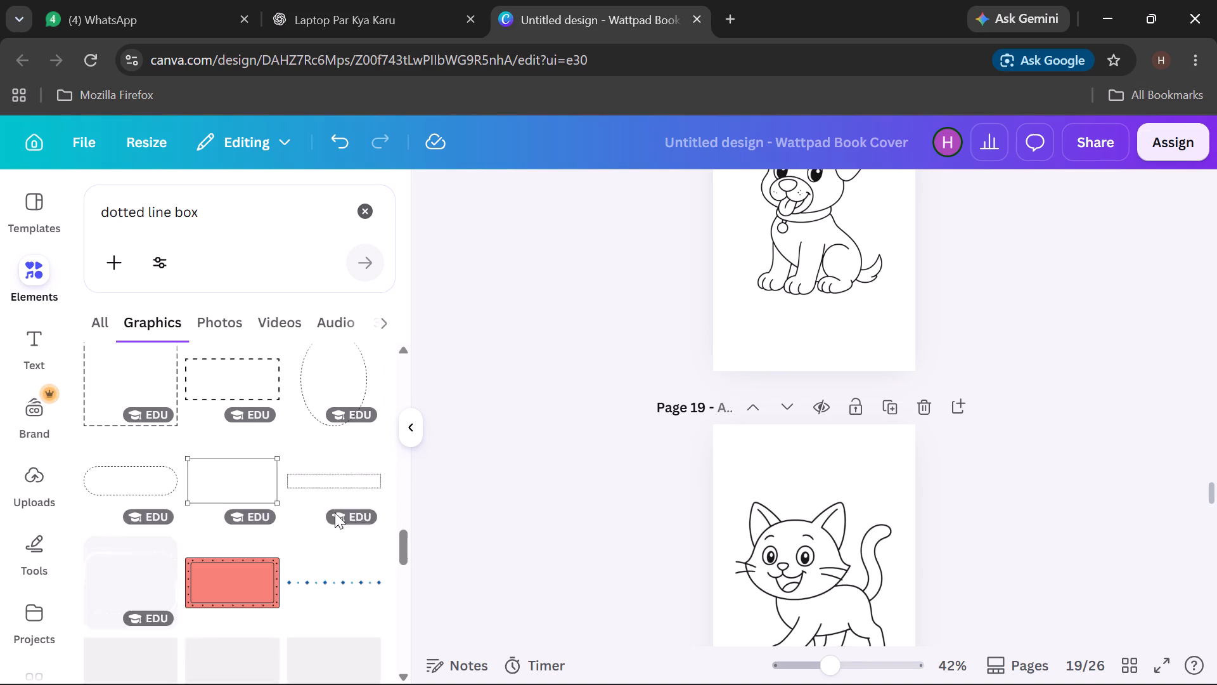
scroll(334, 509, "up", 4)
Look through the "dotted line box" results across all element categories for a usable page border.
left_click(110, 327)
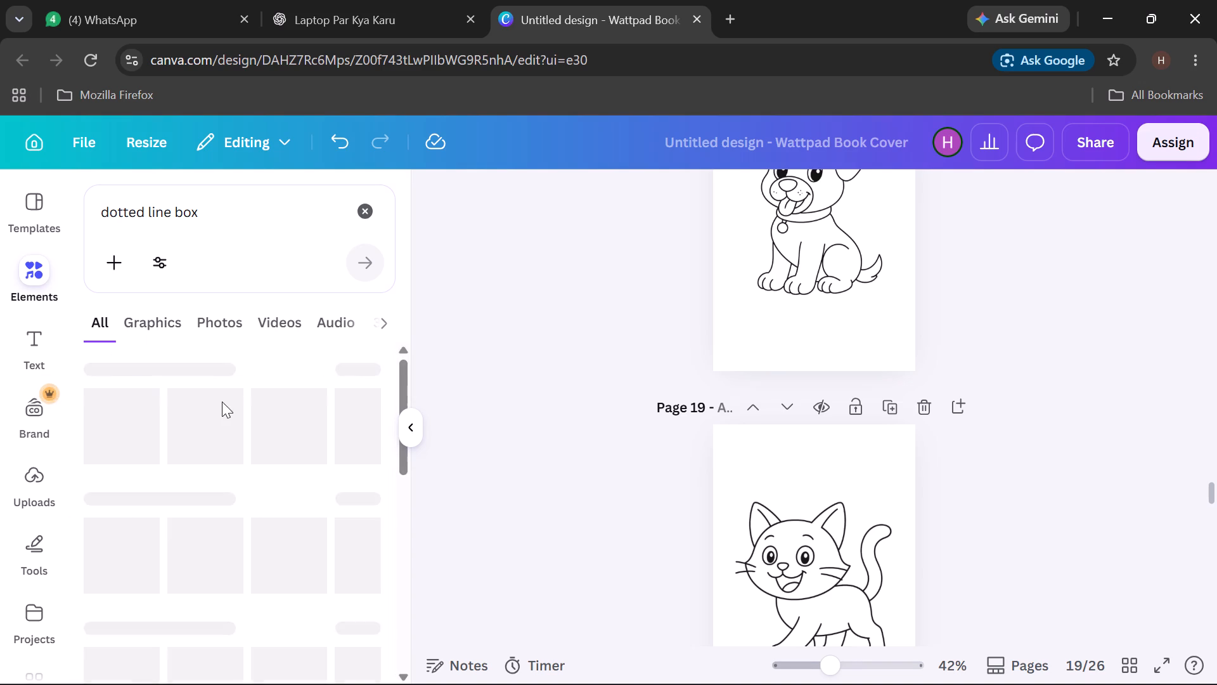
scroll(226, 403, "down", 6)
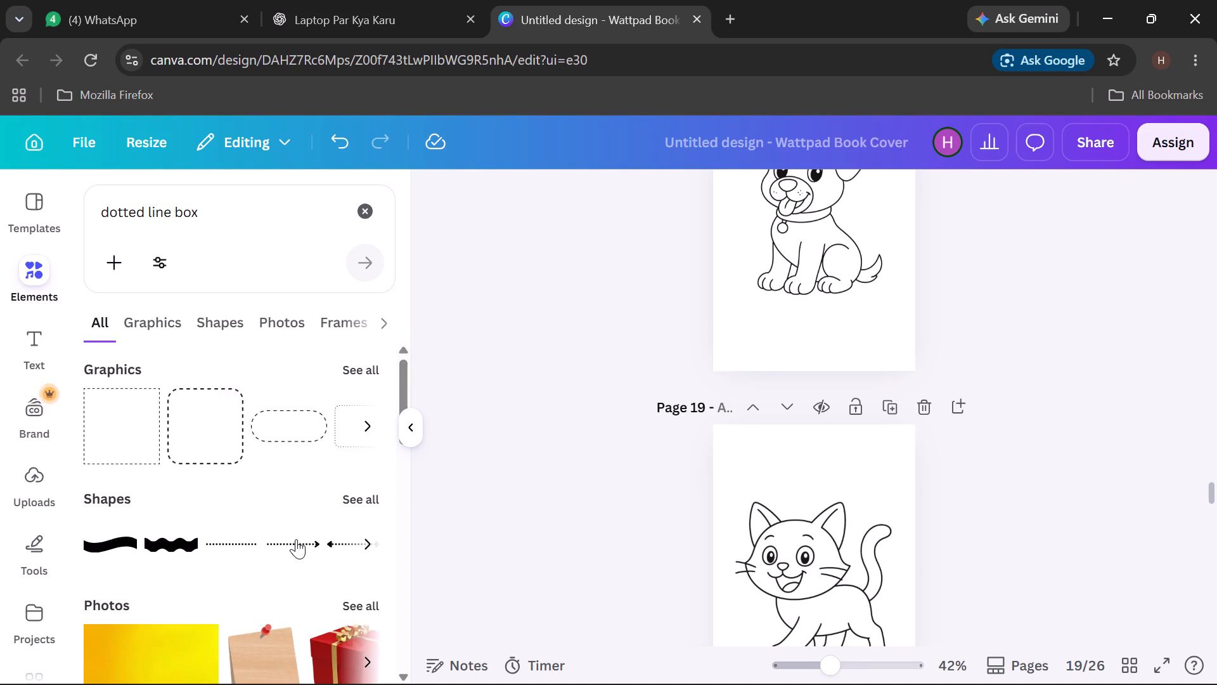
scroll(294, 537, "down", 8)
scroll(285, 523, "up", 3)
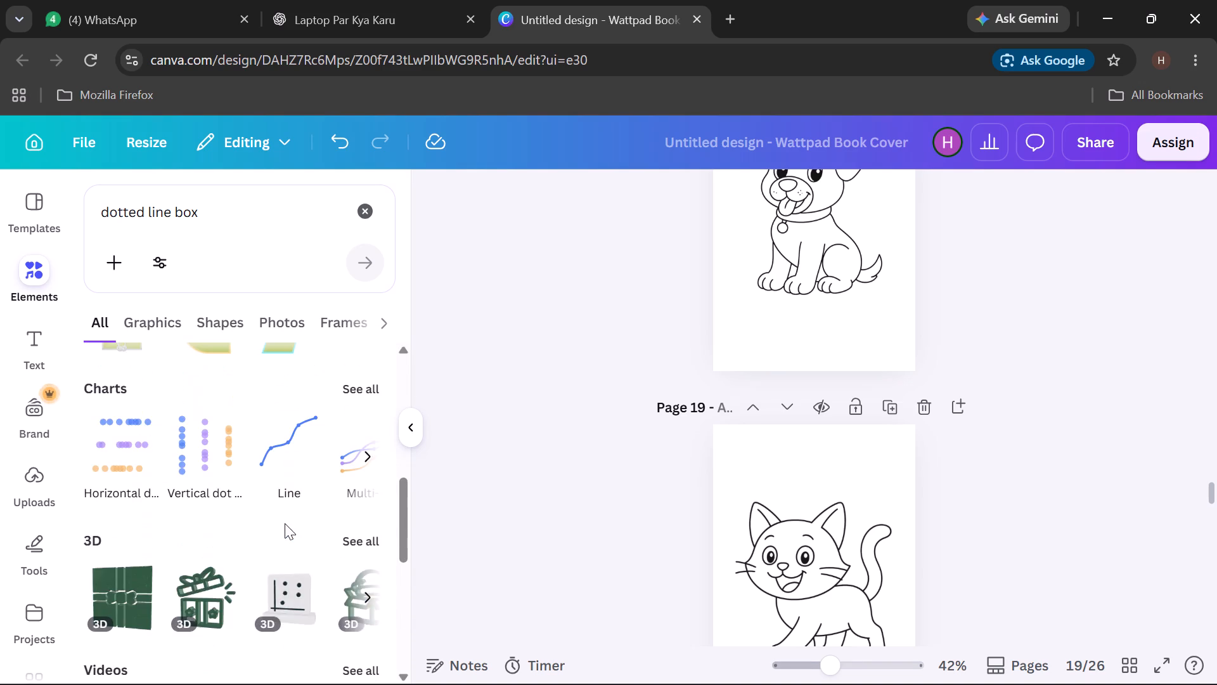
scroll(285, 523, "up", 3)
scroll(281, 527, "down", 5)
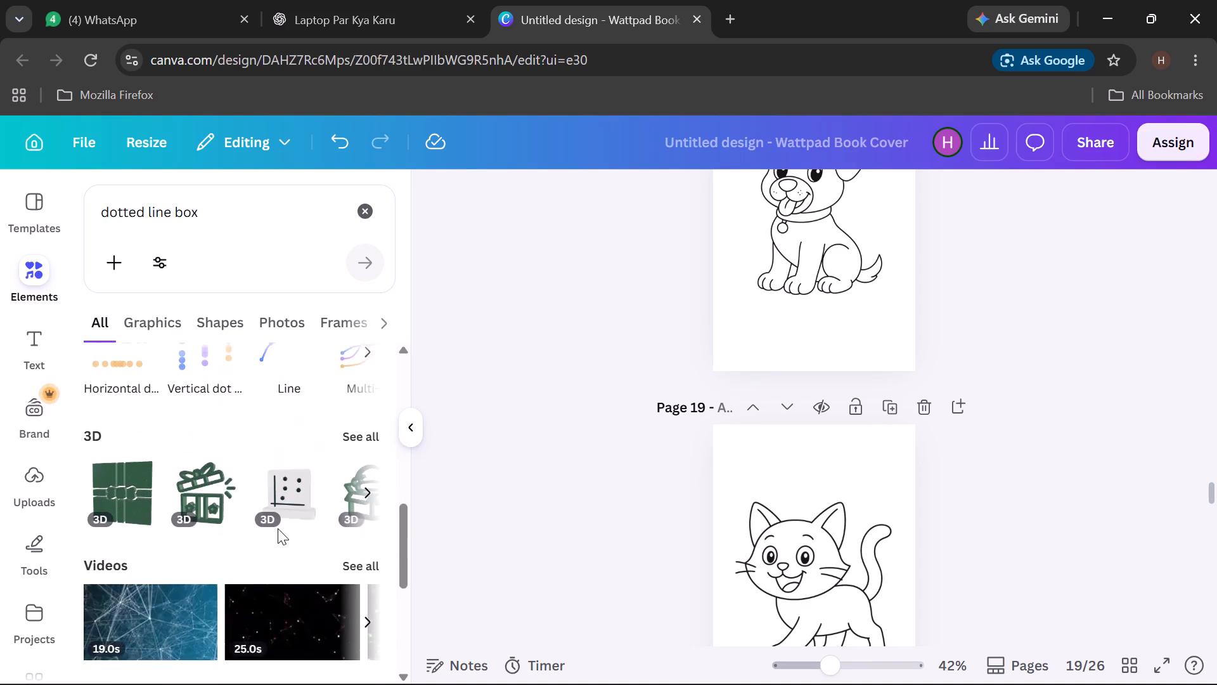
scroll(278, 528, "down", 4)
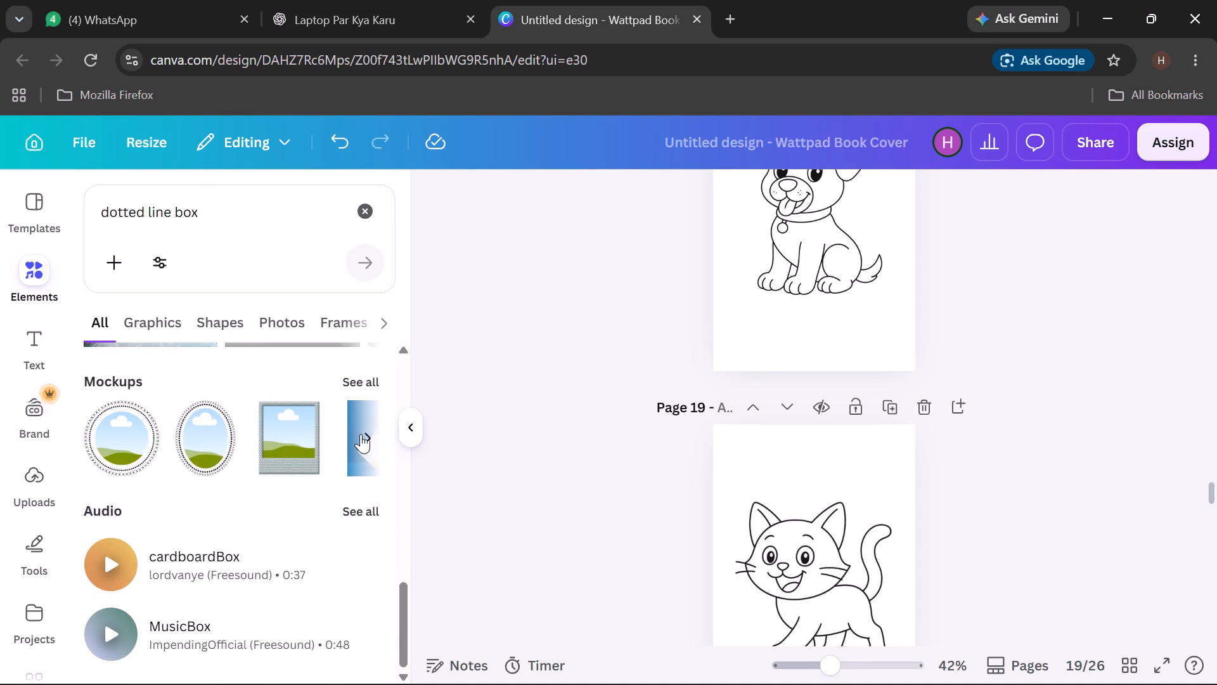
Browse the mockups found for "dotted line box" for a usable frame.
left_click(361, 434)
left_click(361, 434)
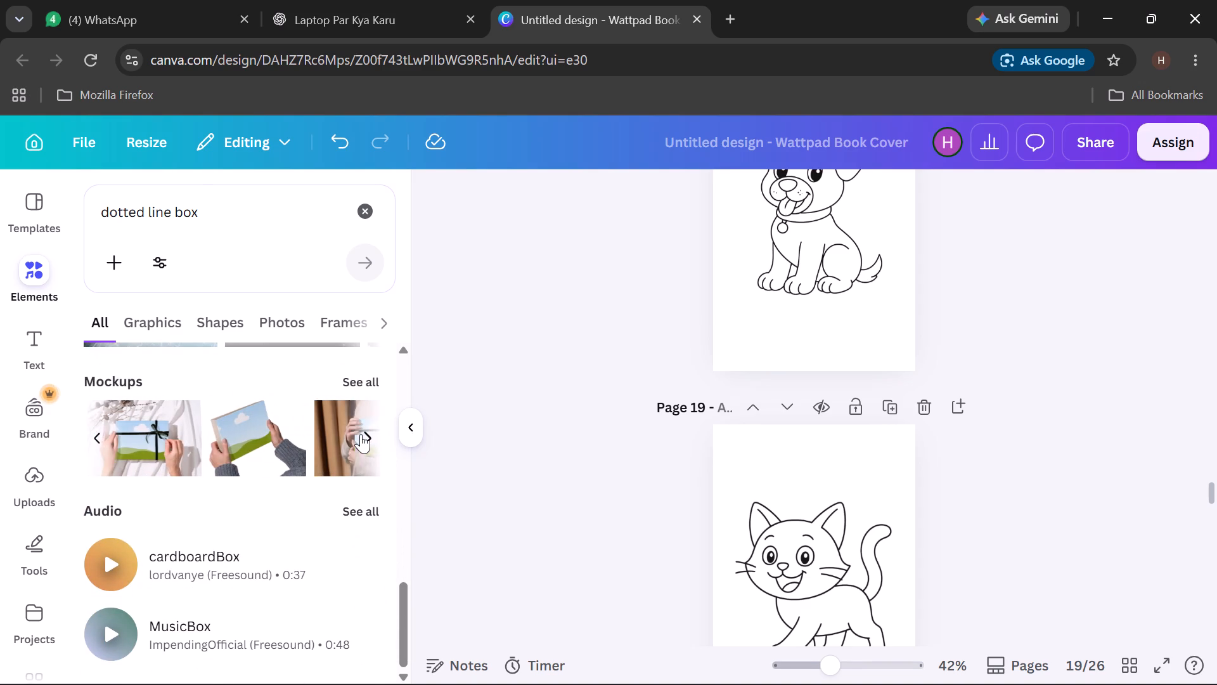
left_click(361, 434)
left_click(361, 434)
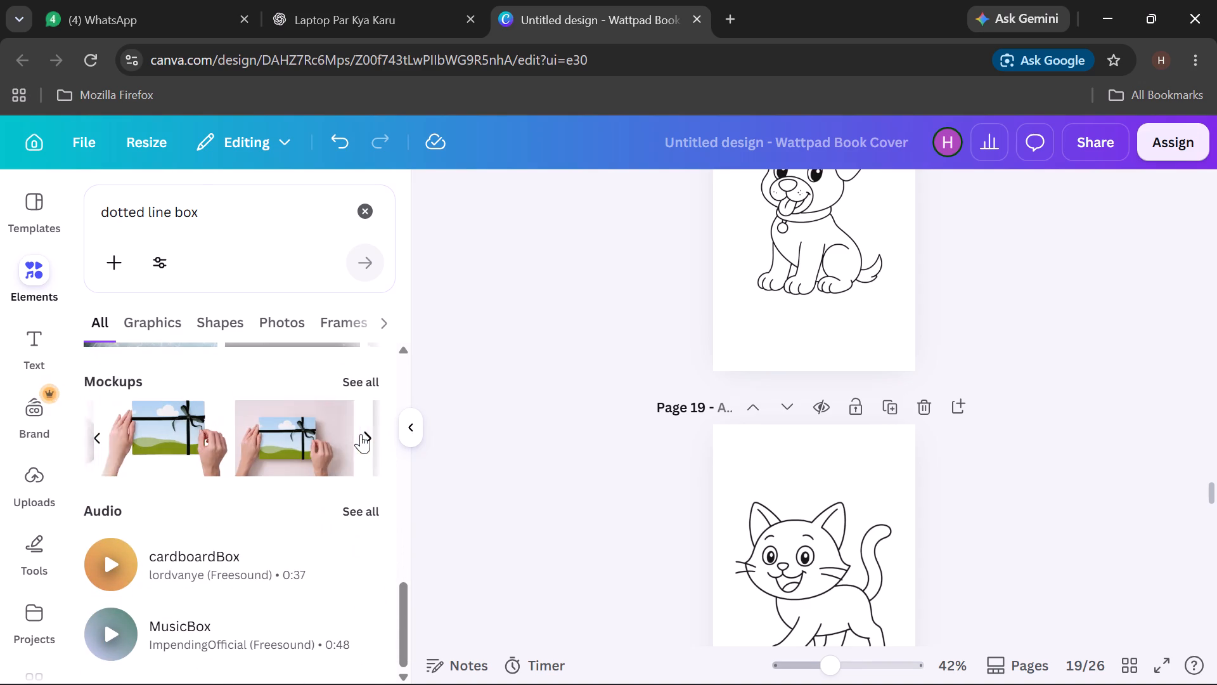
left_click(361, 434)
left_click(361, 434)
scroll(287, 478, "down", 5)
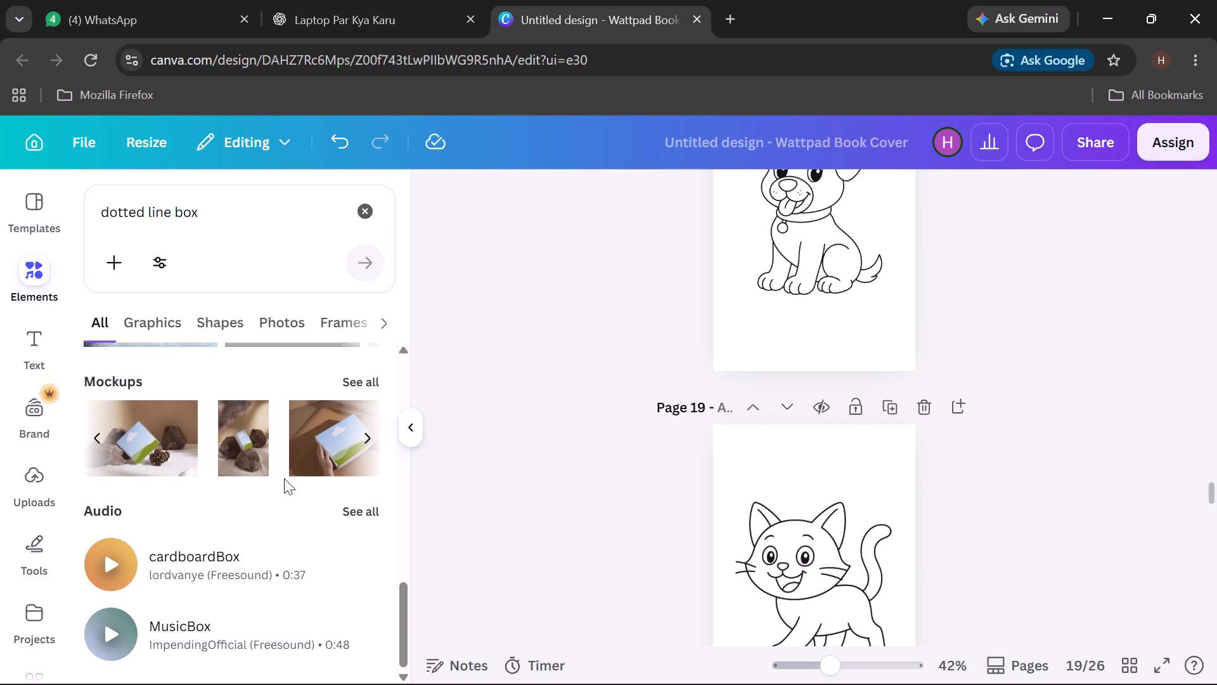
scroll(284, 478, "down", 4)
scroll(285, 468, "up", 4)
Examine the shapes, photos and frames results for "dotted line box" for a dotted page border.
left_click(229, 327)
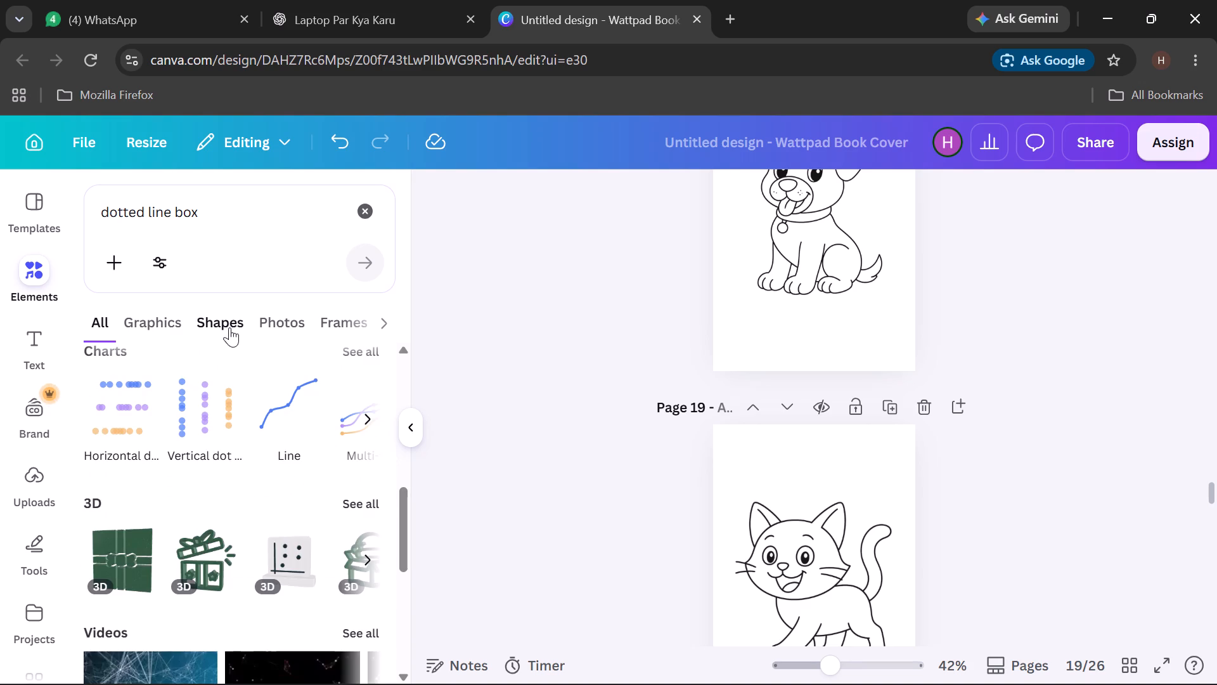
scroll(240, 466, "down", 3)
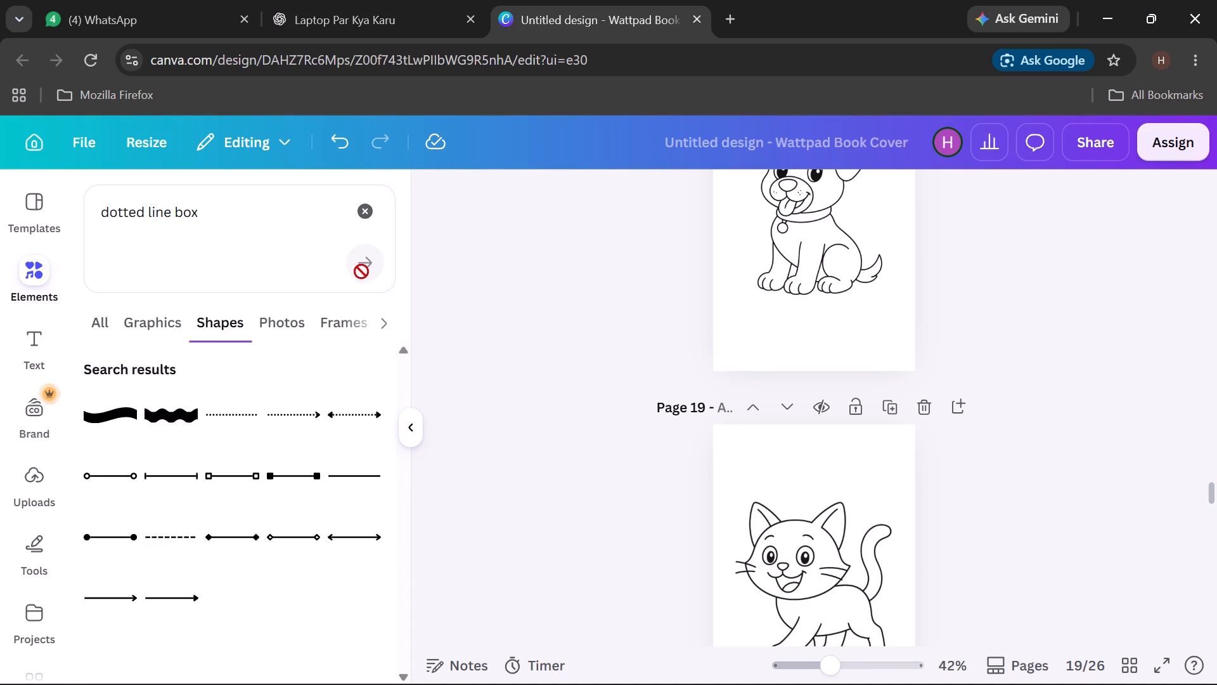
left_click(286, 329)
scroll(243, 407, "down", 3)
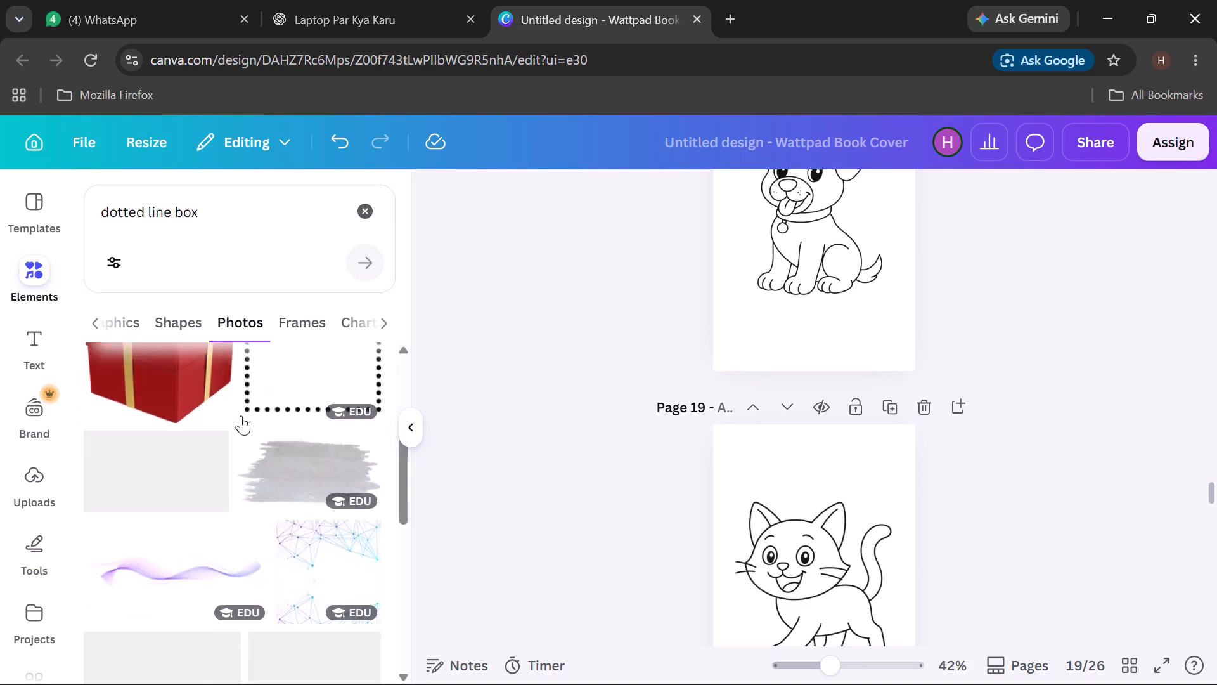
scroll(250, 426, "down", 5)
scroll(304, 424, "up", 2)
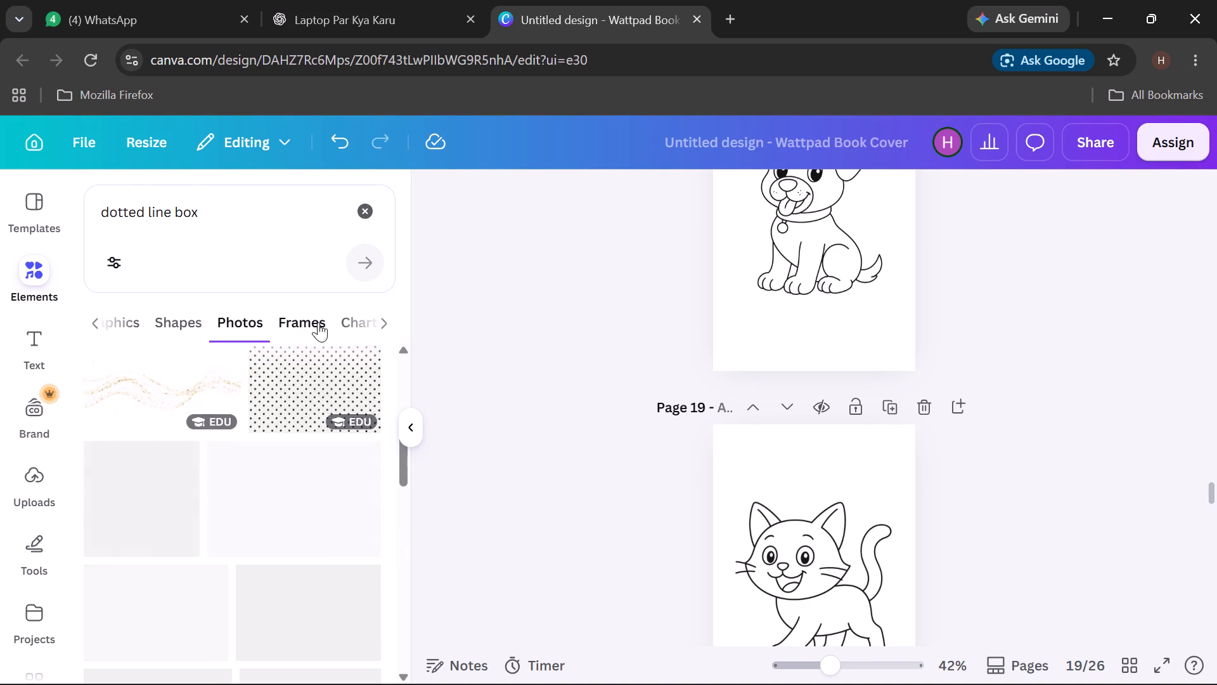
left_click(317, 328)
scroll(250, 420, "down", 3)
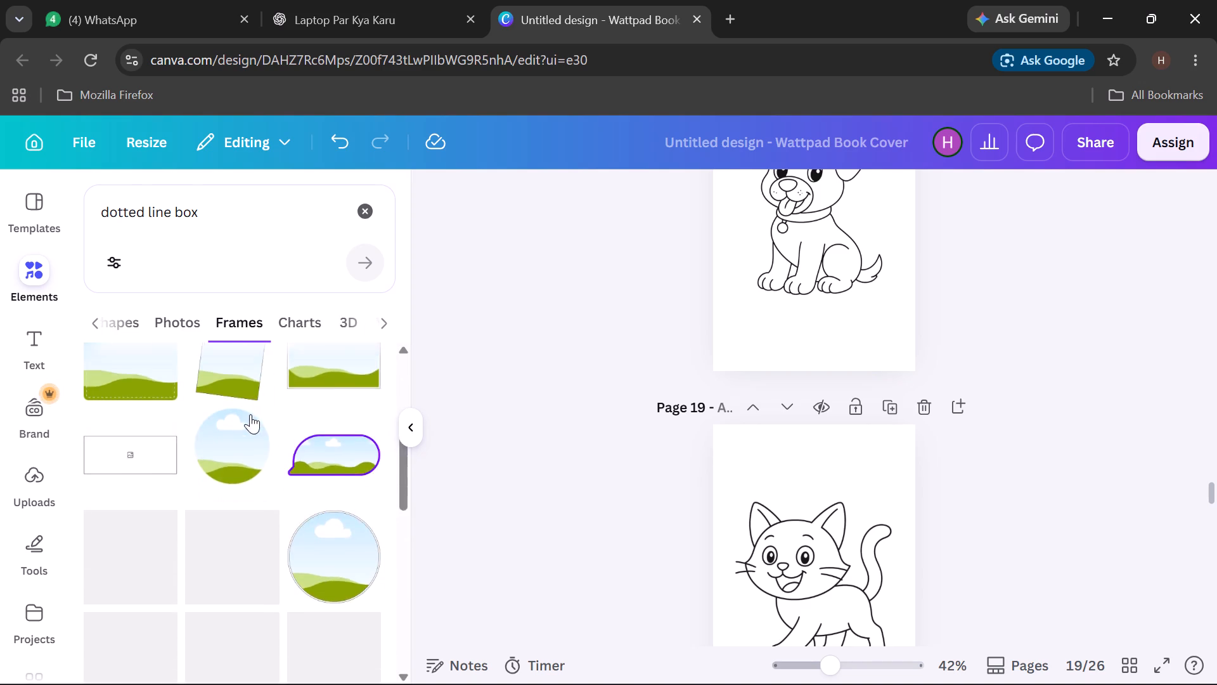
scroll(250, 414, "up", 4)
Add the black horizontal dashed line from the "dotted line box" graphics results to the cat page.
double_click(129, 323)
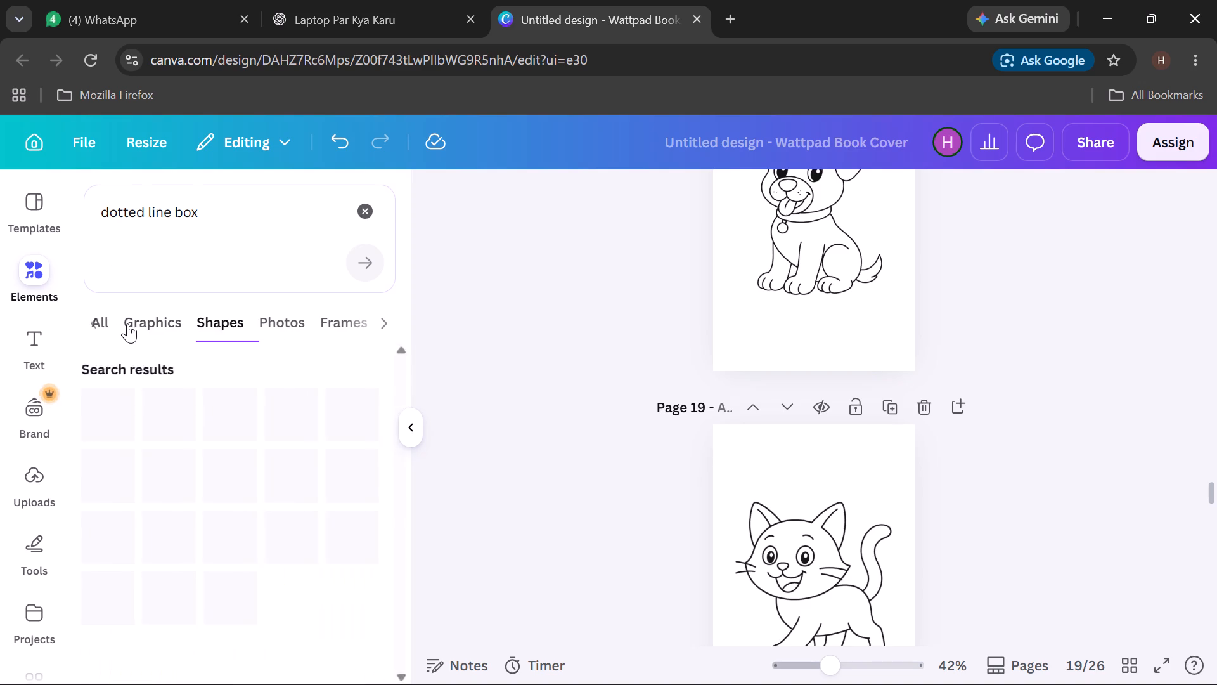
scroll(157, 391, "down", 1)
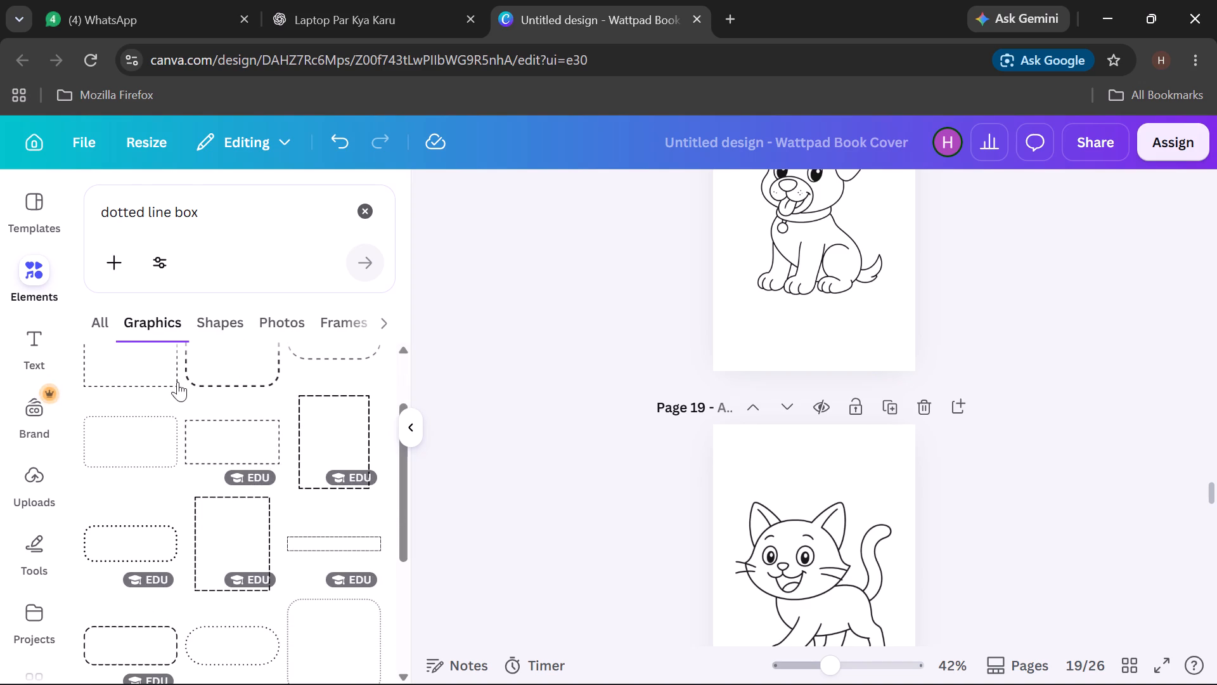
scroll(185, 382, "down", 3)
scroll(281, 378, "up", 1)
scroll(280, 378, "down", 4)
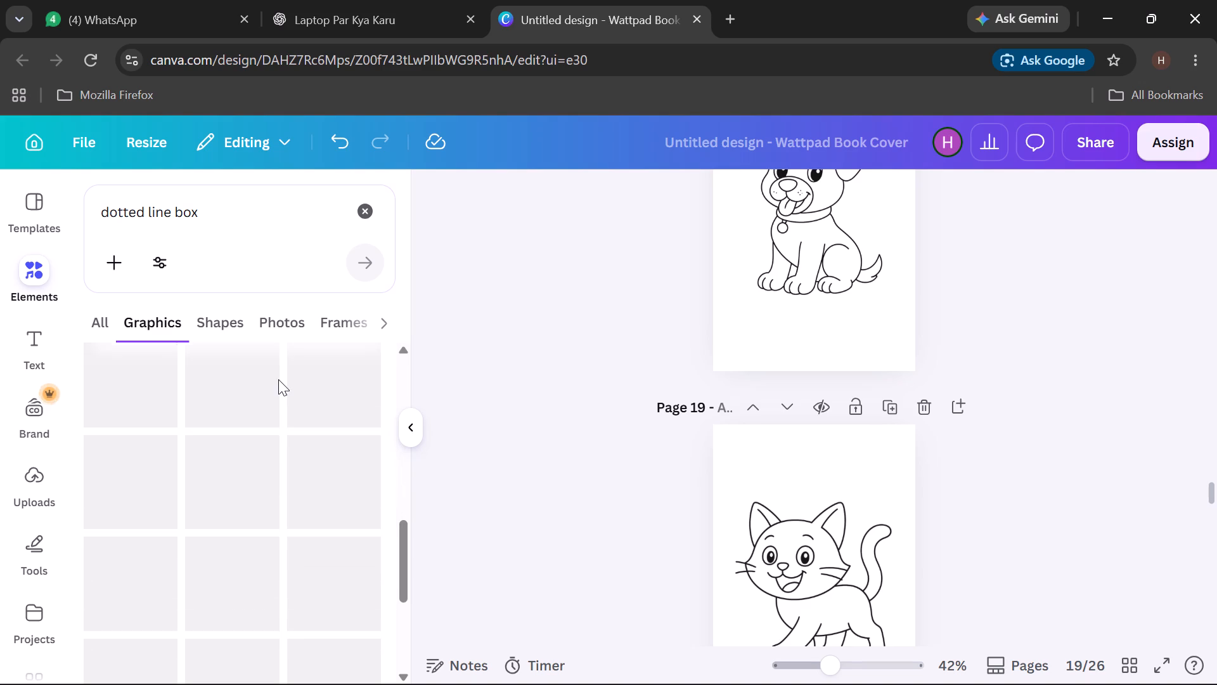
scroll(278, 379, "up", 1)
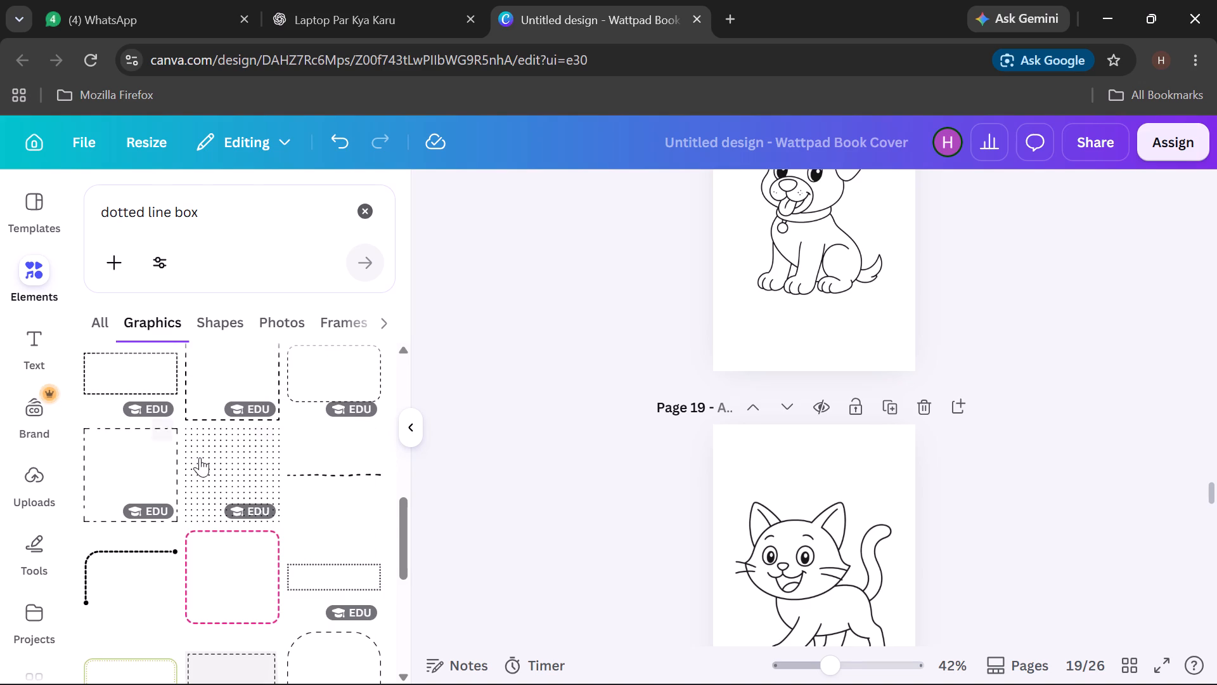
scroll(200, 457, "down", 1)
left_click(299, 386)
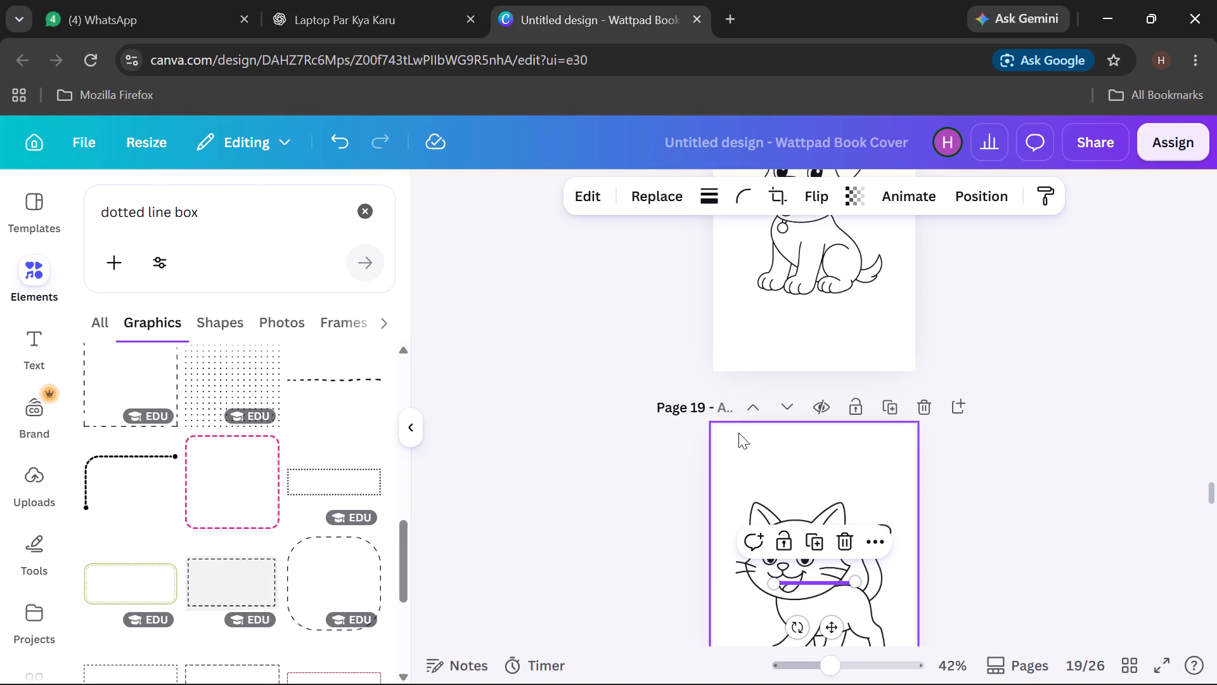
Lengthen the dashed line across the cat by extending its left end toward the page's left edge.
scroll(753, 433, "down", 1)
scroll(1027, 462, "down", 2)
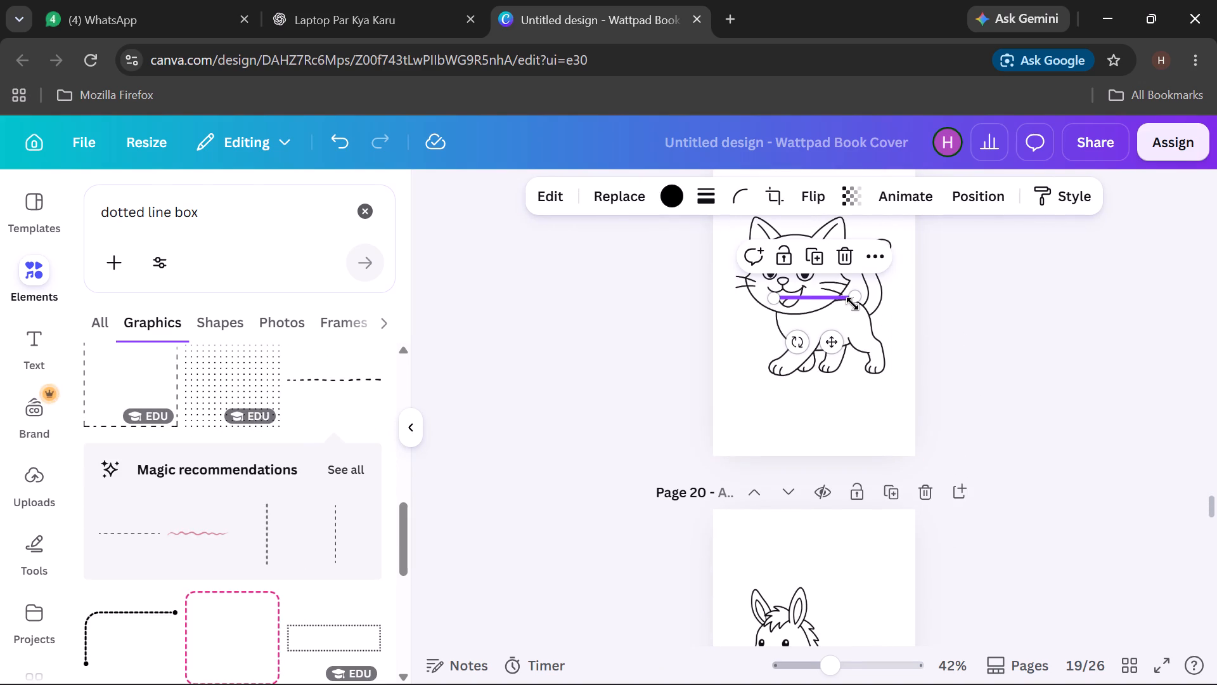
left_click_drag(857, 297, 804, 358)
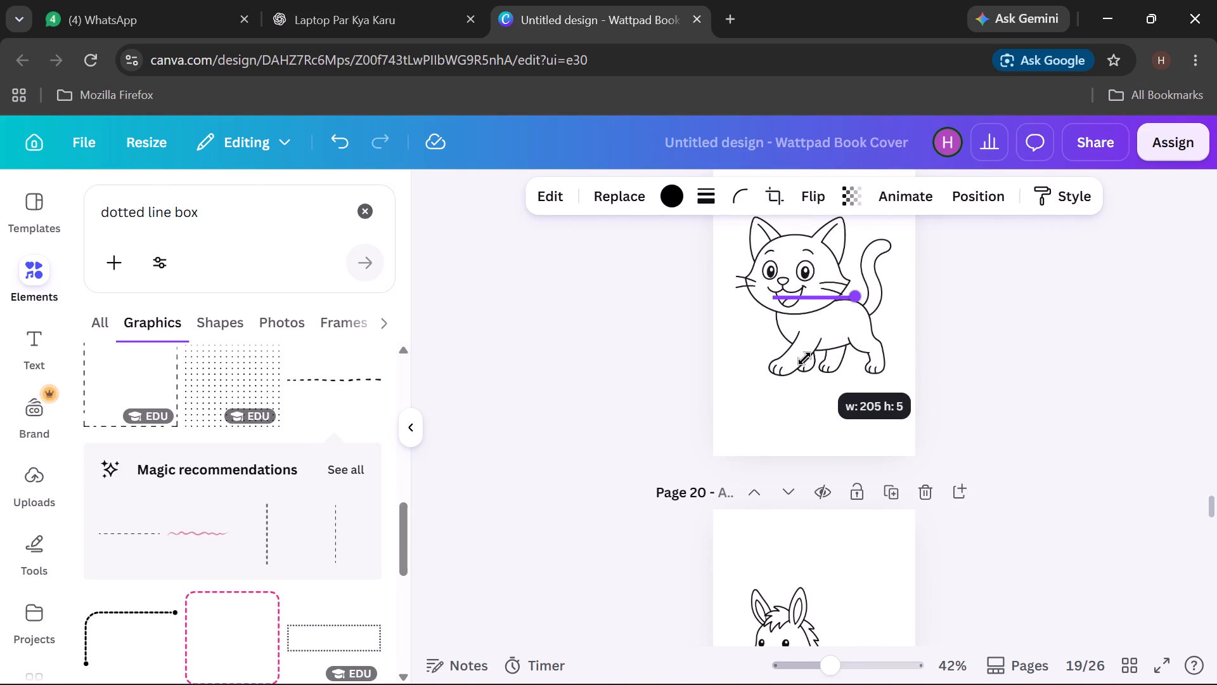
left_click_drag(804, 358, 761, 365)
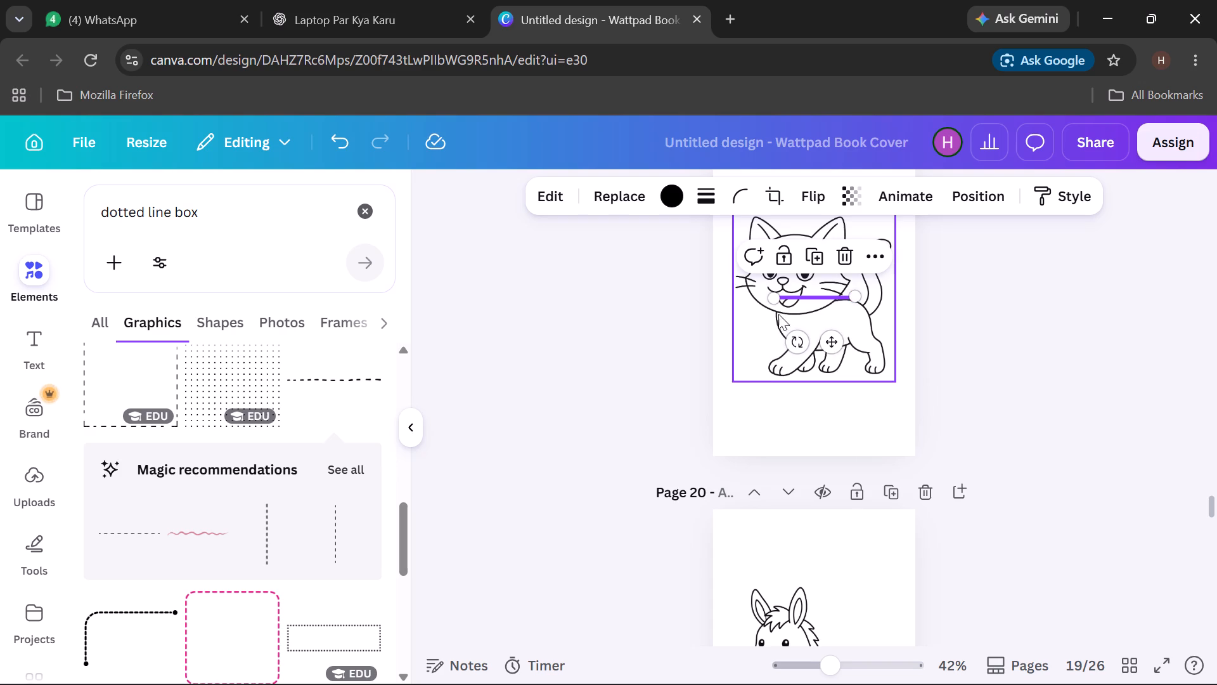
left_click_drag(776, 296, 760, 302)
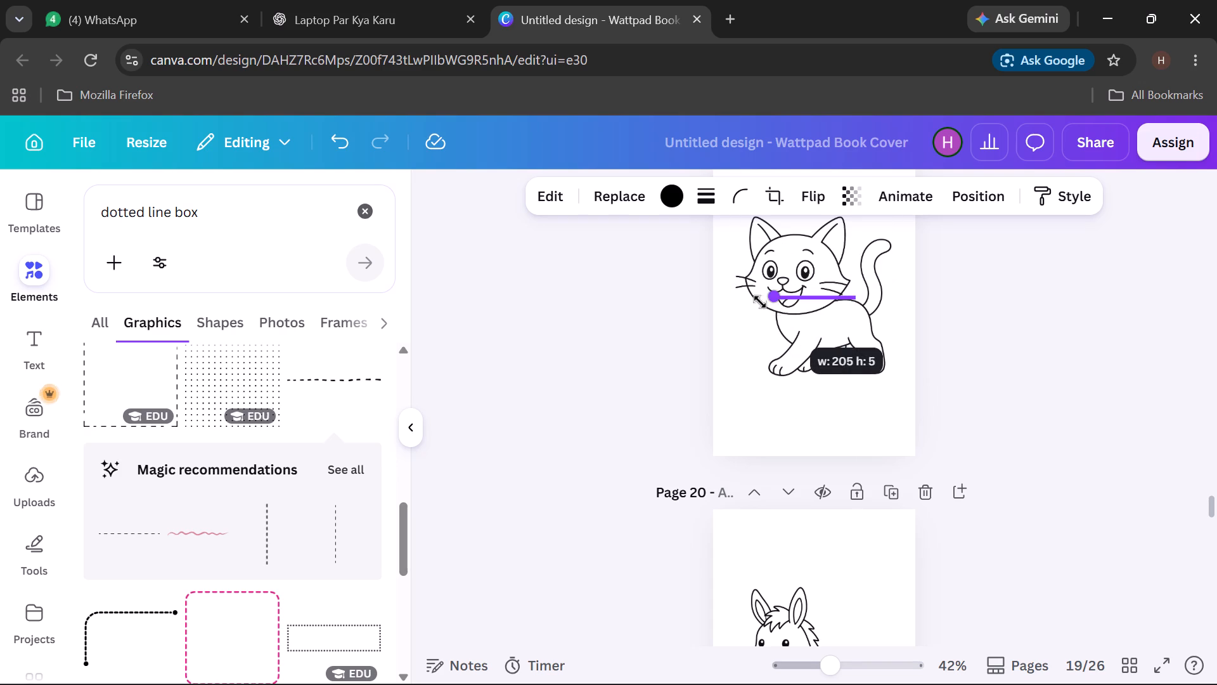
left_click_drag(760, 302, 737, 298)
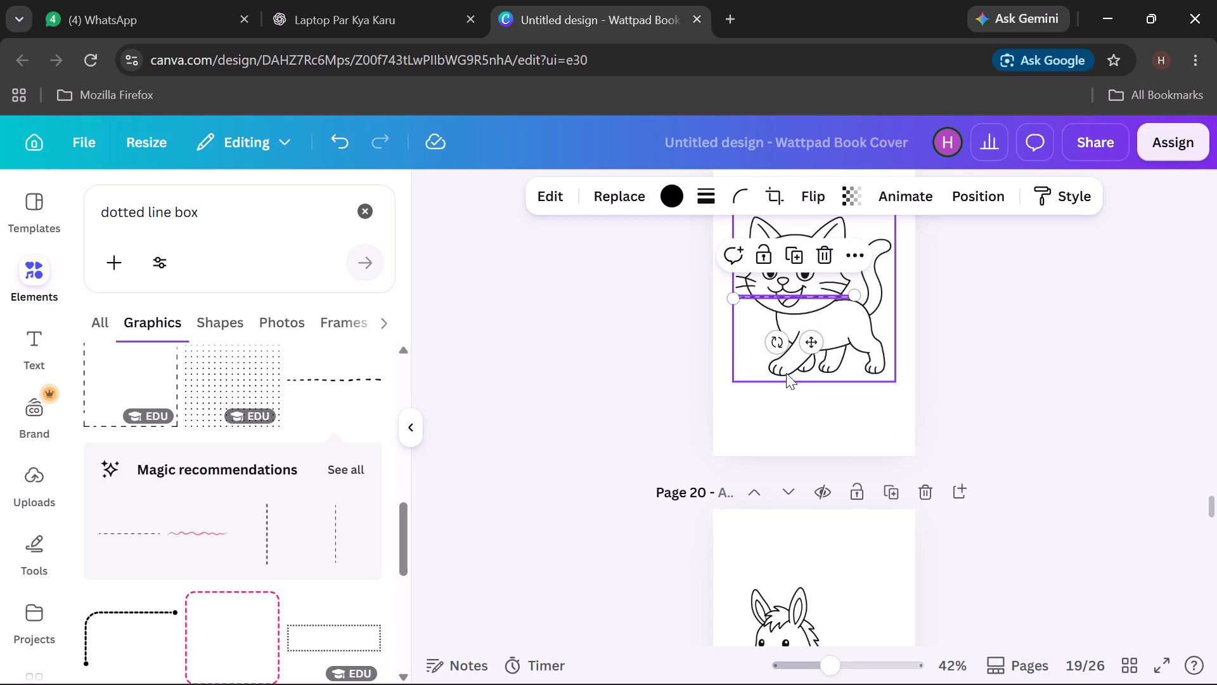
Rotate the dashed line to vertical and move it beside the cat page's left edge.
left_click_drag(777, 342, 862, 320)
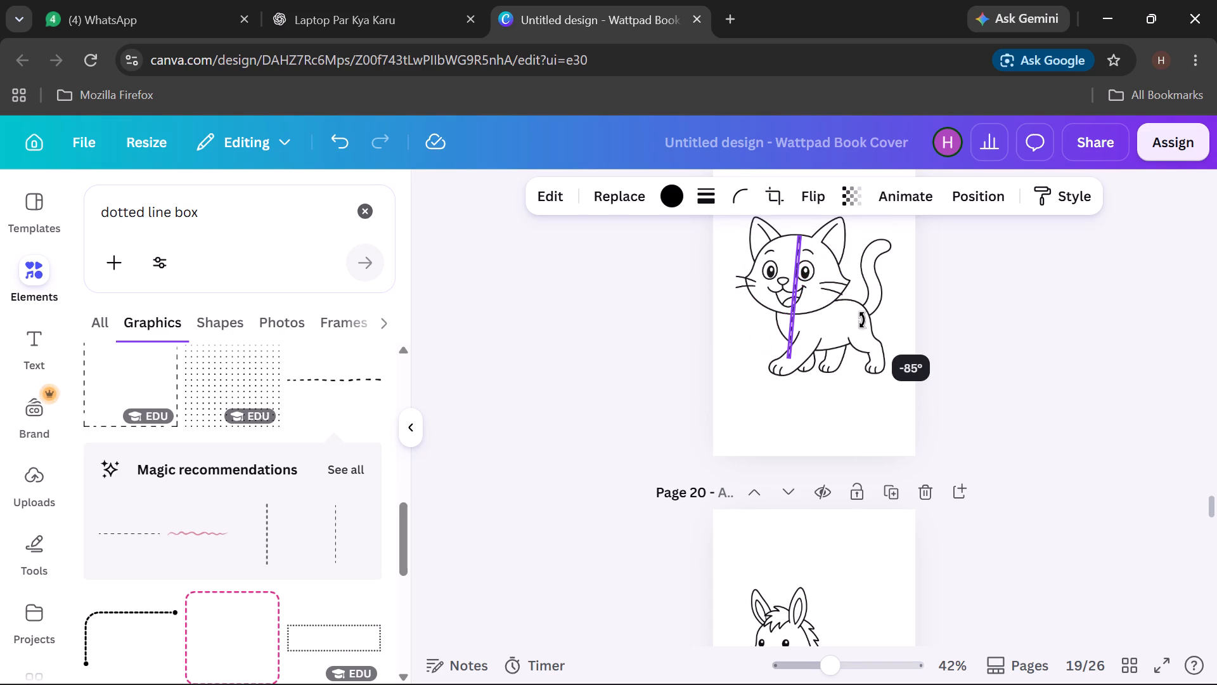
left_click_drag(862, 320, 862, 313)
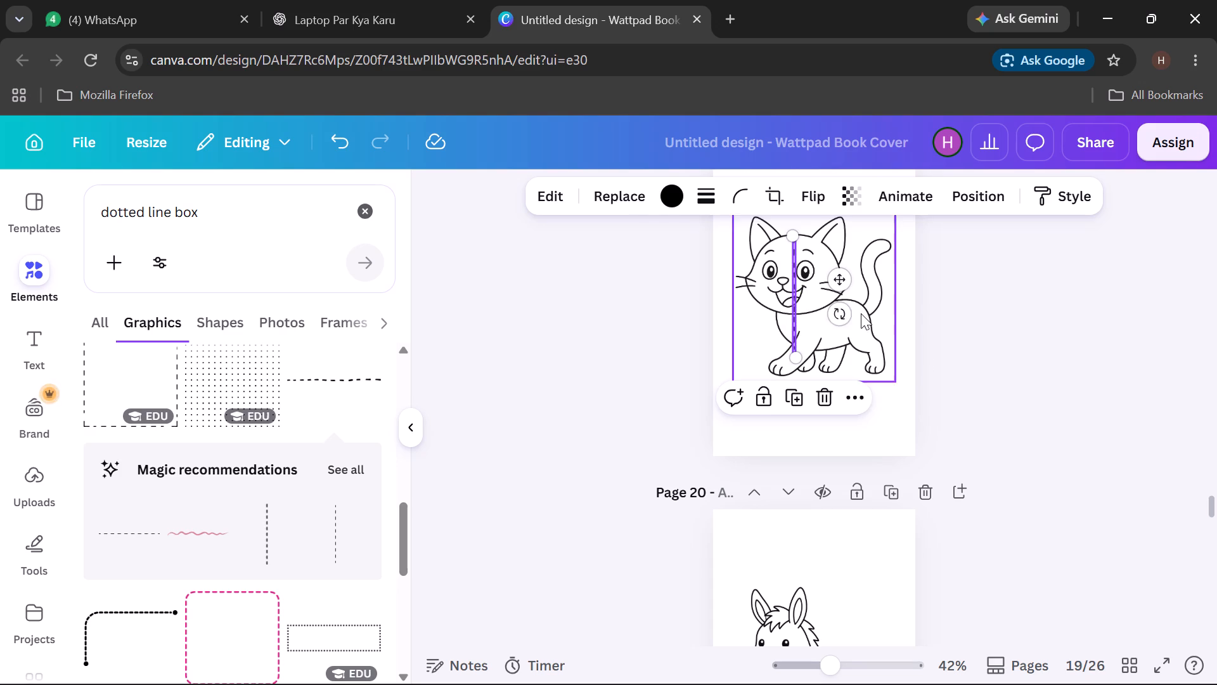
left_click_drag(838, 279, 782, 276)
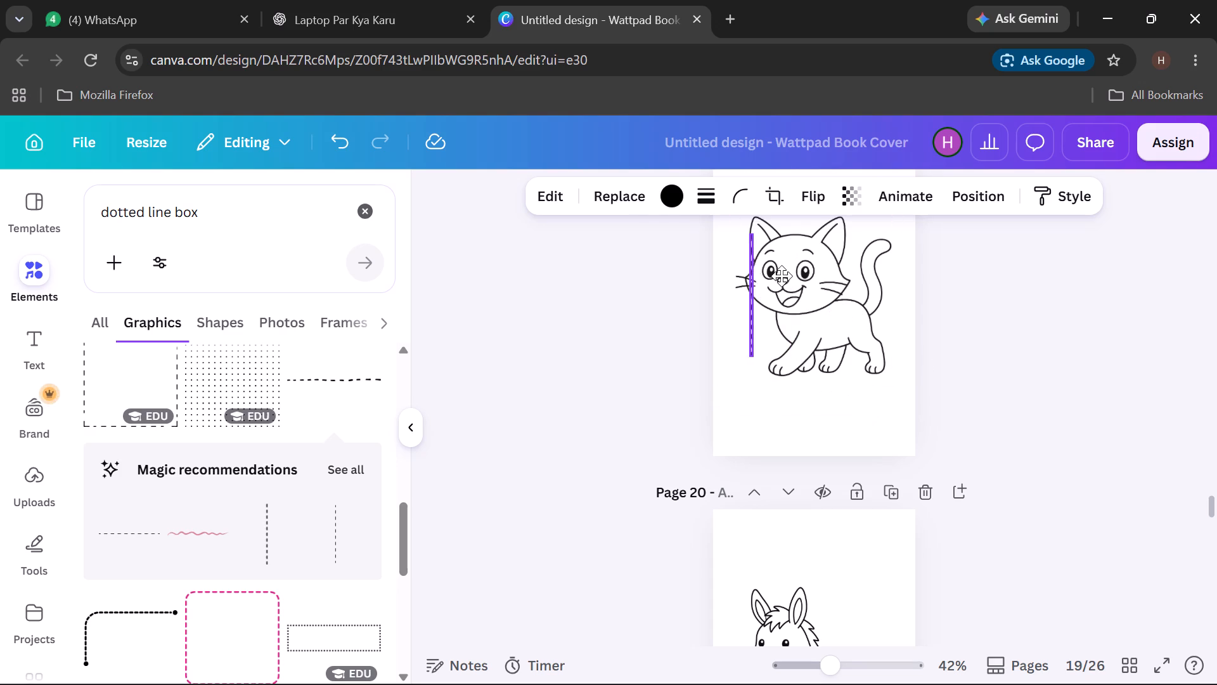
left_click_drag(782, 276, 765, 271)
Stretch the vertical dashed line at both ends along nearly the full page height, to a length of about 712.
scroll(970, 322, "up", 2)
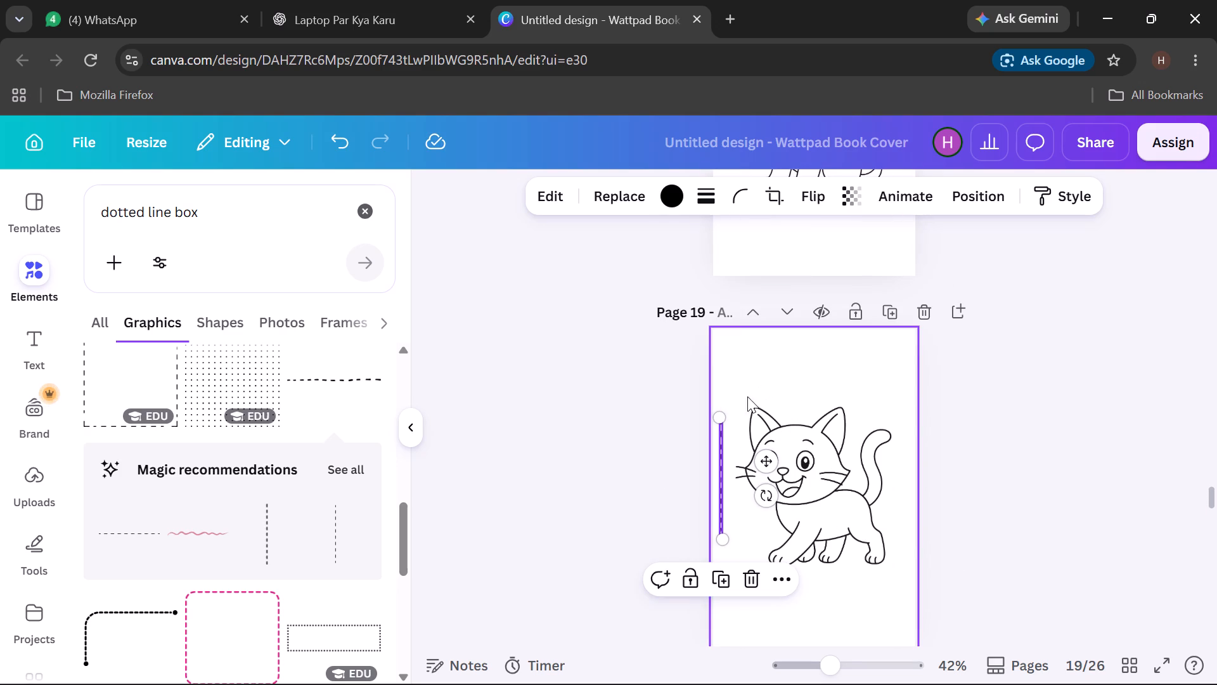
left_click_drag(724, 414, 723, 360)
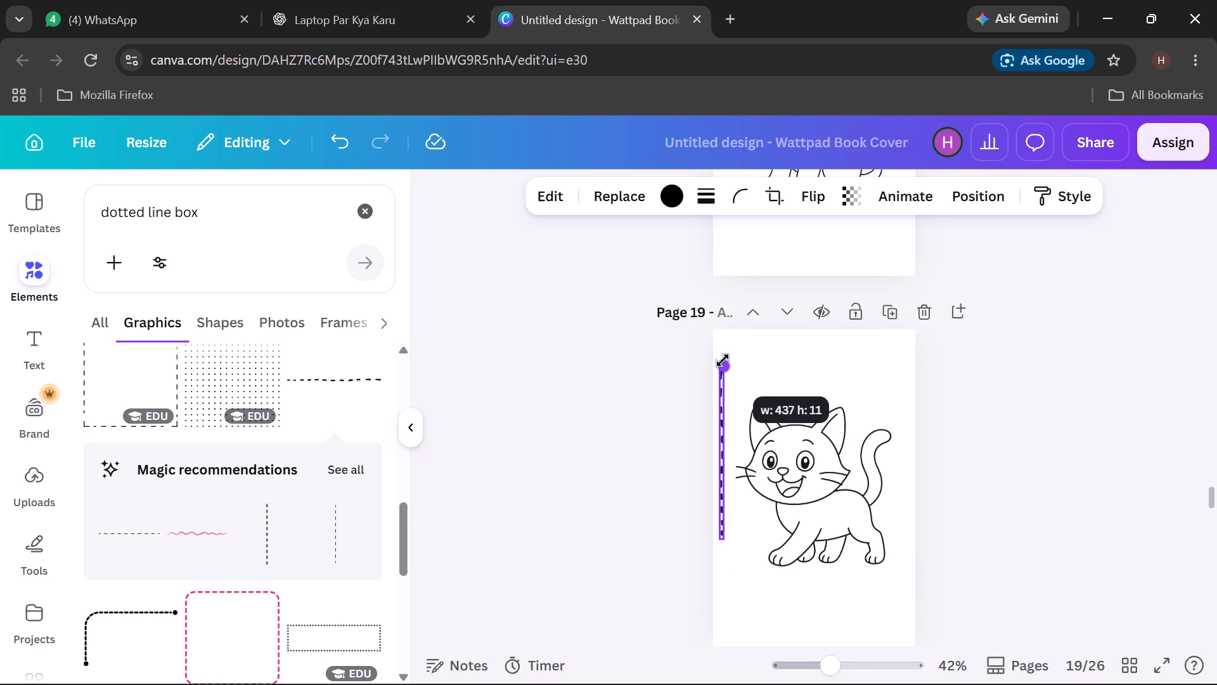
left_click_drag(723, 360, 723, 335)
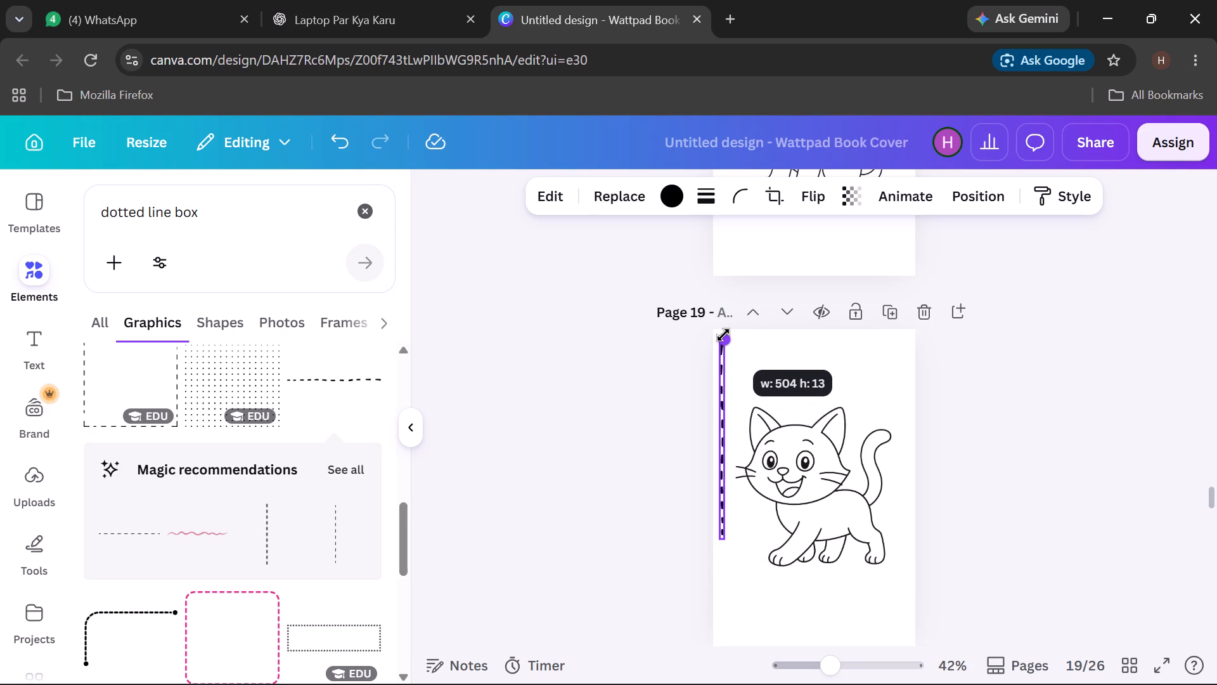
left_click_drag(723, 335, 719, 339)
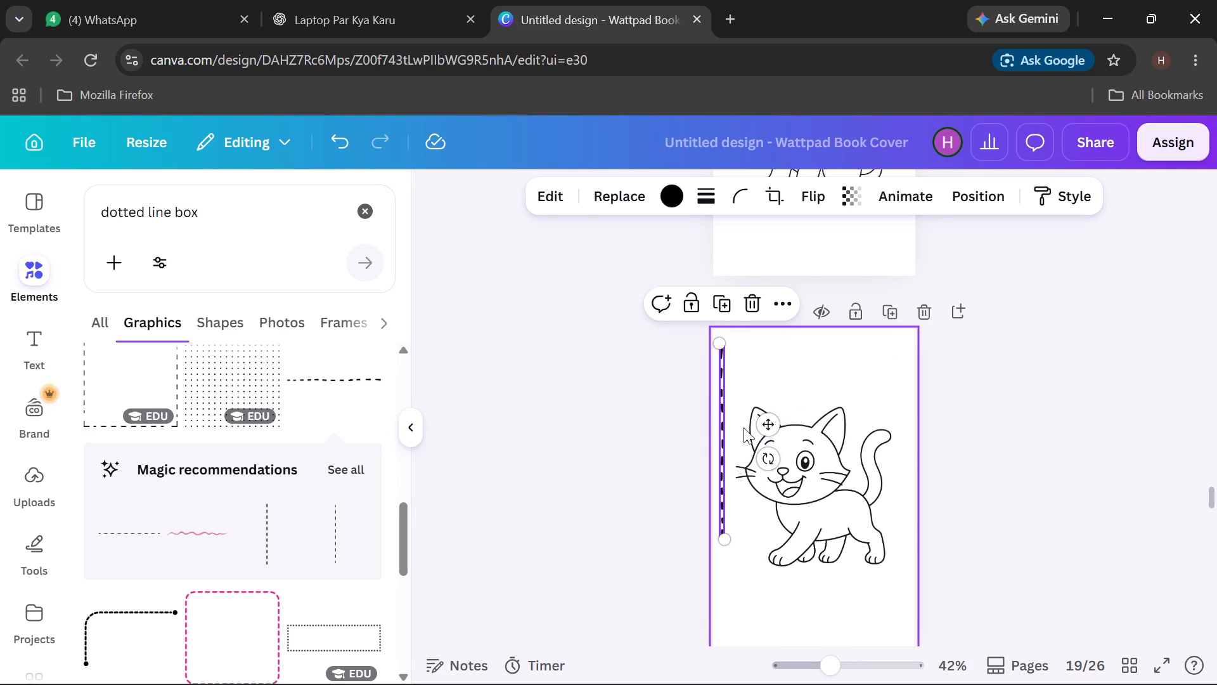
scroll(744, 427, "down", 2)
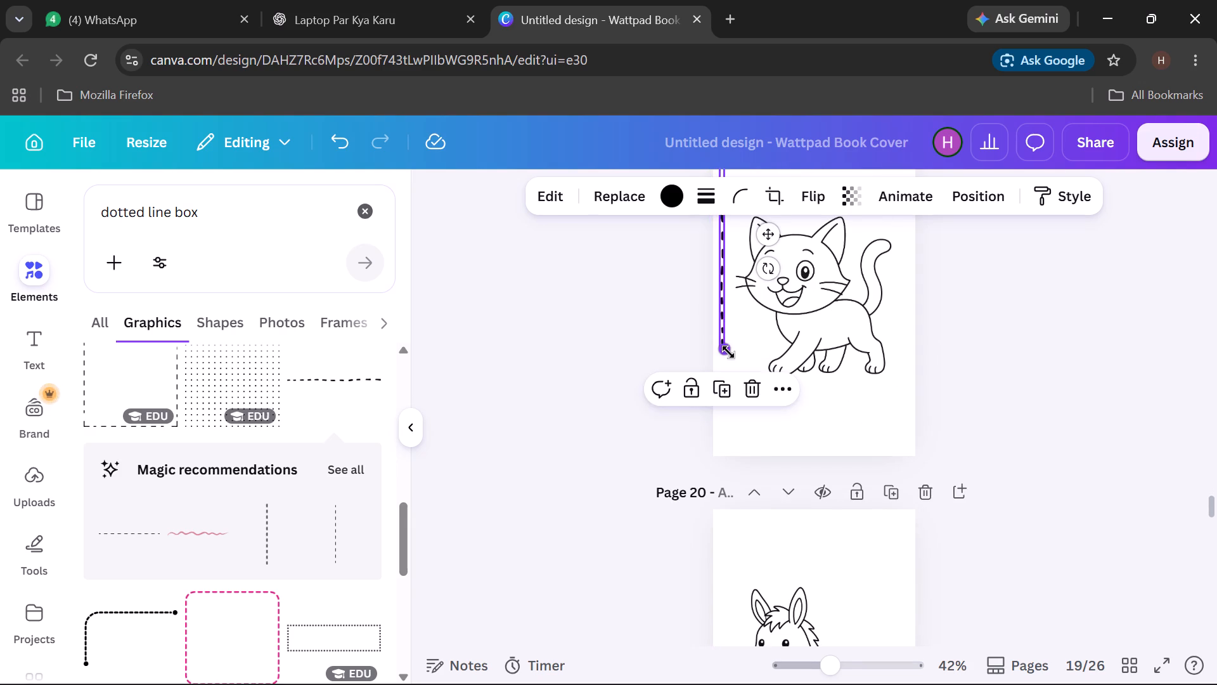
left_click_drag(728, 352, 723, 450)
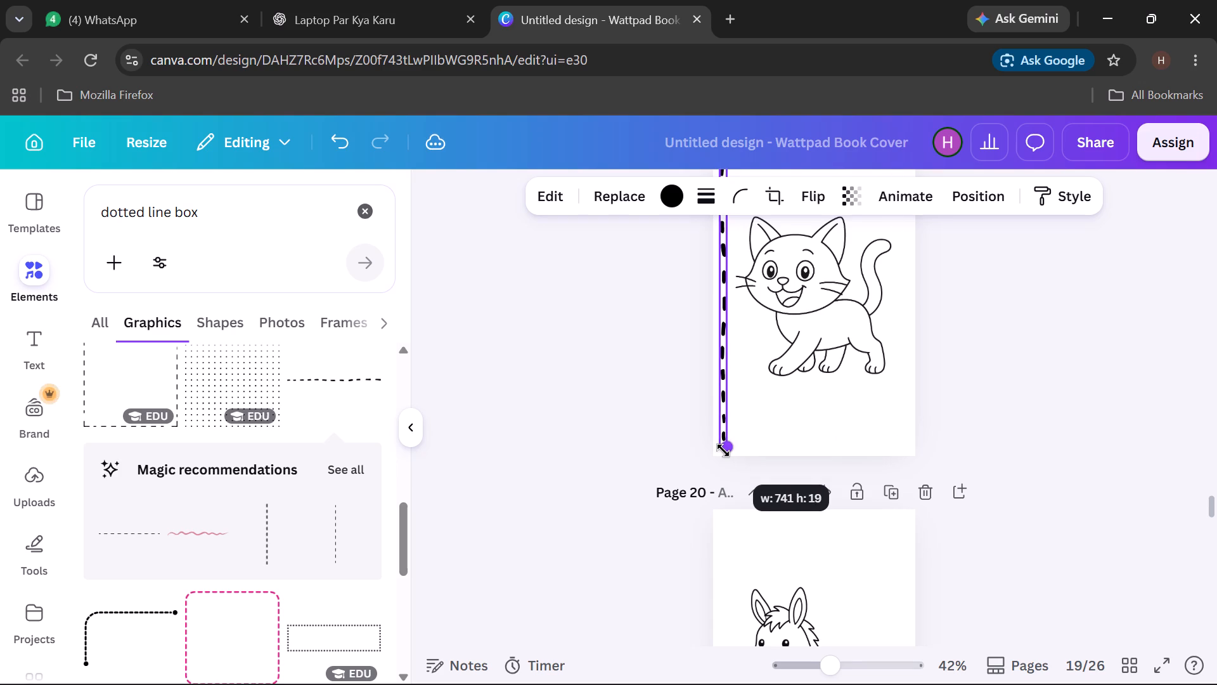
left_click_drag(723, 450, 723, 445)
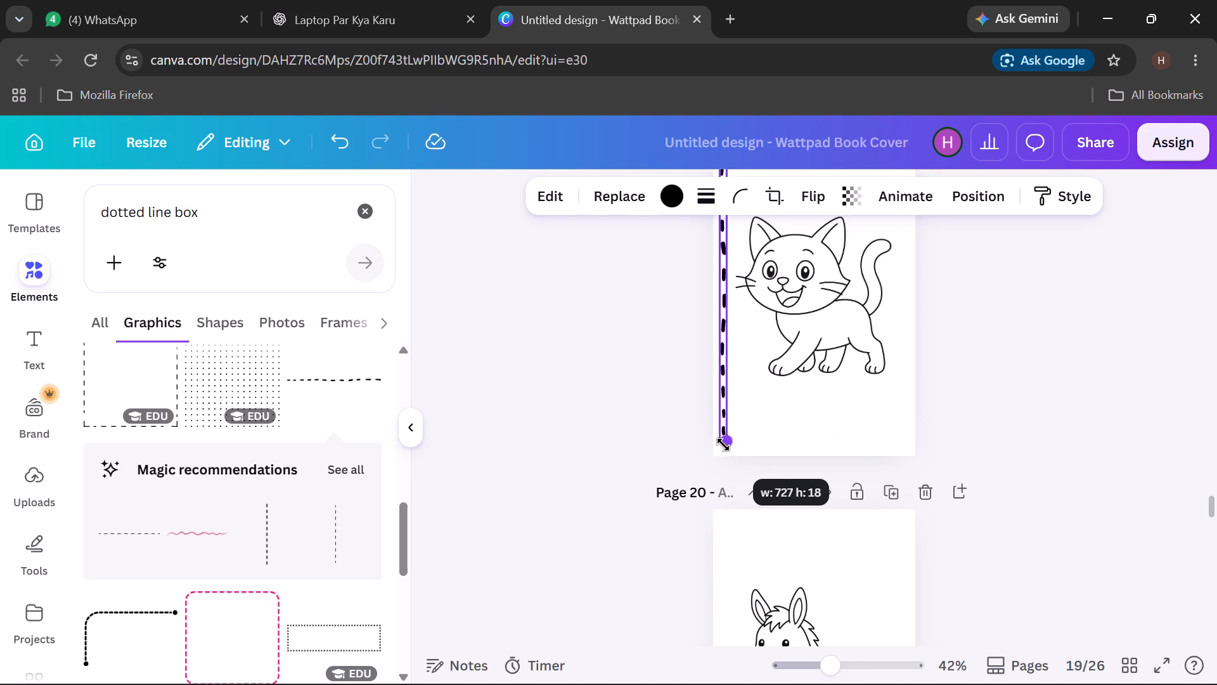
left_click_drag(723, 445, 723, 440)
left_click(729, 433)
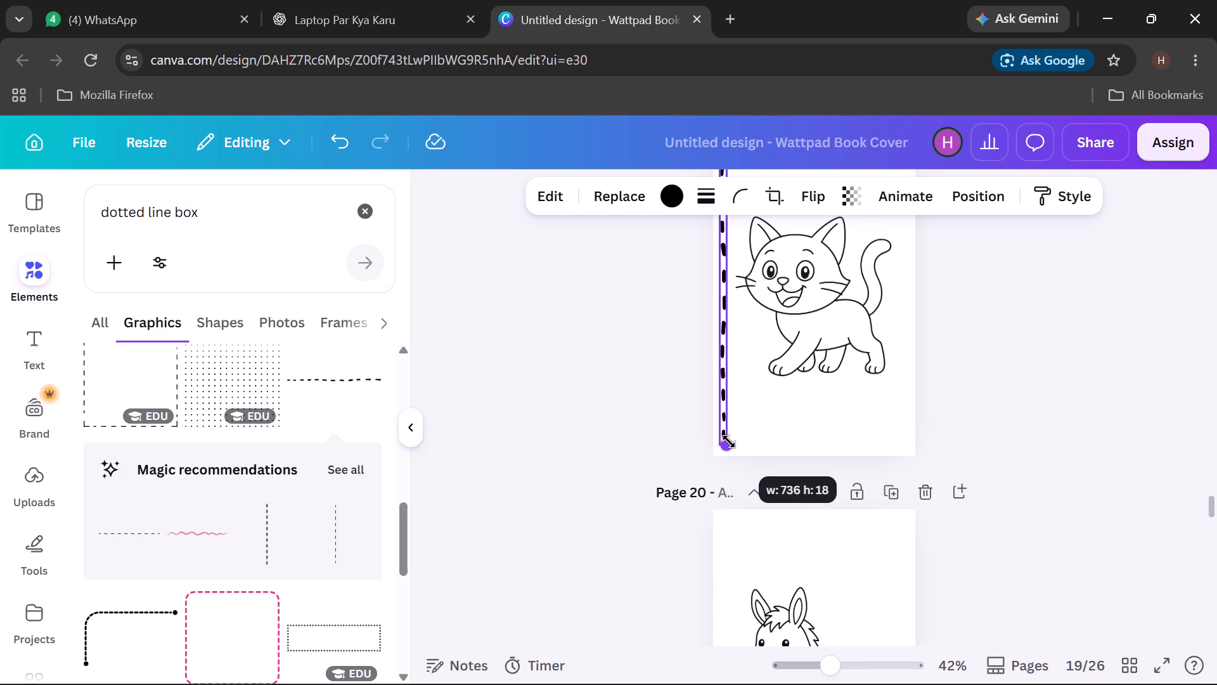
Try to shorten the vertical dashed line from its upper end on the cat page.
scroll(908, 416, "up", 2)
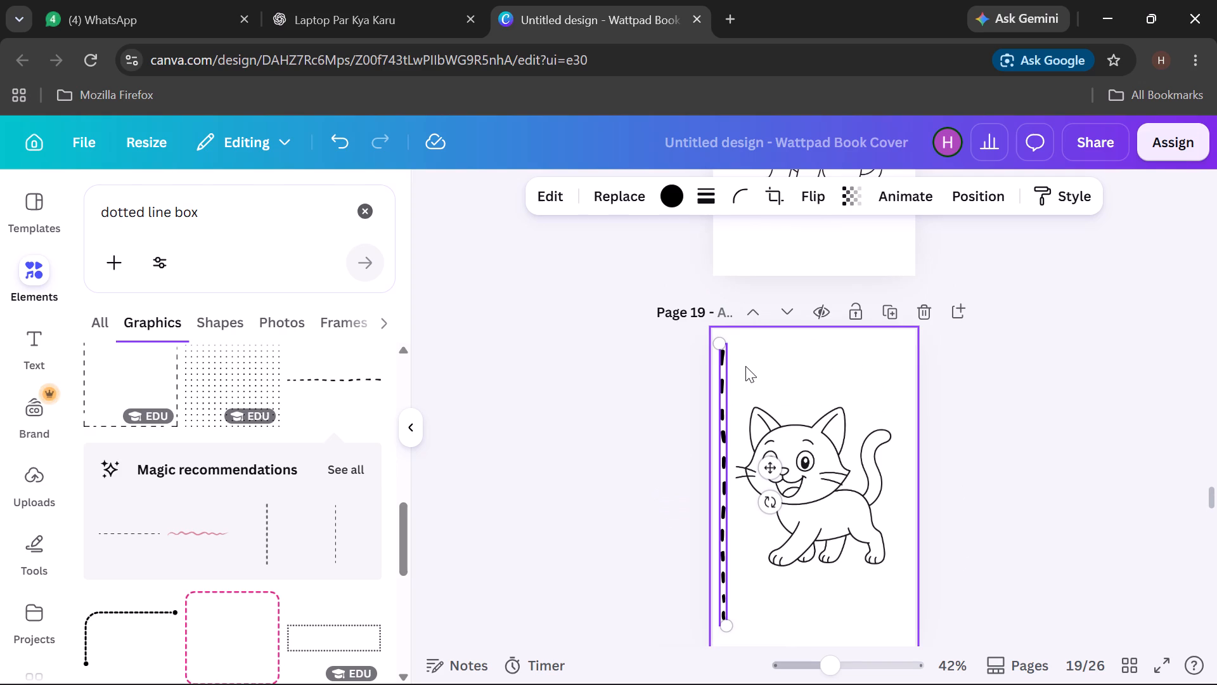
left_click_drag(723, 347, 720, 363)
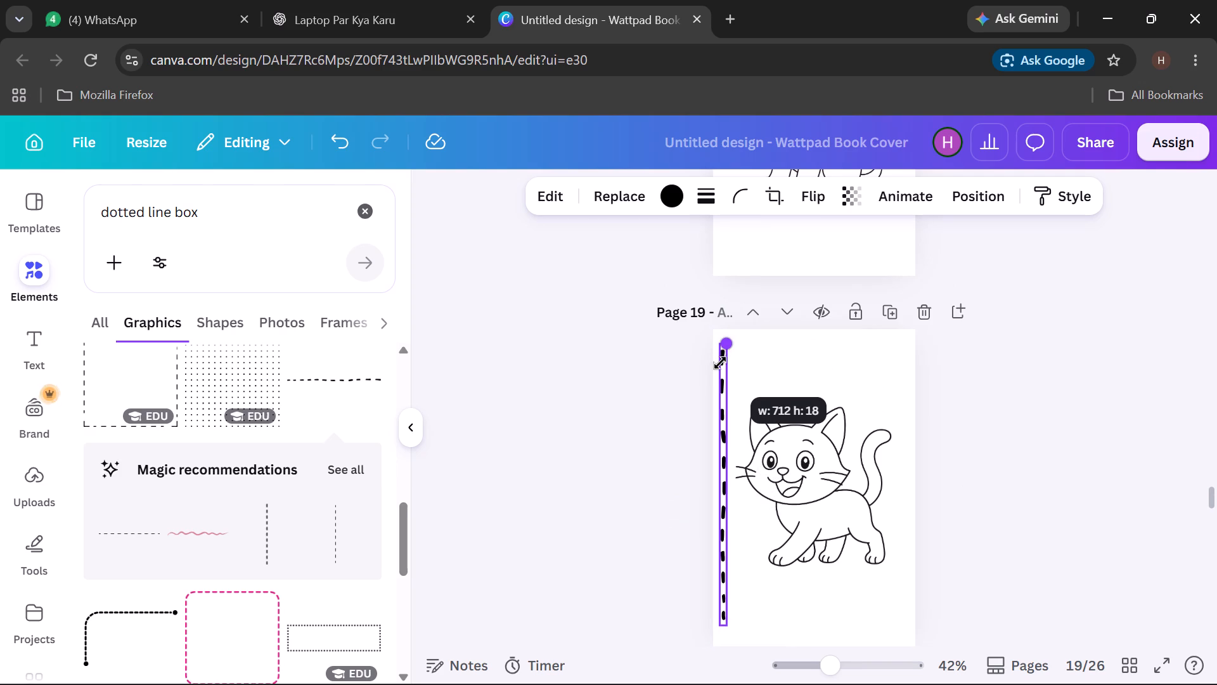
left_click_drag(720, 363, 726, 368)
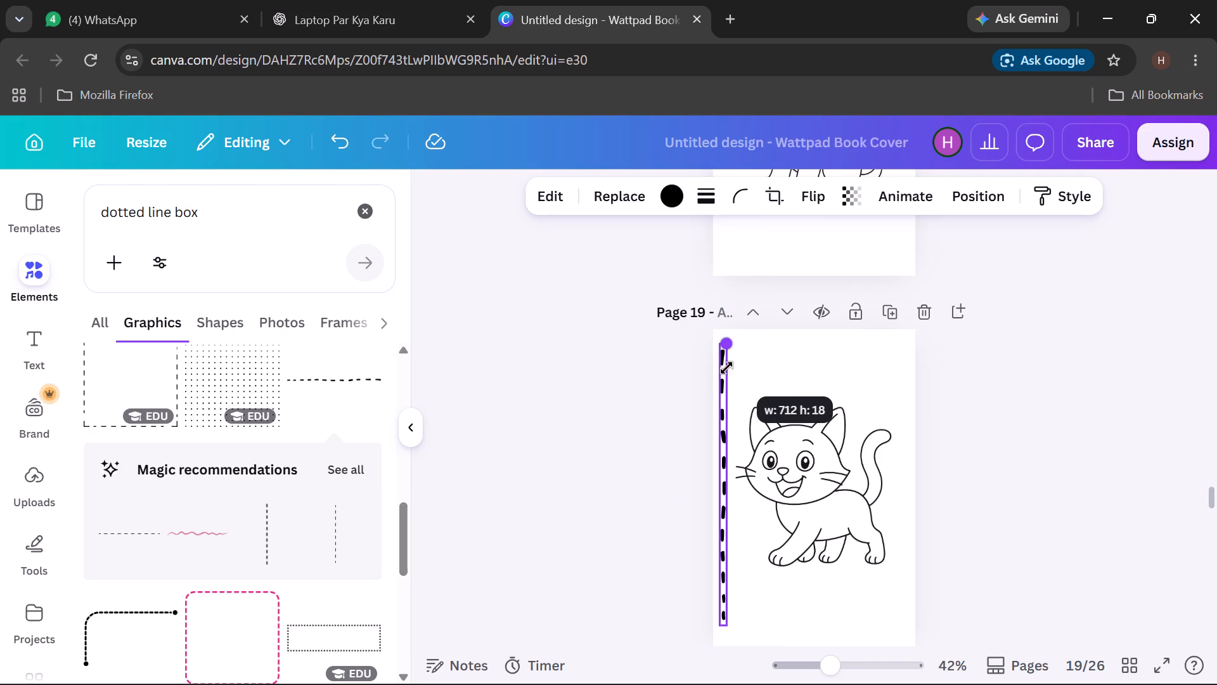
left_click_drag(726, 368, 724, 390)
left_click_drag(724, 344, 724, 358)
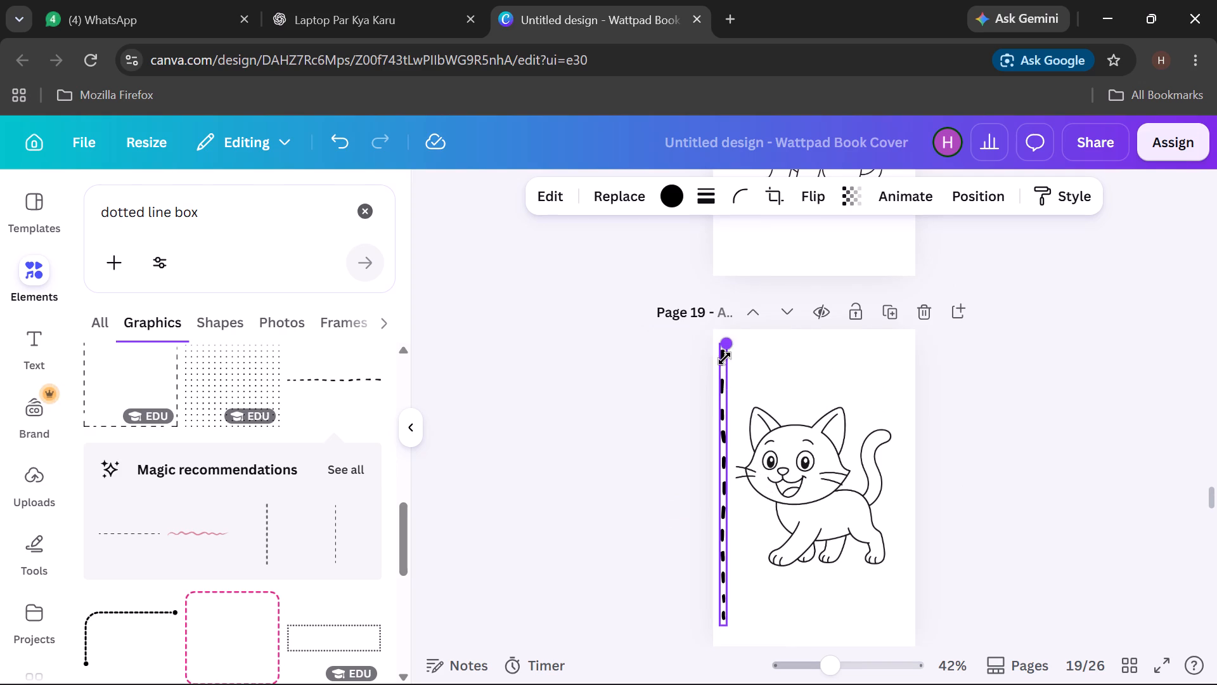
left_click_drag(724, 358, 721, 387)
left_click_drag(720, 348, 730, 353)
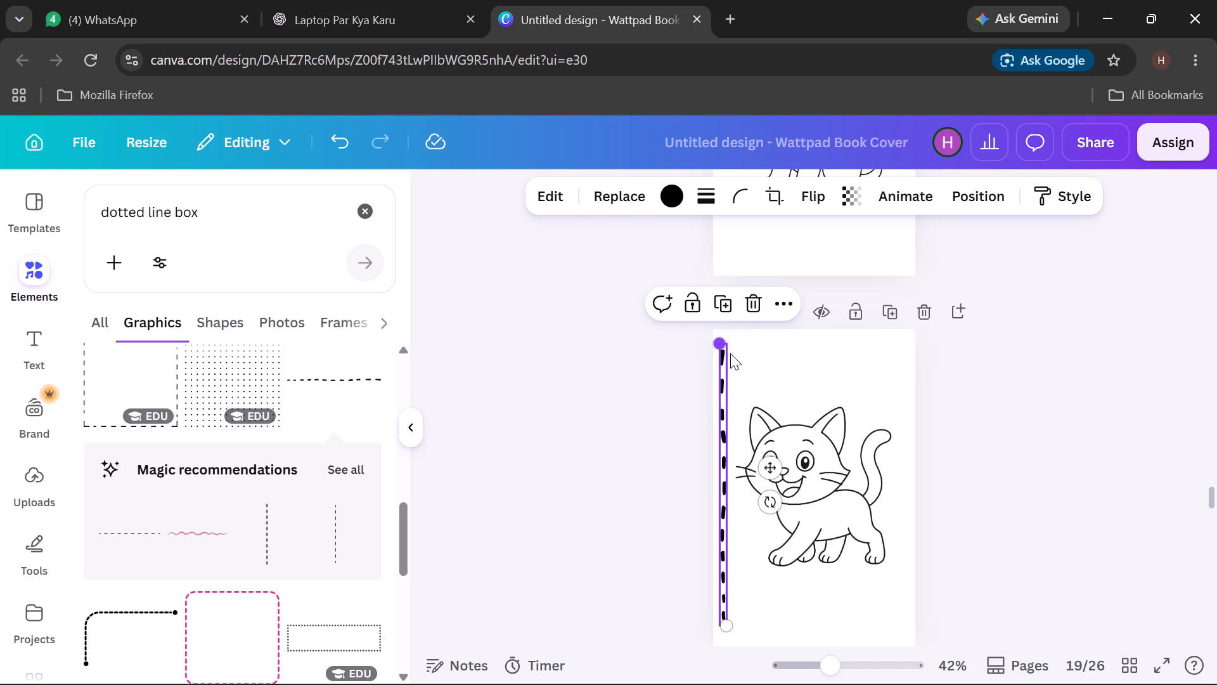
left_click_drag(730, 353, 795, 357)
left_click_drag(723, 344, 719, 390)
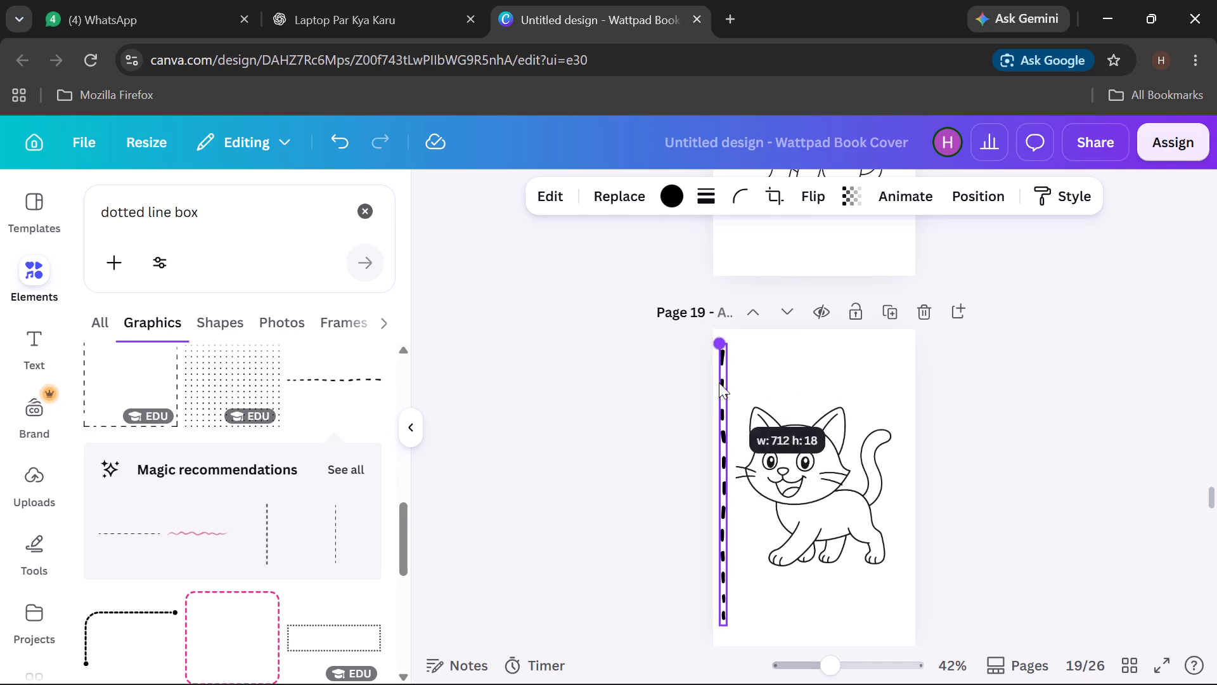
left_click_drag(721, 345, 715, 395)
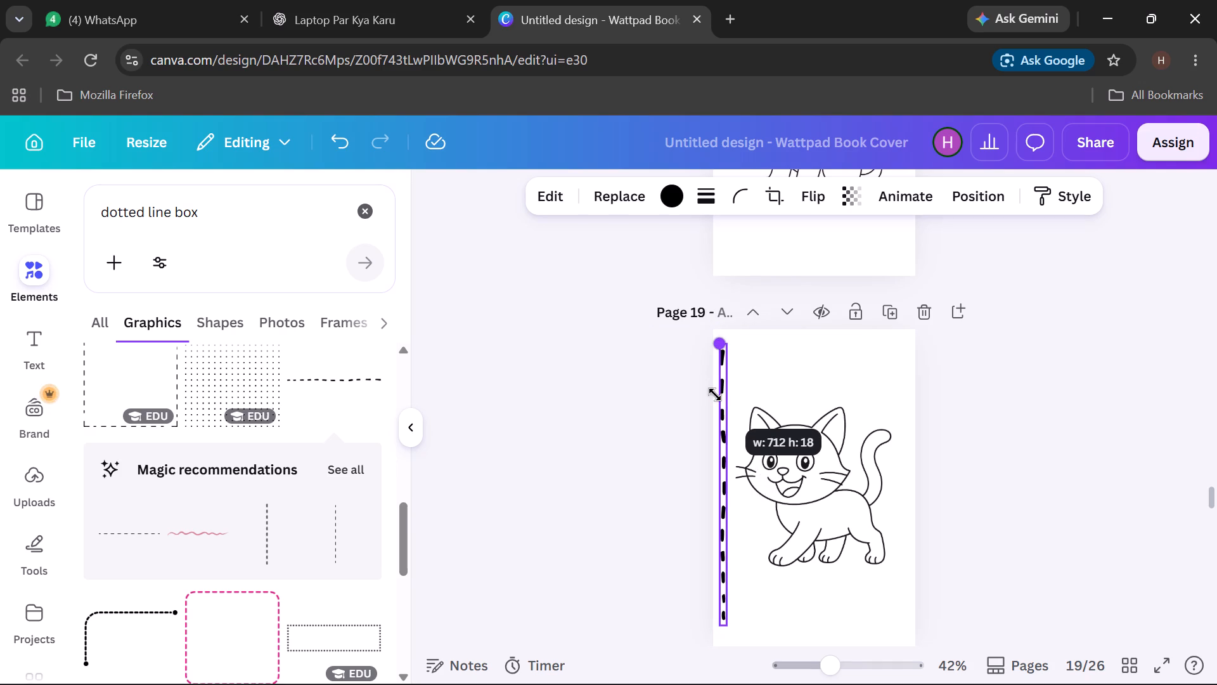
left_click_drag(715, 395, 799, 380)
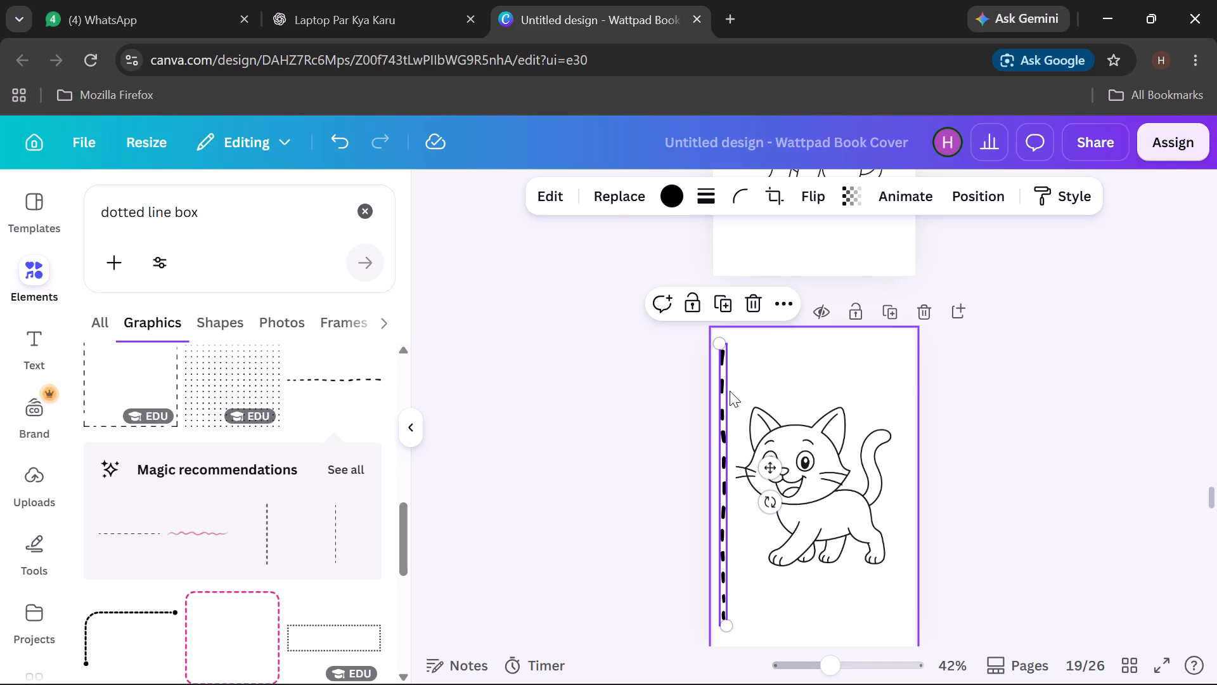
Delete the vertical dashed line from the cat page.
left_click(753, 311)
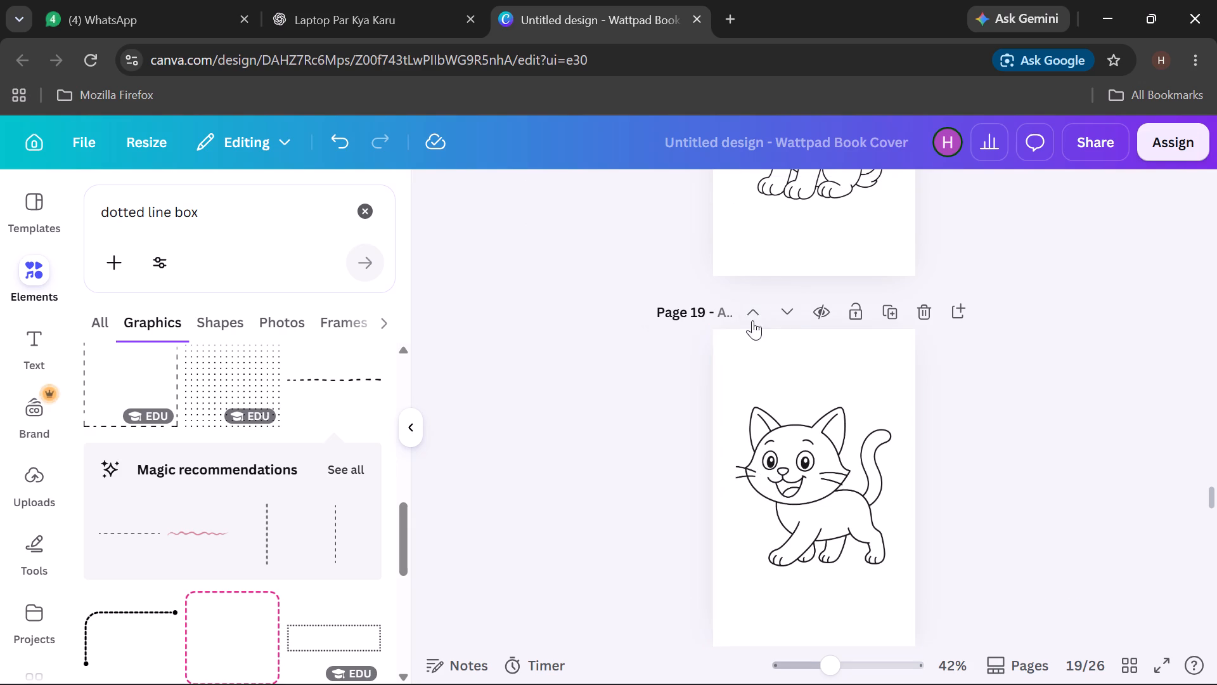
Examine the "dotted line box" graphics results for a suitable page frame, and clear the search.
scroll(322, 455, "down", 4)
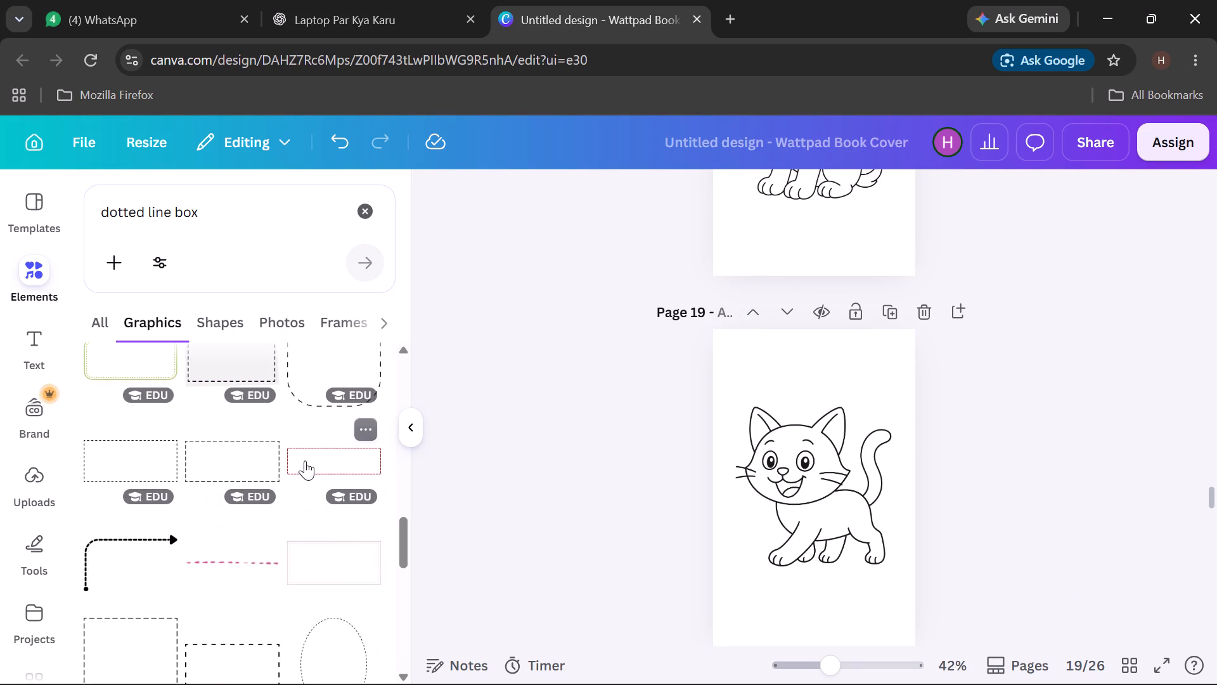
scroll(241, 478, "down", 2)
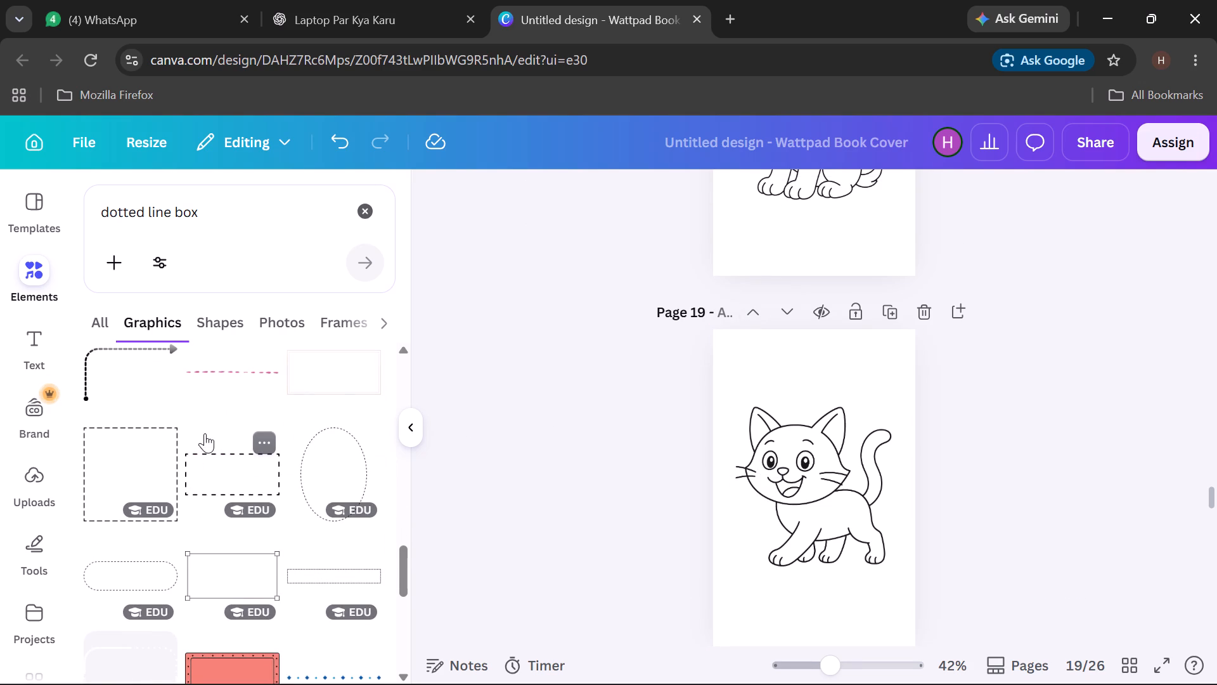
scroll(193, 464, "down", 2)
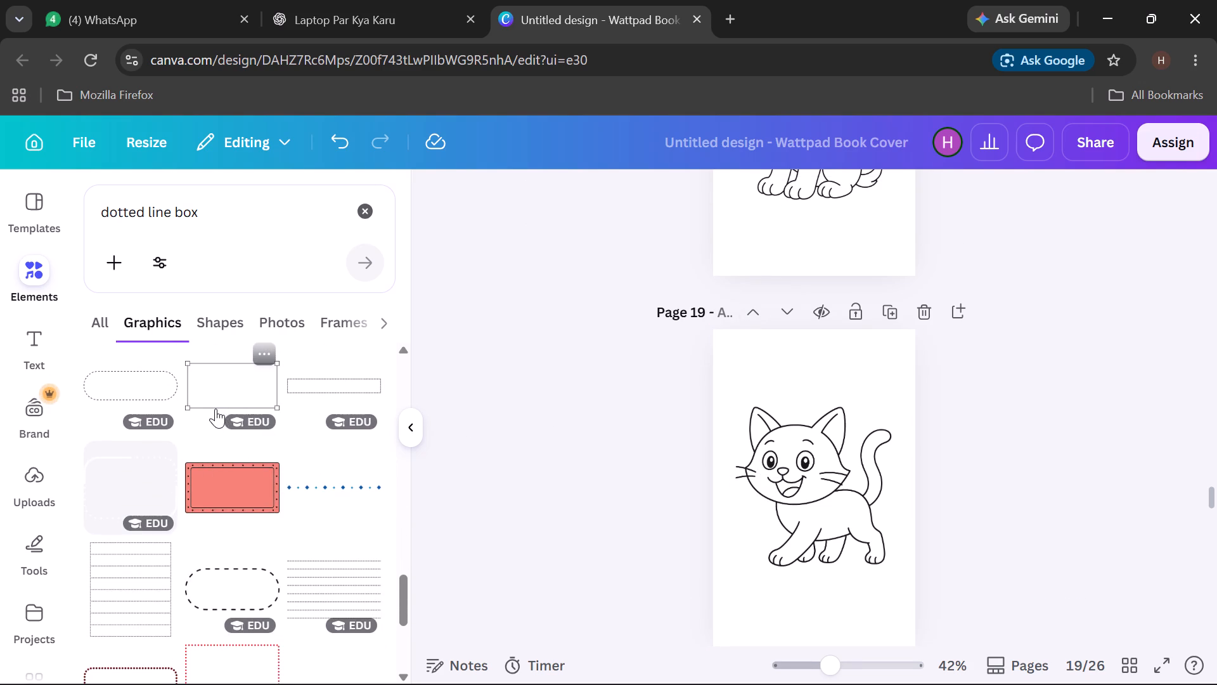
scroll(229, 410, "down", 4)
scroll(252, 444, "up", 2)
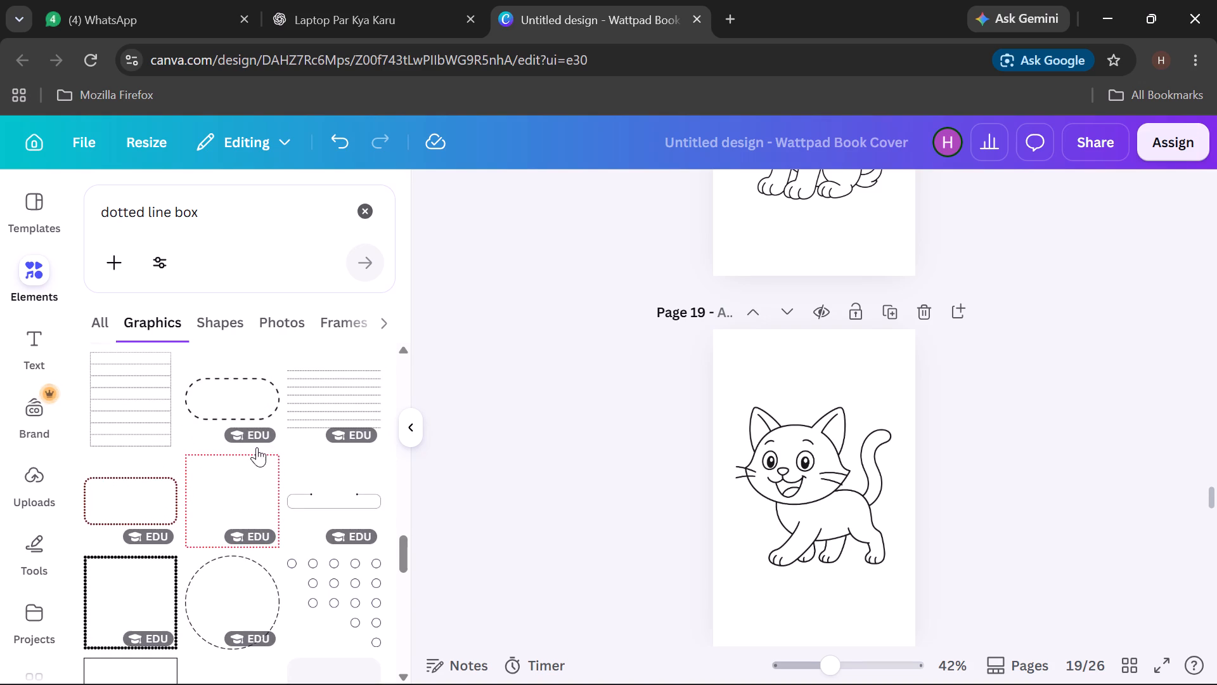
scroll(265, 440, "up", 20)
scroll(265, 440, "up", 2)
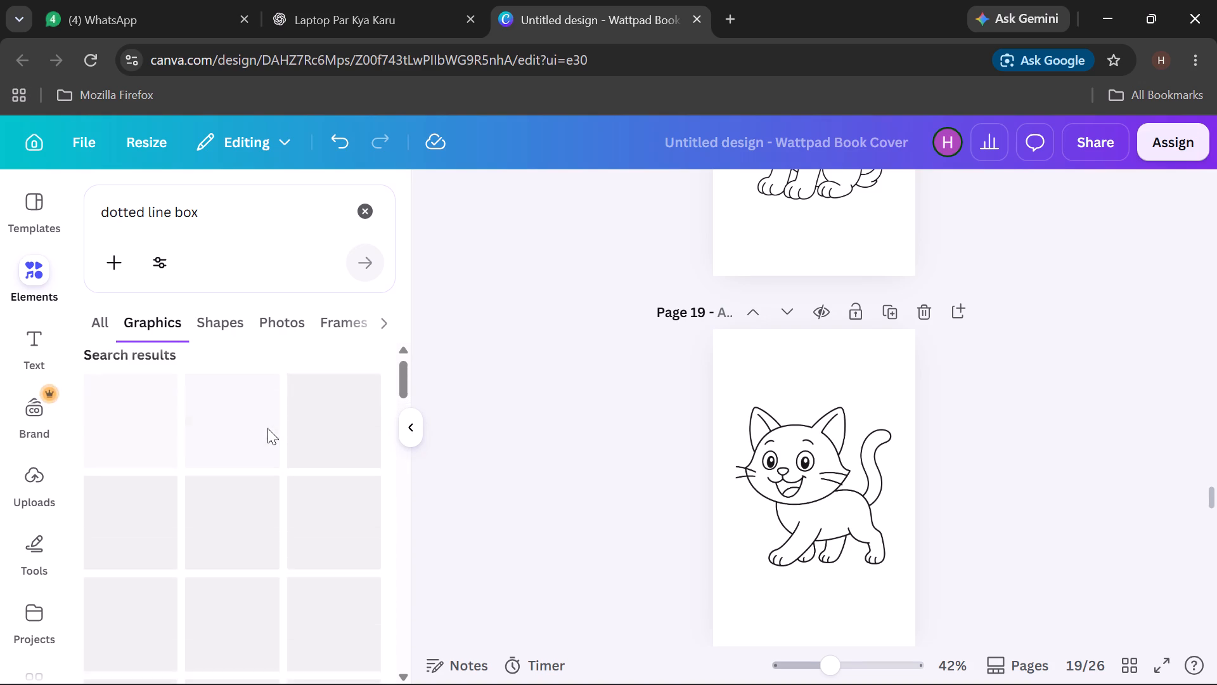
scroll(267, 428, "up", 8)
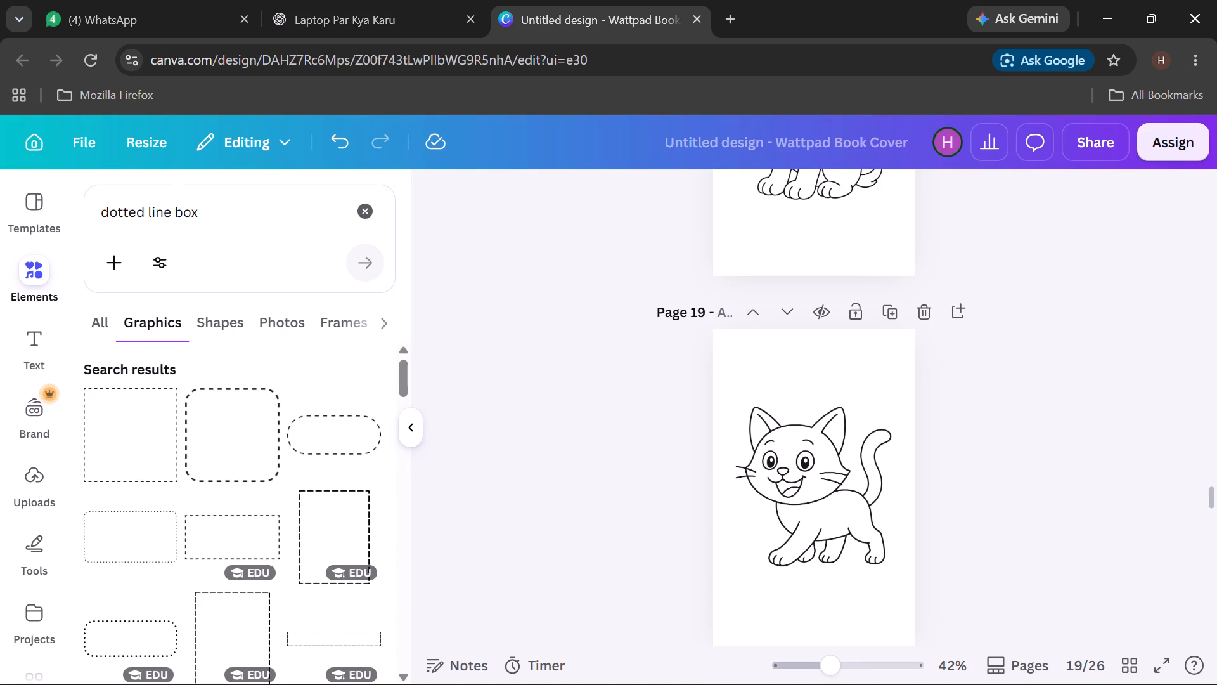
left_click(366, 211)
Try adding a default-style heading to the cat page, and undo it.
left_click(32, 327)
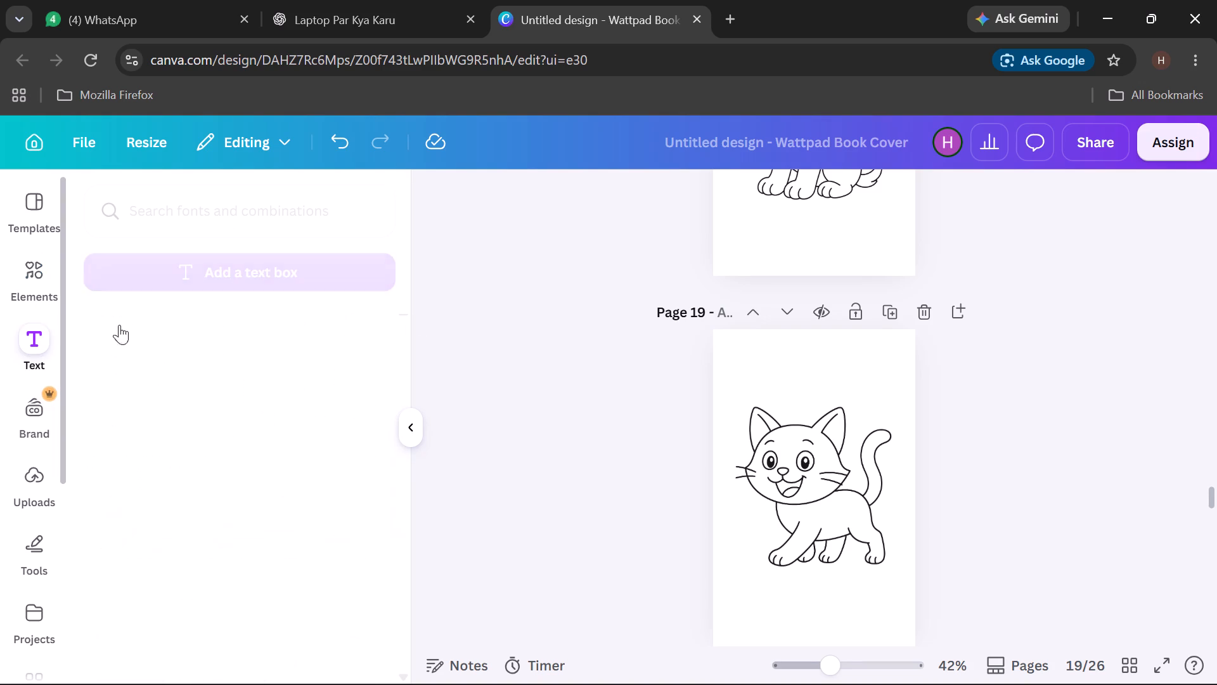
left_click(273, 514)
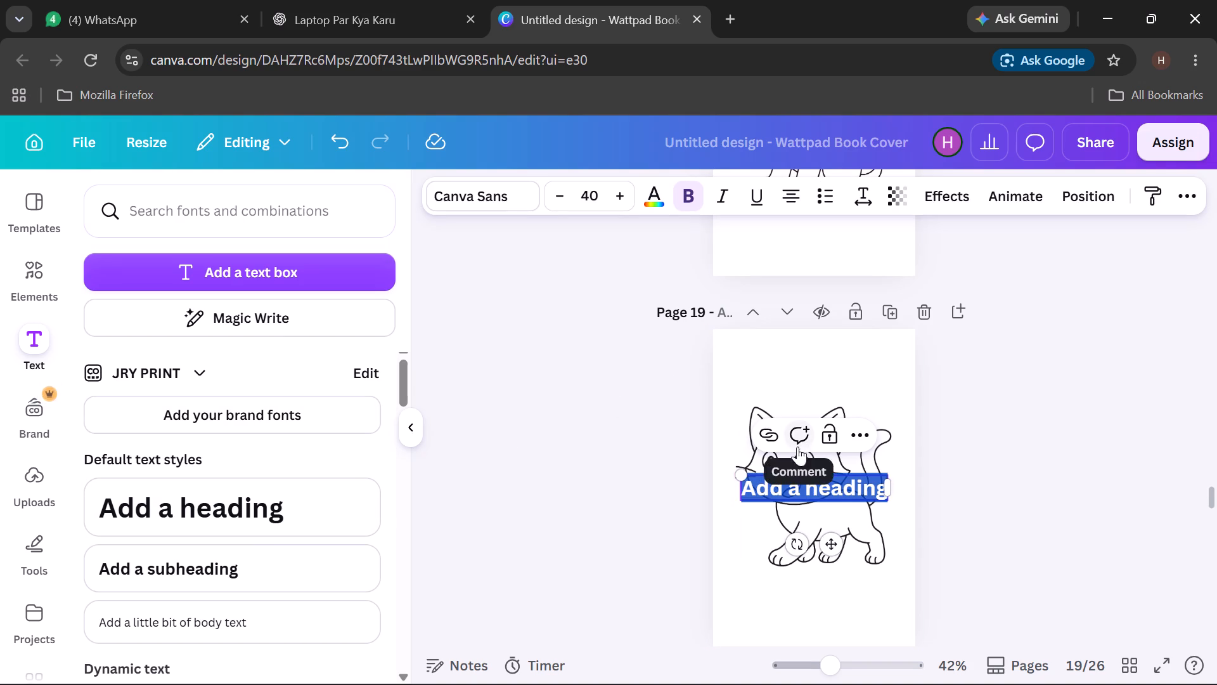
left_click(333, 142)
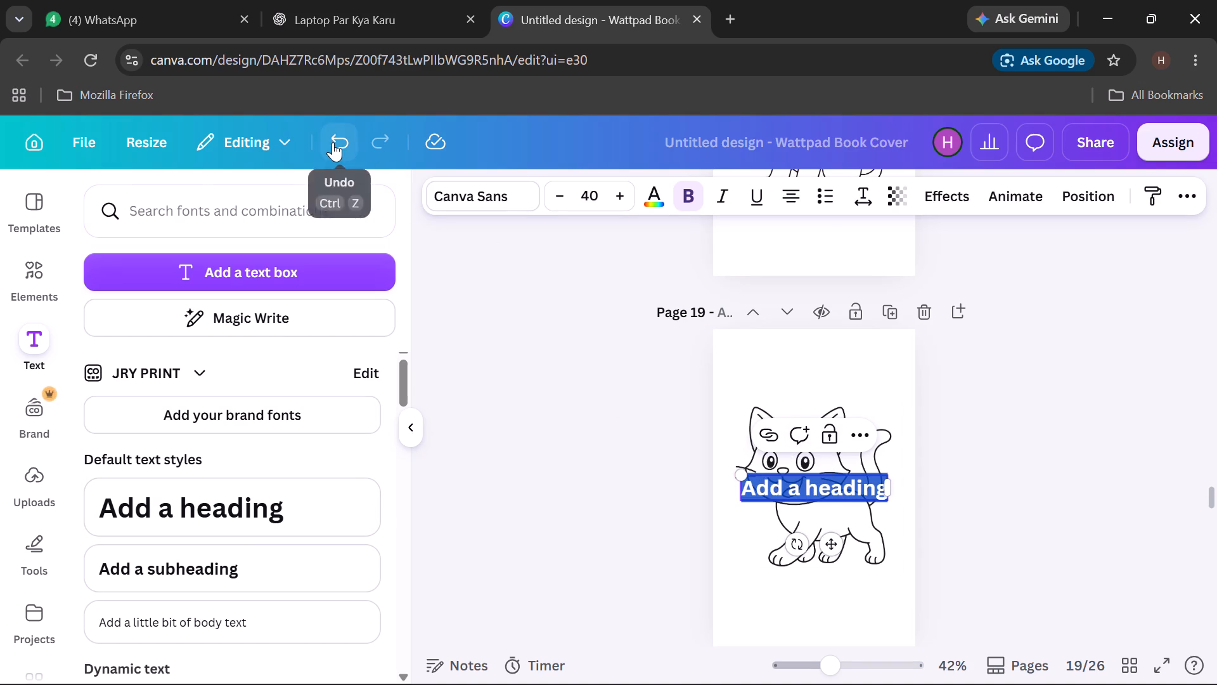
Add a default-style heading to the lion page (page 2) and place it centred above the lion near the page's upper edge.
scroll(612, 361, "up", 16)
middle_click(612, 332)
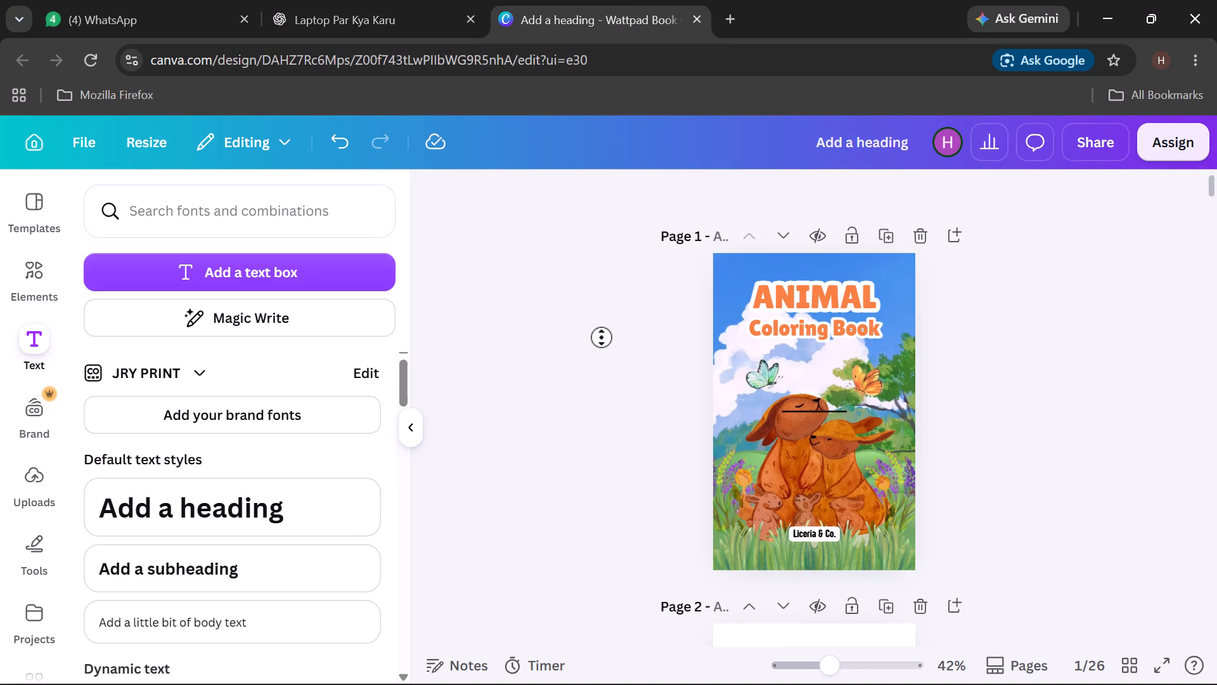
scroll(583, 362, "down", 6)
scroll(674, 363, "down", 2)
left_click(614, 348)
scroll(723, 408, "down", 4)
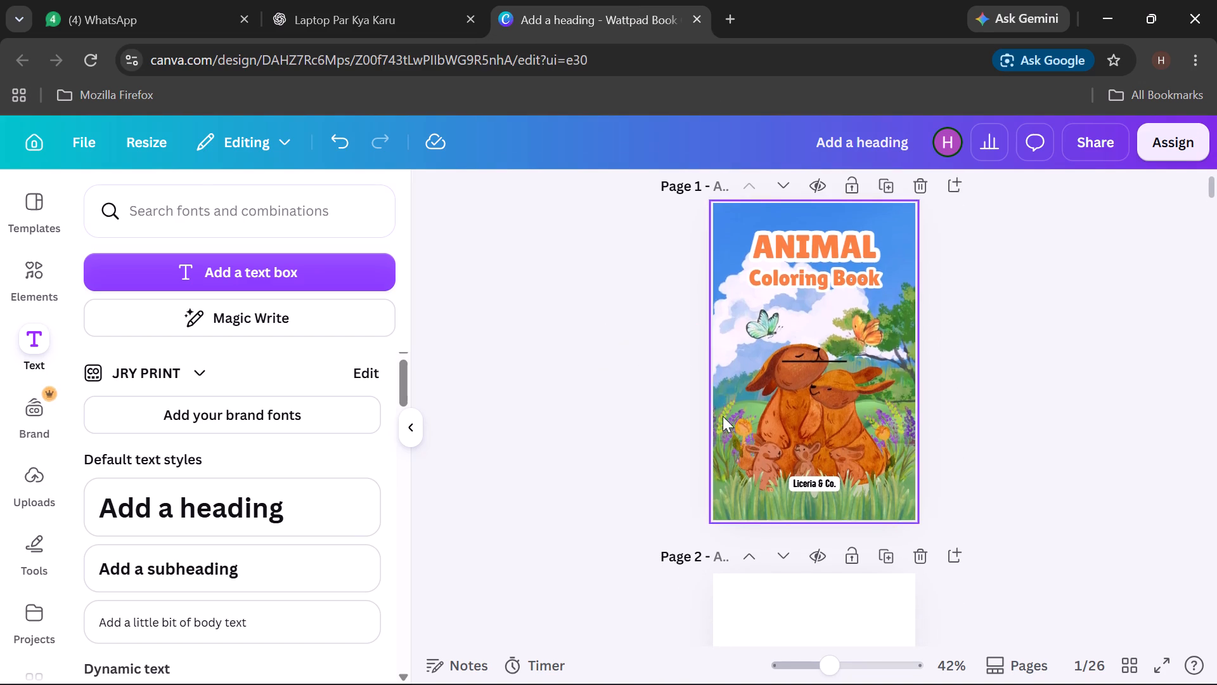
left_click(199, 488)
left_click_drag(807, 374, 806, 337)
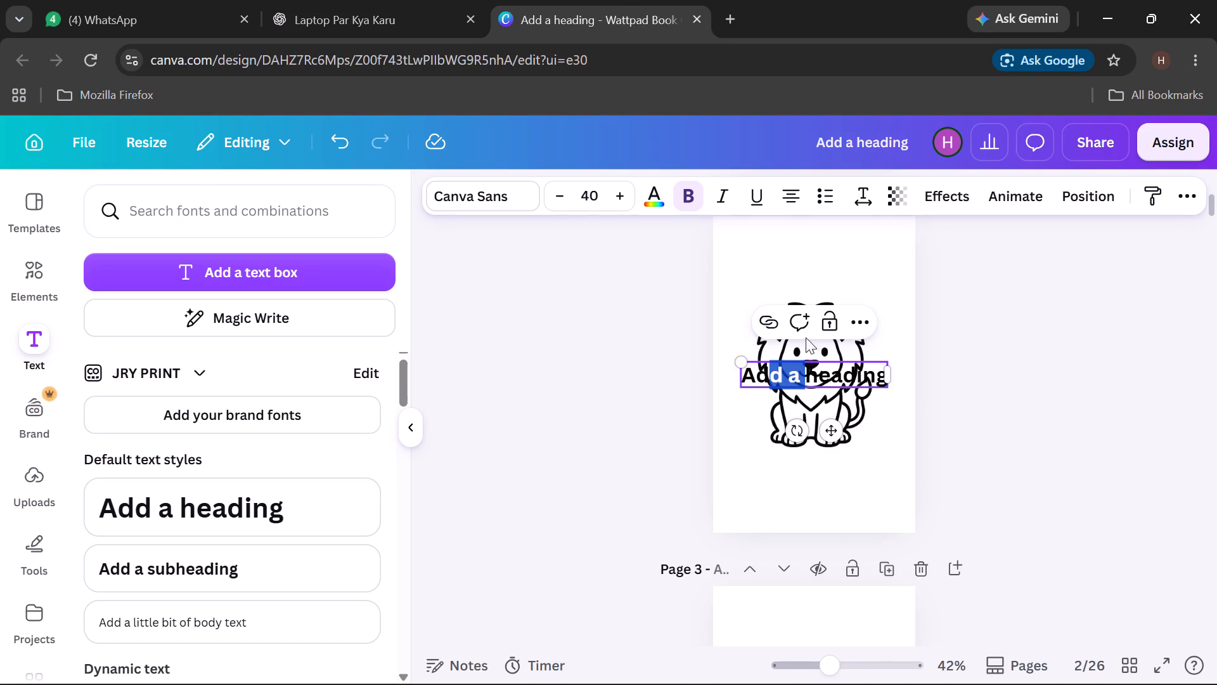
left_click_drag(806, 337, 809, 273)
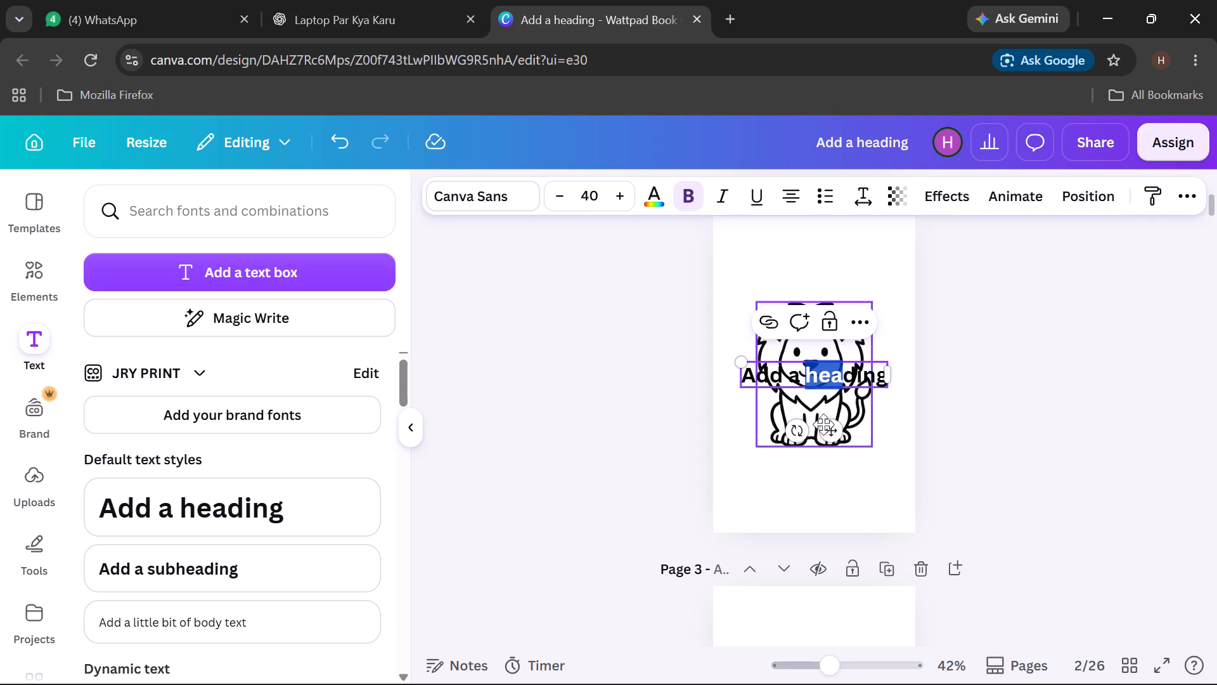
left_click_drag(823, 434, 827, 314)
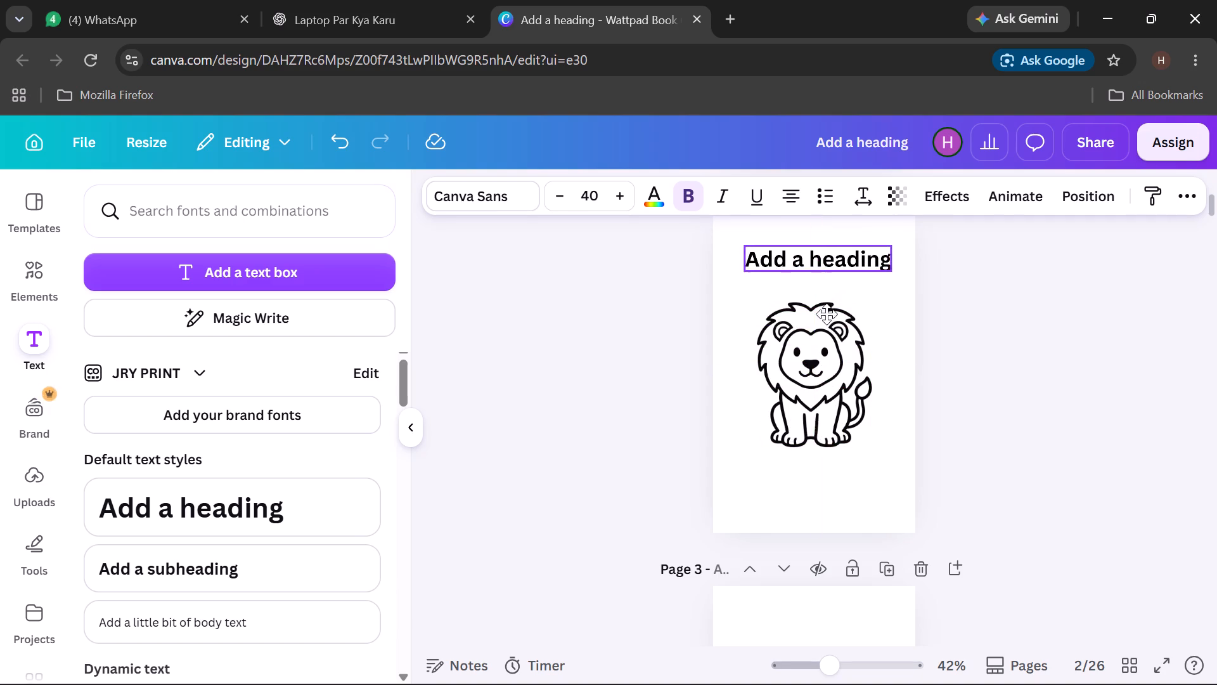
left_click_drag(827, 314, 827, 295)
scroll(1059, 366, "up", 1)
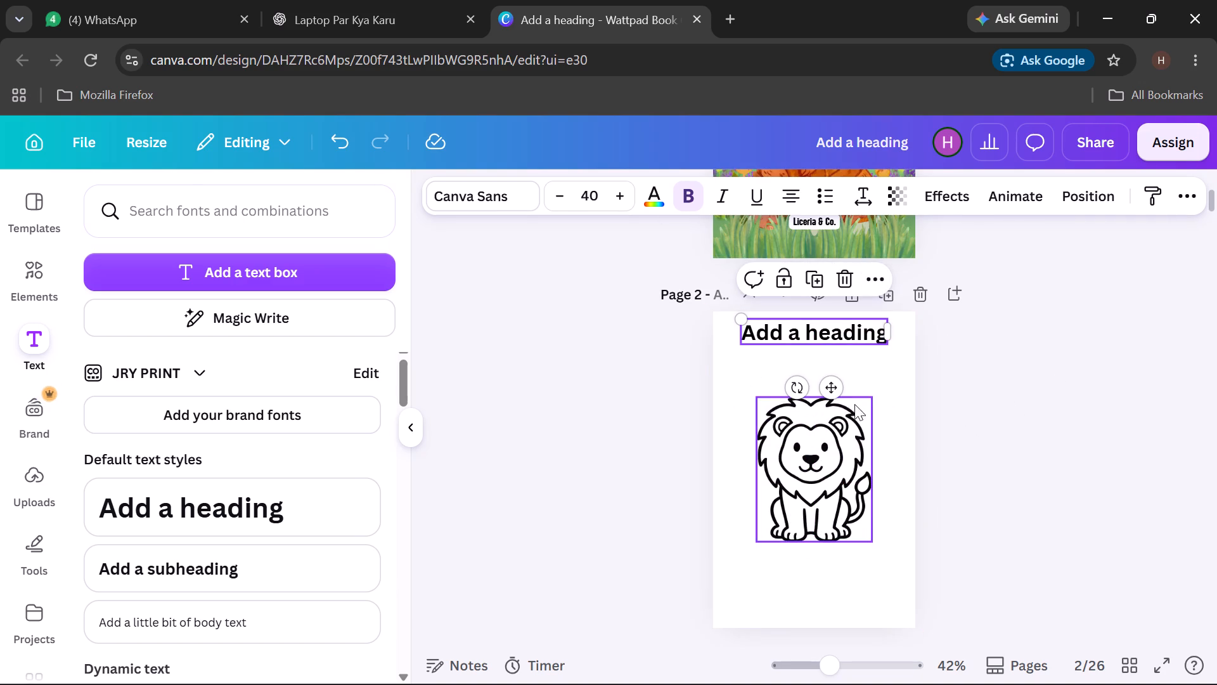
left_click_drag(834, 389, 833, 400)
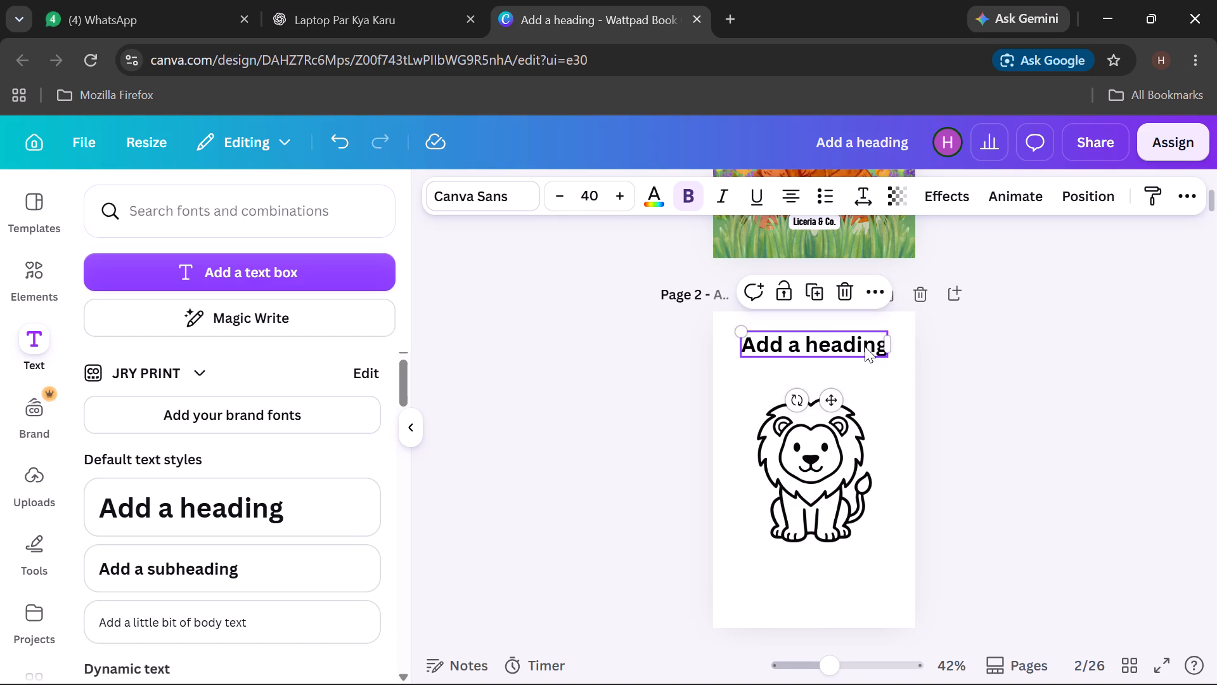
Replace the heading text above the lion with "lion".
left_click(841, 346)
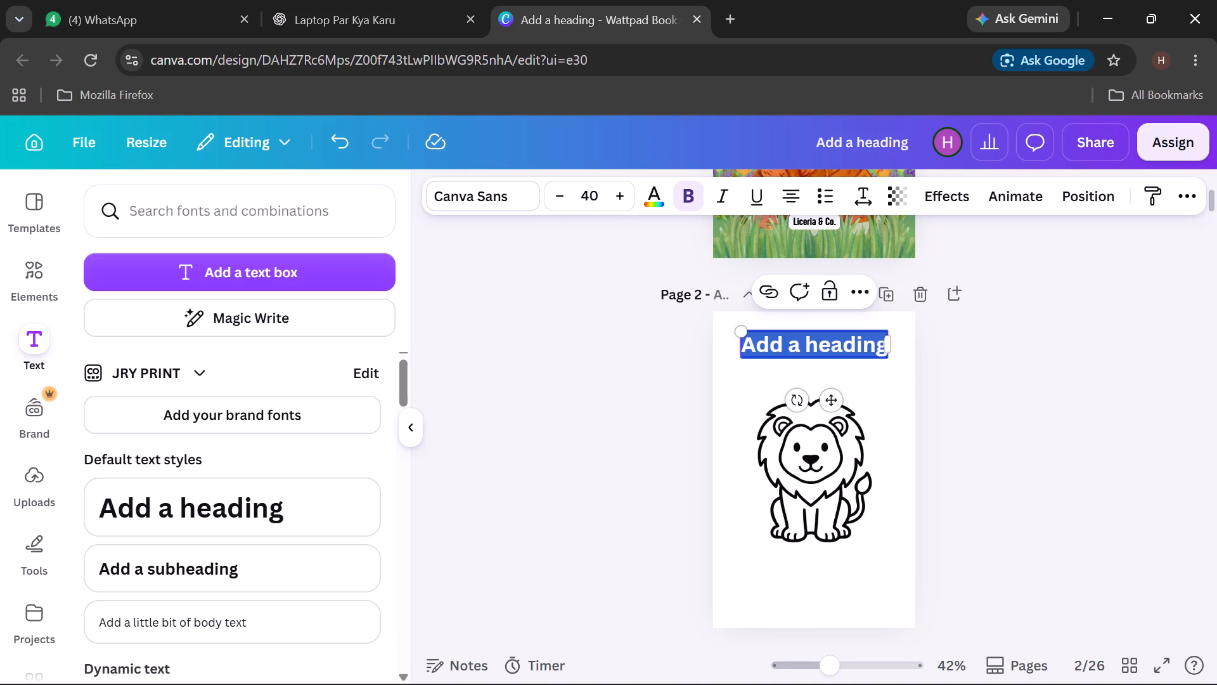
type("lion")
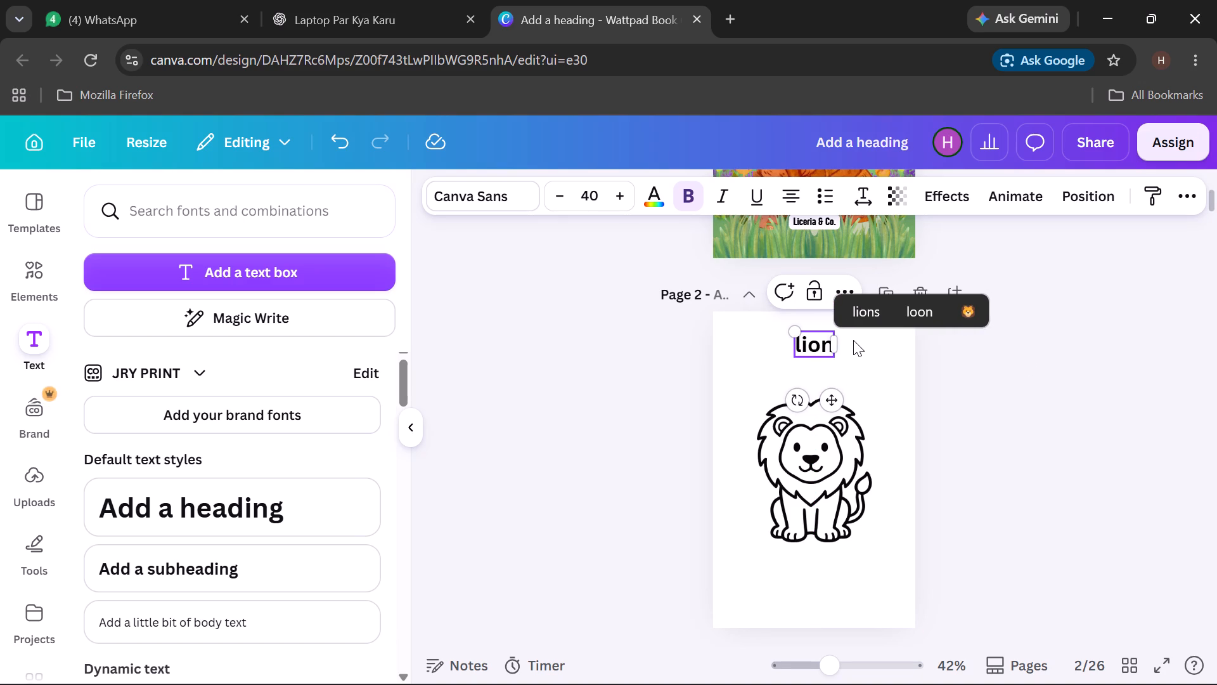
scroll(258, 460, "down", 2)
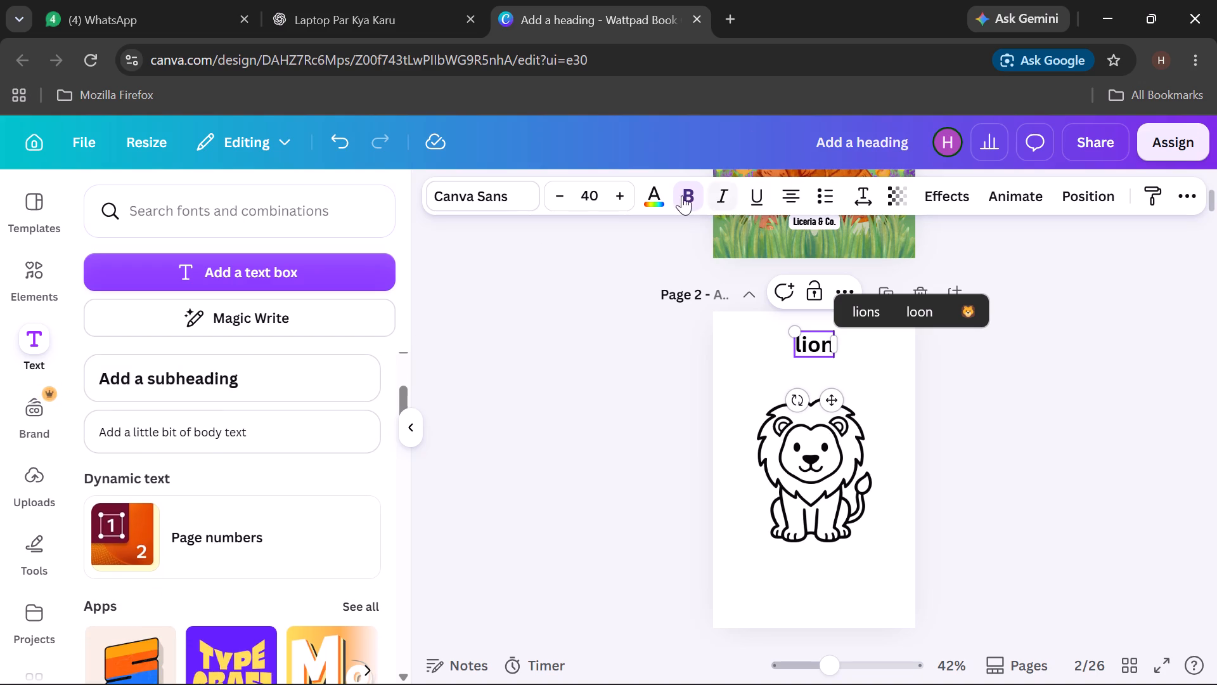
left_click(472, 193)
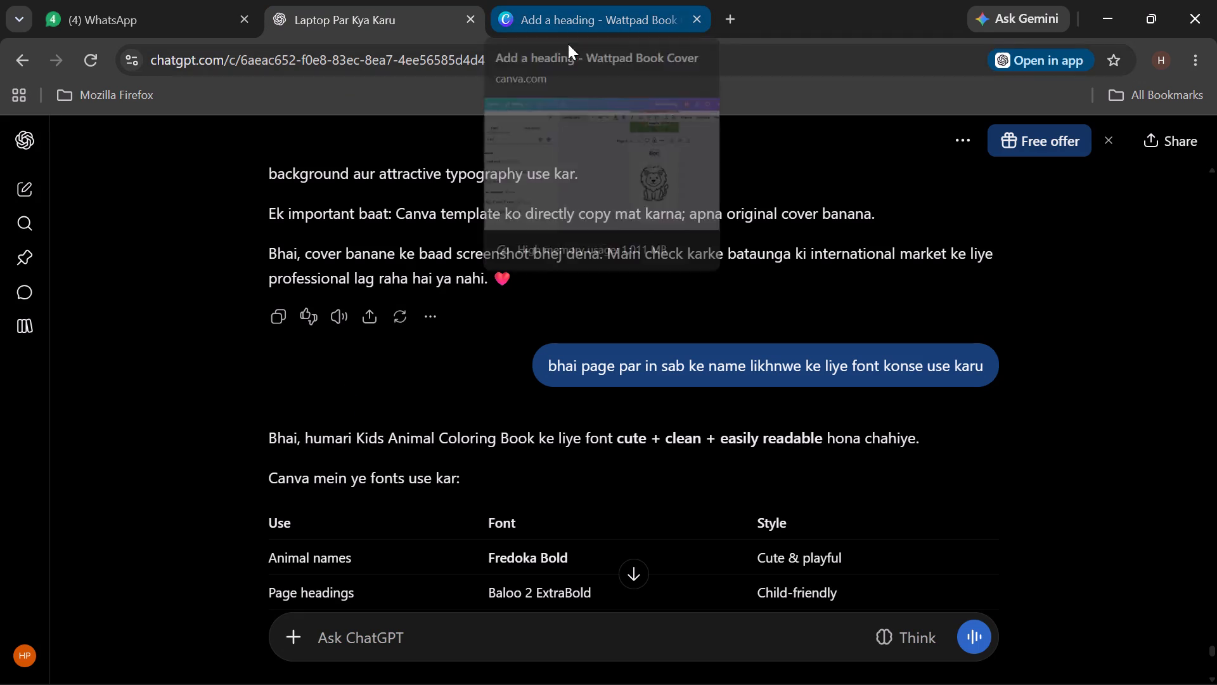
left_click(581, 22)
left_click(217, 284)
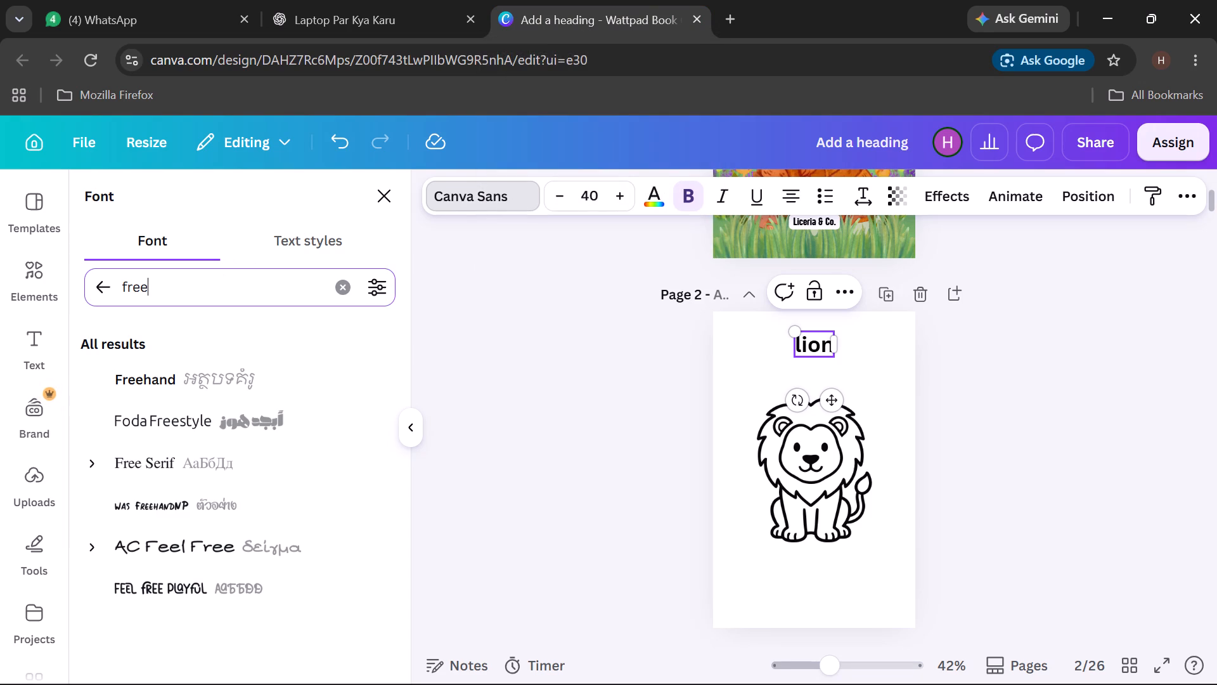
key("BackSpace")
type("doka")
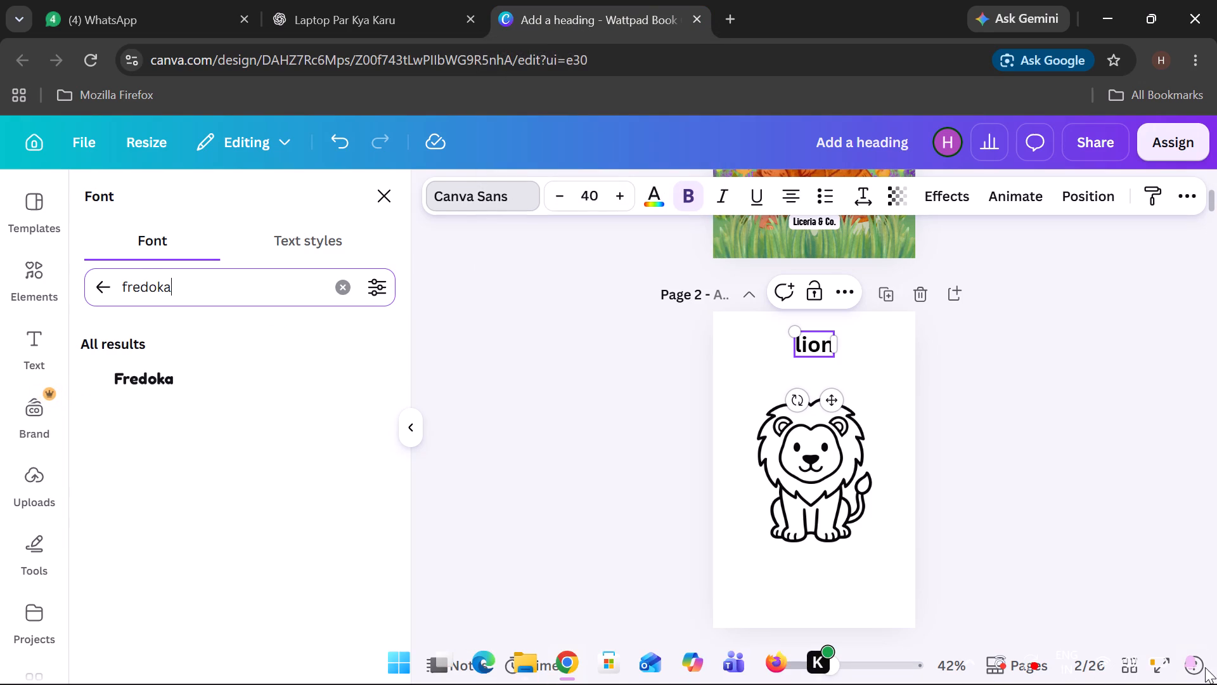
key("space")
type("bold")
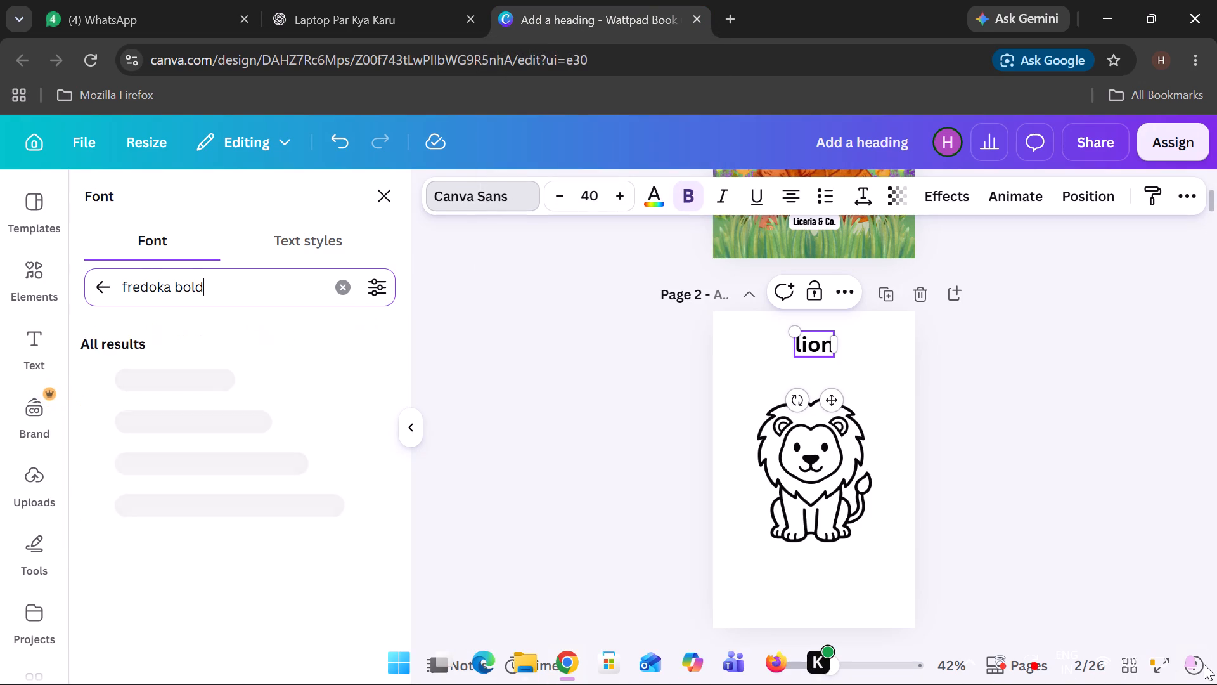
scroll(1173, 660, "down", 1)
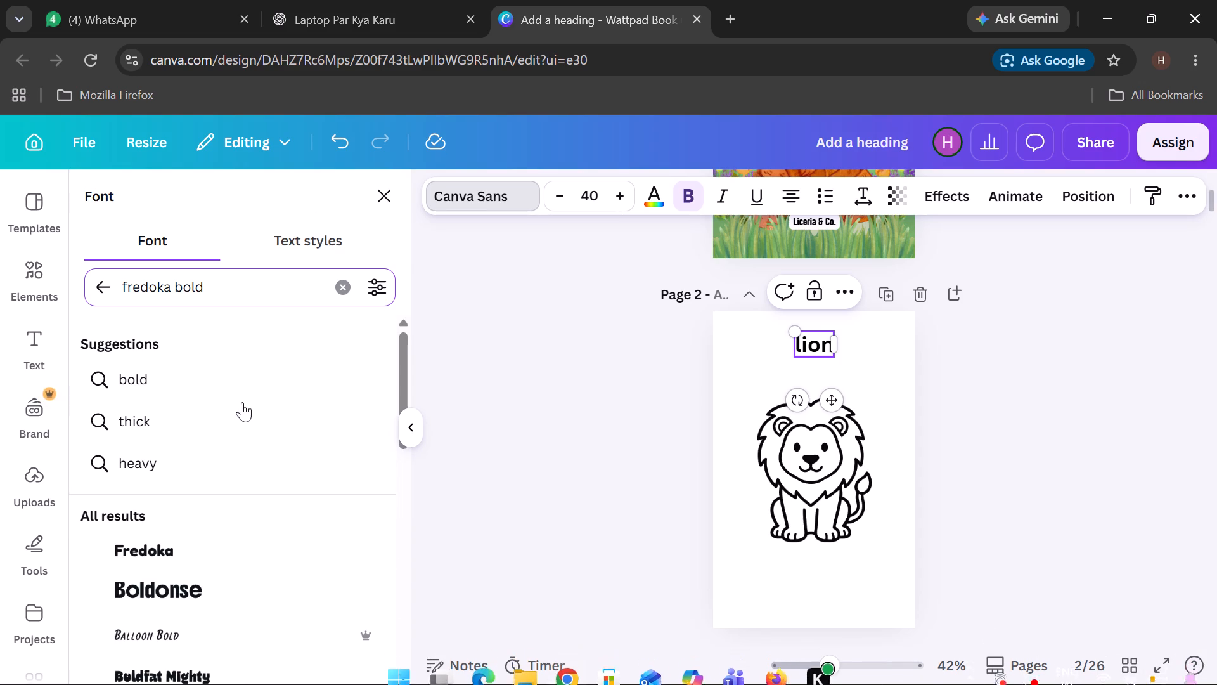
scroll(246, 404, "down", 2)
left_click(236, 369)
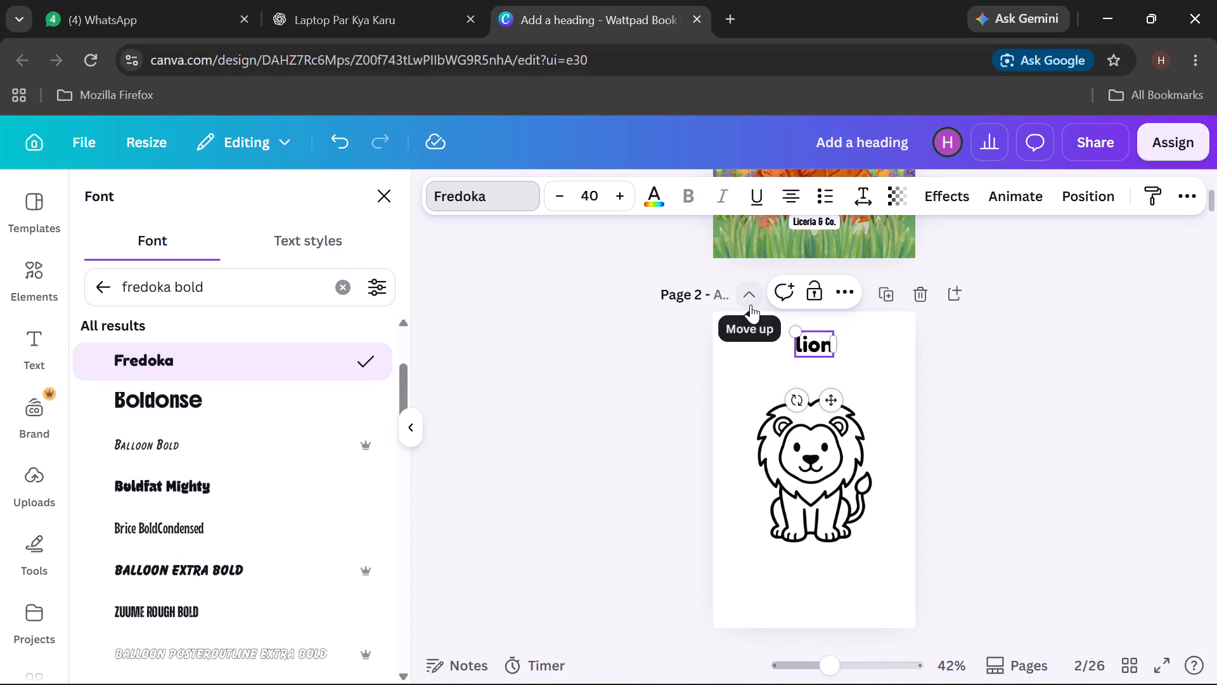
Retype the heading above the lion in capital letters as "LION".
left_click(821, 349)
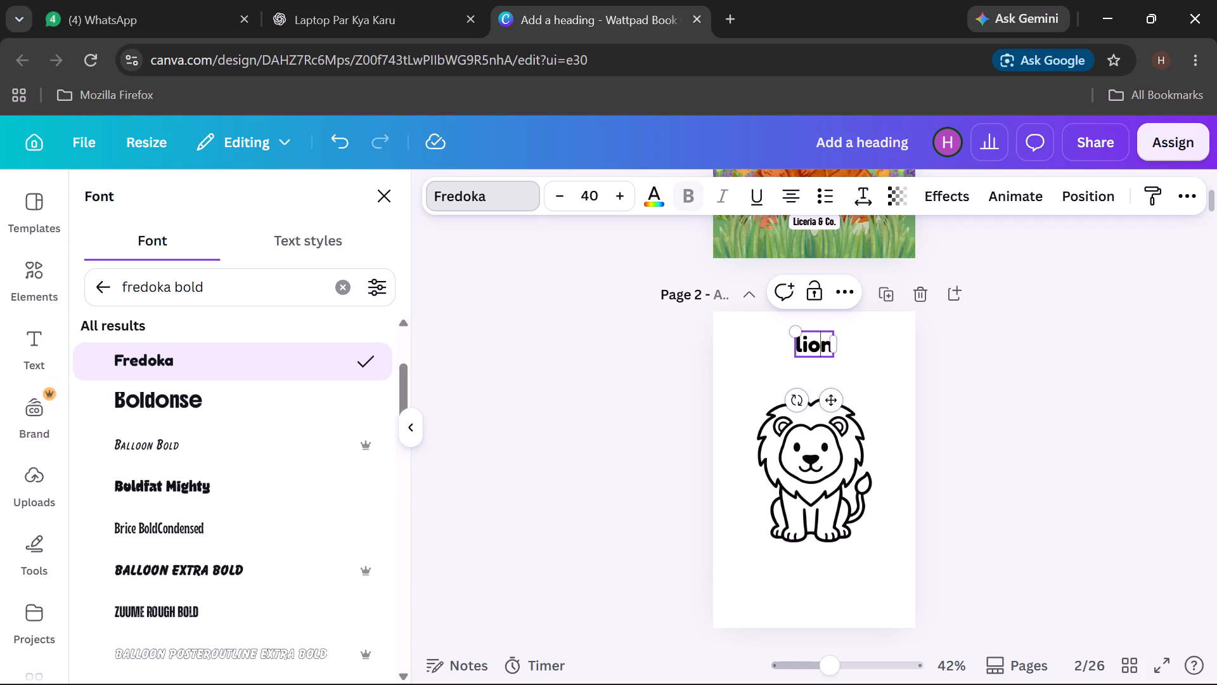
key("Right")
key("BackSpace")
key("BackSpace")
key("BackSpace")
key("BackSpace")
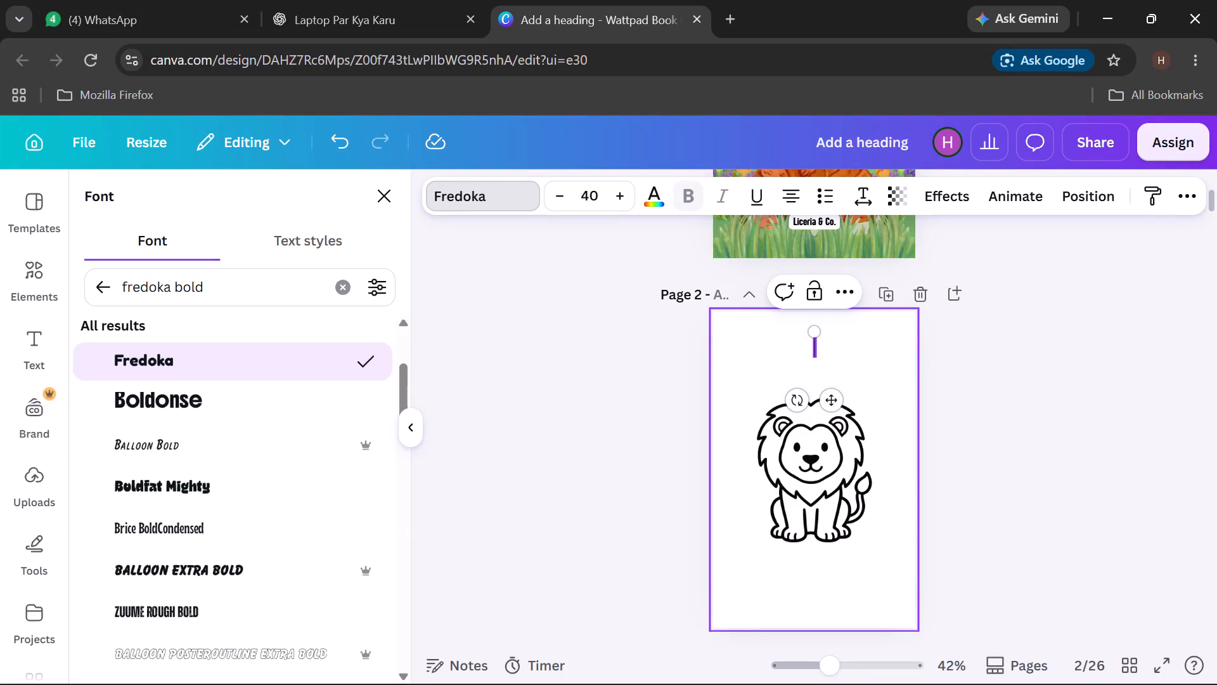
type("LIO")
key("n")
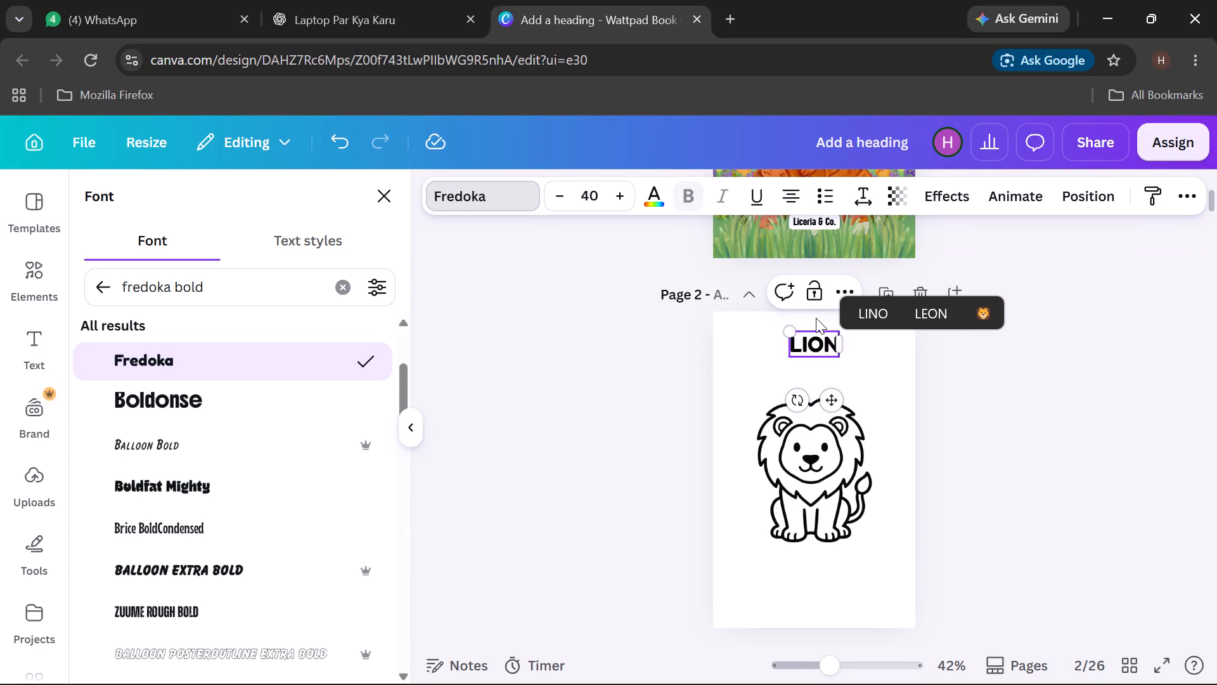
Reduce the LION heading's font size to 38.
double_click(561, 192)
left_click(962, 363)
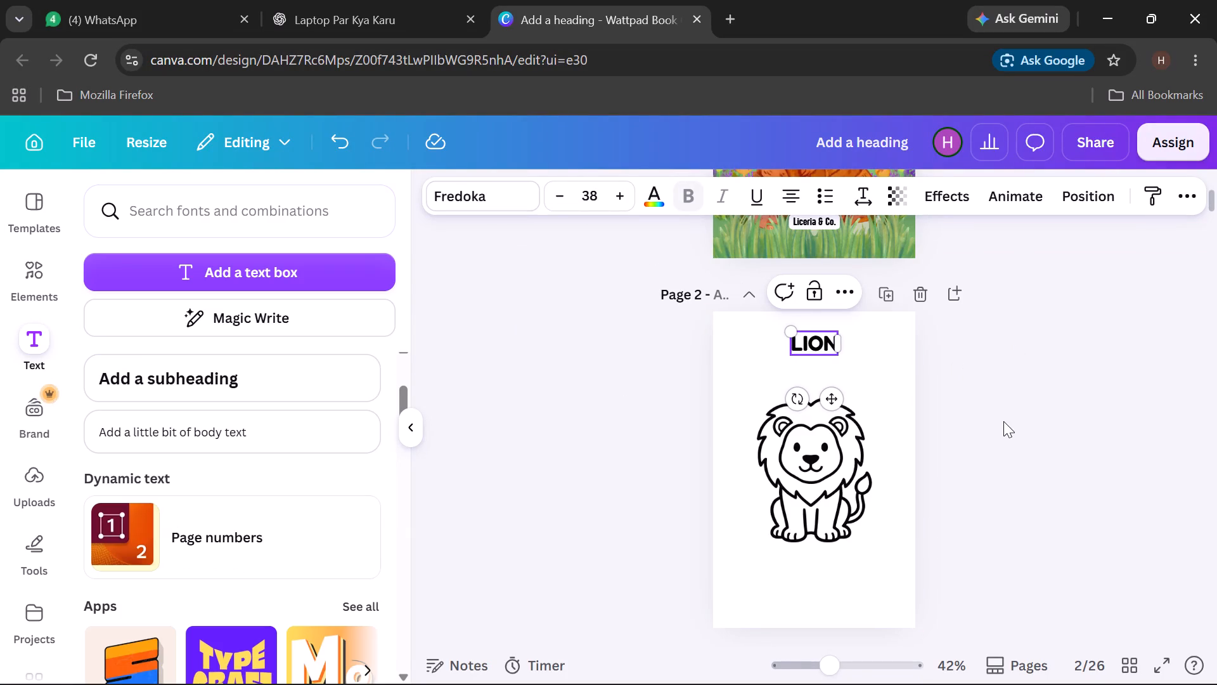
left_click(1005, 421)
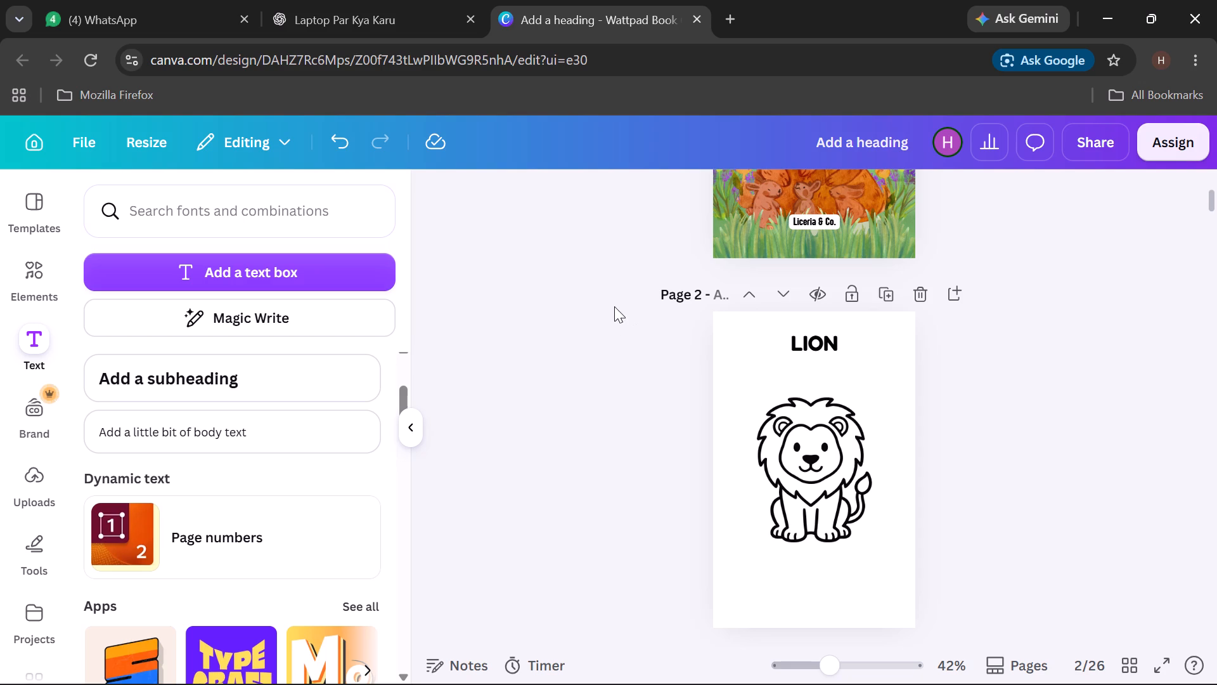
Move the LION heading slightly down, closer to the lion drawing and still centred on the page.
left_click(815, 337)
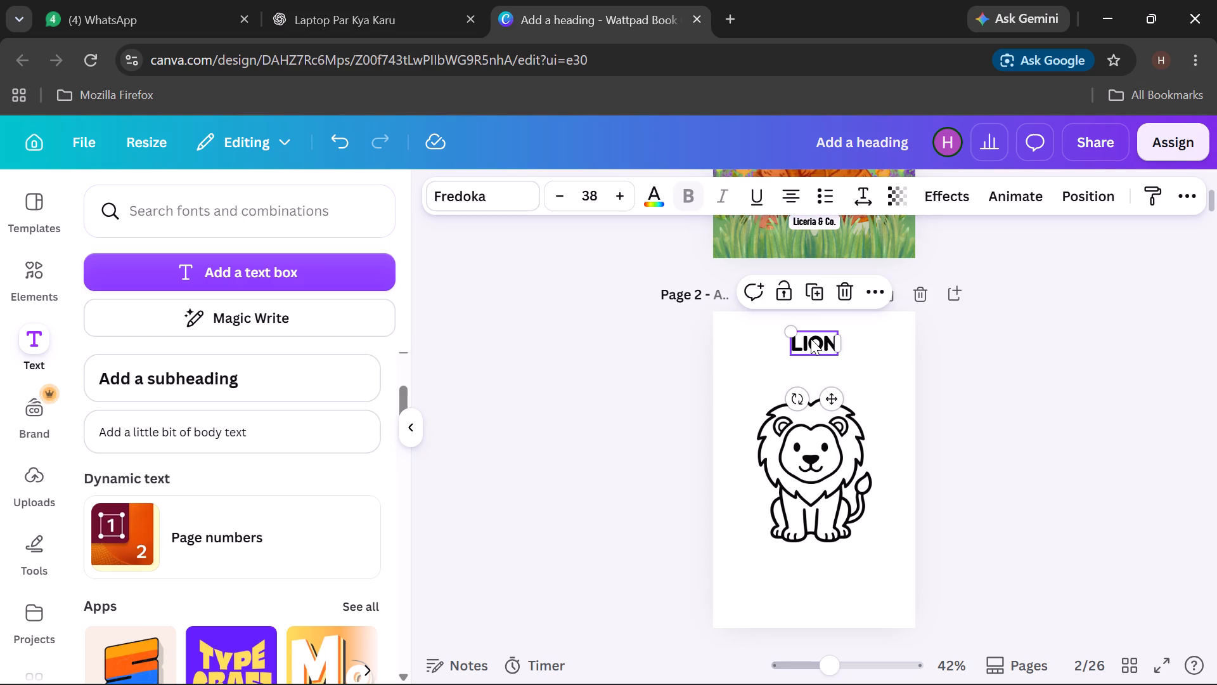
left_click_drag(811, 339, 811, 347)
left_click(1094, 355)
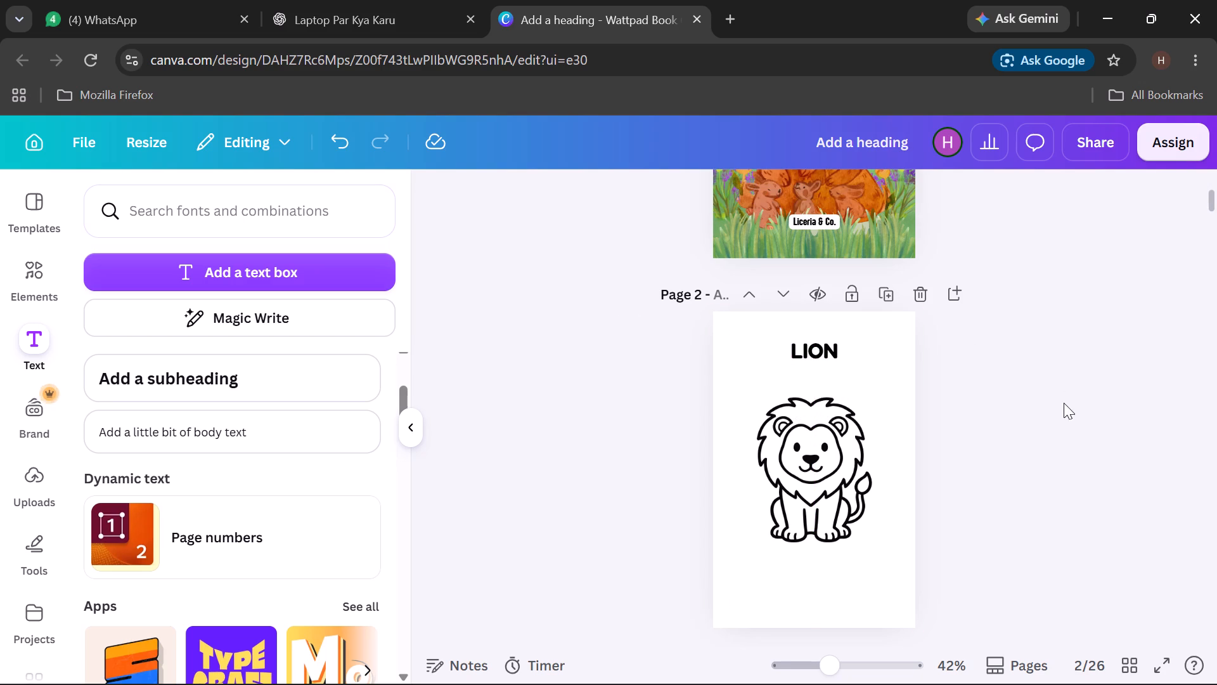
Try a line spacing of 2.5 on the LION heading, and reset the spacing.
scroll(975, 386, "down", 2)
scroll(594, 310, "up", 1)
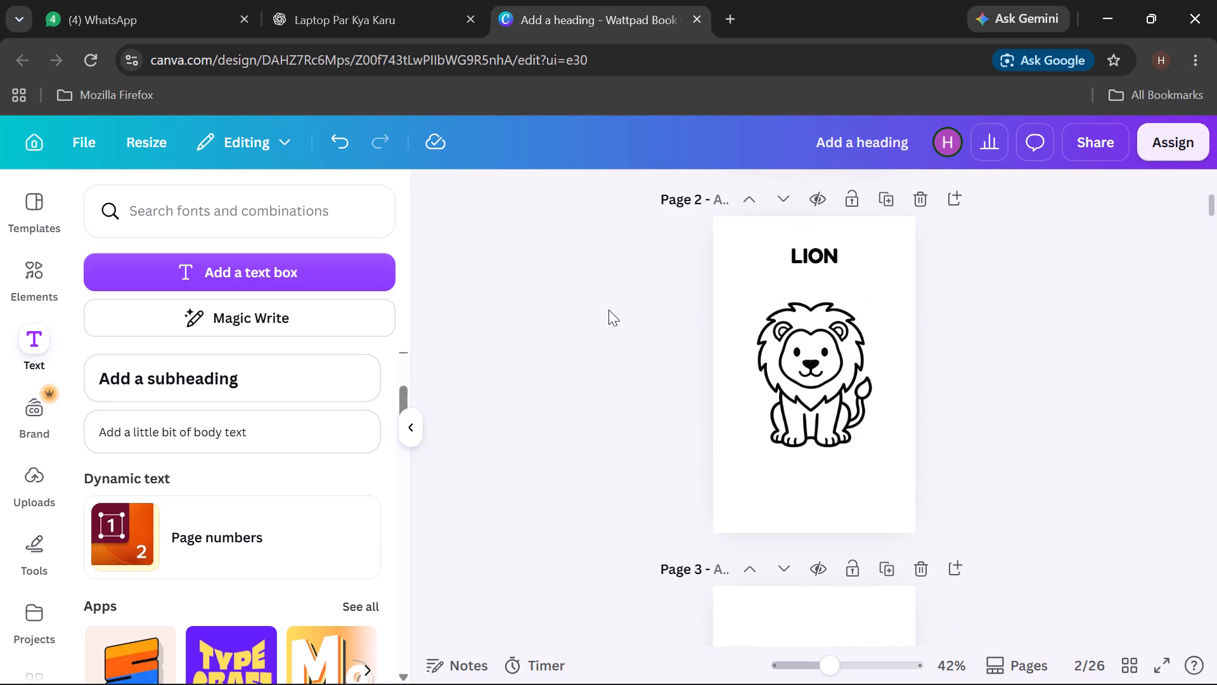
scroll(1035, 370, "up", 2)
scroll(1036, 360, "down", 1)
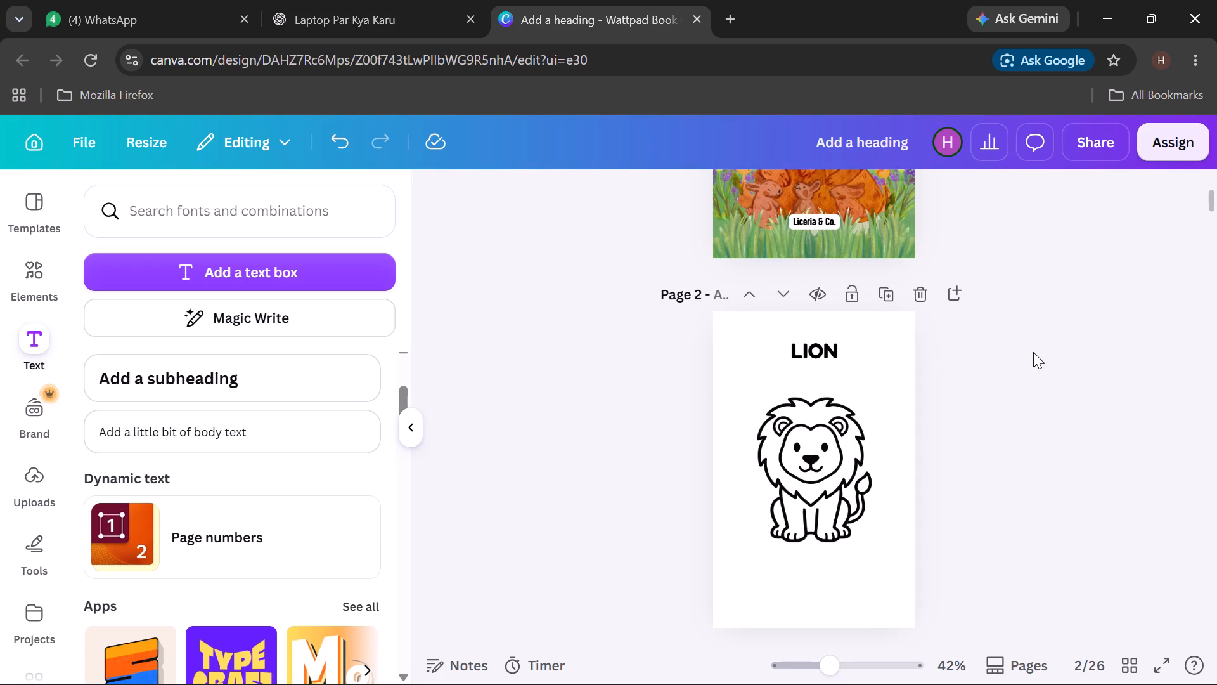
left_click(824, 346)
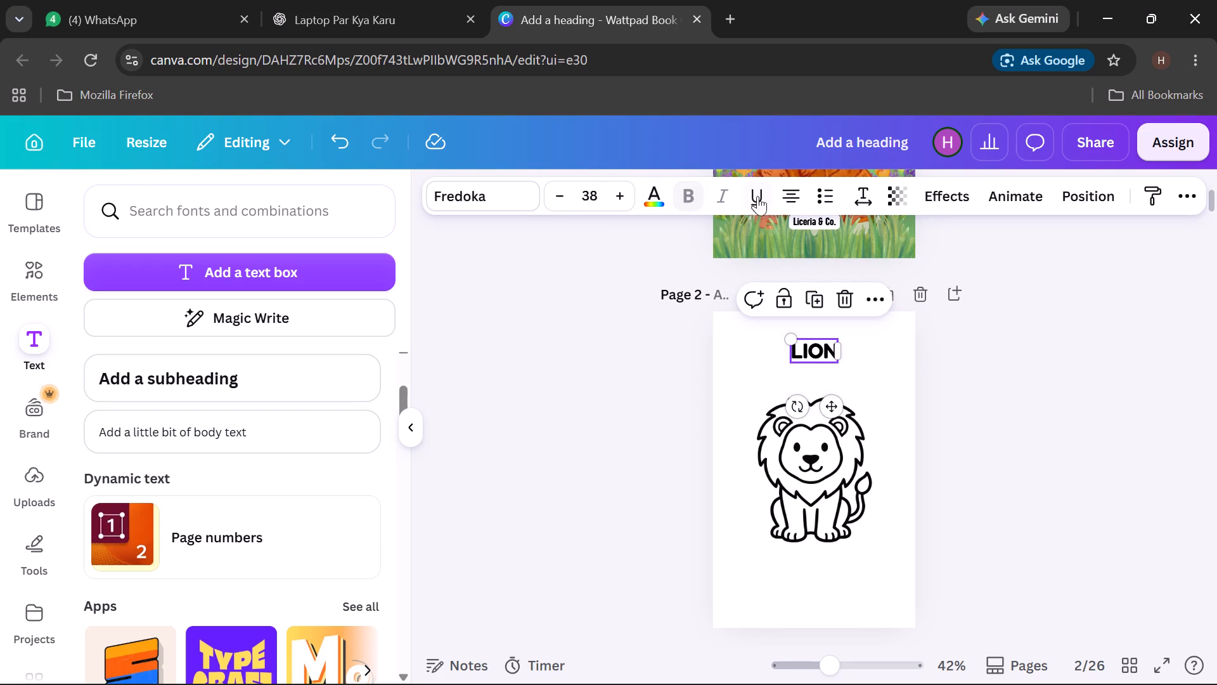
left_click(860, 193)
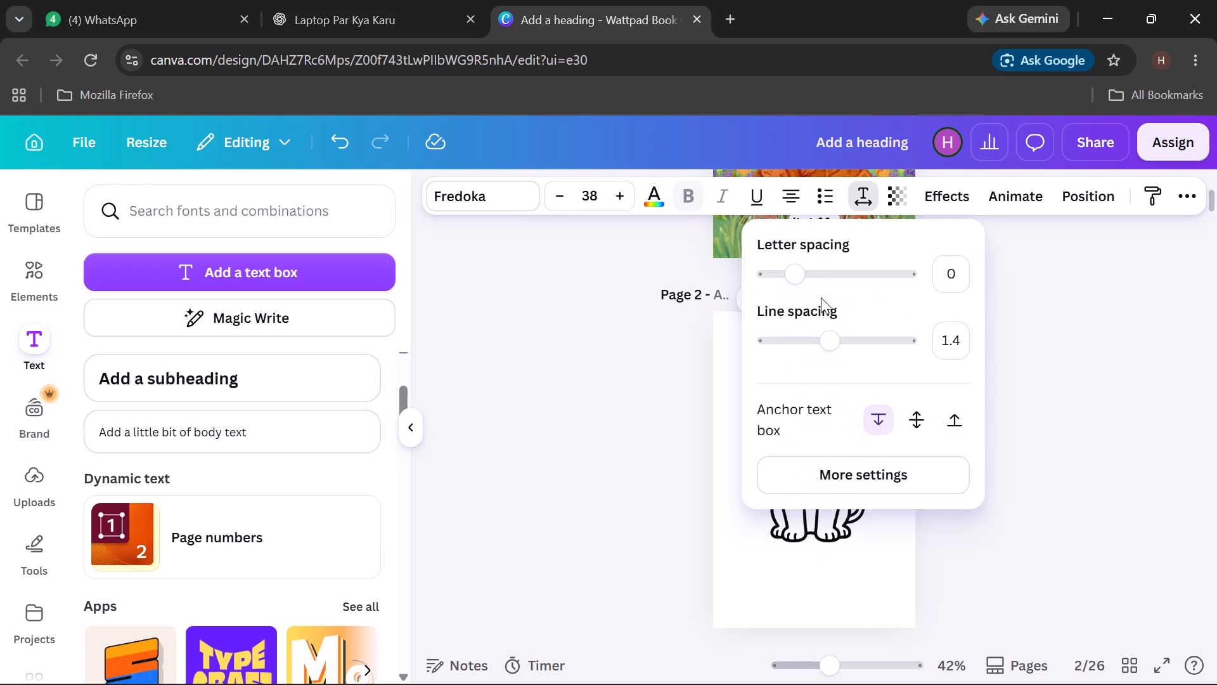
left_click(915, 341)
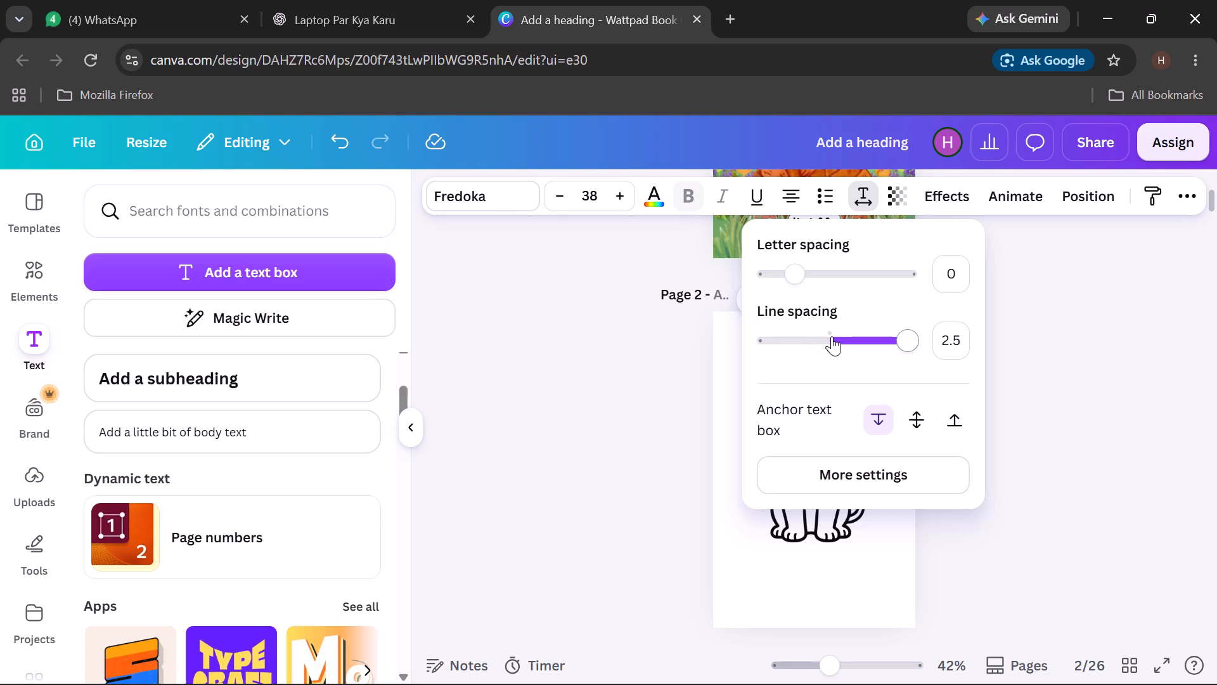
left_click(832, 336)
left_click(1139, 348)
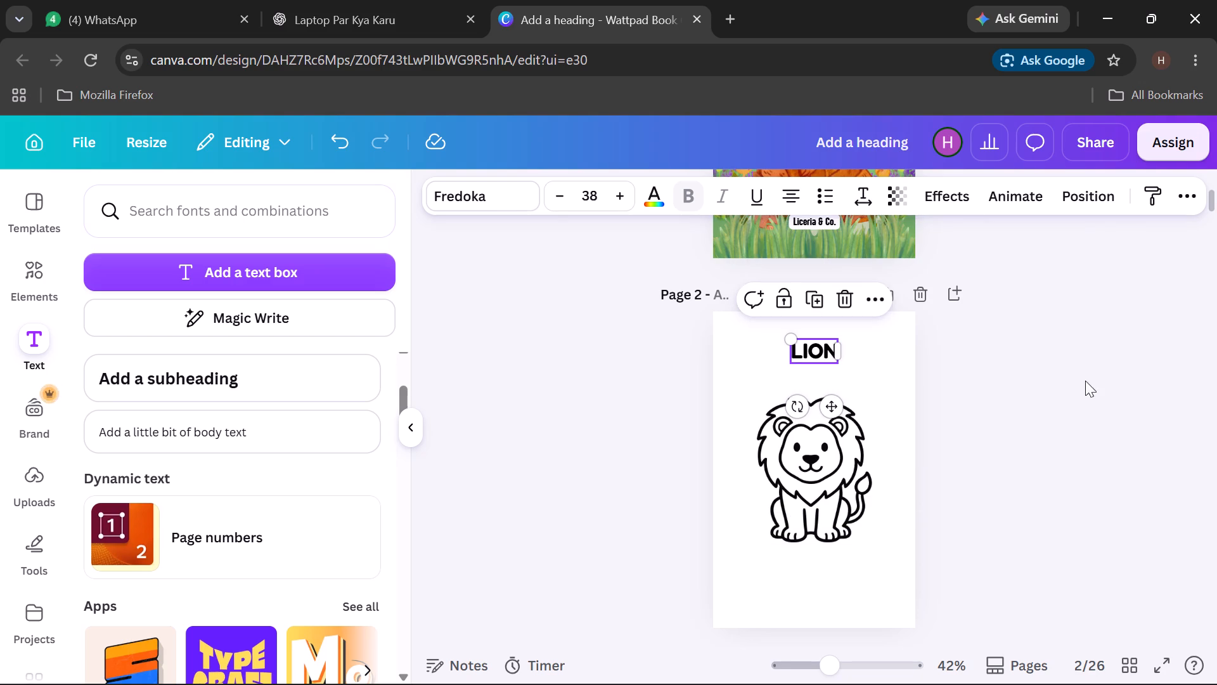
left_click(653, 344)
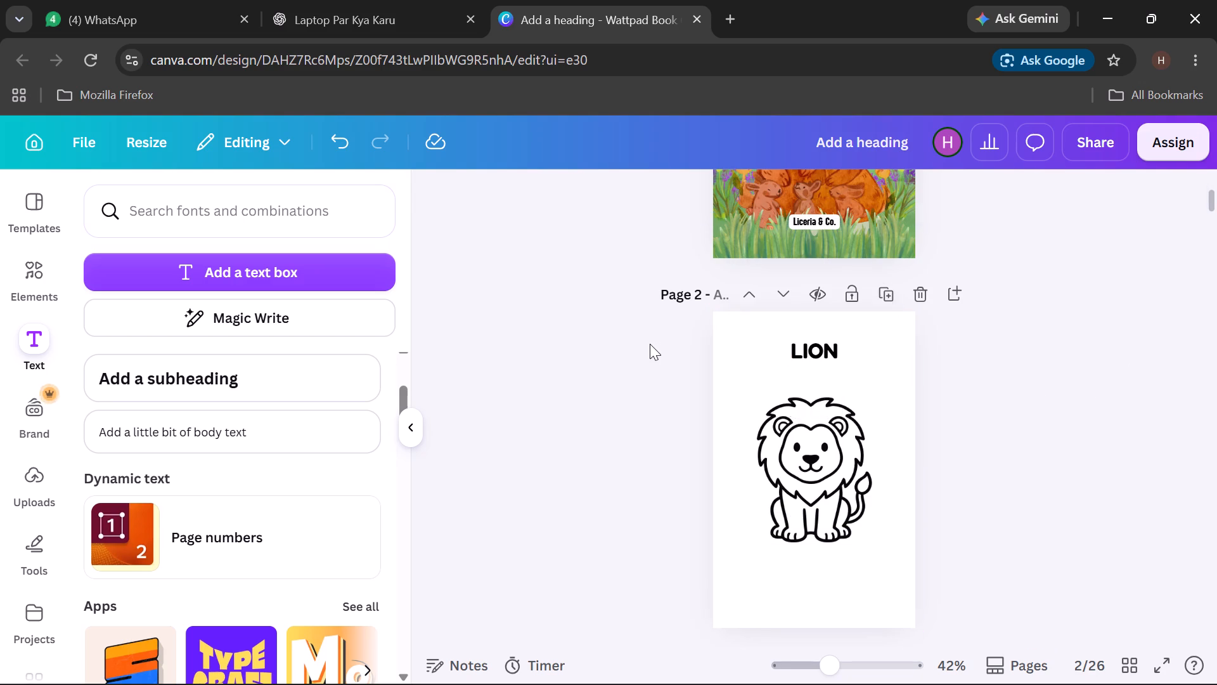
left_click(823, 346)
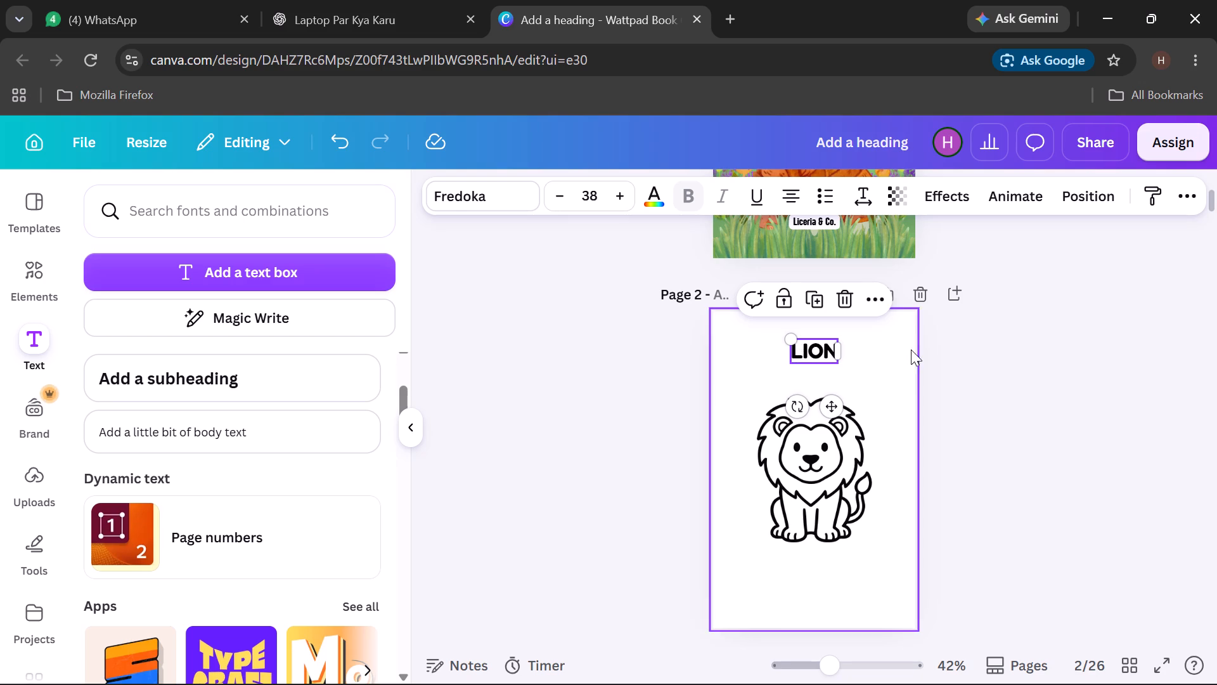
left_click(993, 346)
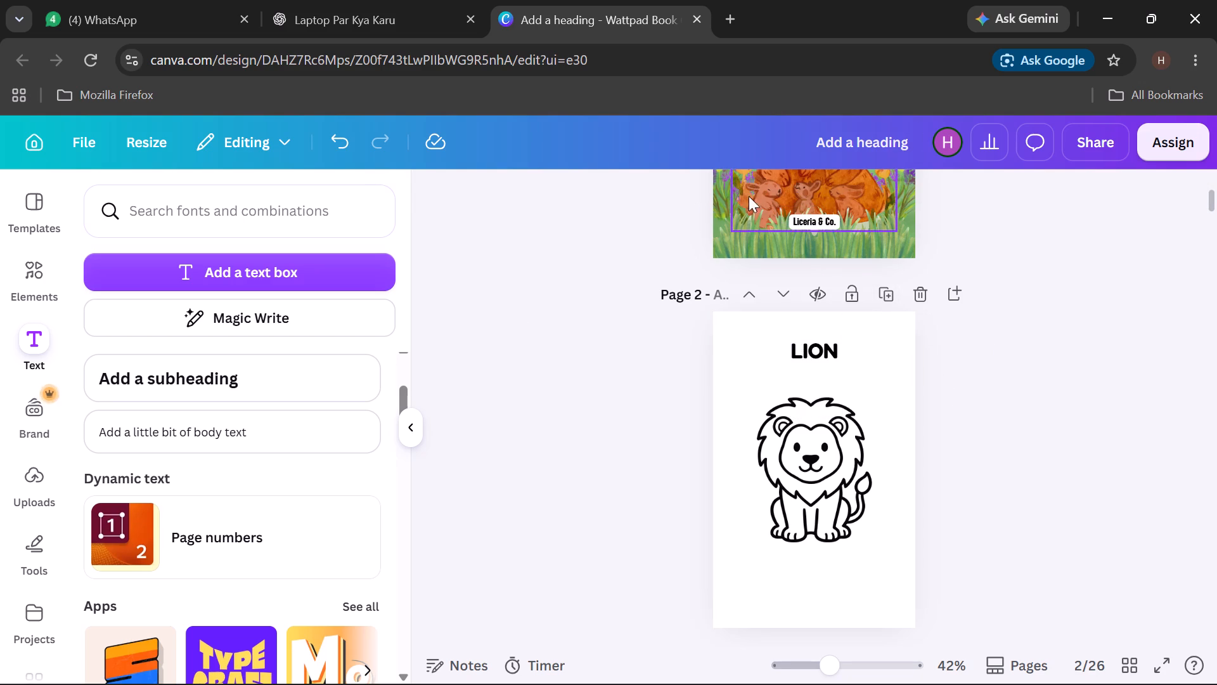
Add a text box reading "ELEPHANT" to the elephant drawing's page 3.
scroll(563, 293, "down", 4)
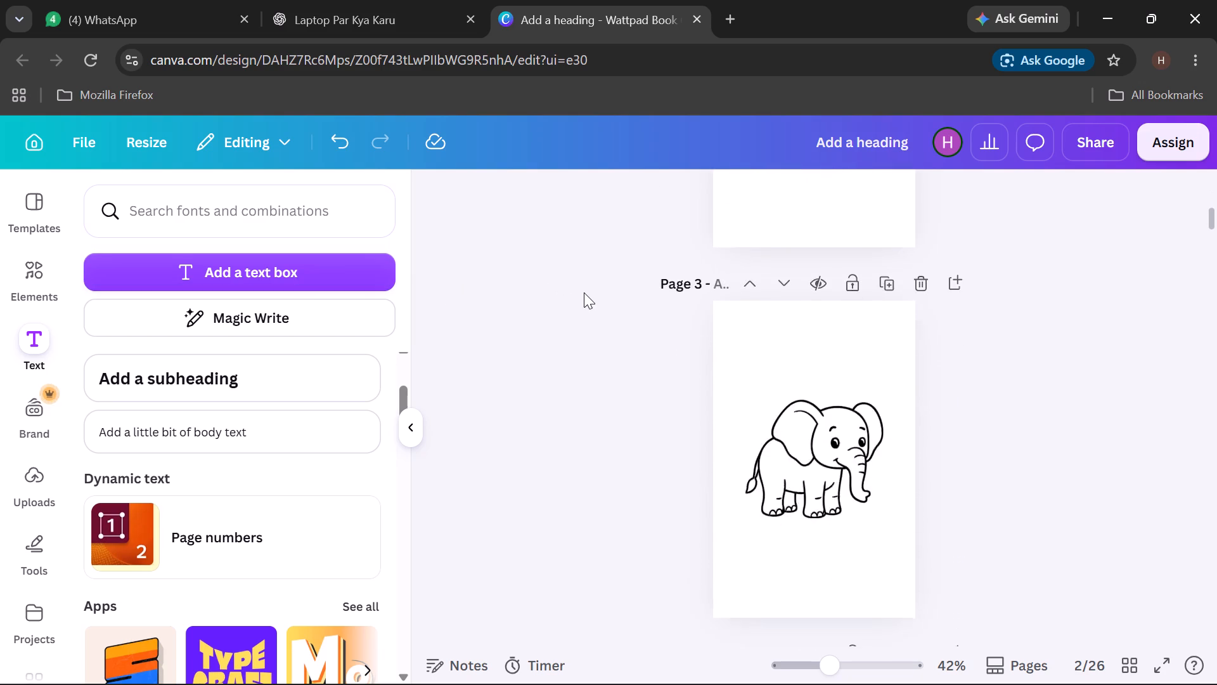
scroll(584, 292, "down", 2)
left_click(236, 270)
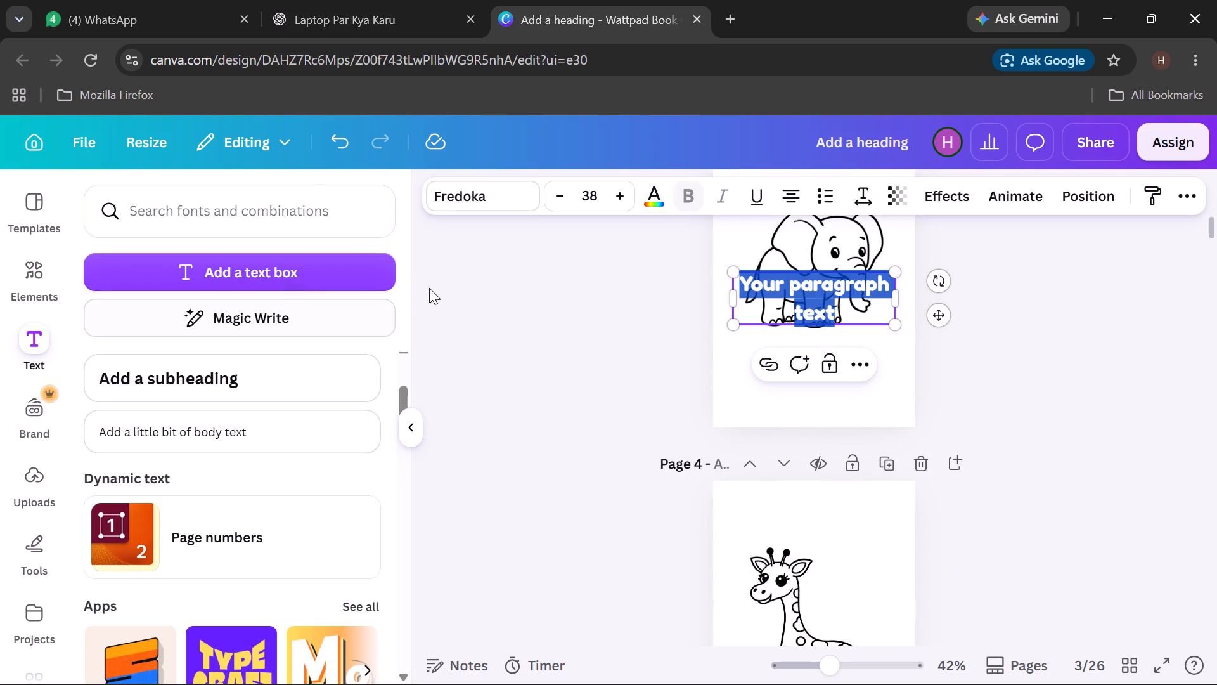
type("ELE")
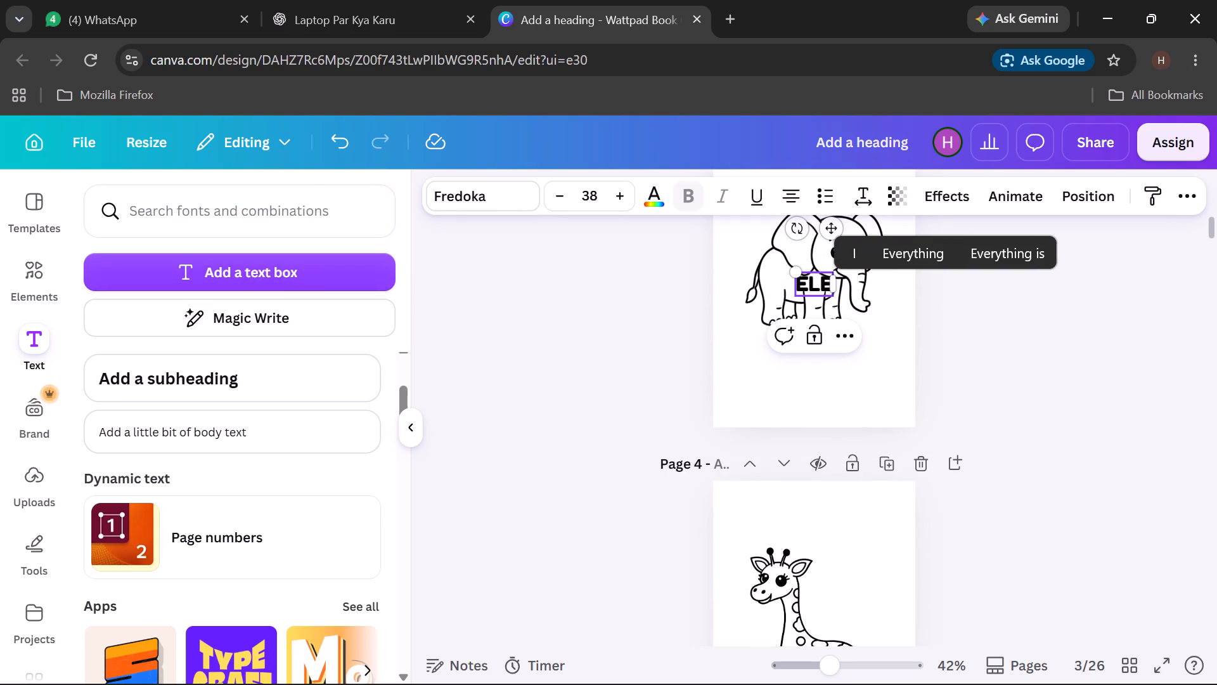
type("PHANT")
key("Return")
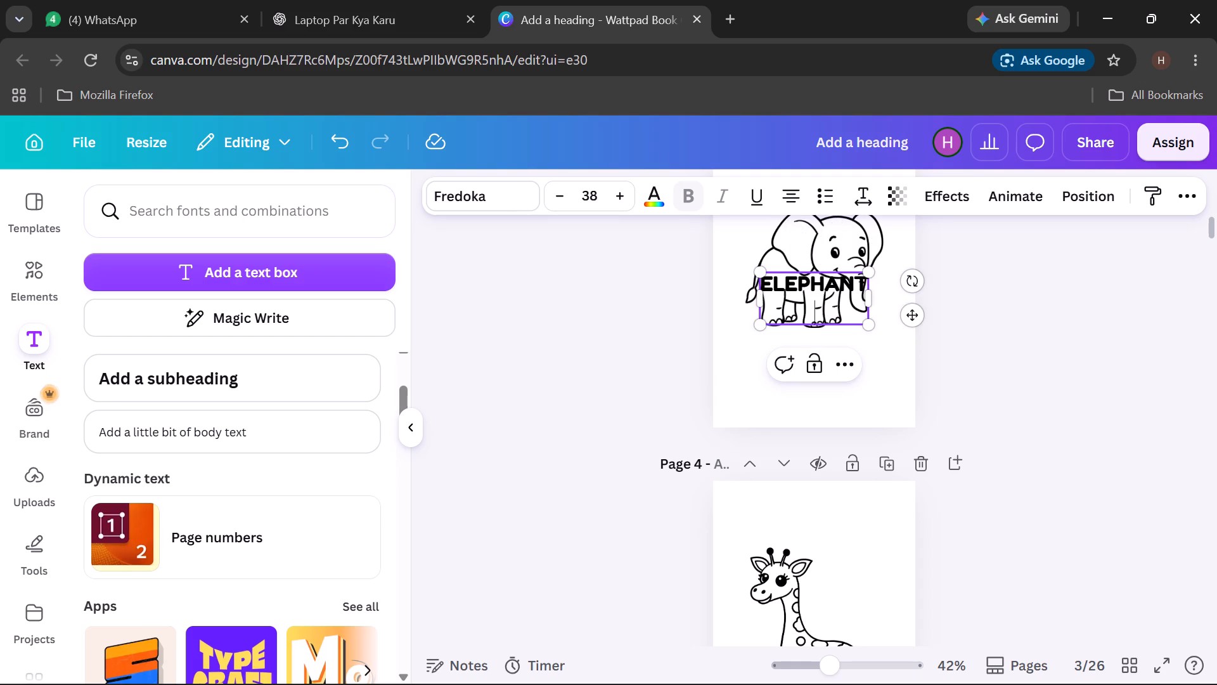
key("BackSpace")
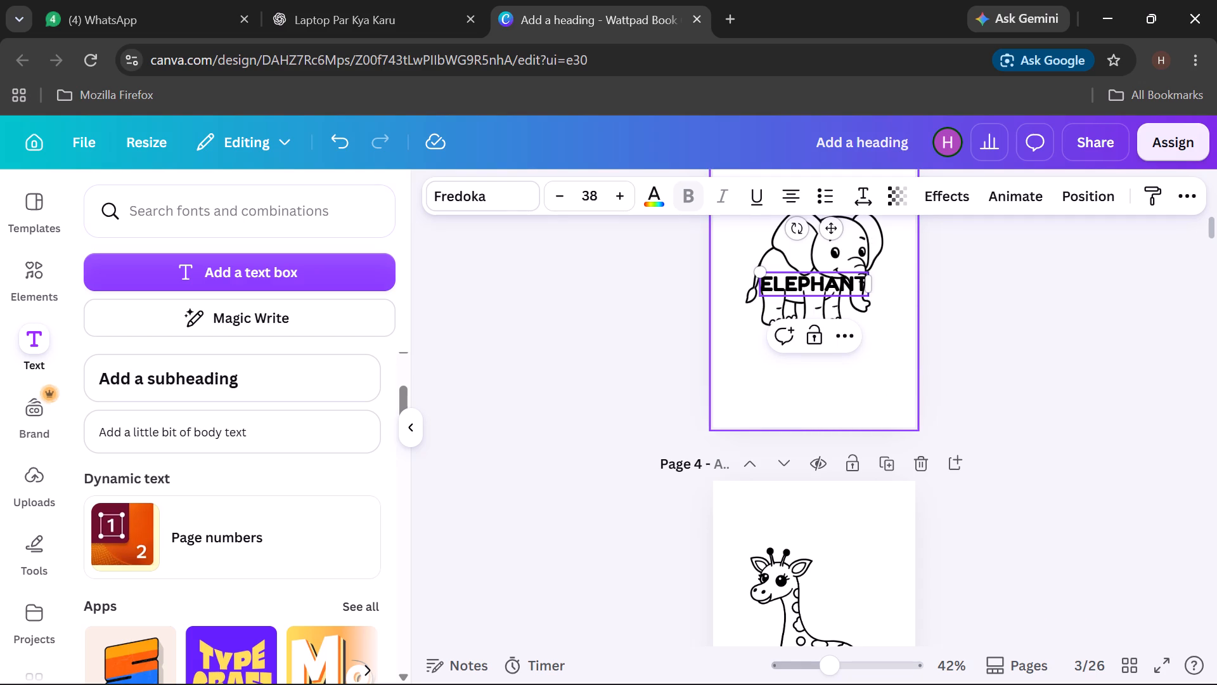
Move the ELEPHANT heading above the elephant drawing on page 3, centred on the page.
scroll(924, 365, "up", 1)
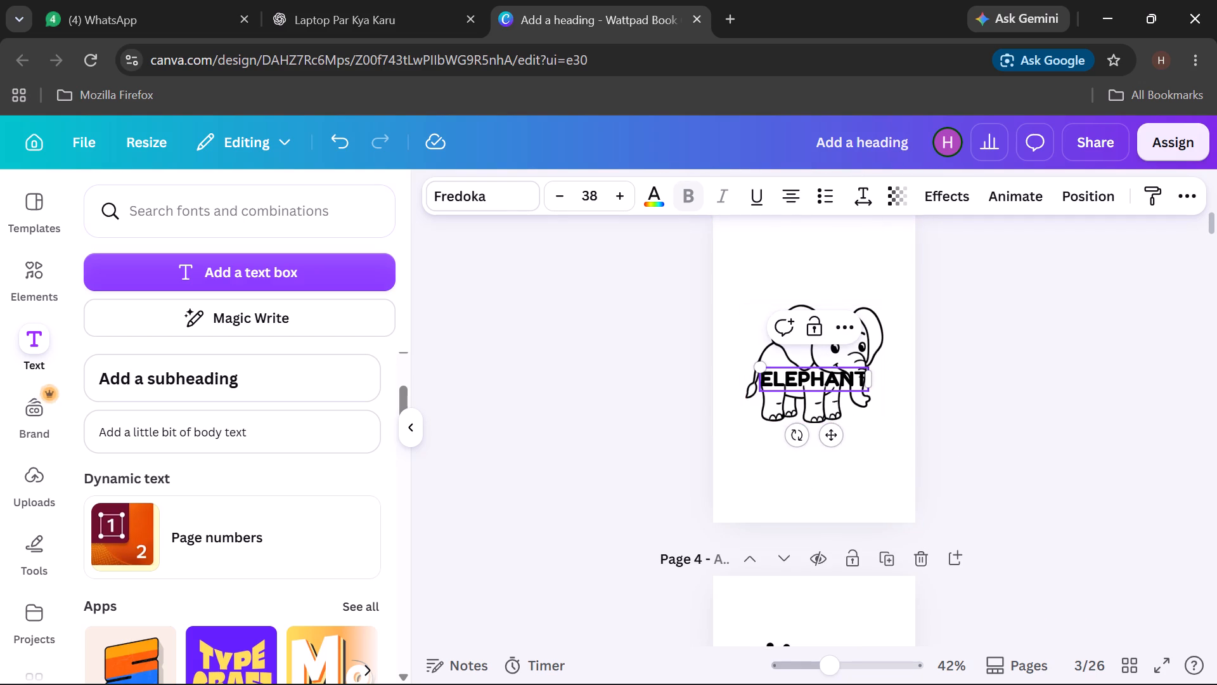
left_click_drag(831, 433, 830, 313)
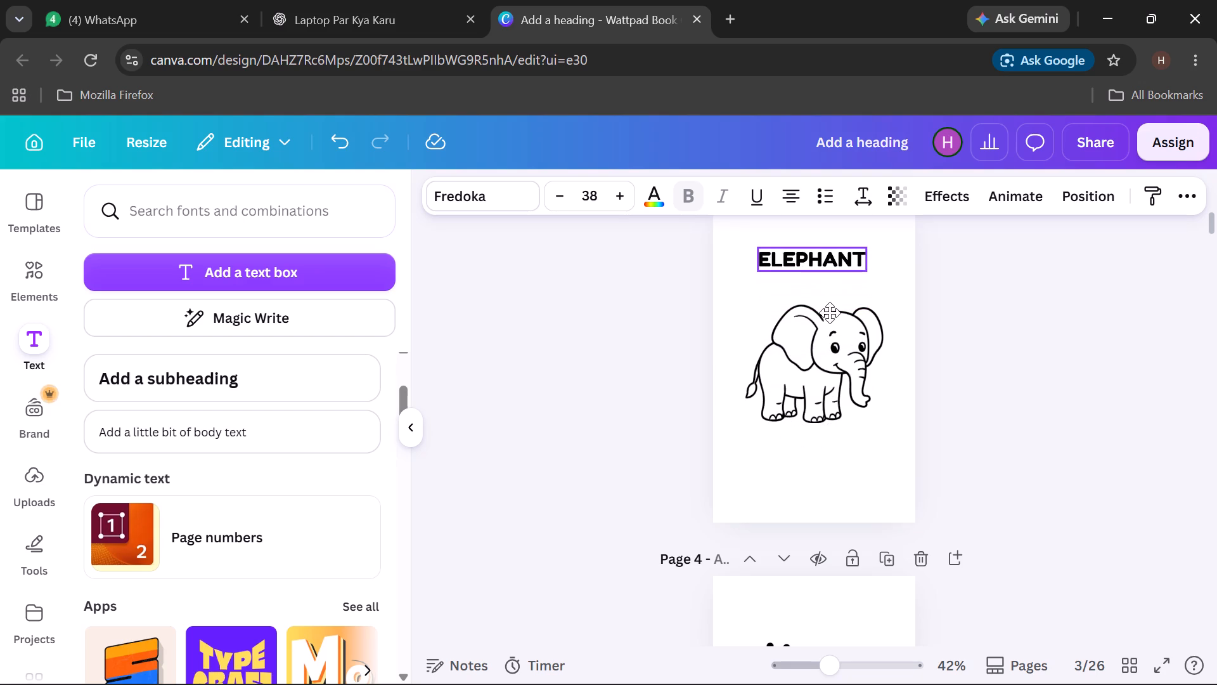
left_click_drag(830, 313, 836, 306)
scroll(1028, 389, "up", 4)
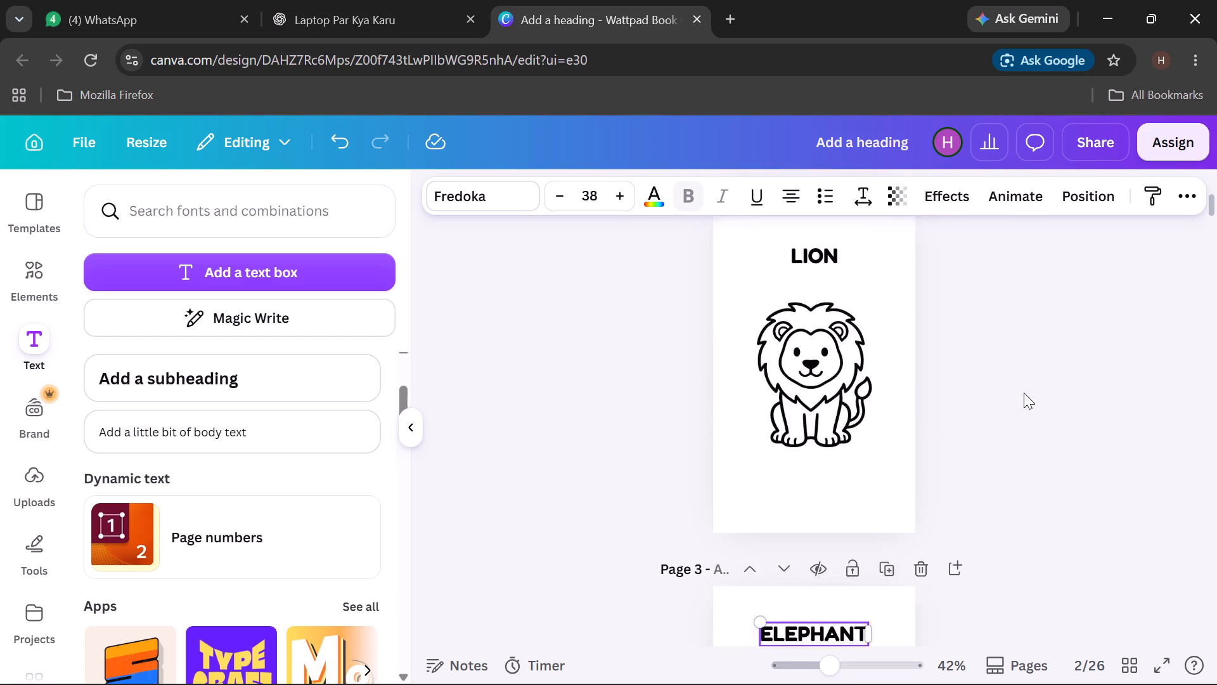
scroll(1024, 393, "up", 1)
scroll(1051, 402, "down", 3)
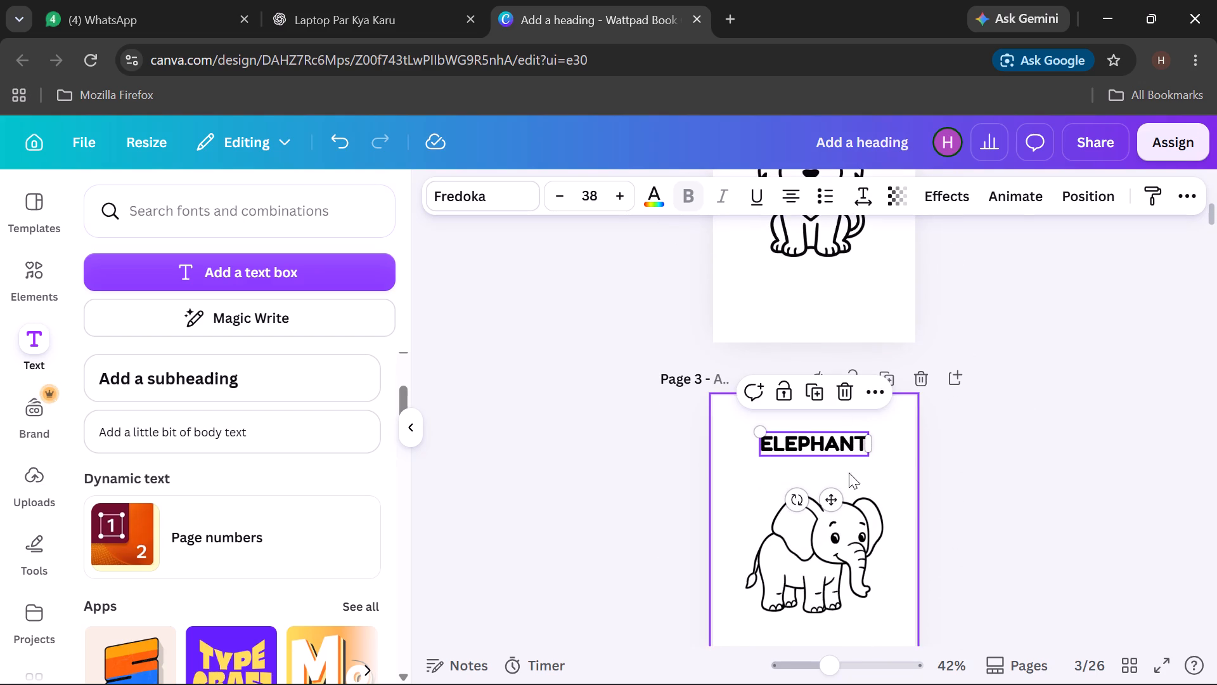
left_click(831, 497)
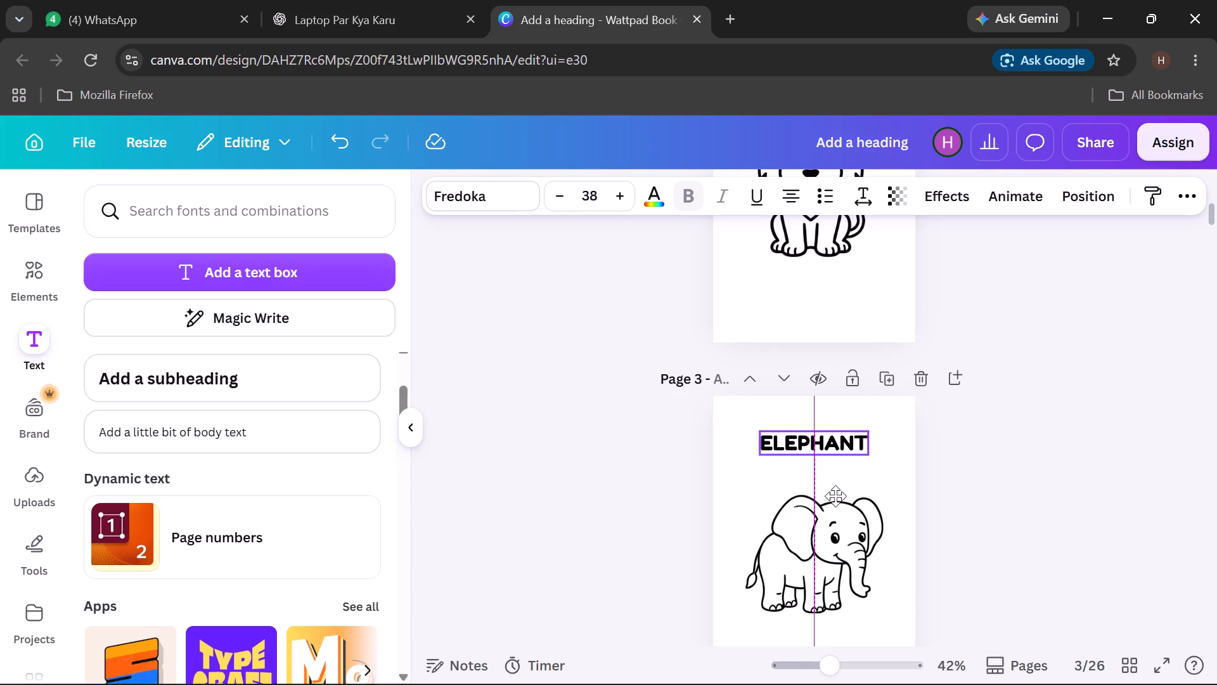
scroll(1216, 426, "up", 4)
scroll(1213, 425, "down", 2)
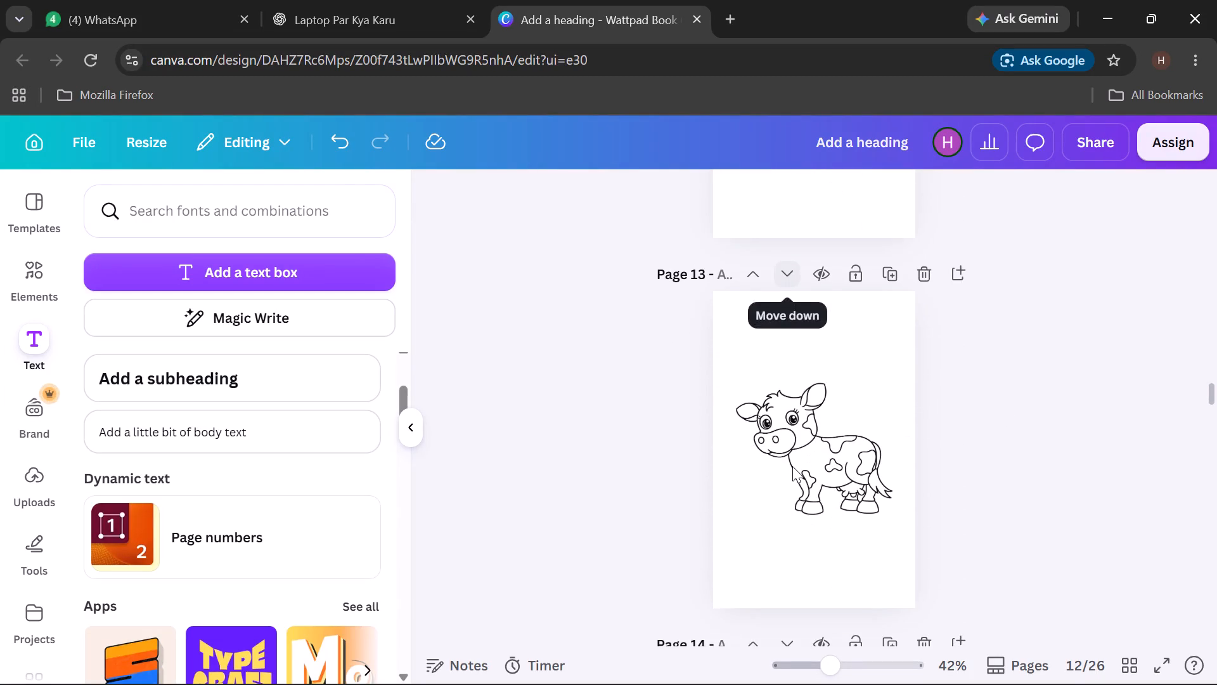
scroll(792, 466, "down", 1)
left_click(270, 238)
left_click(281, 265)
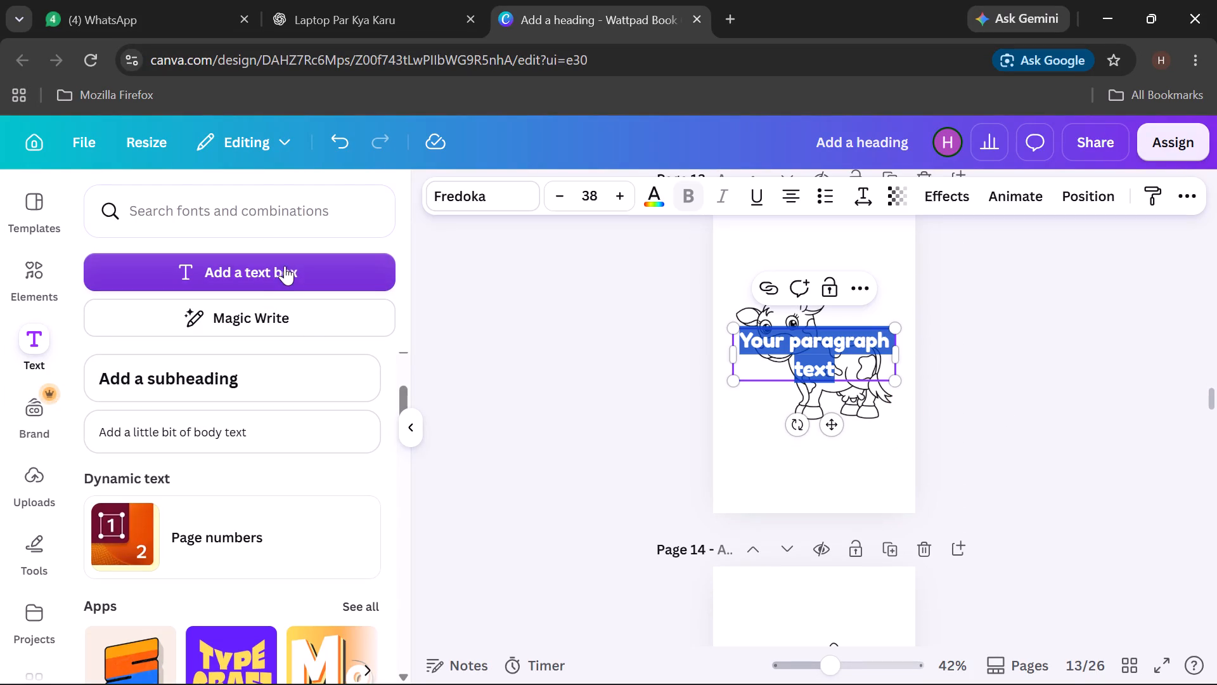
key("c")
key("o")
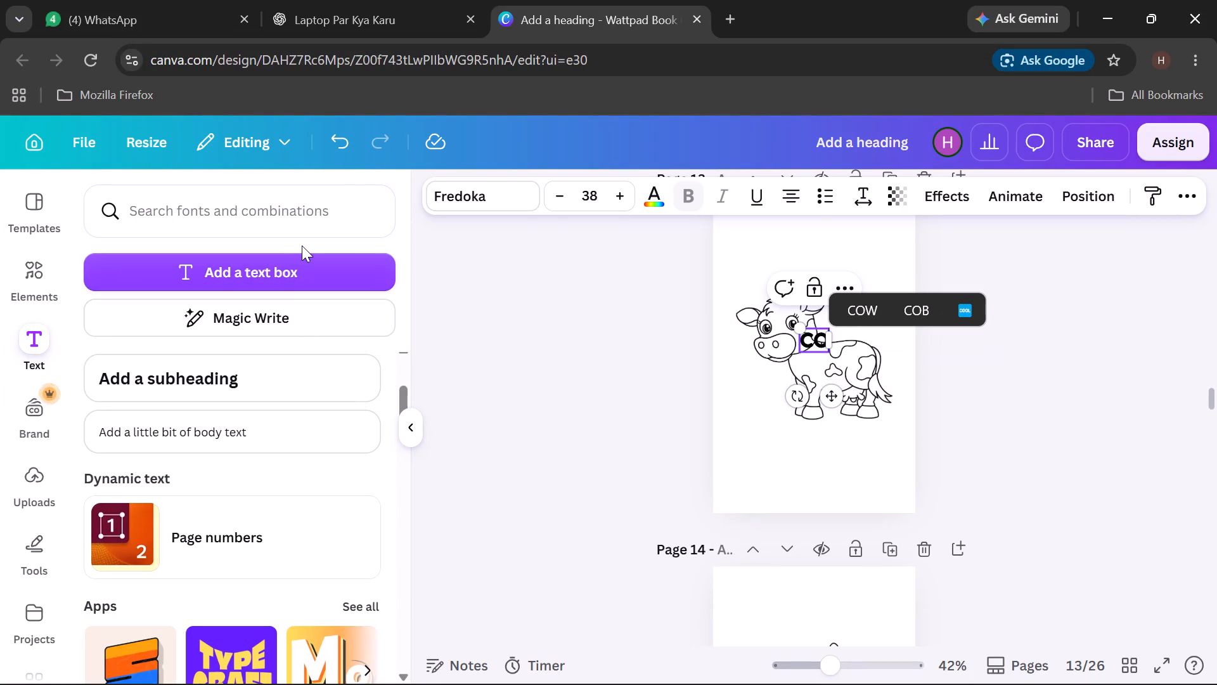
key("w")
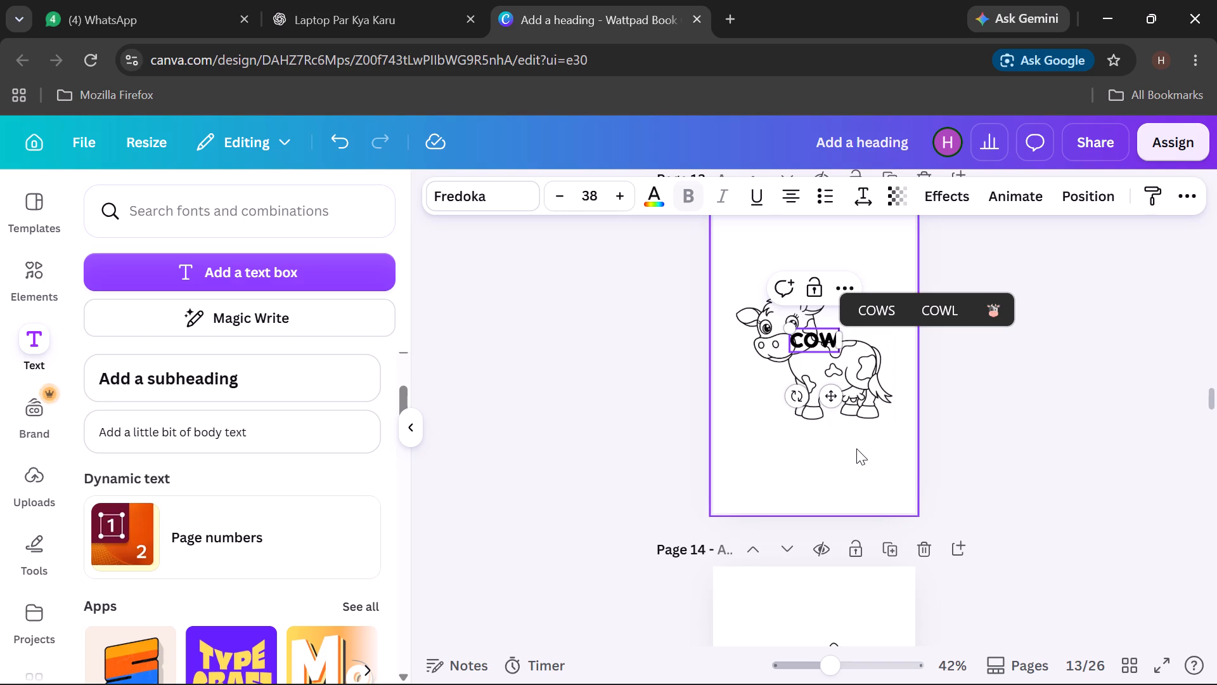
Move the "COW" heading on page 13 above the cow drawing, centred near the top of the page.
scroll(856, 448, "up", 1)
left_click_drag(834, 494, 828, 452)
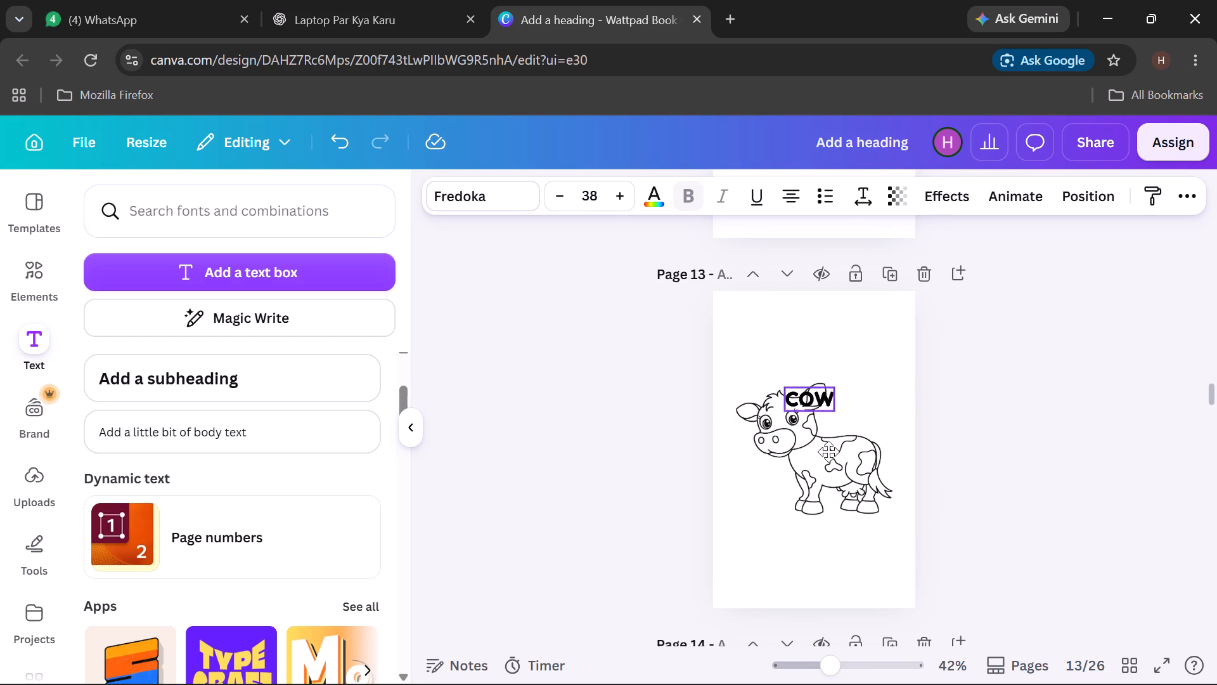
left_click_drag(828, 452, 833, 387)
left_click(1029, 402)
Add a "HPURSE" heading above the horse drawing on page 14, checking the animal's place in the ChatGPT list.
scroll(853, 486, "down", 3)
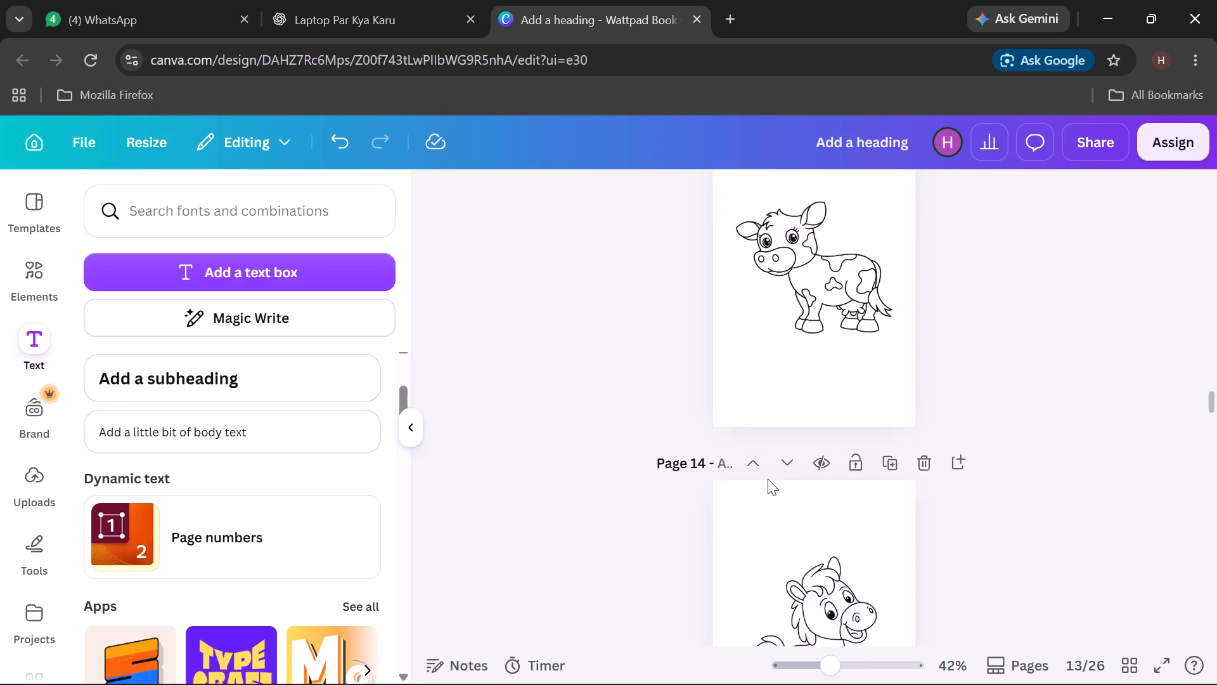
scroll(768, 479, "down", 1)
left_click(337, 282)
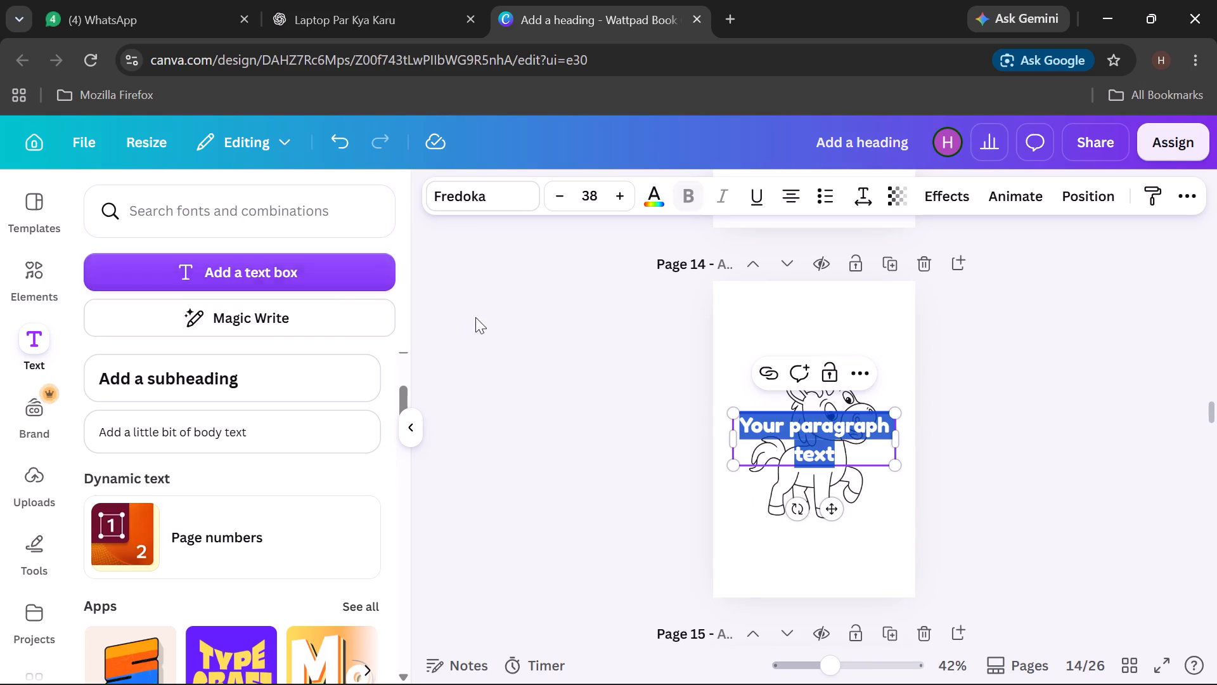
left_click(410, 0)
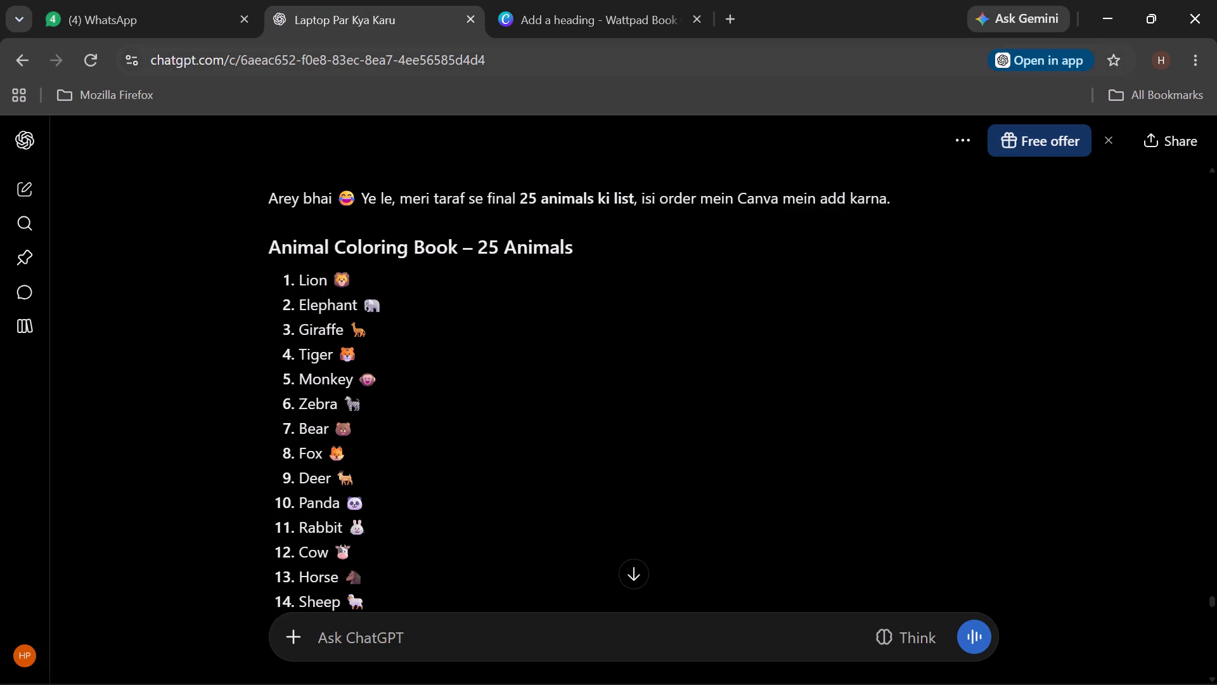
left_click(575, 23)
type("HPURSE")
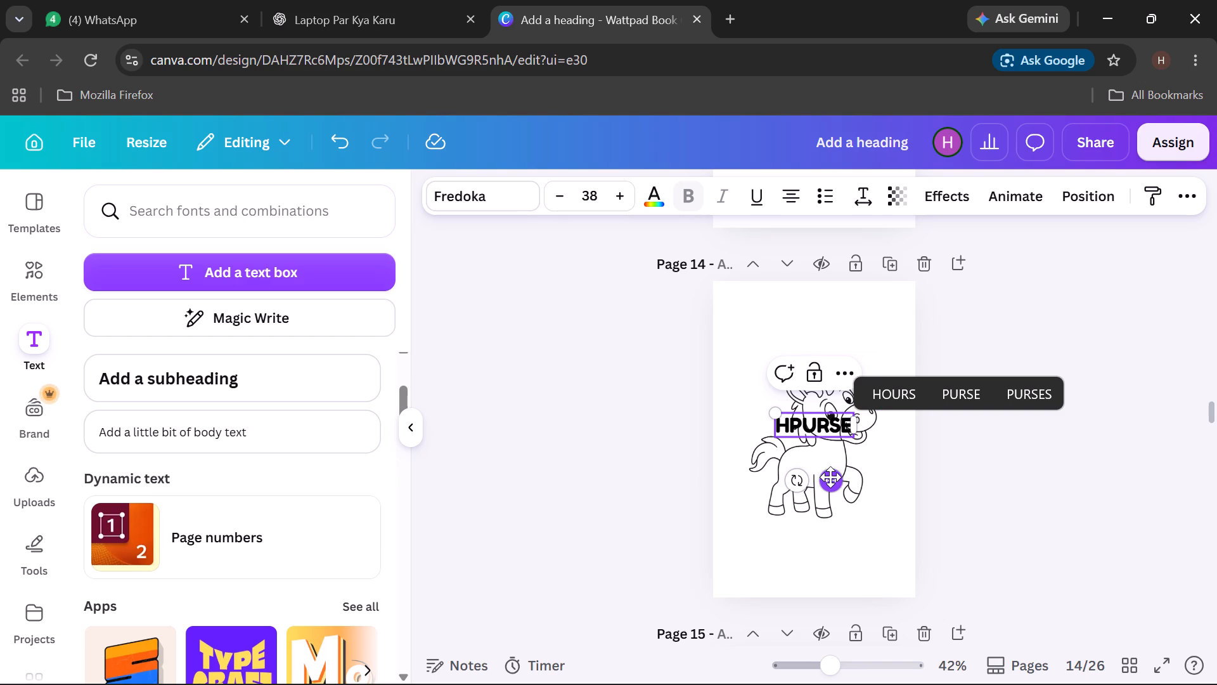
left_click_drag(830, 476, 827, 386)
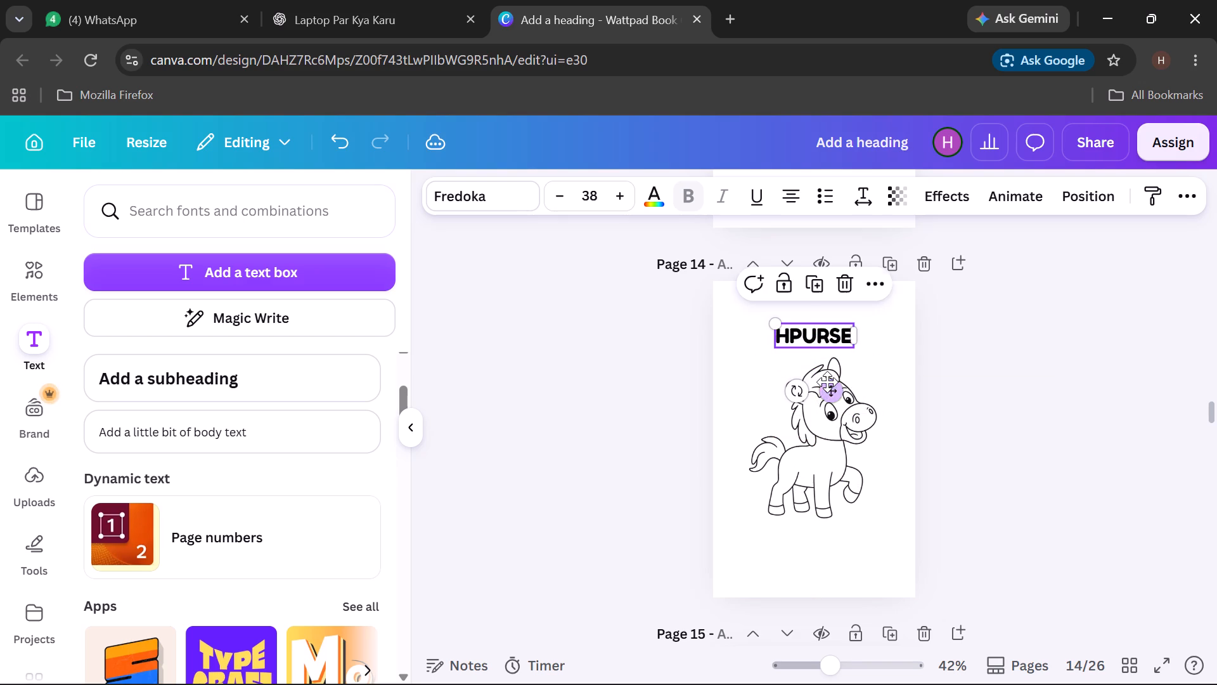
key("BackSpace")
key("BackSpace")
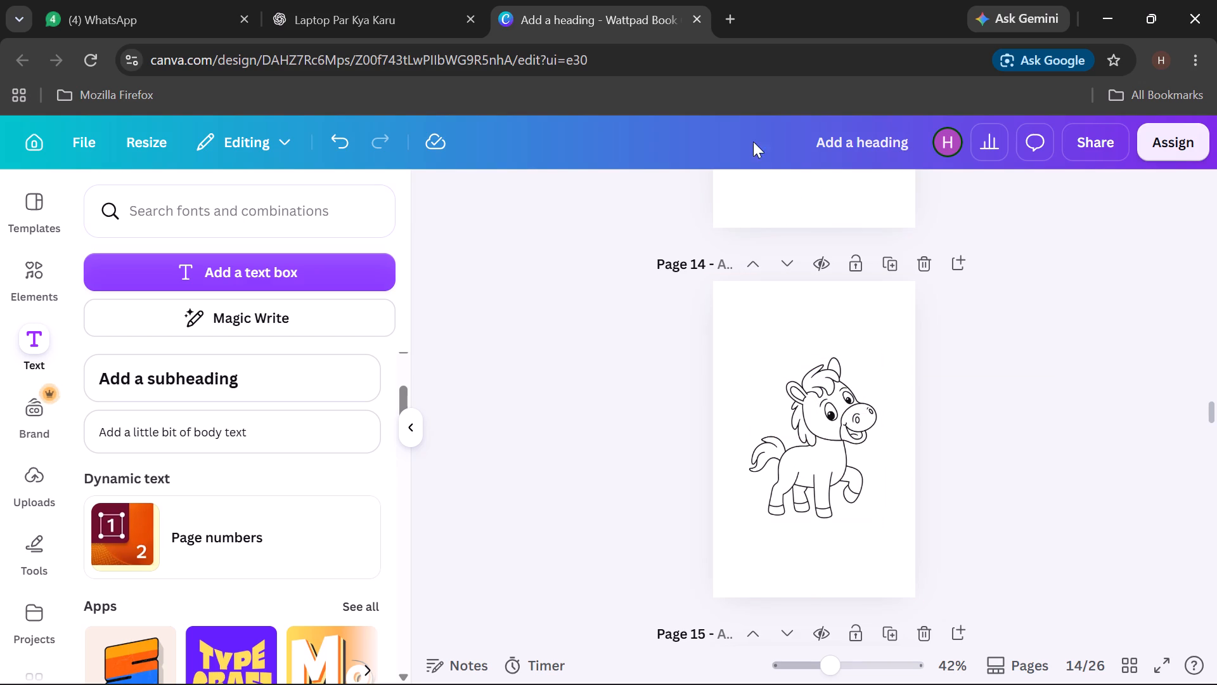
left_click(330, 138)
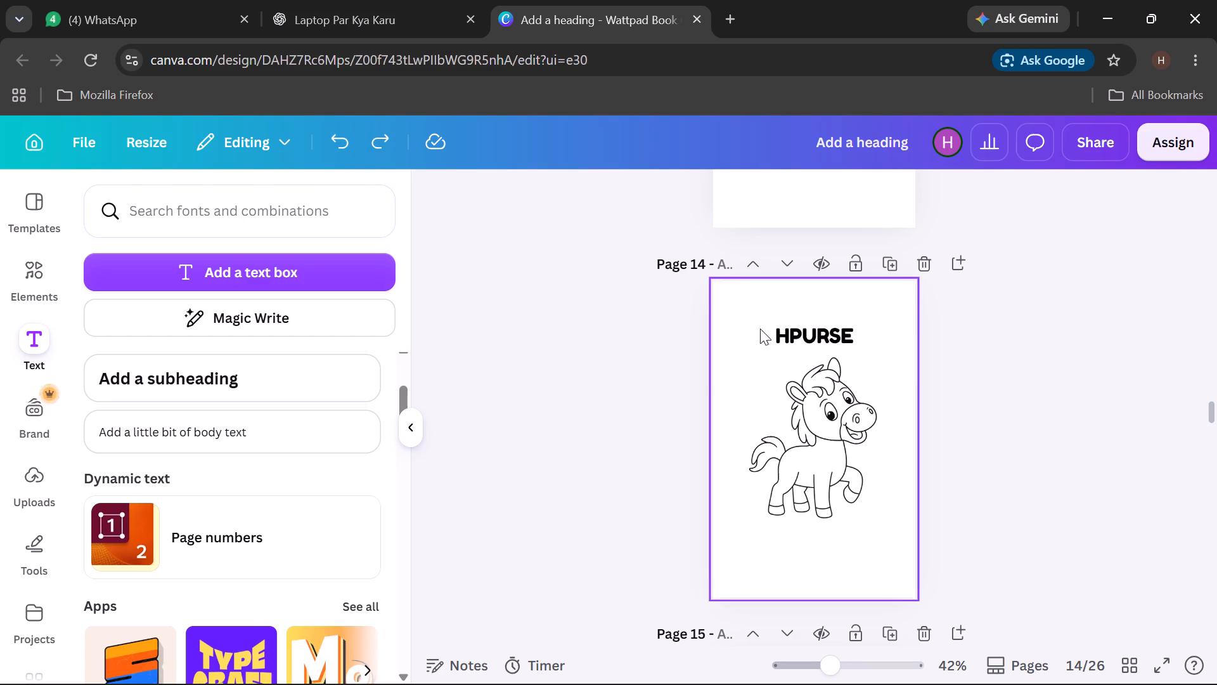
Change the page 14 heading to read "HOURSE" and move it slightly higher, keeping it centred above the horse drawing.
left_click(811, 339)
left_click(826, 331)
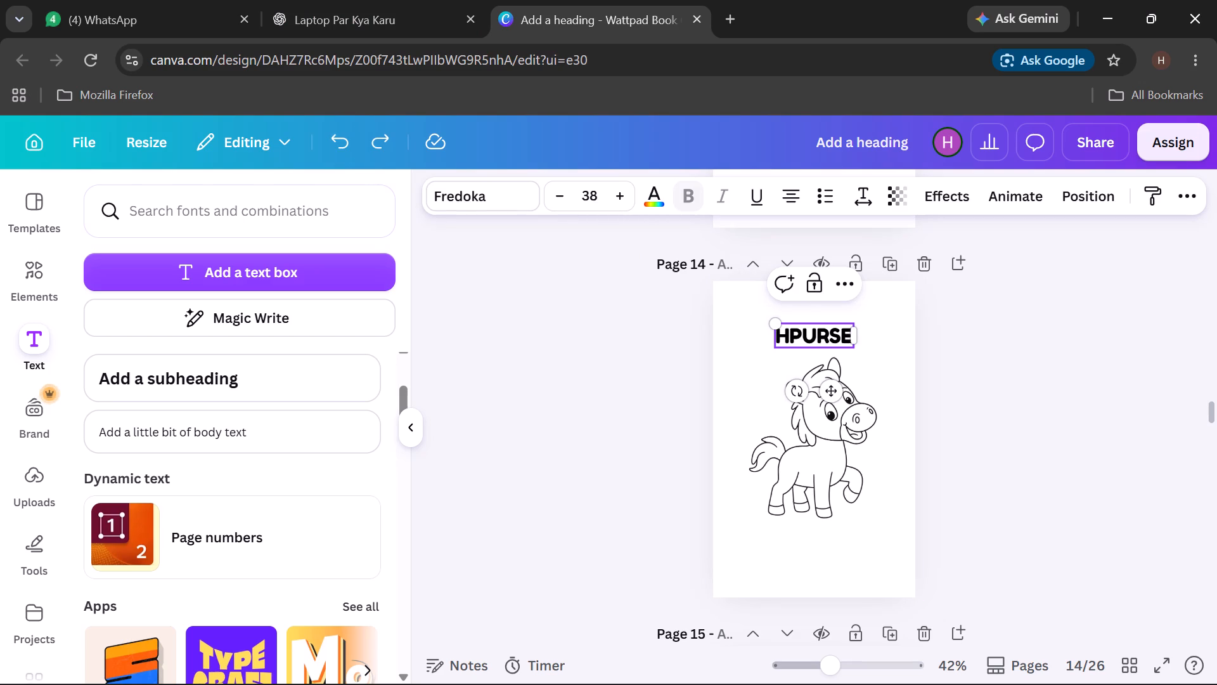
left_click(799, 336)
key("BackSpace")
key("o")
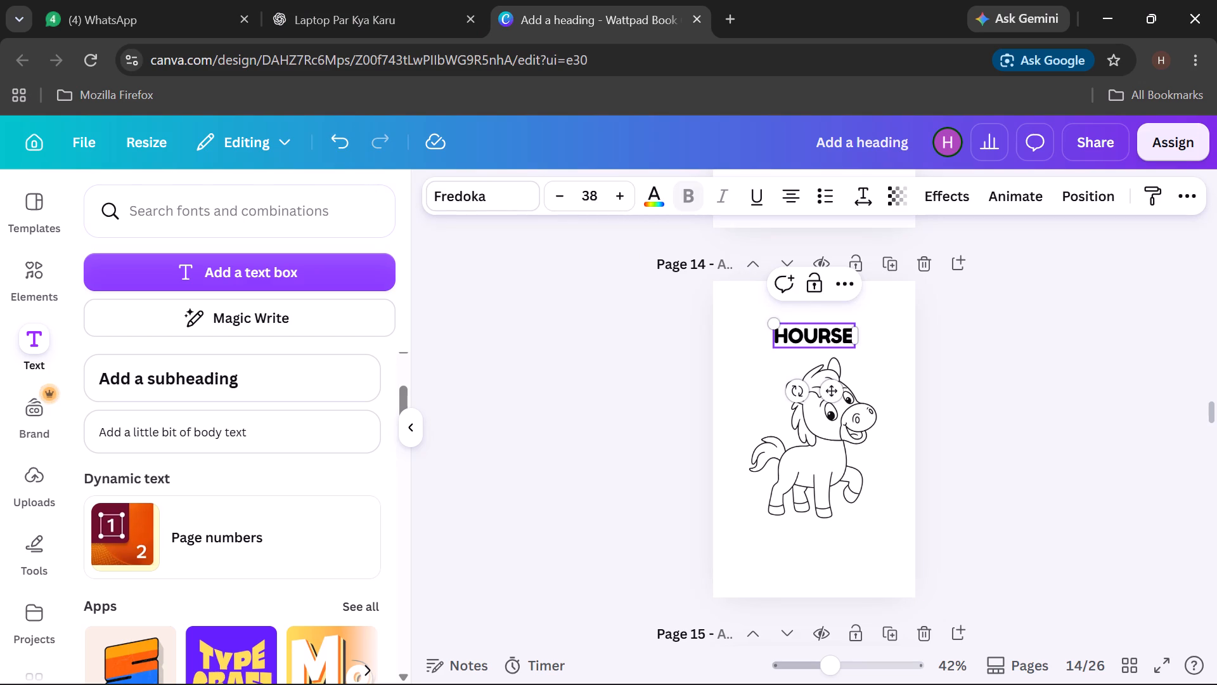
left_click(1100, 392)
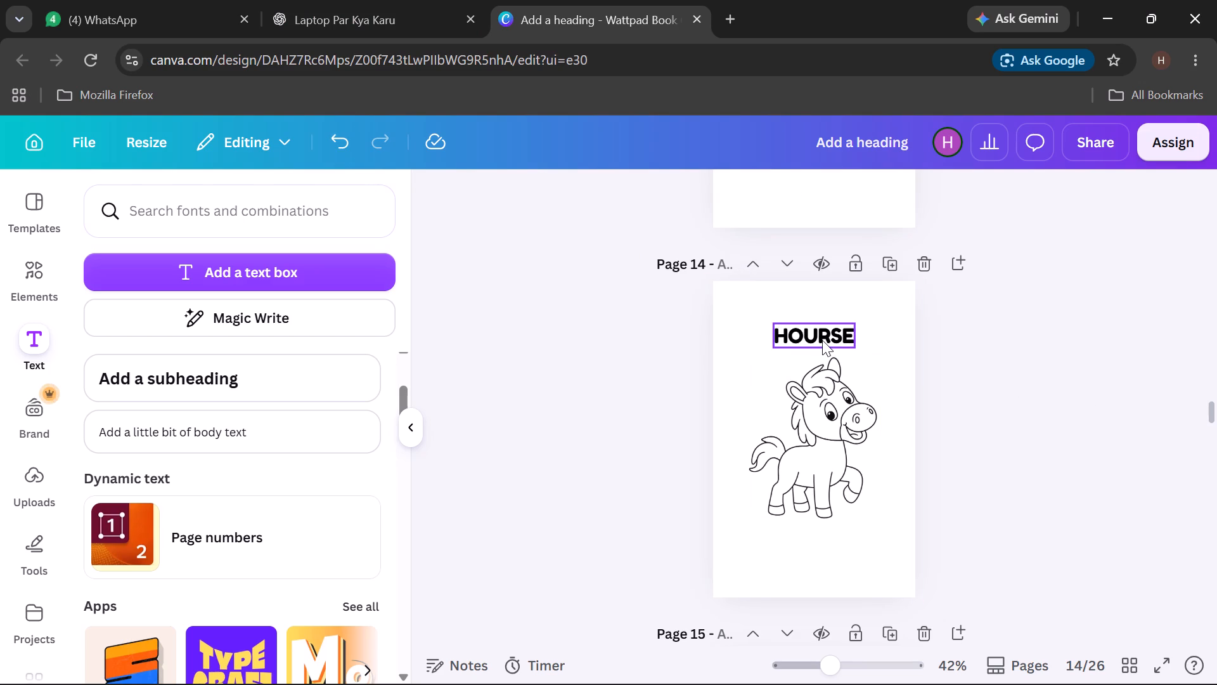
left_click(822, 337)
left_click_drag(830, 400, 830, 387)
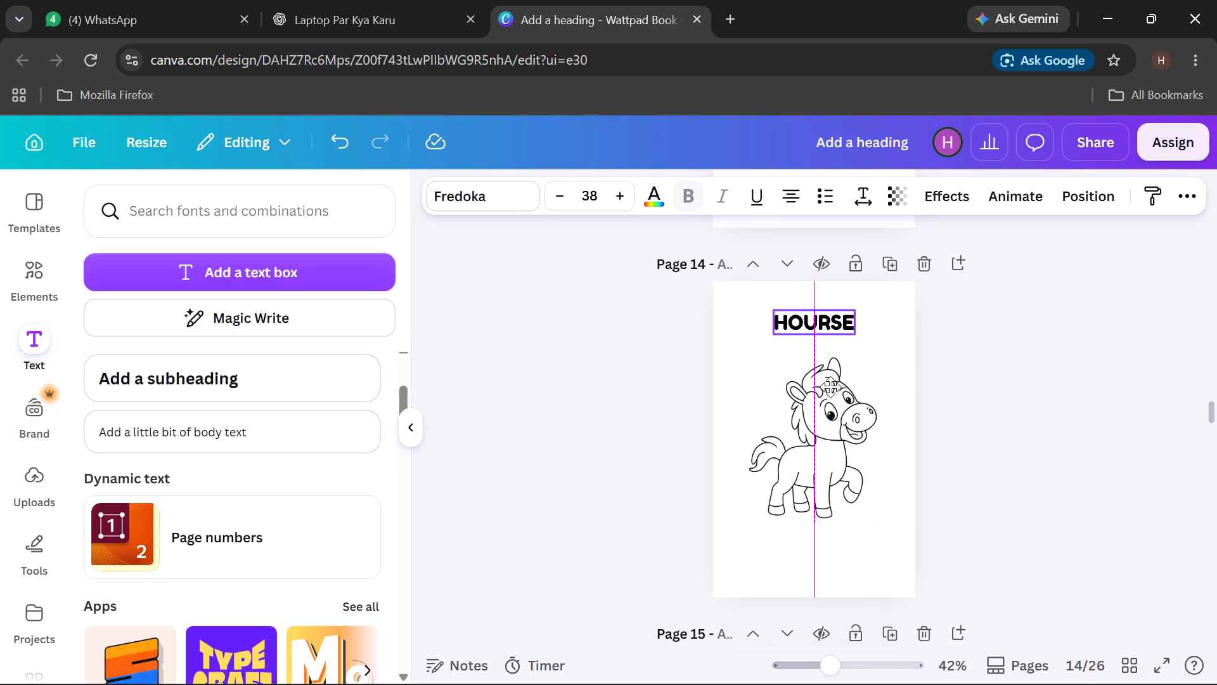
left_click_drag(830, 387, 830, 381)
left_click(1061, 398)
Add a "SHEEP" heading to page 15, centred above the sheep drawing near the top of the page.
scroll(805, 511, "down", 4)
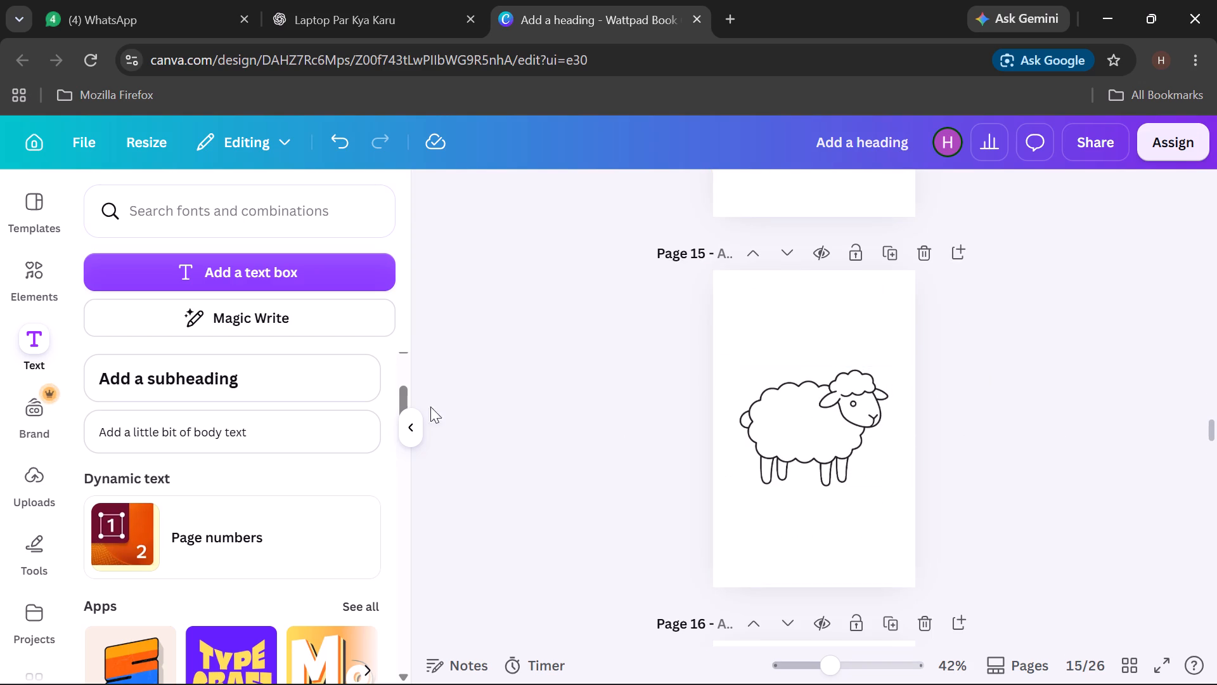
left_click_drag(207, 223, 205, 230)
left_click(456, 312)
left_click(310, 269)
type("SHEE[")
key("BackSpace")
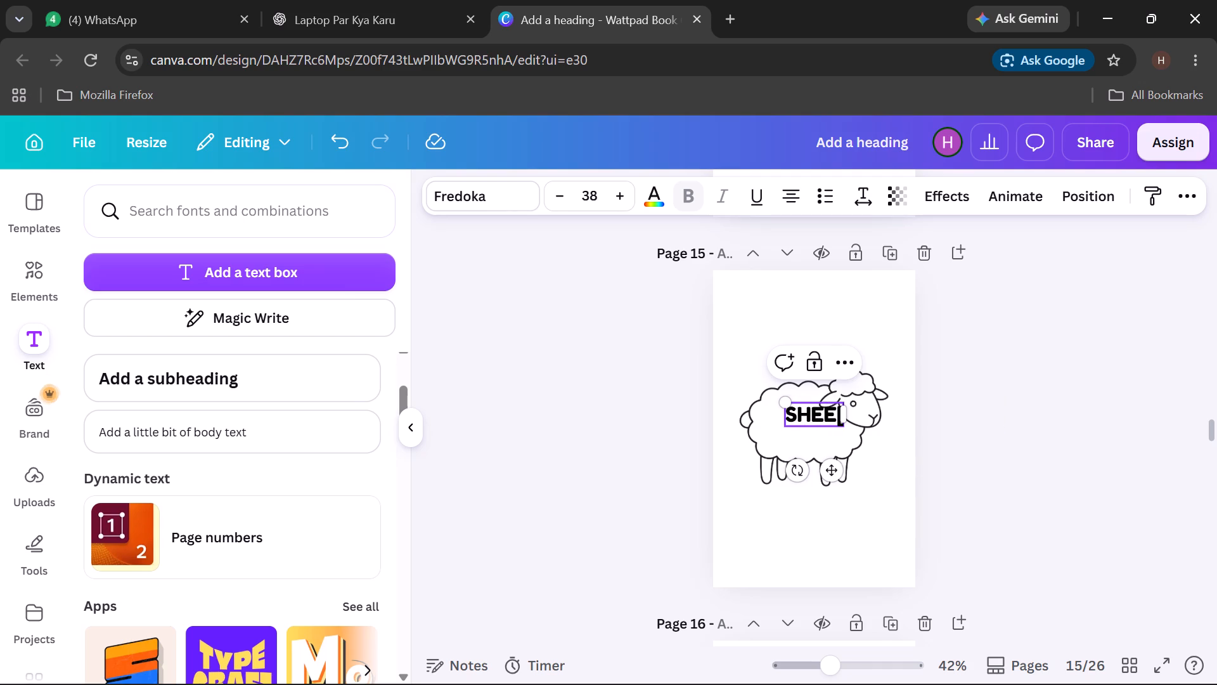
key("p")
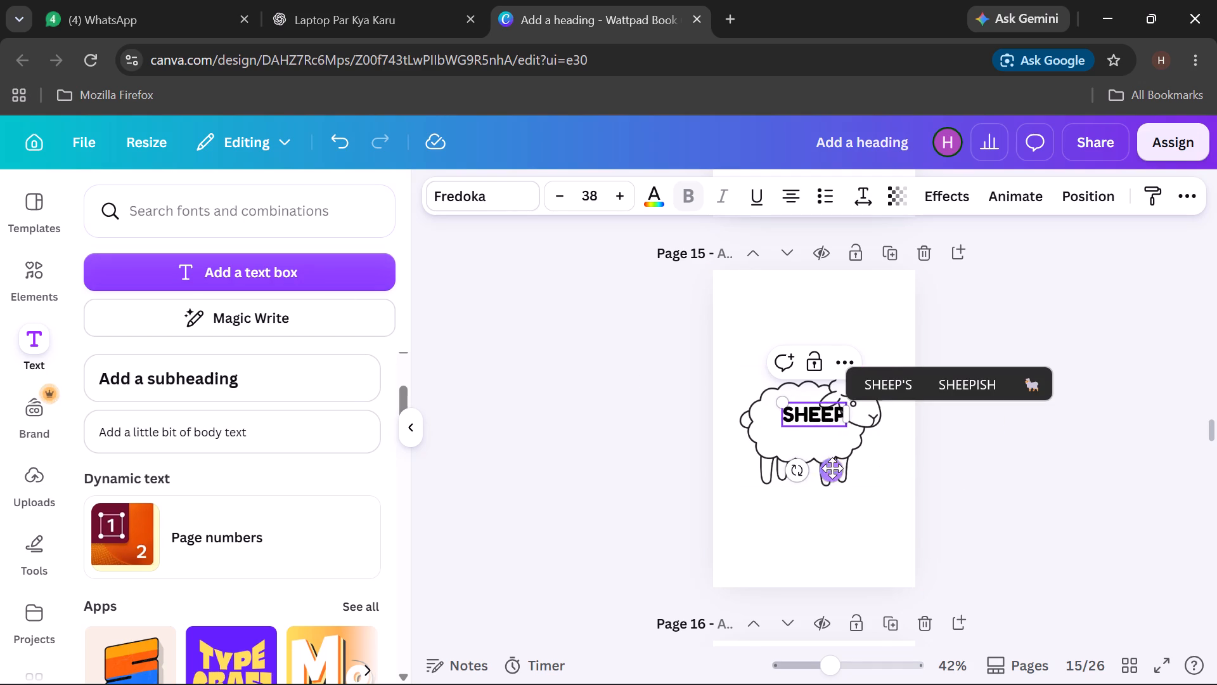
left_click_drag(839, 466, 839, 362)
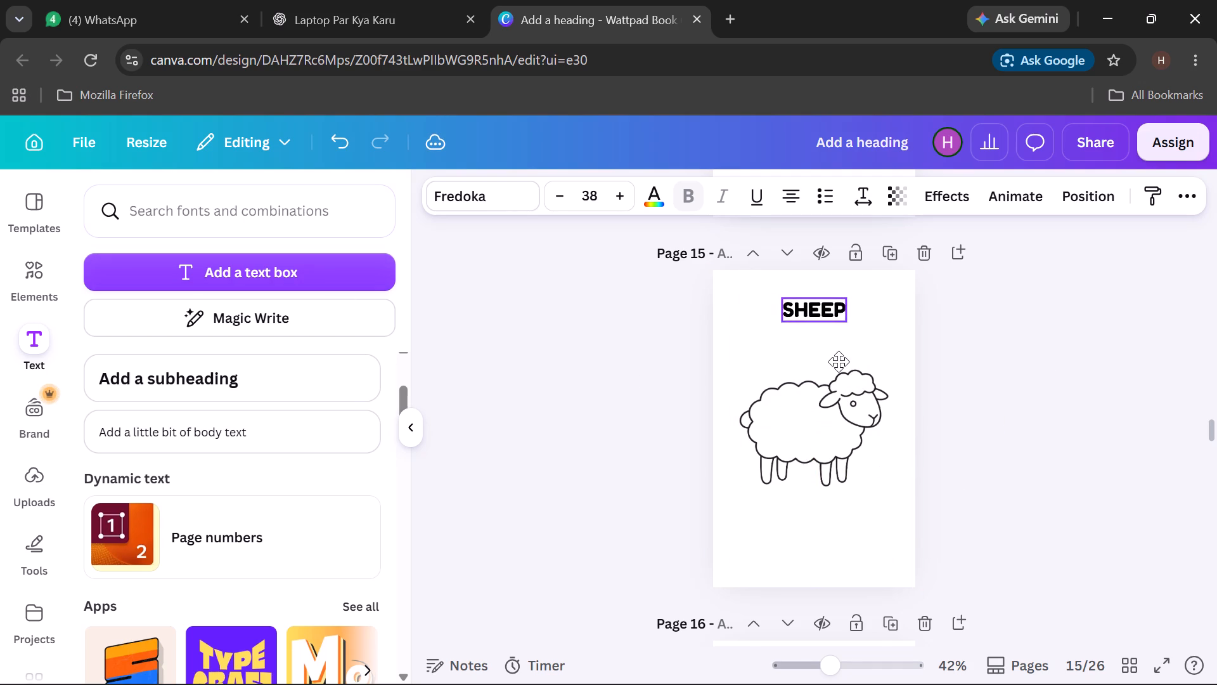
left_click_drag(839, 362, 839, 353)
left_click(1117, 391)
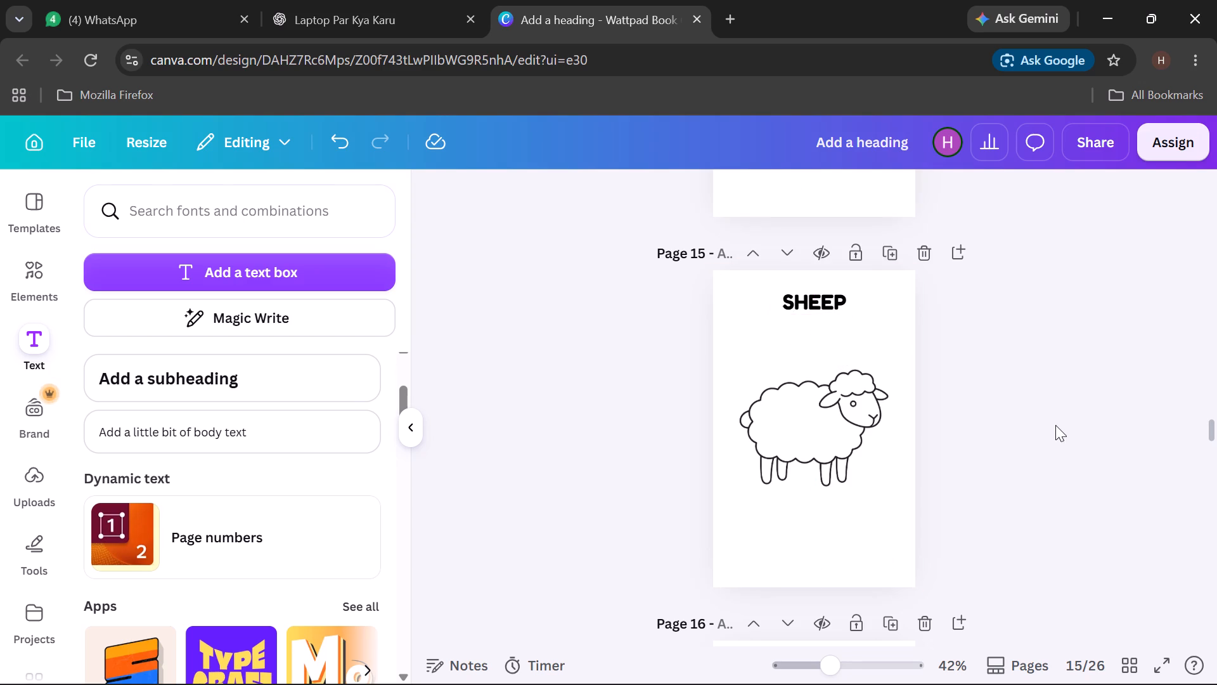
Add a "GOAT" heading to page 16 and place it above the goat drawing near the page top.
scroll(1055, 426, "down", 5)
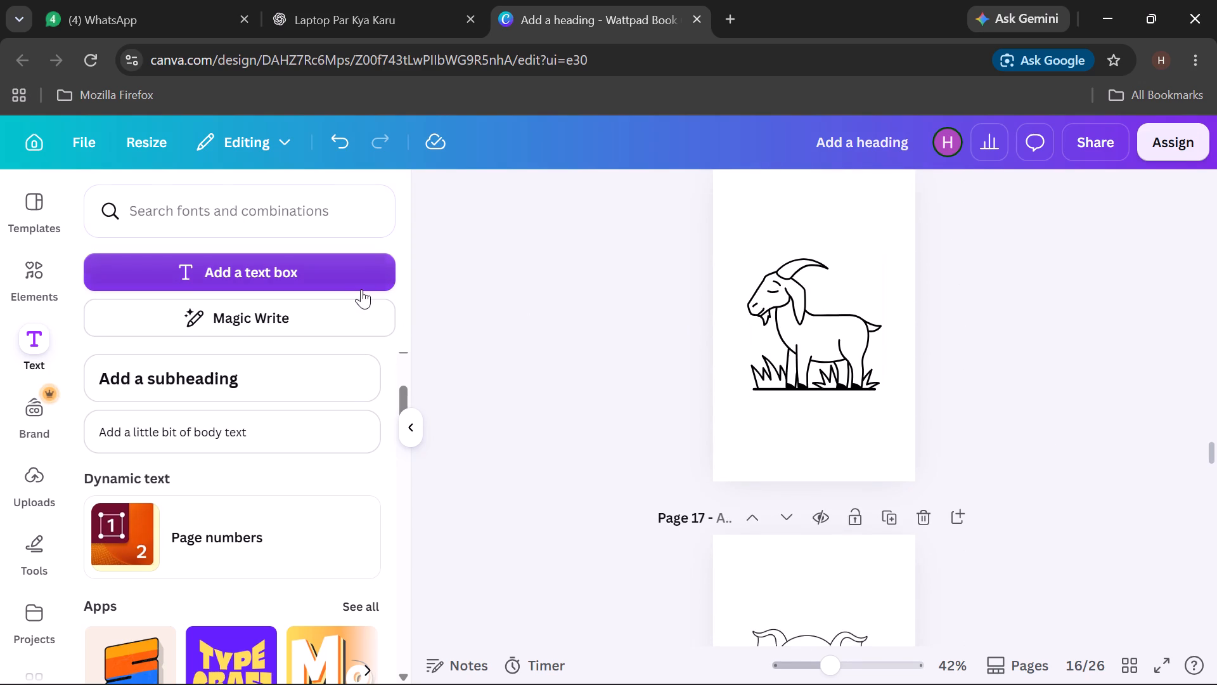
left_click(361, 285)
type("GO")
type("AT")
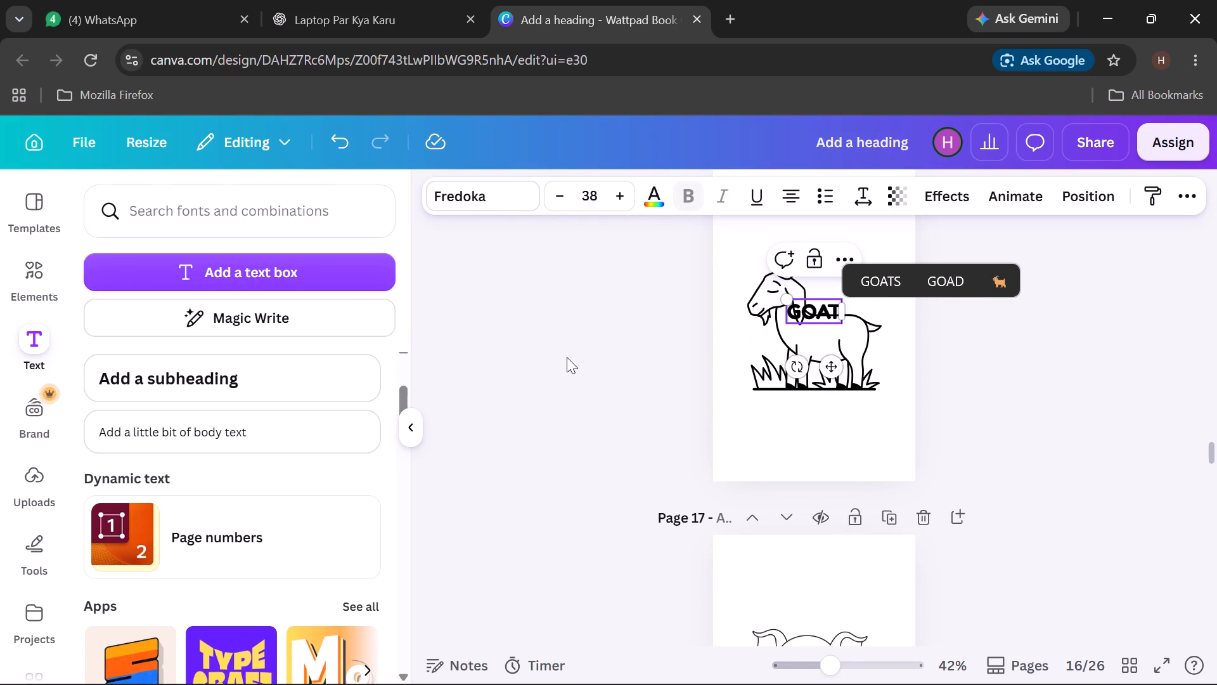
scroll(629, 412, "up", 1)
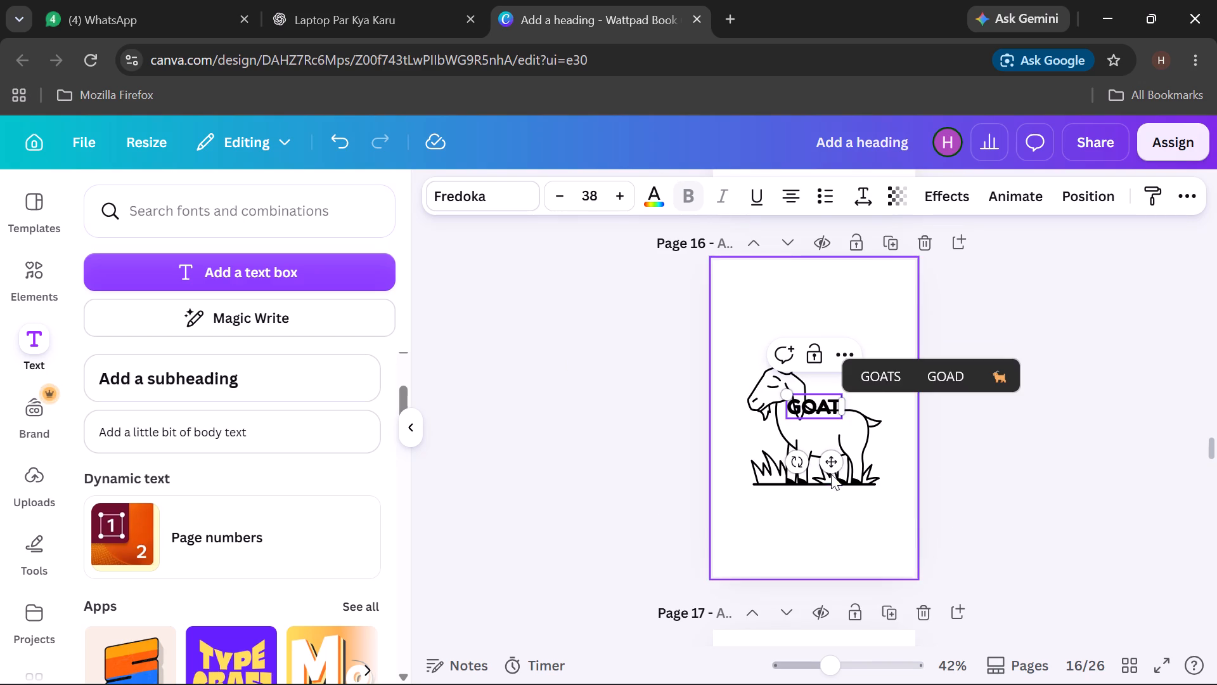
left_click_drag(832, 462, 829, 350)
left_click(1013, 398)
Add a "PIG" heading to page 17, centred above the pig drawing near the top of the page.
scroll(733, 474, "down", 1)
scroll(689, 445, "down", 2)
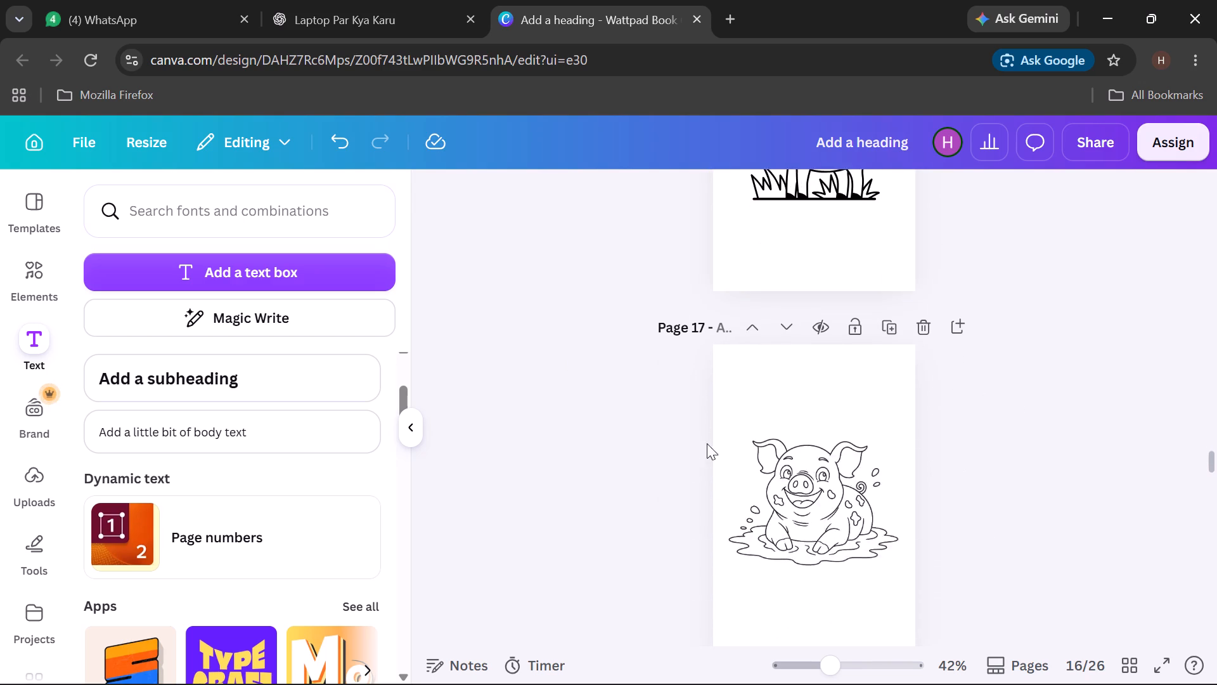
scroll(707, 443, "down", 1)
left_click(335, 258)
type("PIG")
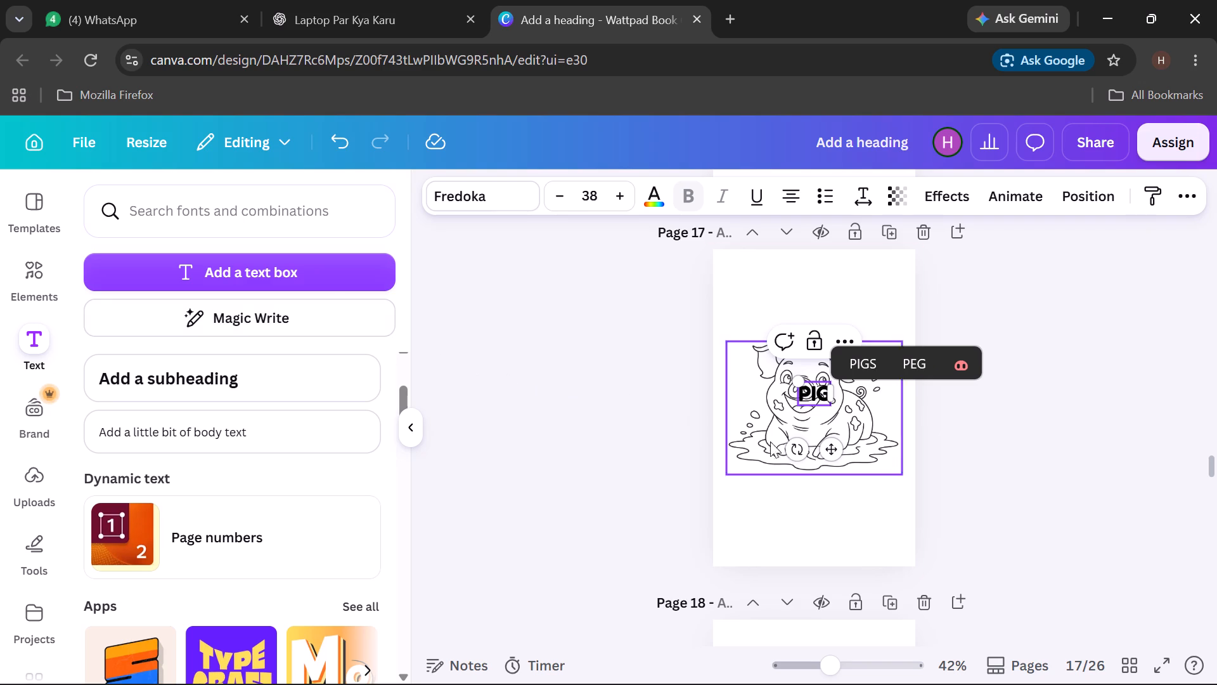
left_click_drag(841, 452, 844, 348)
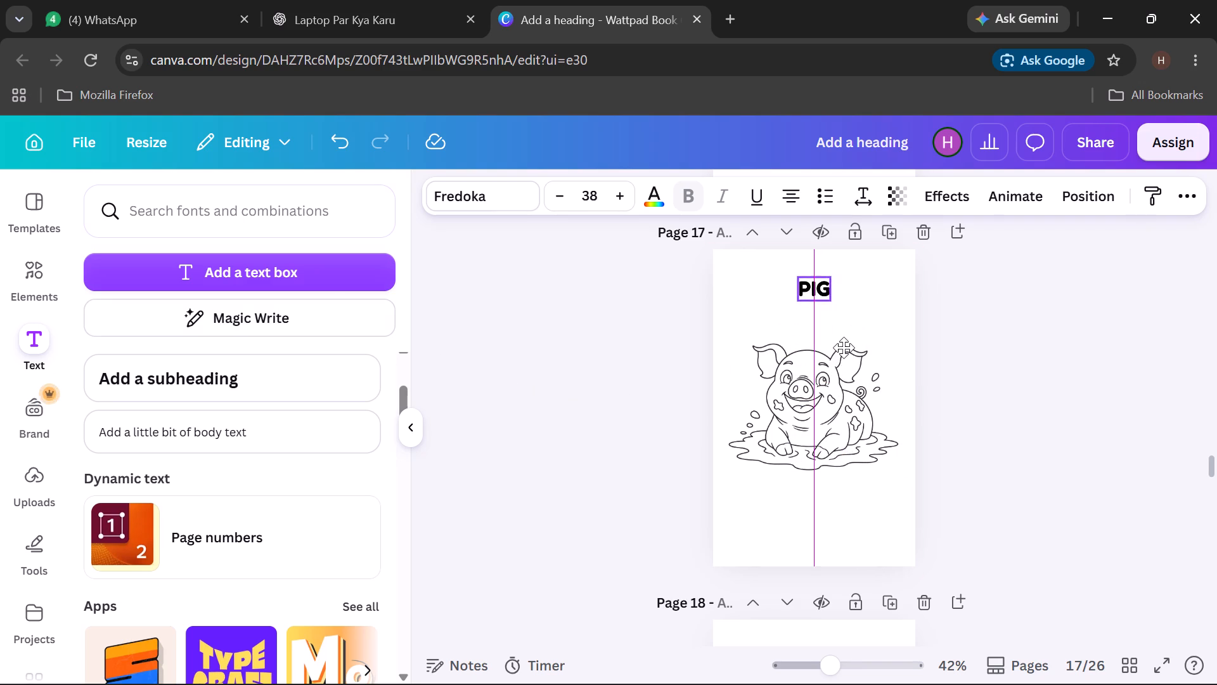
left_click_drag(844, 348, 844, 344)
left_click(1014, 367)
Add a single-line "DOG" heading to page 18, centred above the puppy drawing near the top of the page.
scroll(818, 455, "down", 3)
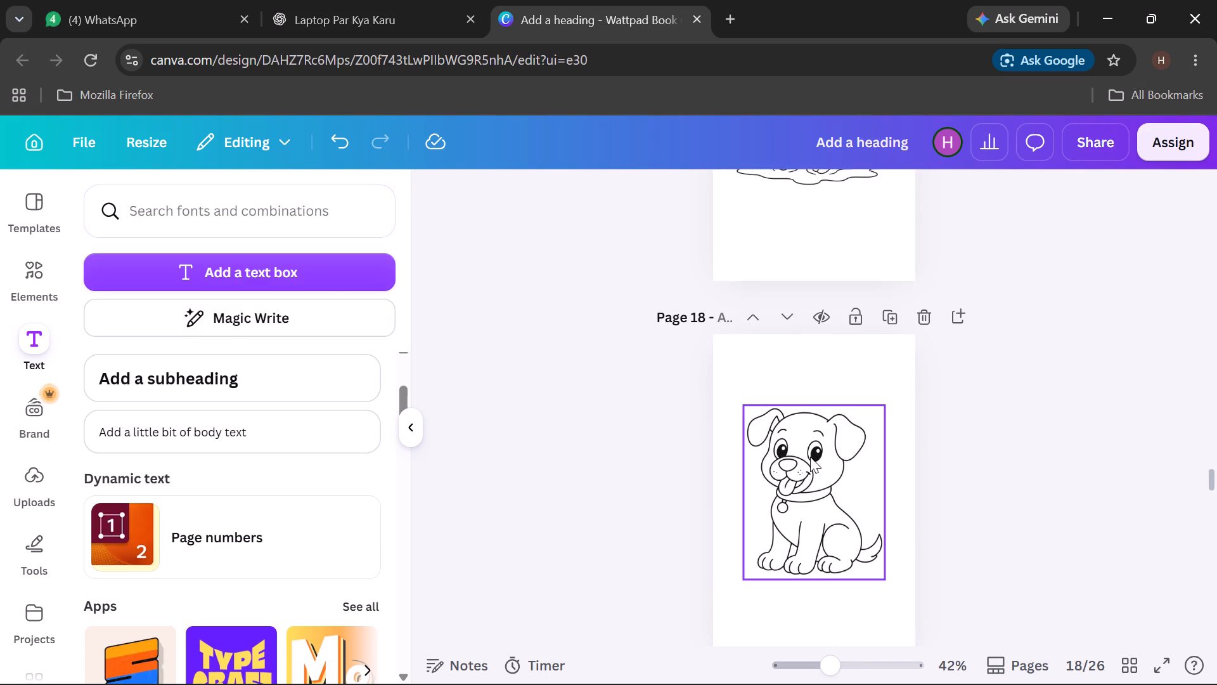
scroll(781, 457, "down", 1)
left_click(332, 254)
type("DOG")
key("Return")
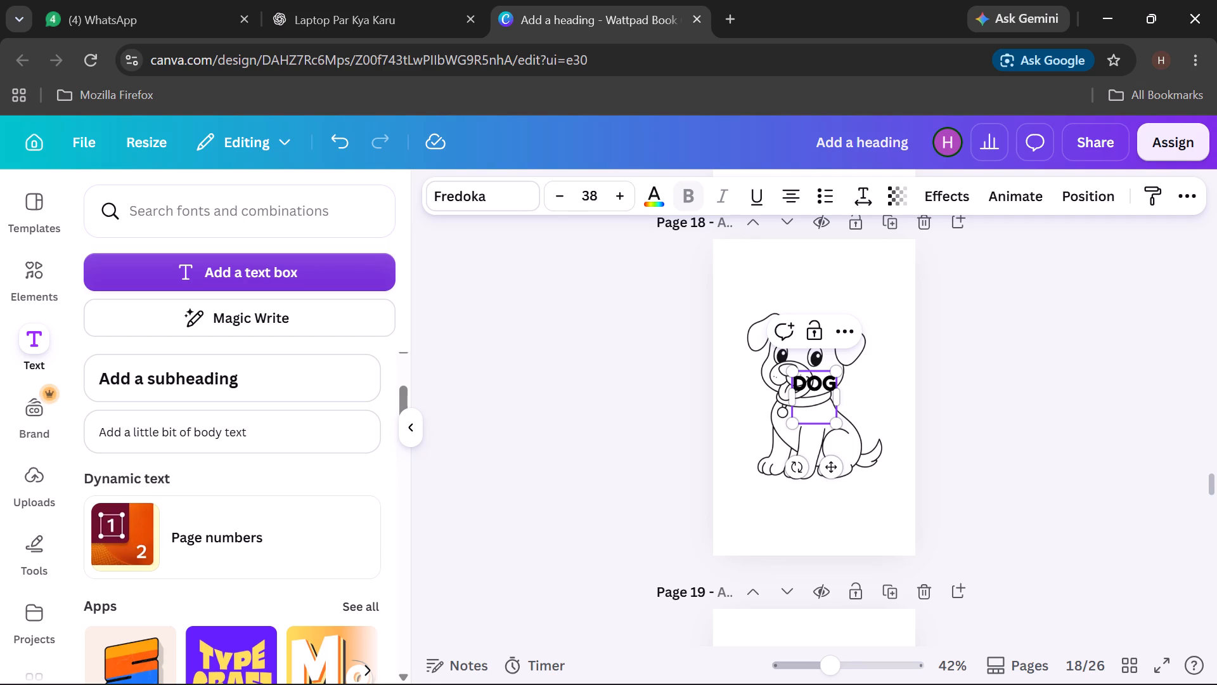
key("BackSpace")
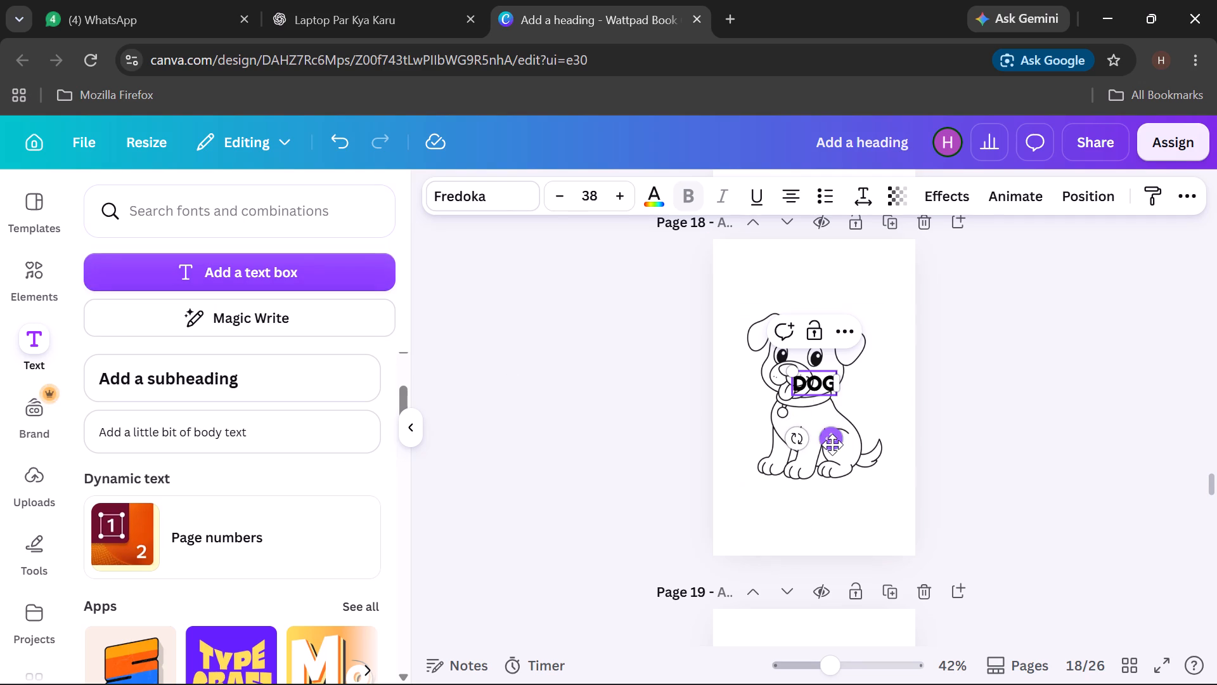
left_click_drag(832, 444, 824, 326)
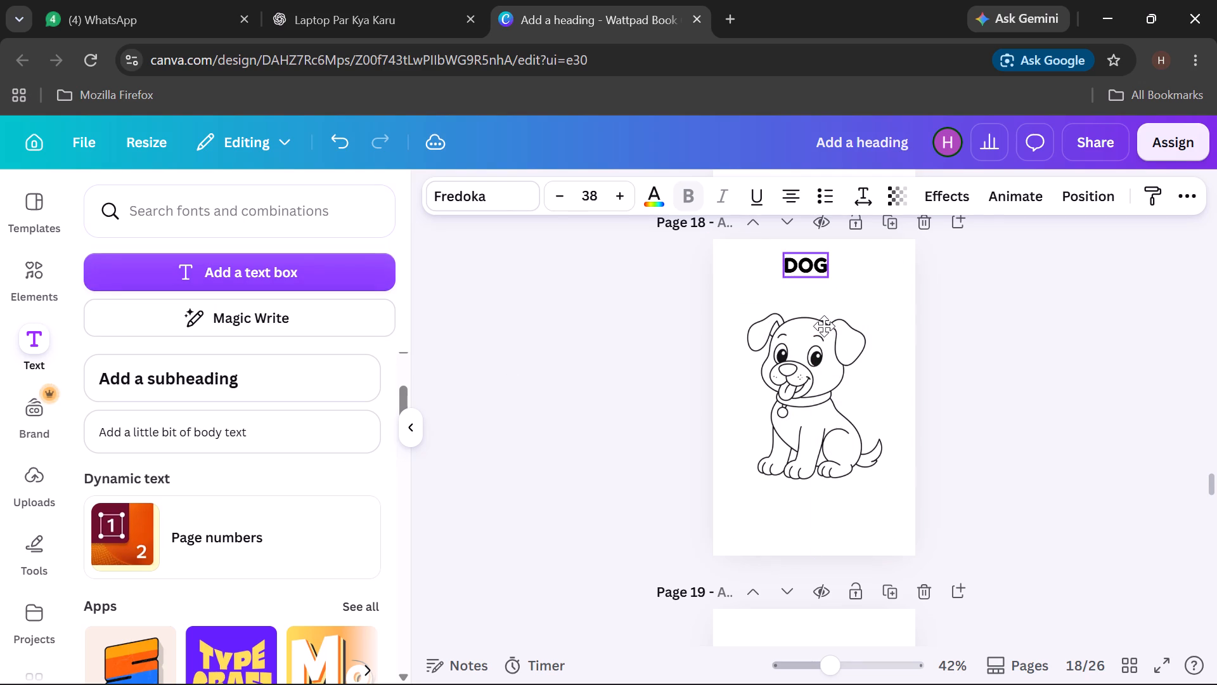
left_click_drag(824, 326, 828, 334)
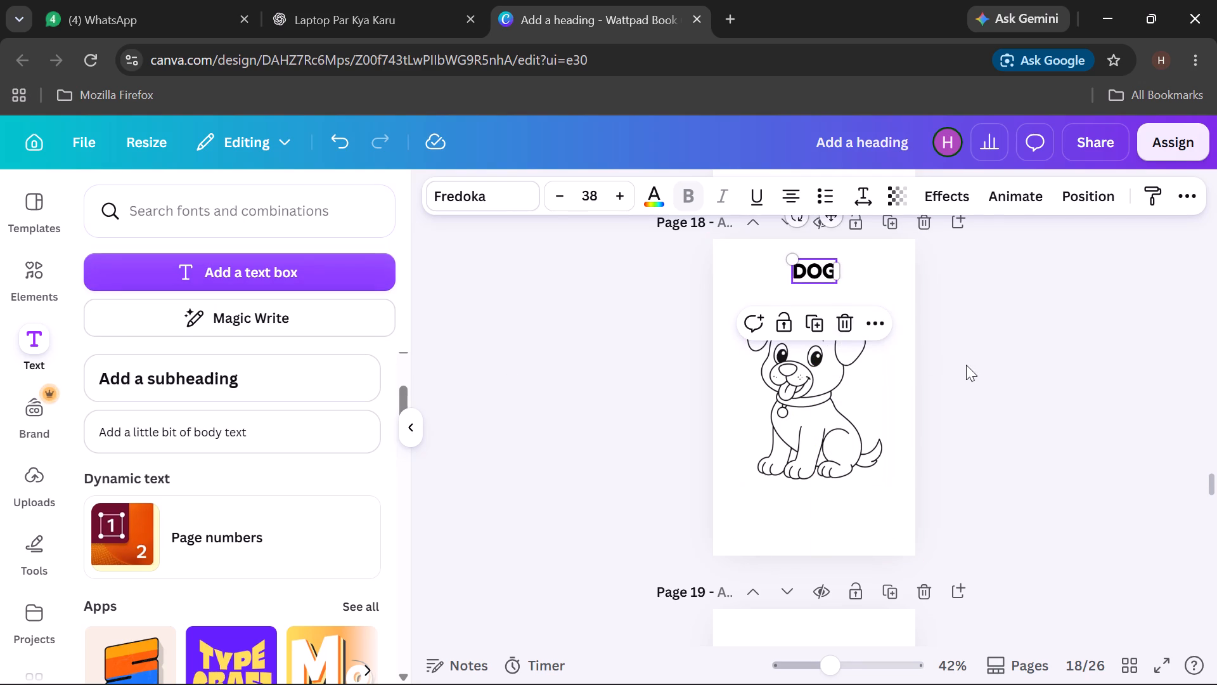
left_click(971, 366)
Add a "CAT" heading to page 19 and place it above the cat drawing near the page top.
scroll(932, 504, "down", 2)
scroll(837, 507, "down", 1)
scroll(644, 391, "down", 1)
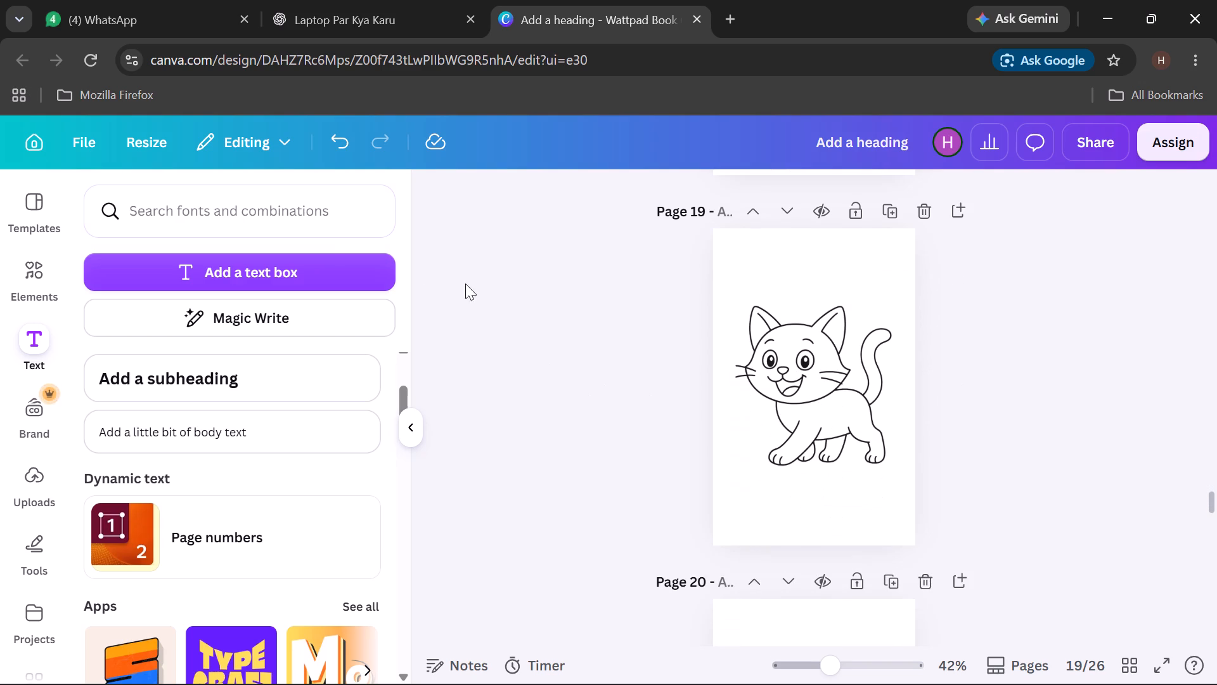
left_click(323, 261)
type("CA")
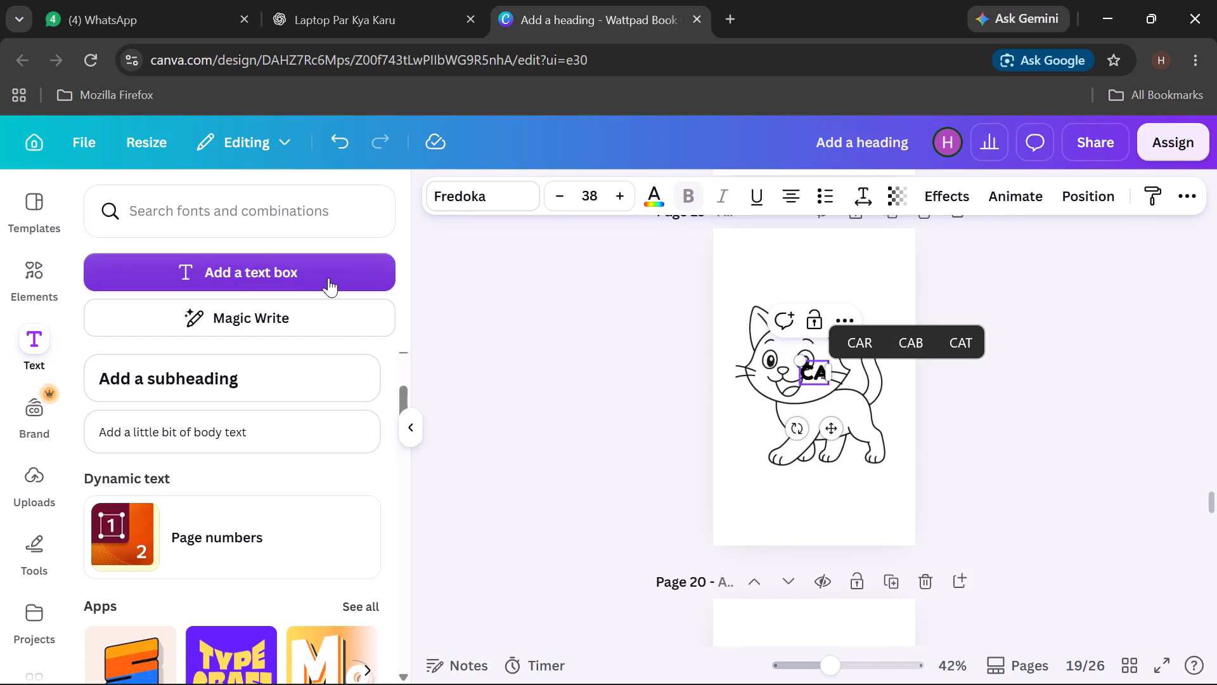
key("t")
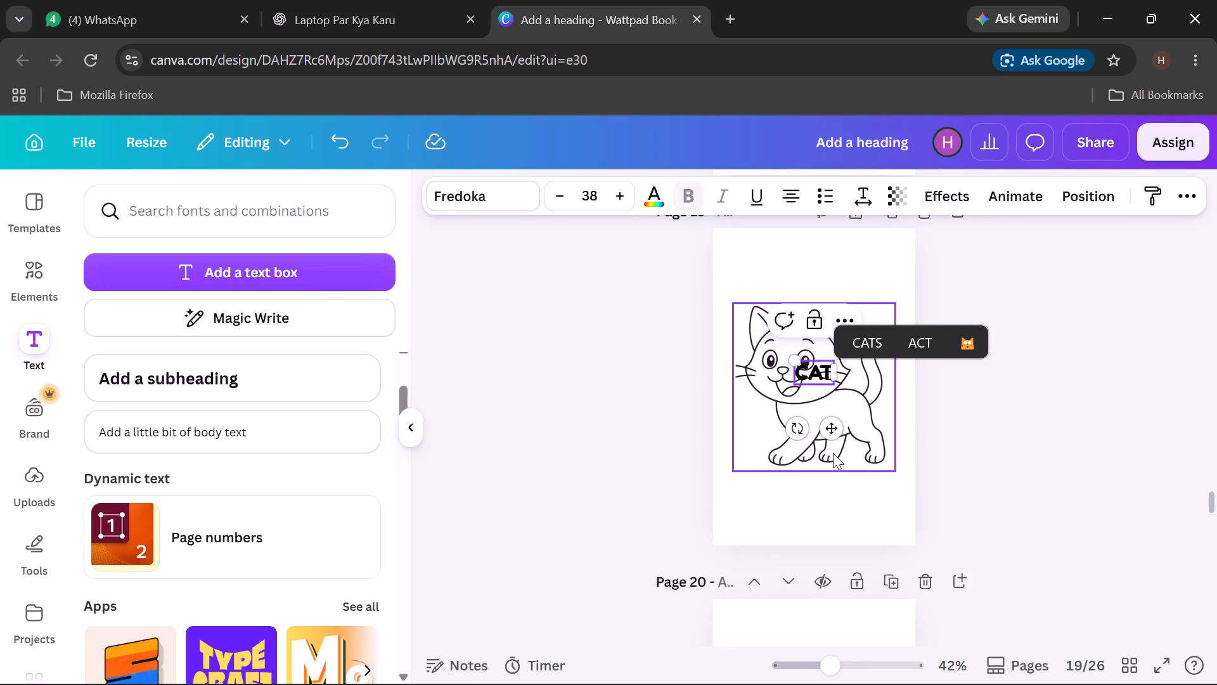
left_click_drag(829, 431, 826, 320)
left_click(667, 403)
Add a "DONKEY" heading to page 20, centred above the donkey drawing near the top of the page.
scroll(735, 447, "down", 3)
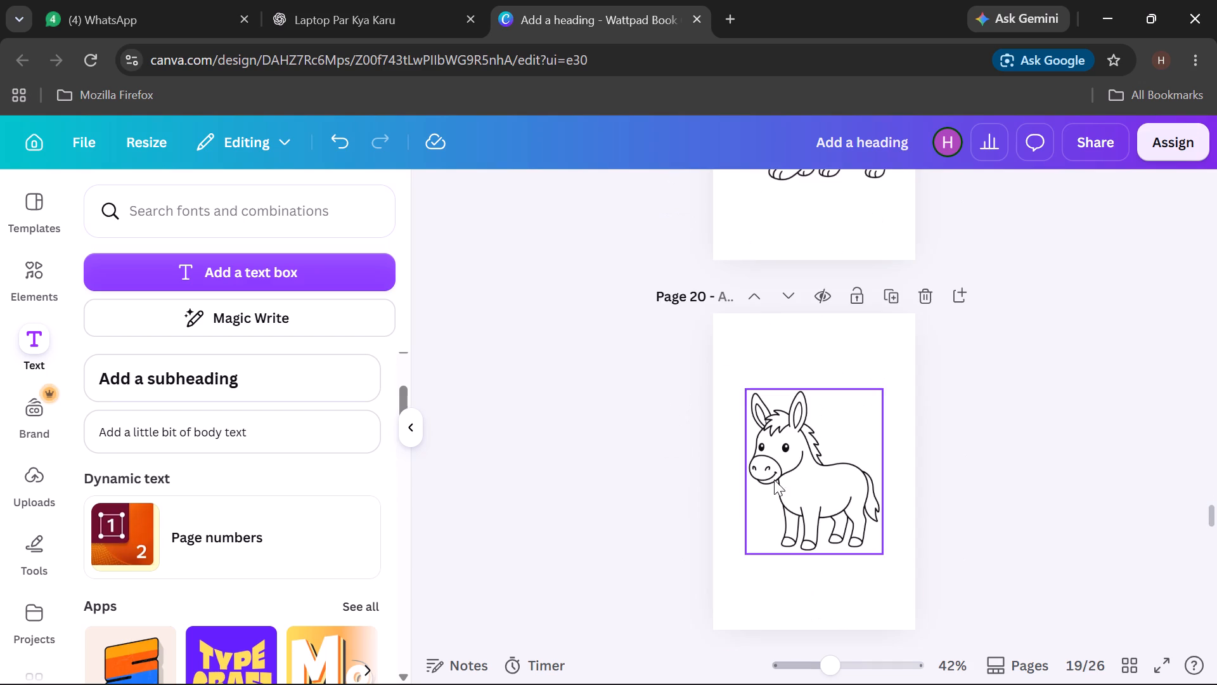
left_click(349, 267)
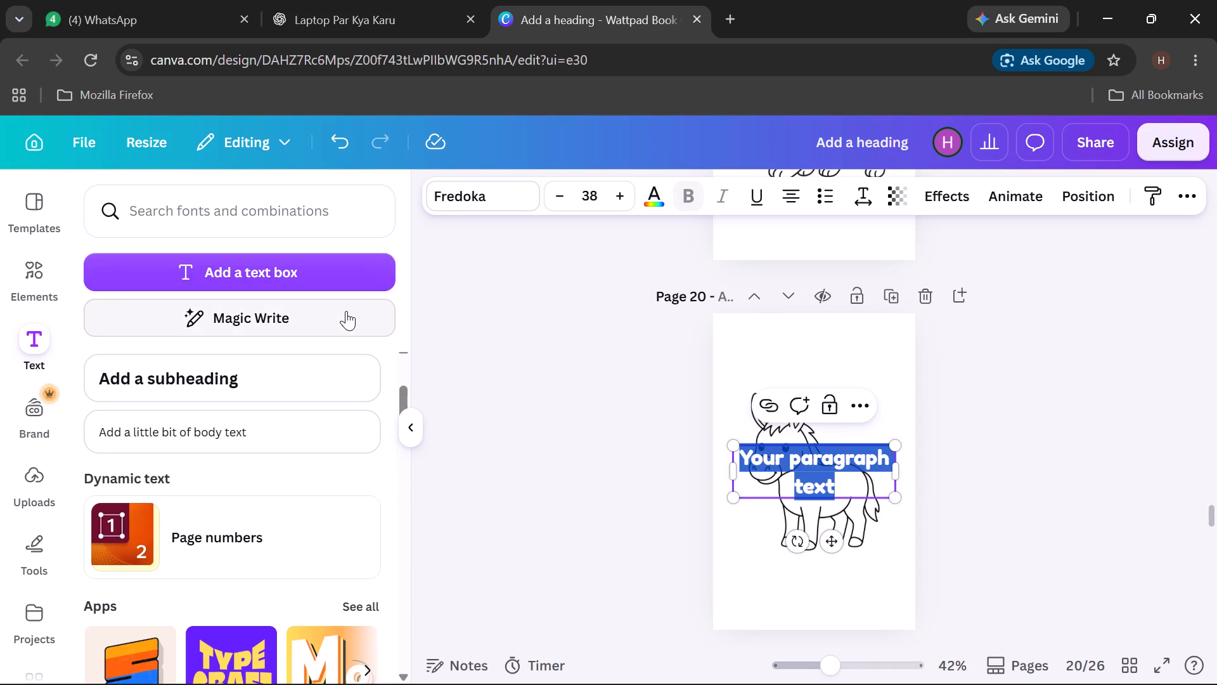
type("DOM")
key("BackSpace")
key("n")
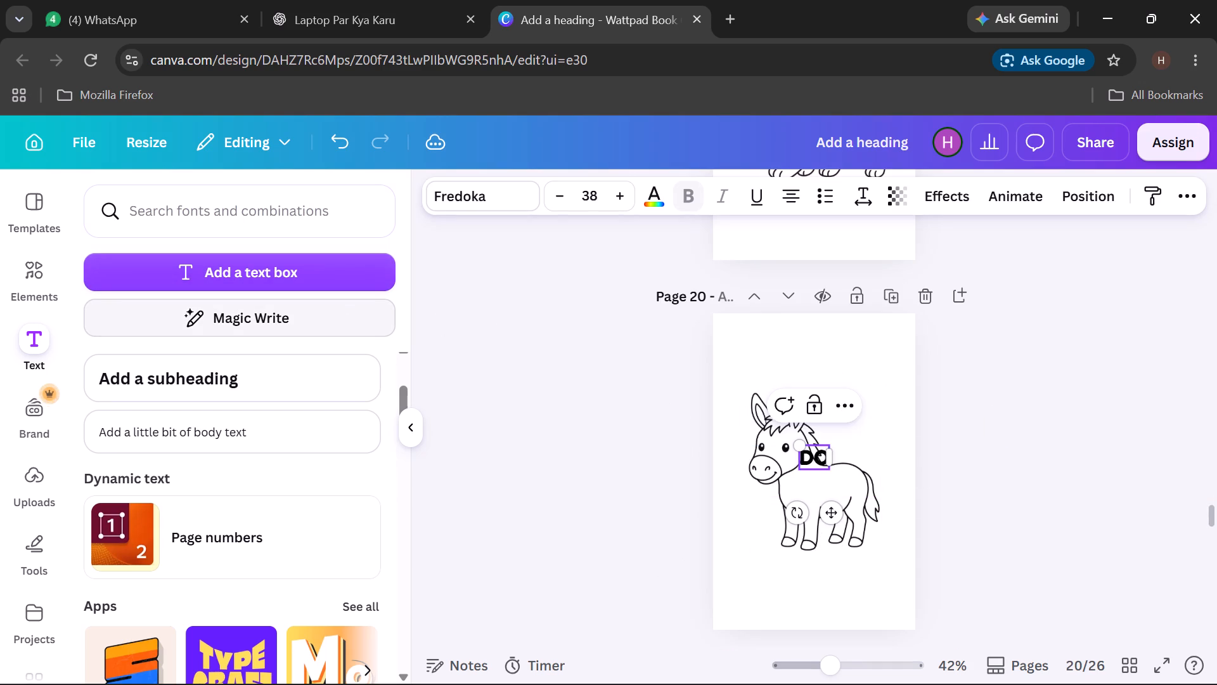
type("KR")
key("BackSpace")
type("EY")
key("Return")
key("BackSpace")
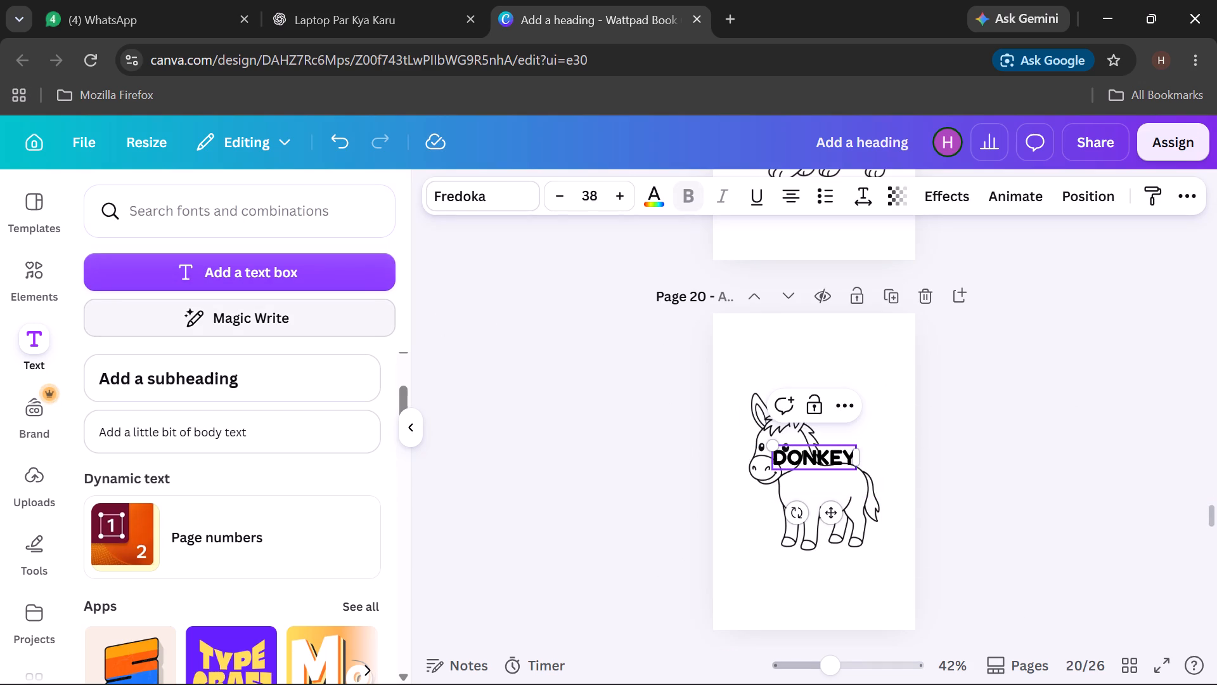
left_click_drag(826, 519, 837, 396)
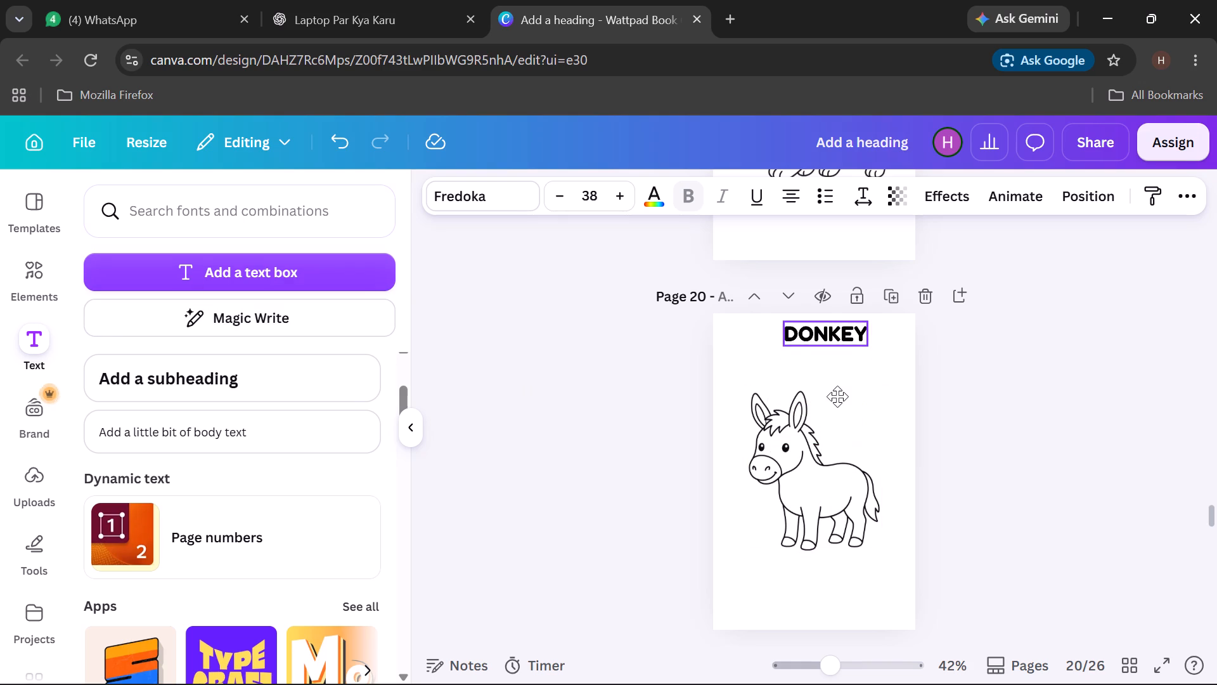
left_click_drag(837, 396, 829, 411)
left_click(1140, 424)
Add a "CAMEL" heading to page 21, centred above the camel drawing near the top of the page.
scroll(877, 530, "down", 1)
scroll(774, 530, "down", 2)
scroll(709, 511, "down", 2)
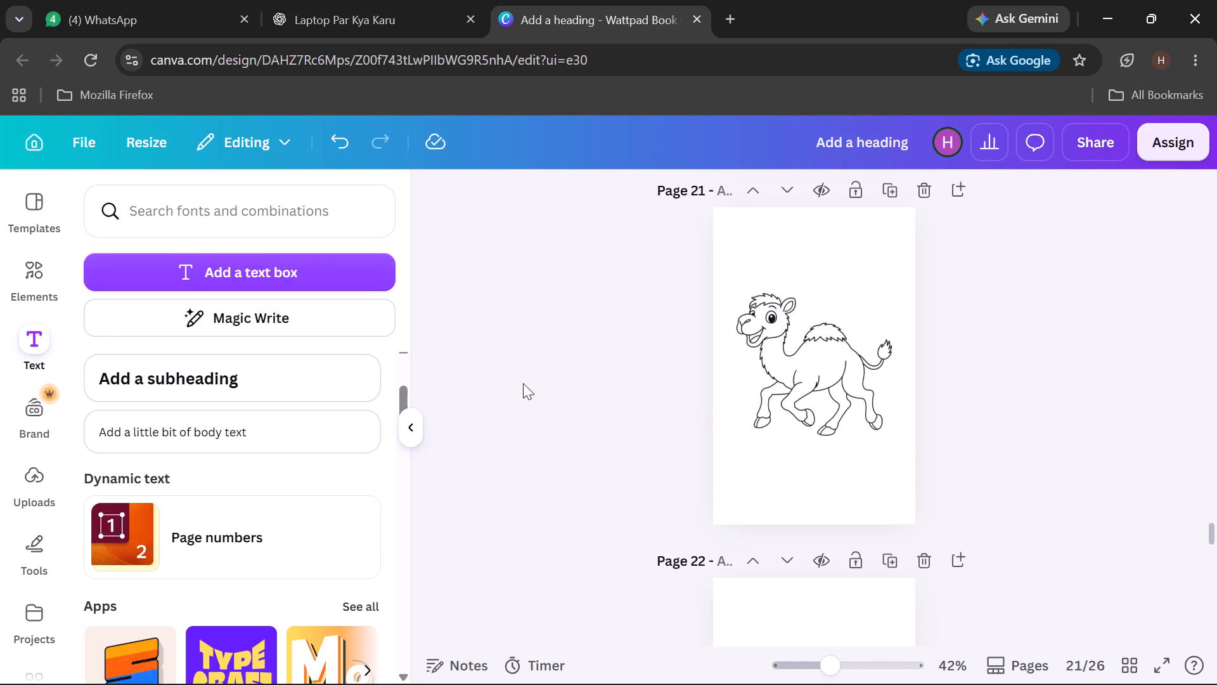
left_click(347, 273)
key("c")
type("AMEL")
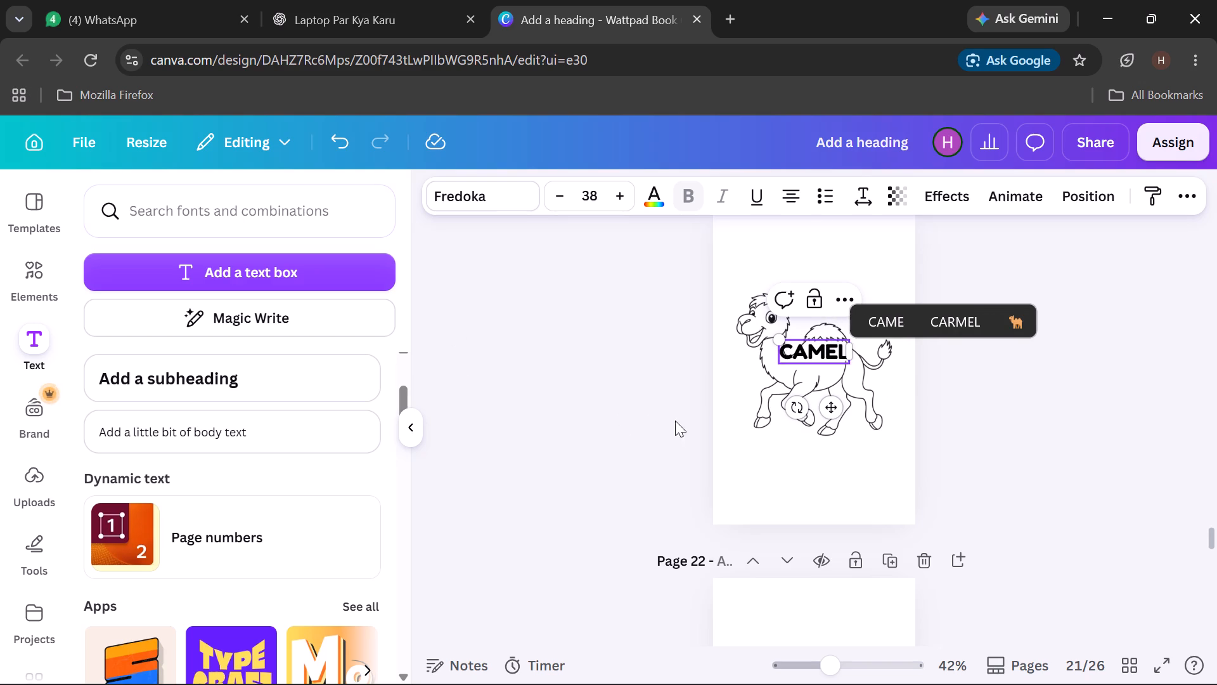
scroll(861, 414, "up", 1)
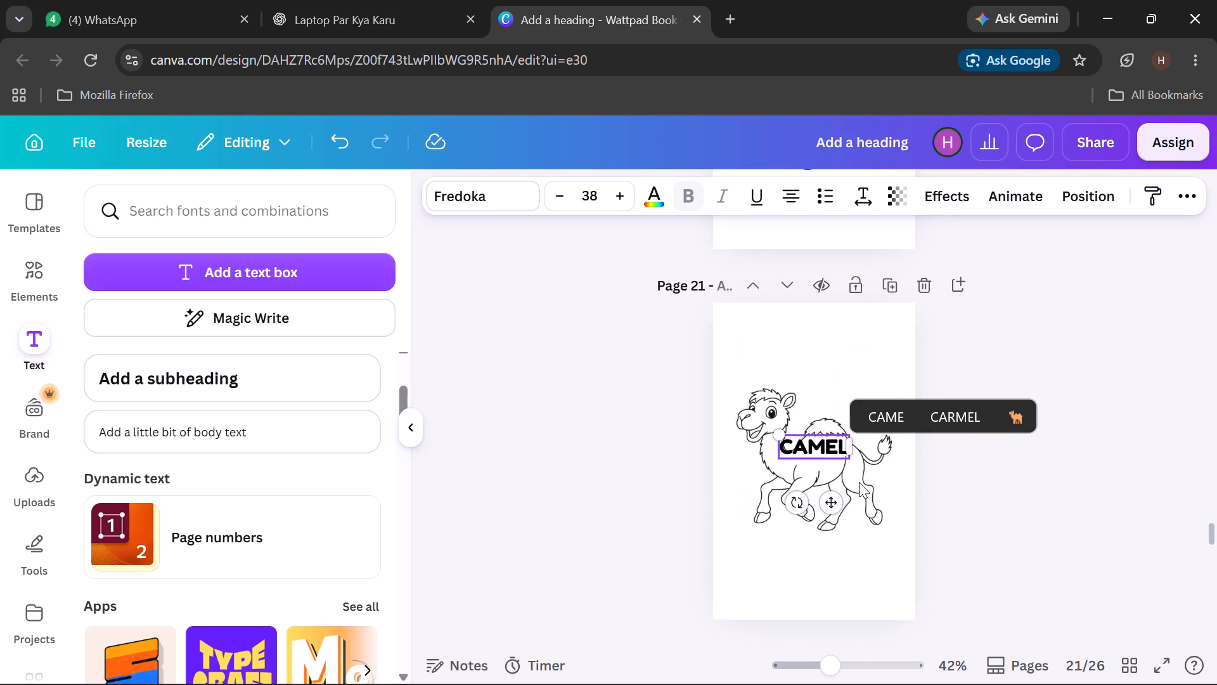
left_click_drag(832, 502, 831, 424)
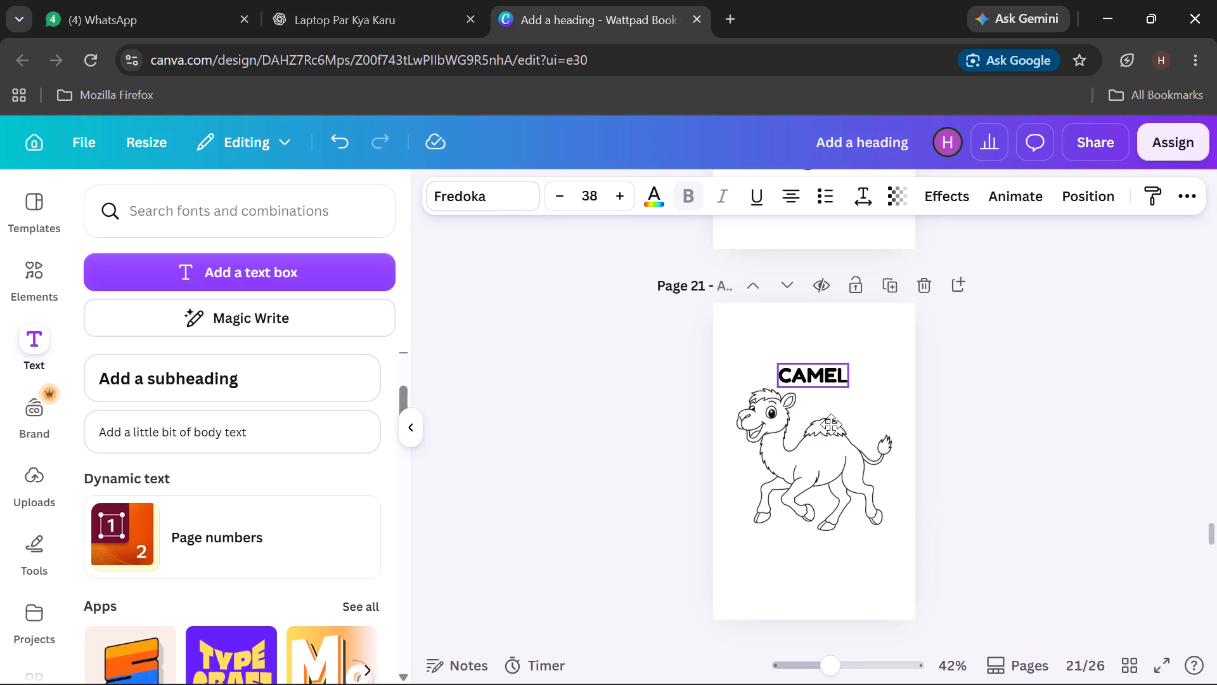
left_click_drag(831, 424, 836, 386)
left_click(1196, 433)
scroll(1031, 511, "down", 2)
scroll(943, 499, "down", 2)
scroll(859, 493, "down", 3)
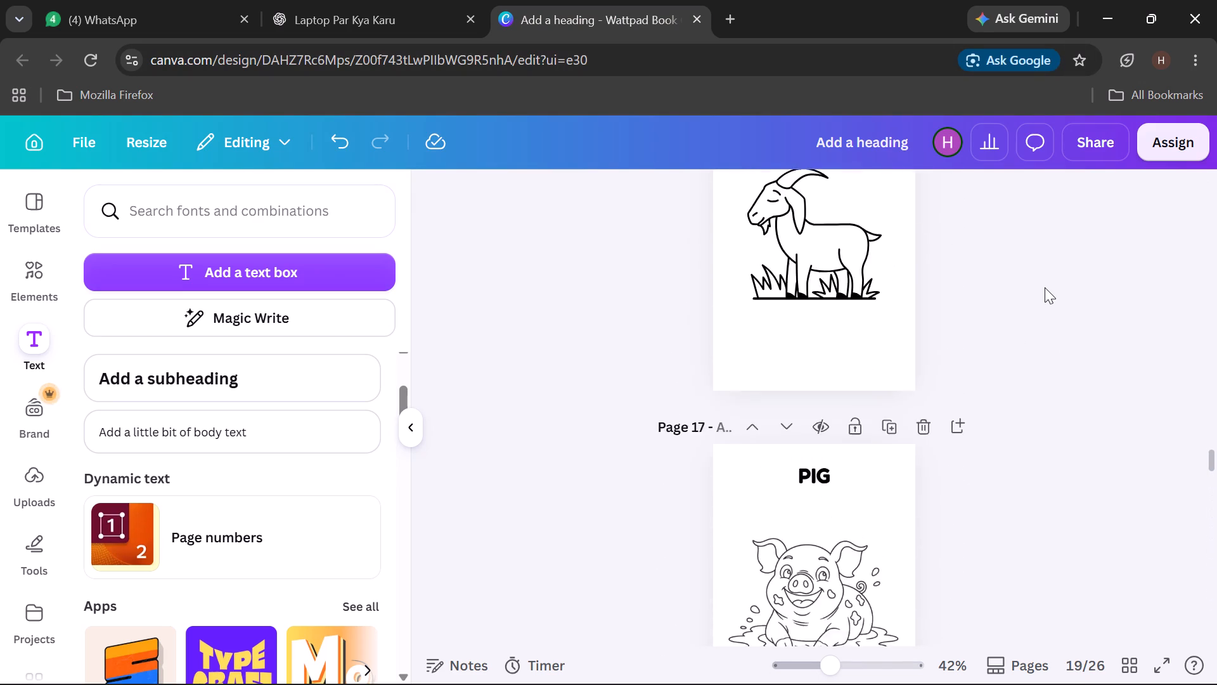
scroll(1045, 287, "up", 20)
scroll(1045, 287, "up", 5)
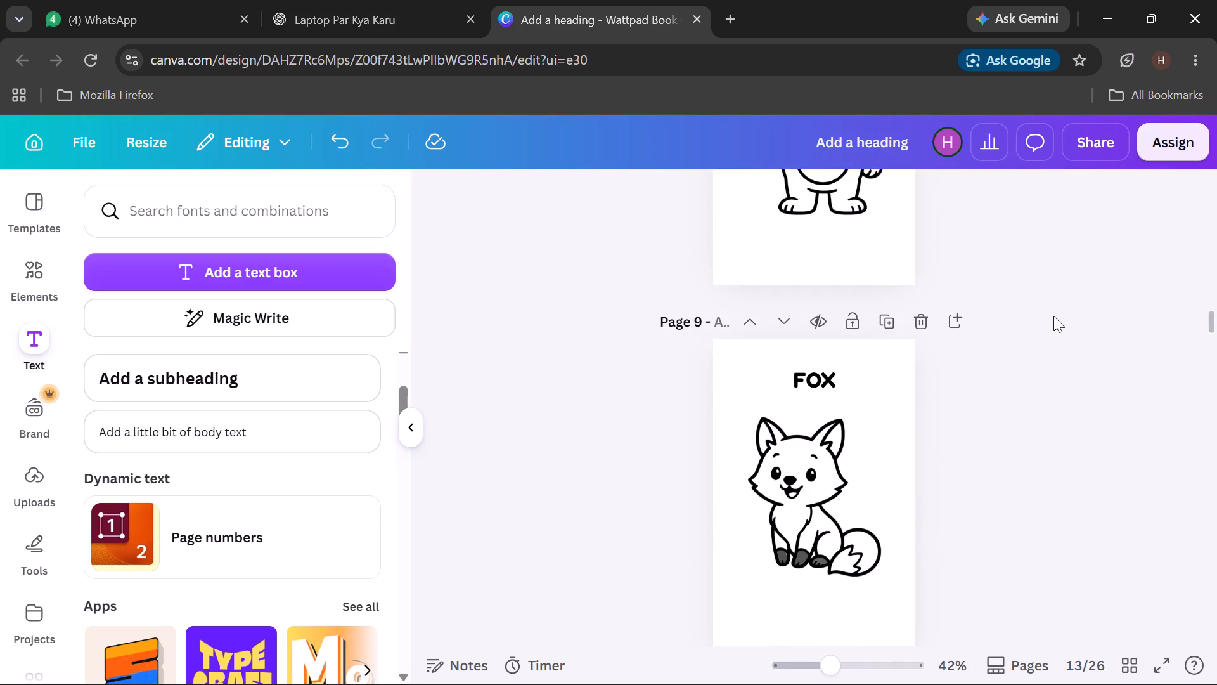
scroll(1053, 325, "up", 20)
scroll(1053, 325, "up", 2)
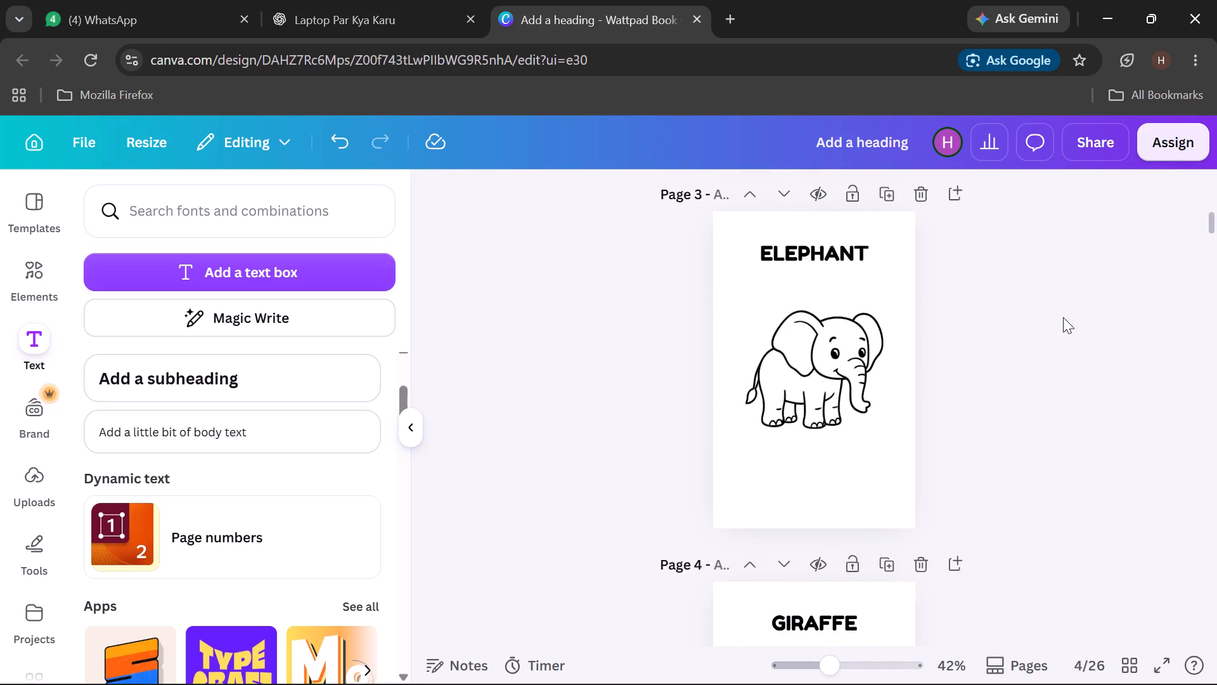
scroll(1063, 317, "up", 5)
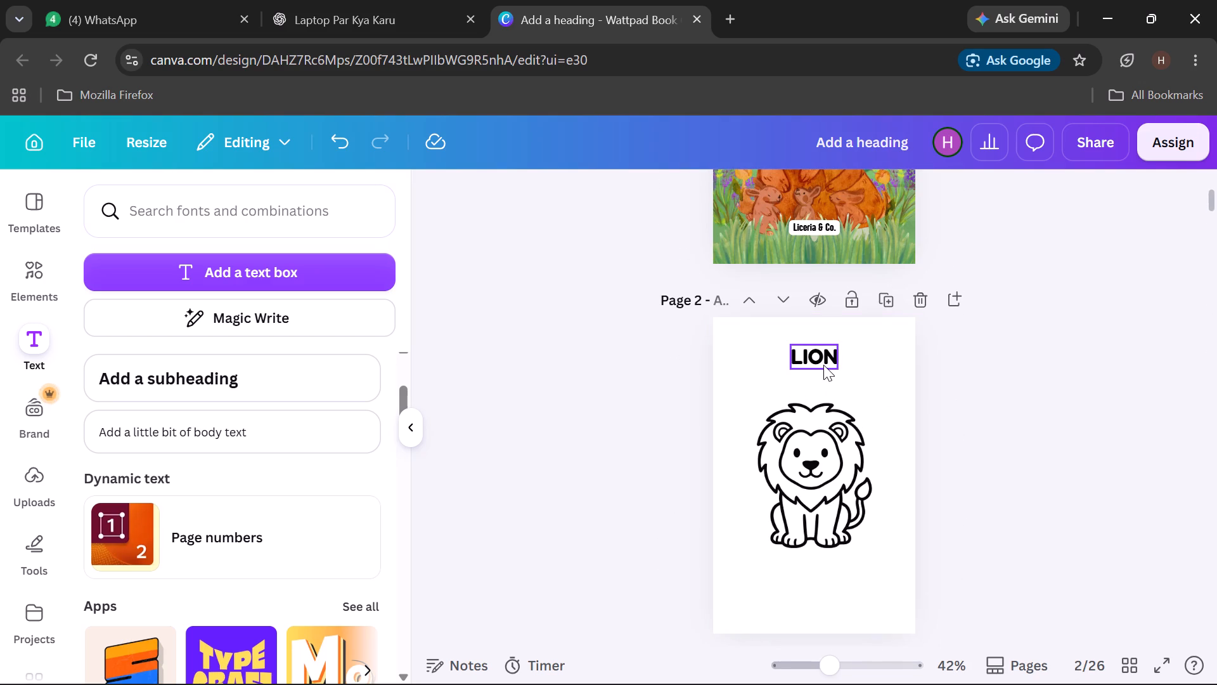
left_click(823, 365)
left_click(828, 410)
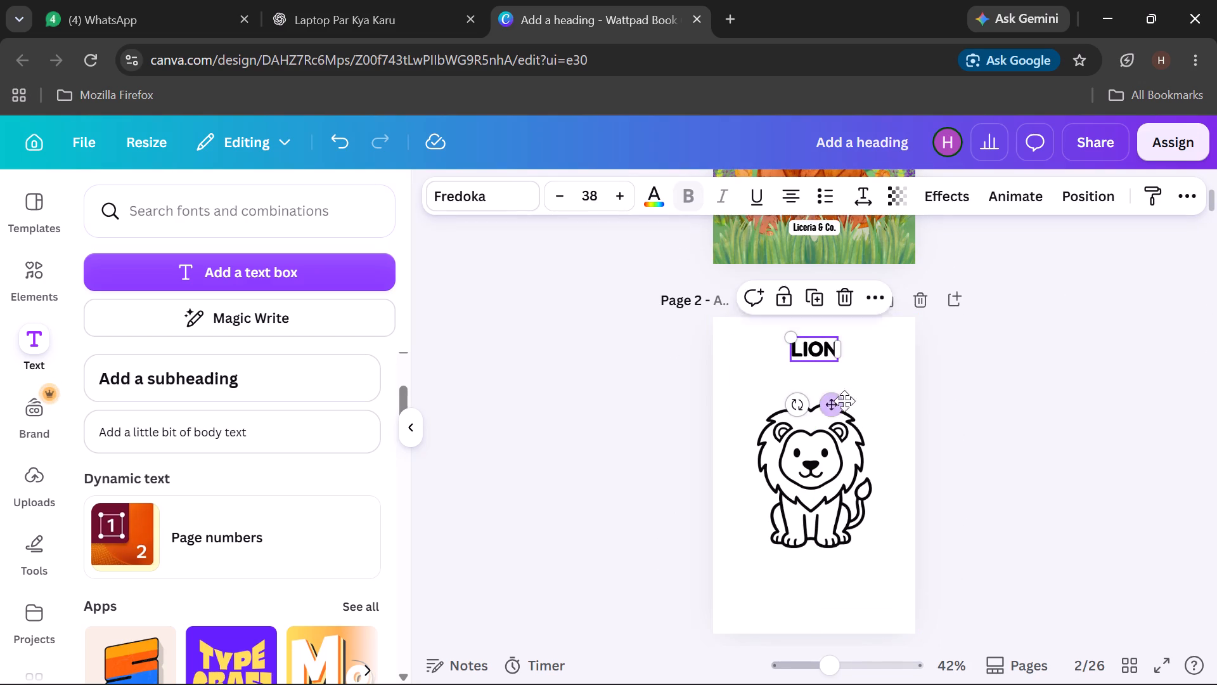
left_click(1072, 412)
Raise the "ELEPHANT" heading on page 3 and the "GIRAFFE" heading on page 4 slightly, keeping both centred.
scroll(1016, 467, "down", 3)
left_click(826, 450)
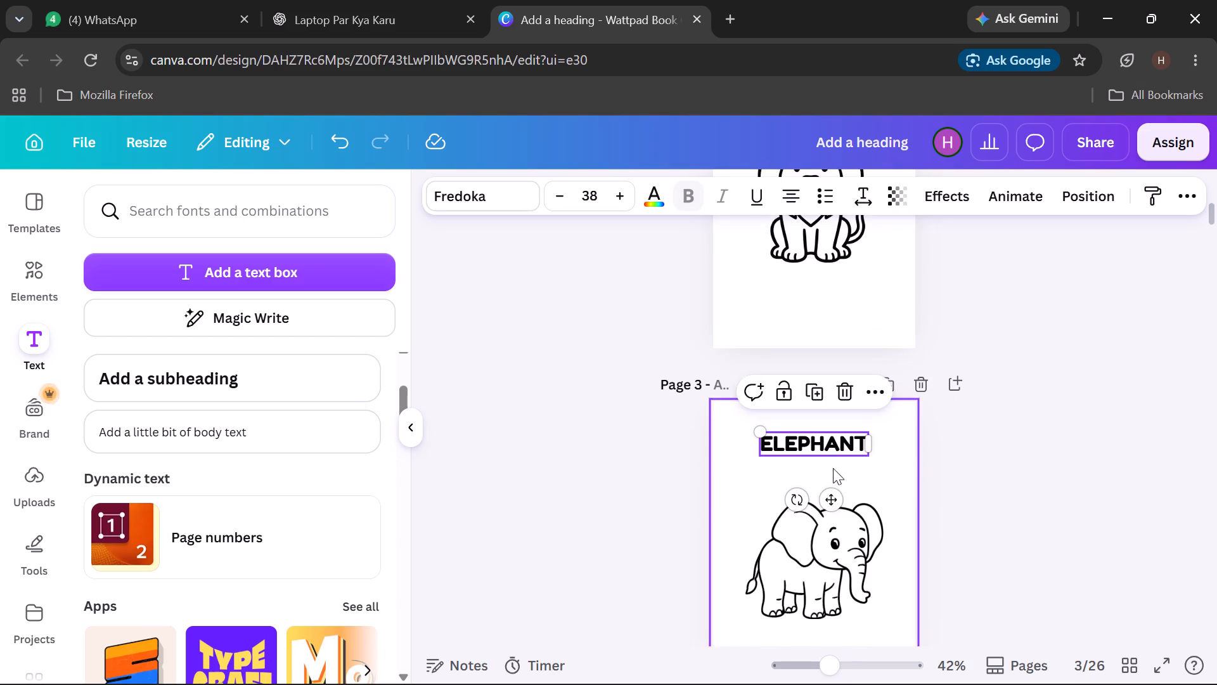
left_click_drag(834, 492, 834, 478)
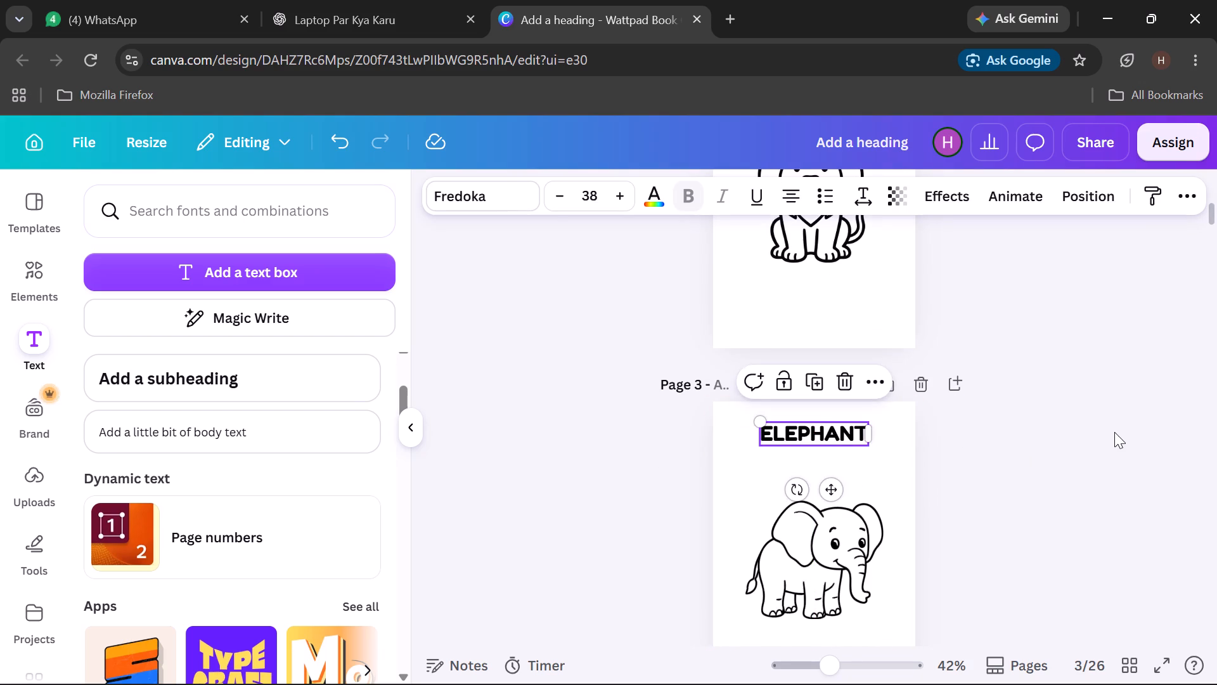
left_click(1114, 432)
scroll(1109, 445, "down", 4)
left_click(800, 426)
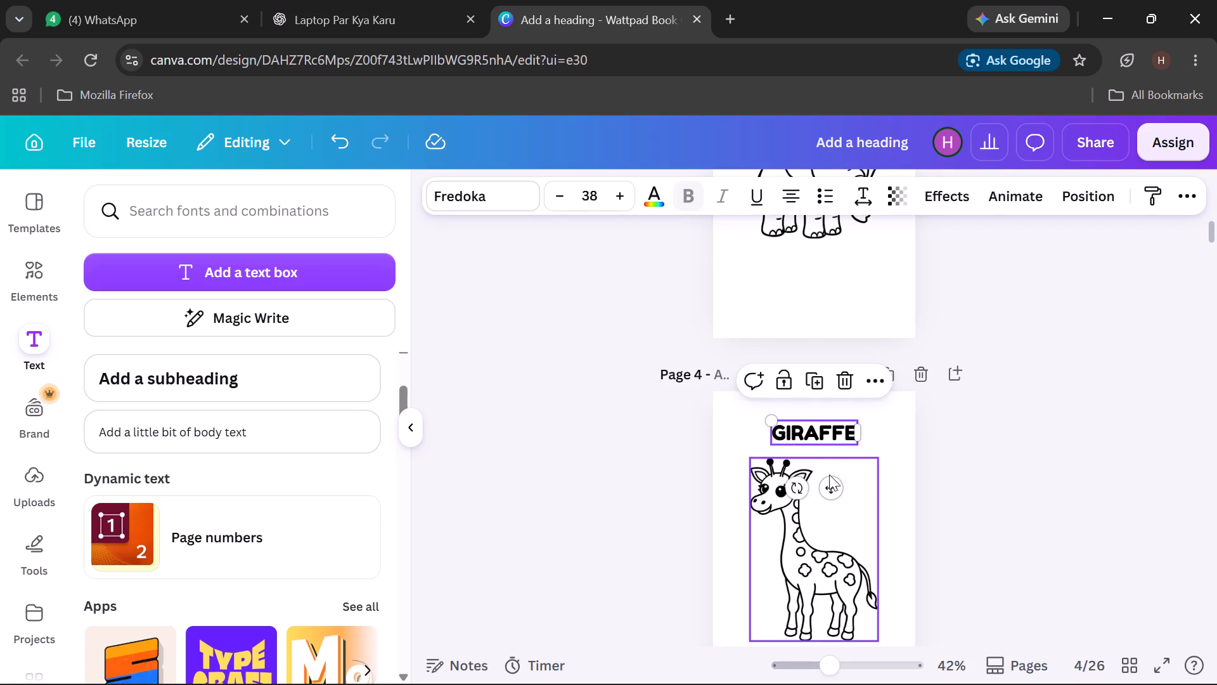
left_click_drag(828, 486, 829, 477)
left_click(1157, 405)
Raise the "TIGER" heading on page 5 and the "MONKEY" heading on page 6 slightly, keeping both centred.
scroll(1111, 431, "down", 2)
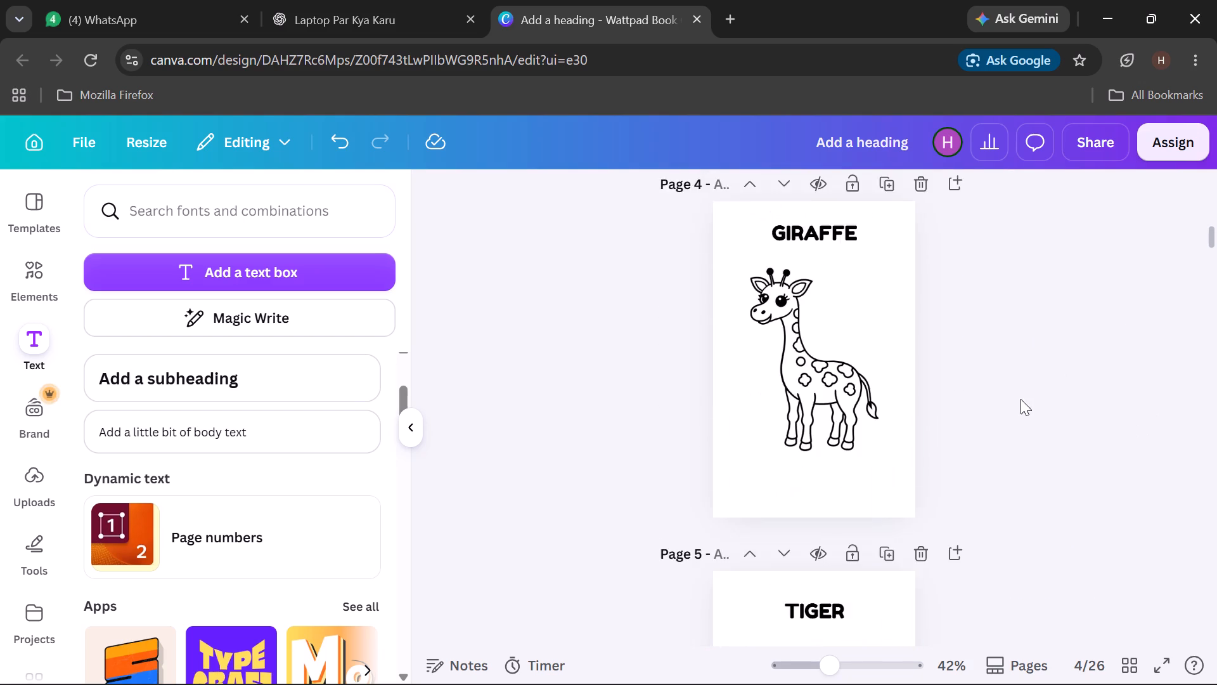
scroll(1021, 399, "down", 2)
left_click(815, 424)
left_click_drag(832, 469, 833, 469)
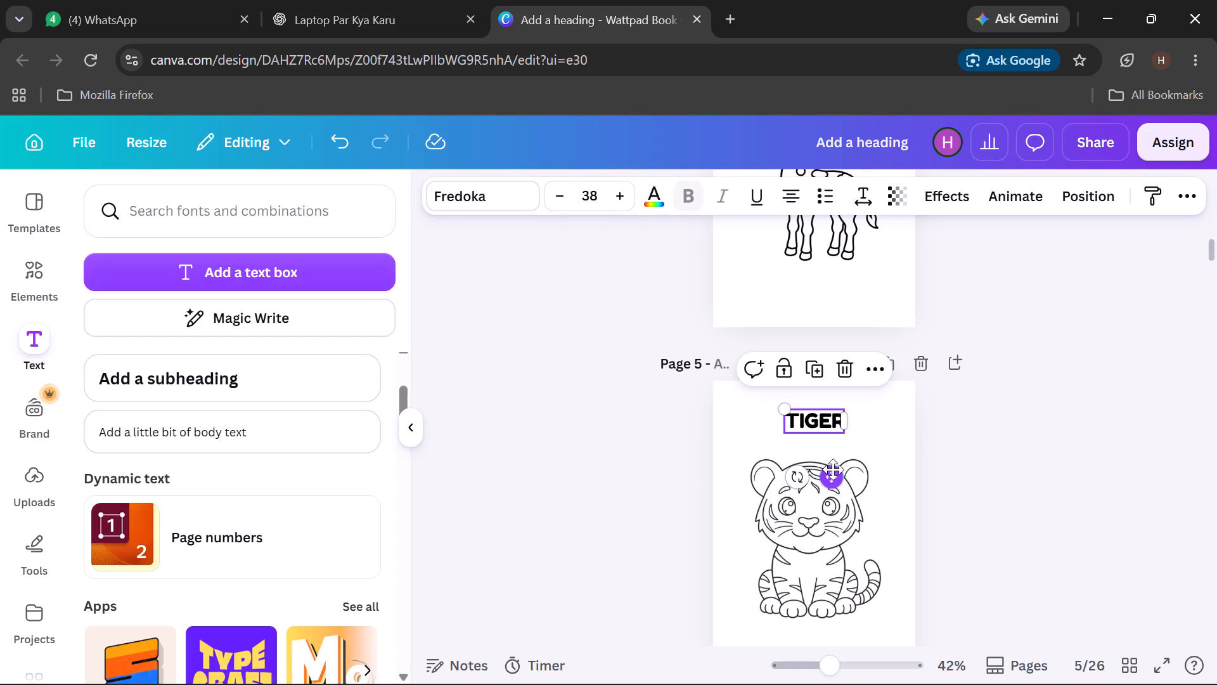
left_click_drag(833, 469, 834, 460)
left_click(1152, 424)
scroll(1150, 425, "down", 3)
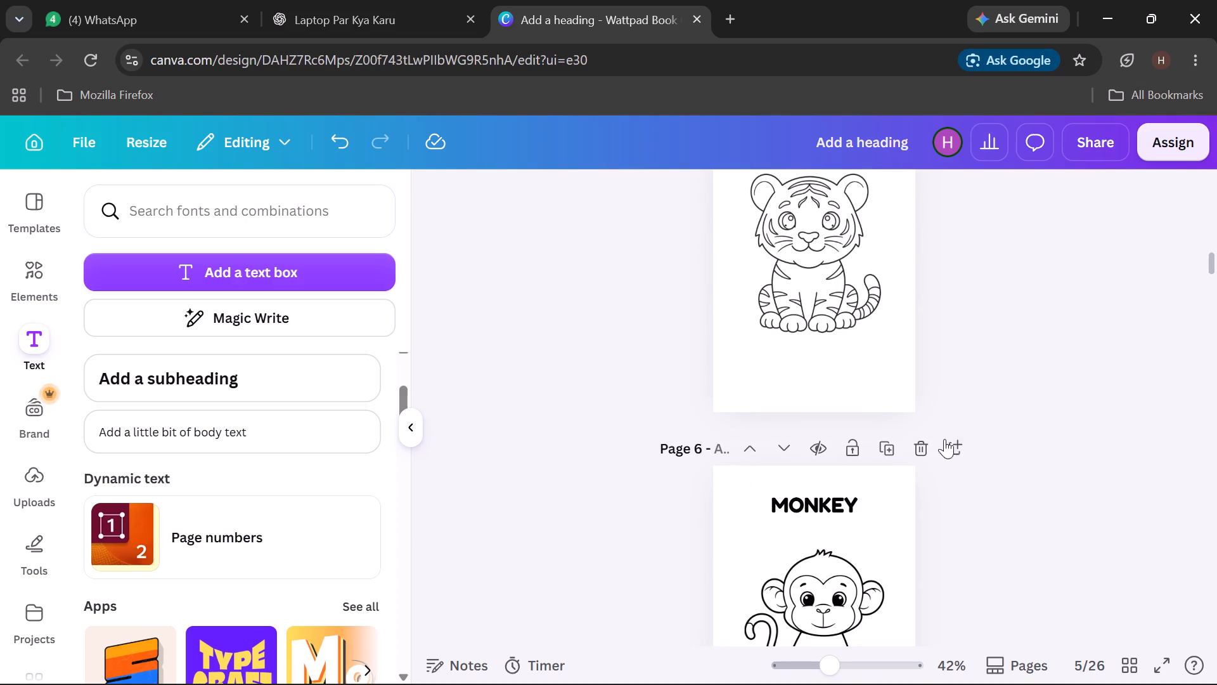
left_click(850, 502)
left_click_drag(837, 570, 837, 563)
left_click(1189, 455)
Raise the "ZEBRA" heading on page 7 and the "BEAR" heading on page 8 slightly, keeping both centred.
scroll(1147, 477, "down", 3)
scroll(1002, 440, "down", 1)
scroll(869, 445, "down", 1)
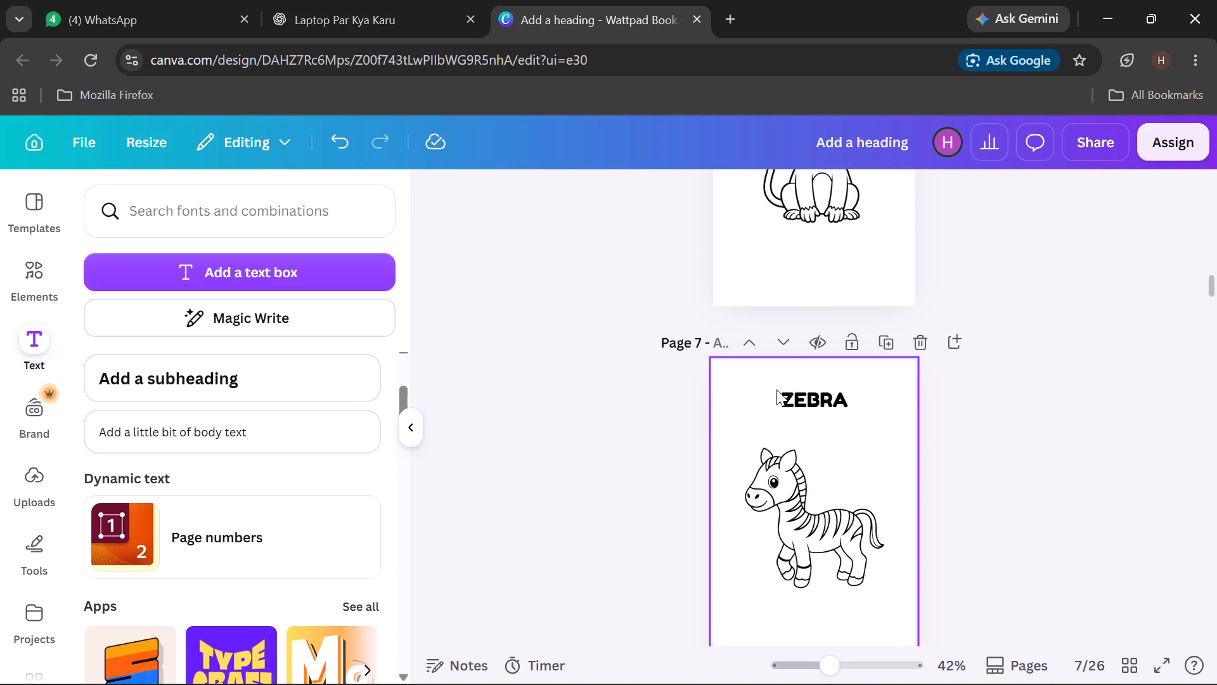
left_click(799, 401)
left_click_drag(837, 457, 842, 448)
left_click(1216, 368)
scroll(1201, 381, "down", 3)
scroll(1076, 369, "down", 3)
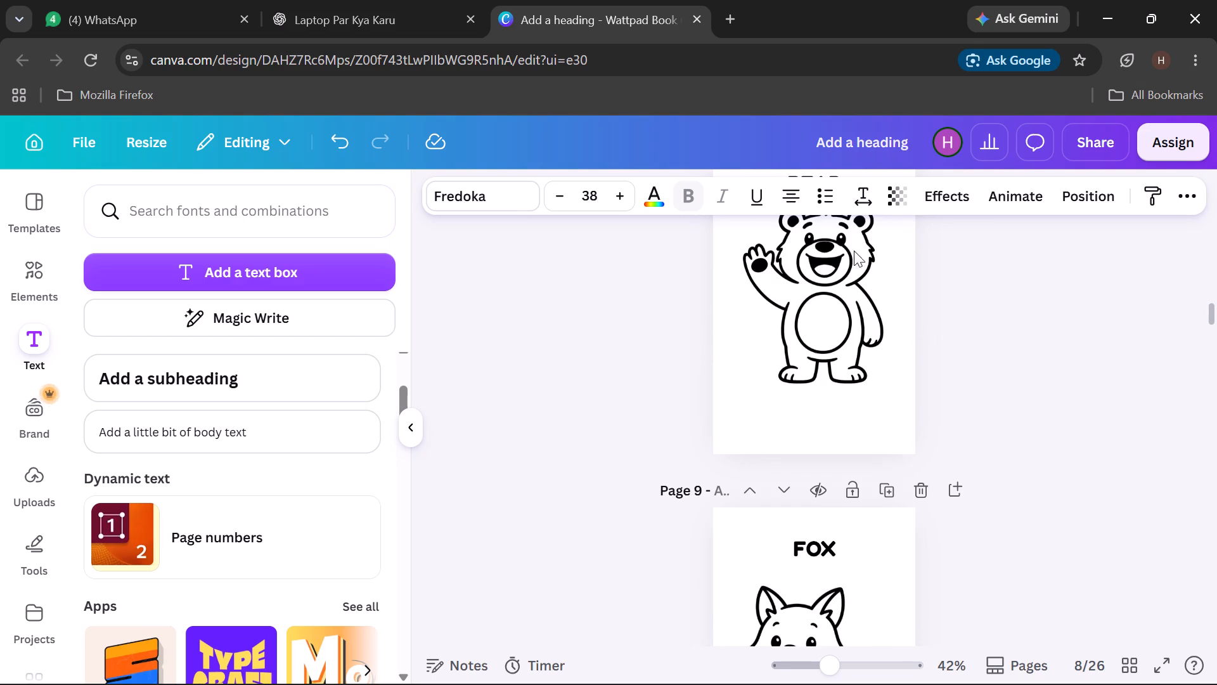
scroll(850, 316, "up", 2)
left_click(821, 372)
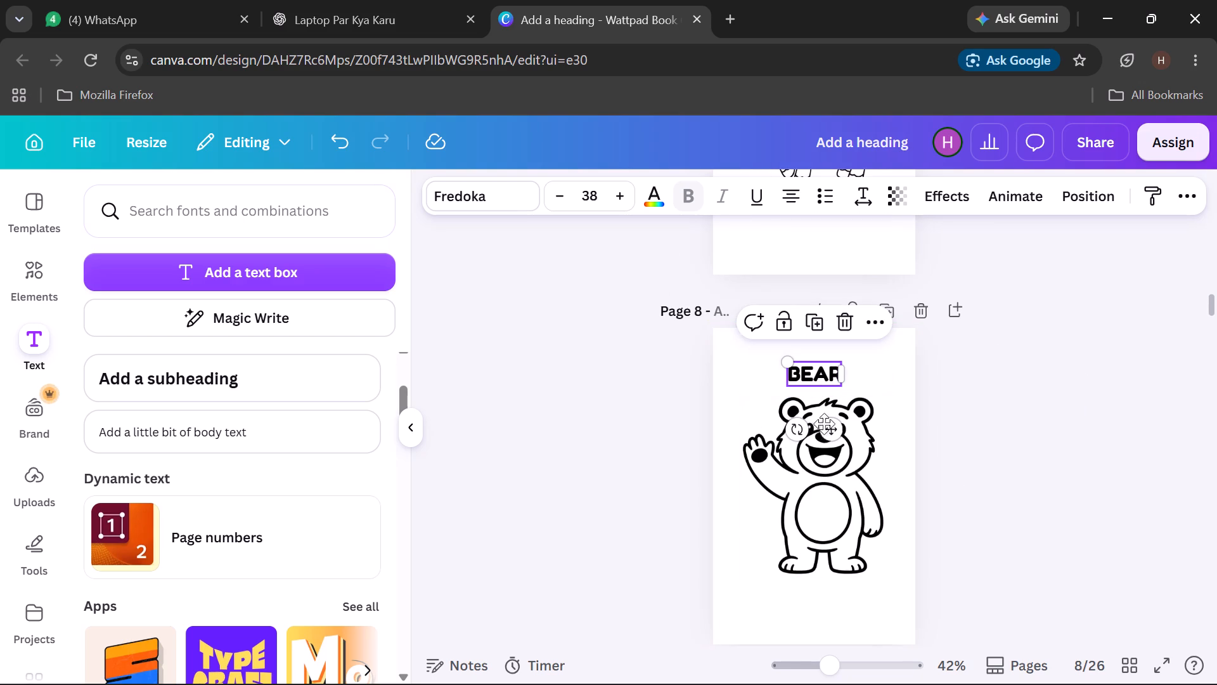
left_click_drag(828, 424, 829, 414)
left_click(1077, 393)
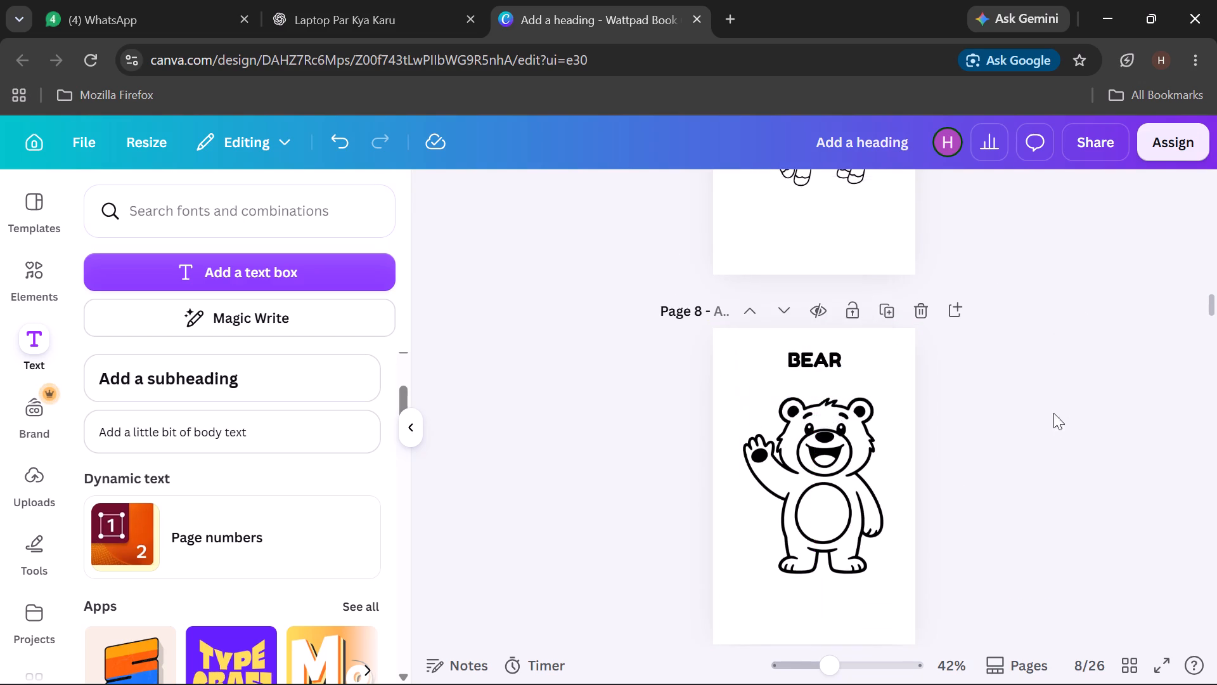
Raise the "FOX" heading on page 9 and the "DEER" heading on page 10 slightly, keeping both centred.
scroll(1054, 413, "down", 3)
left_click(833, 450)
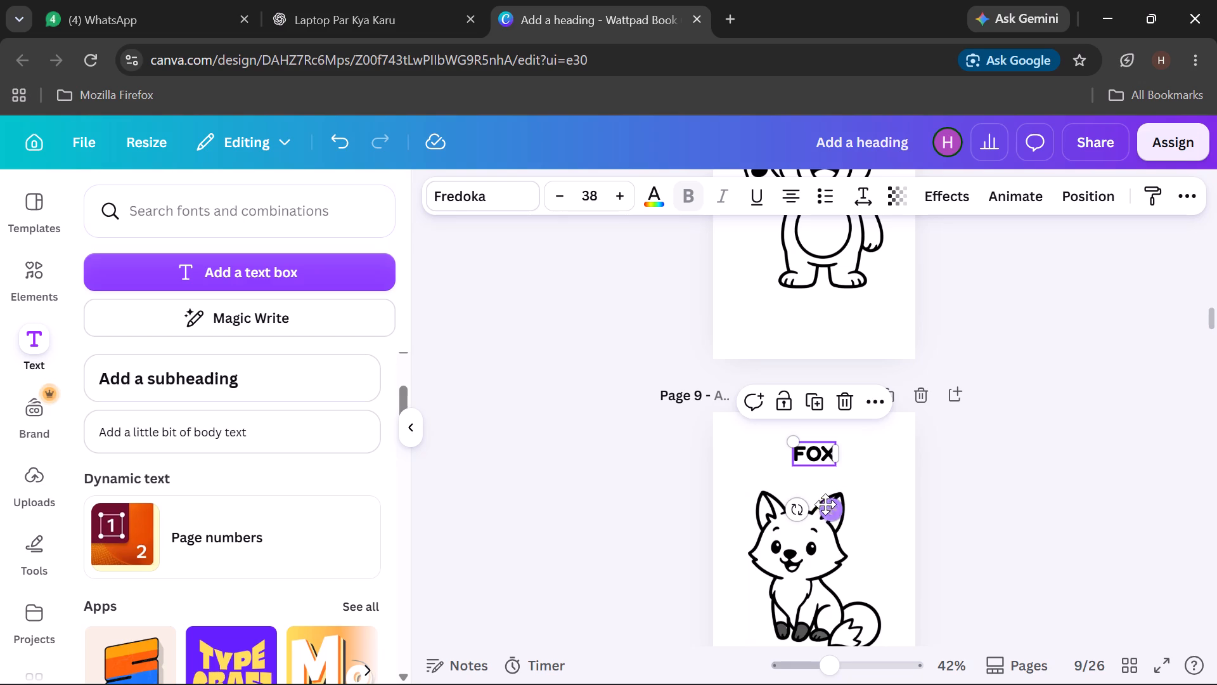
left_click_drag(827, 506, 832, 499)
left_click(1070, 453)
scroll(1059, 455, "down", 4)
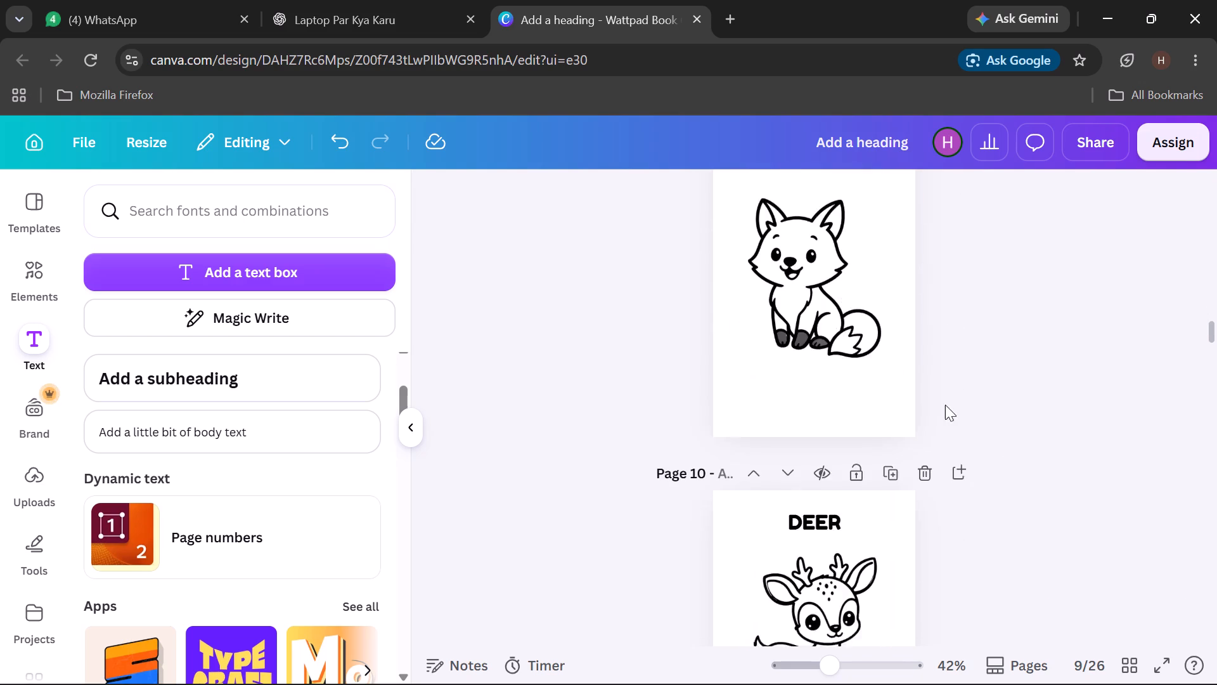
scroll(906, 393, "down", 2)
left_click(808, 235)
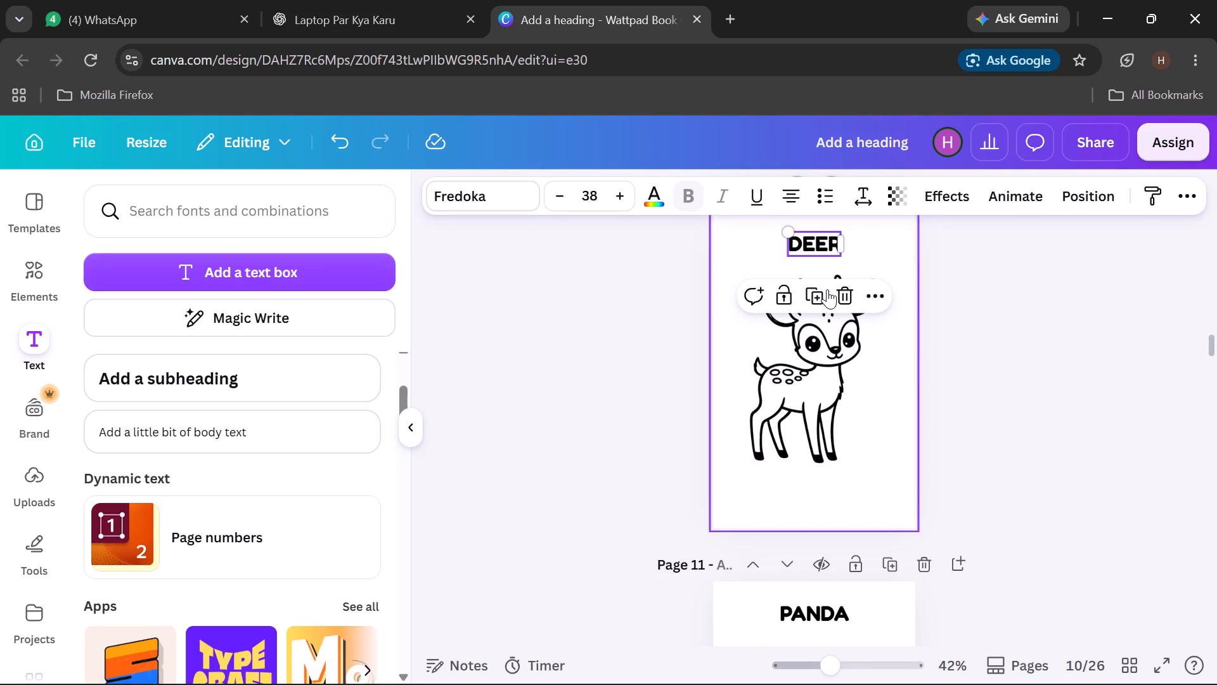
scroll(903, 301, "up", 1)
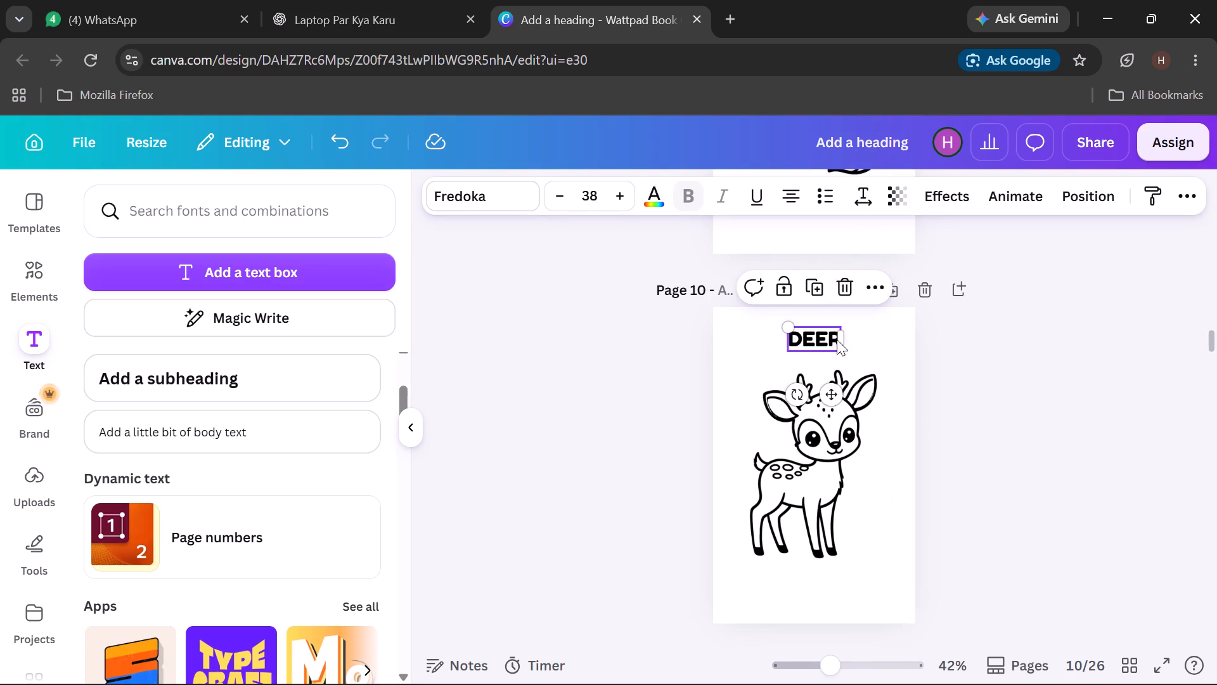
left_click(828, 399)
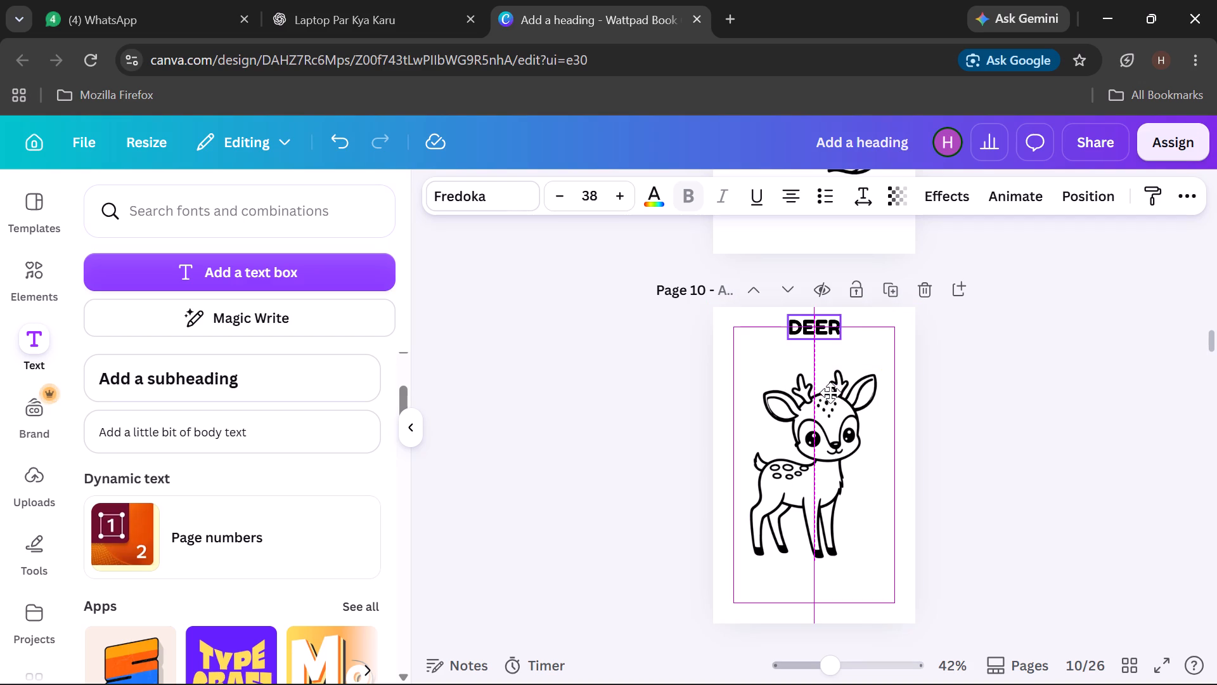
left_click(1015, 373)
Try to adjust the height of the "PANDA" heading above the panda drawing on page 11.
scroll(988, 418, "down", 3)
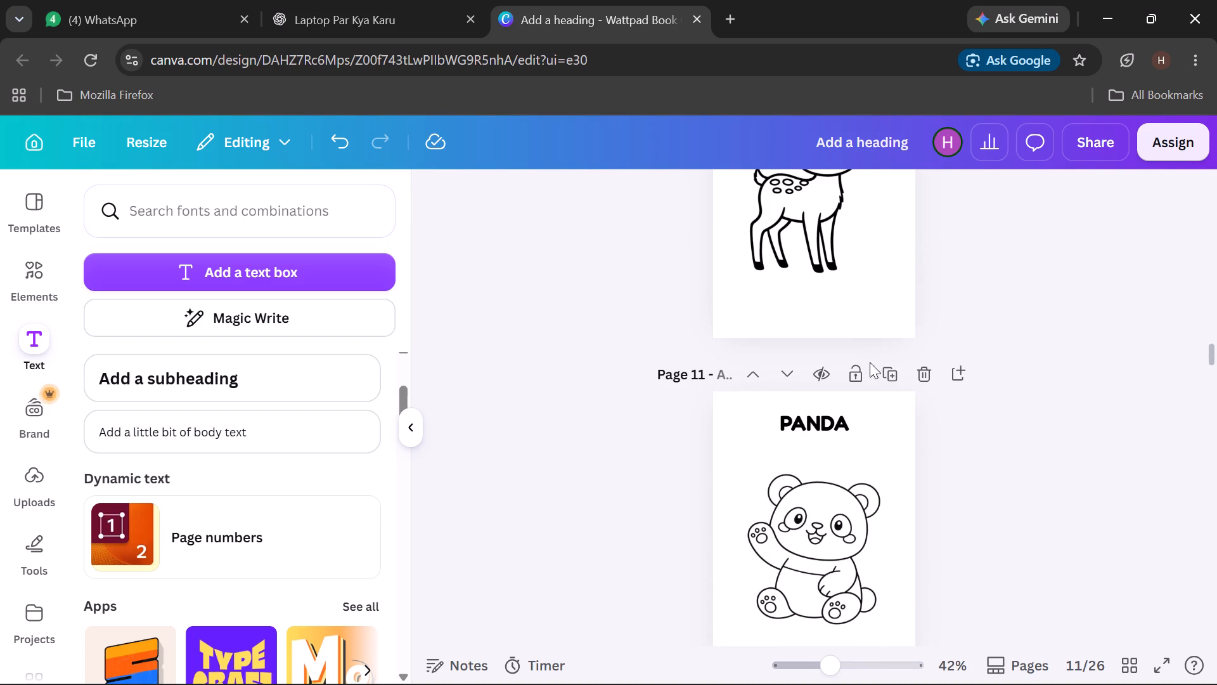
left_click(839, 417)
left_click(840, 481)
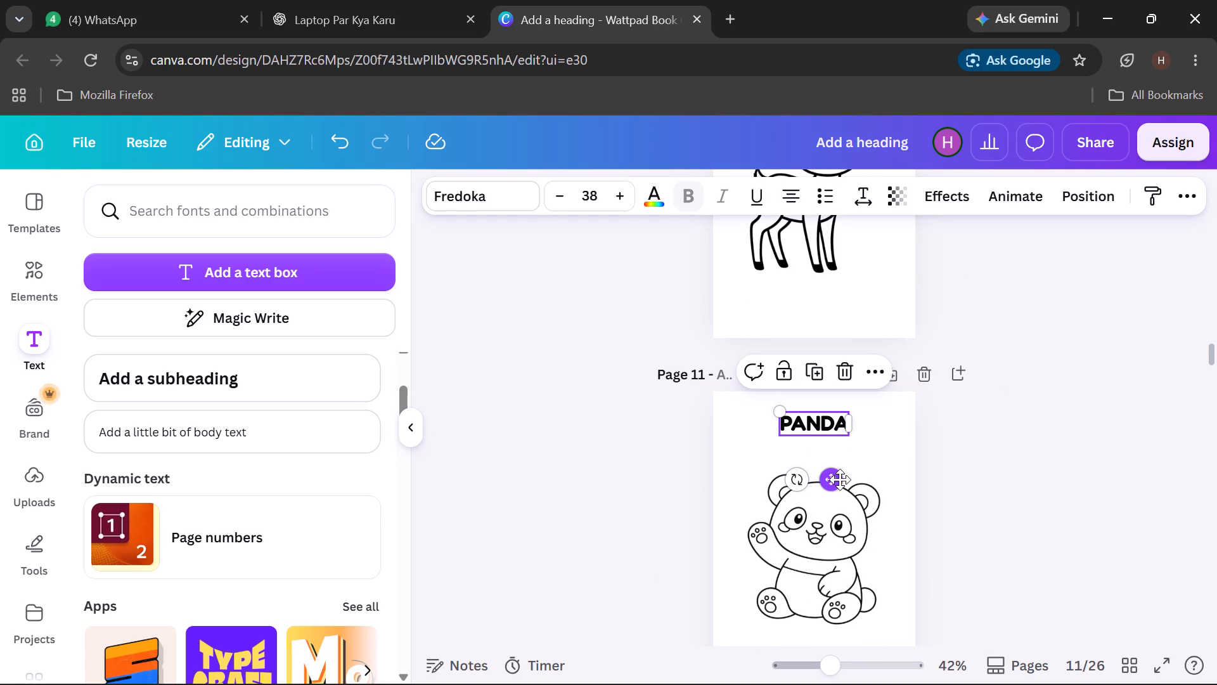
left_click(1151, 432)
Review the heading placement across the animal pages, ending at the cover page.
scroll(1138, 429, "down", 11)
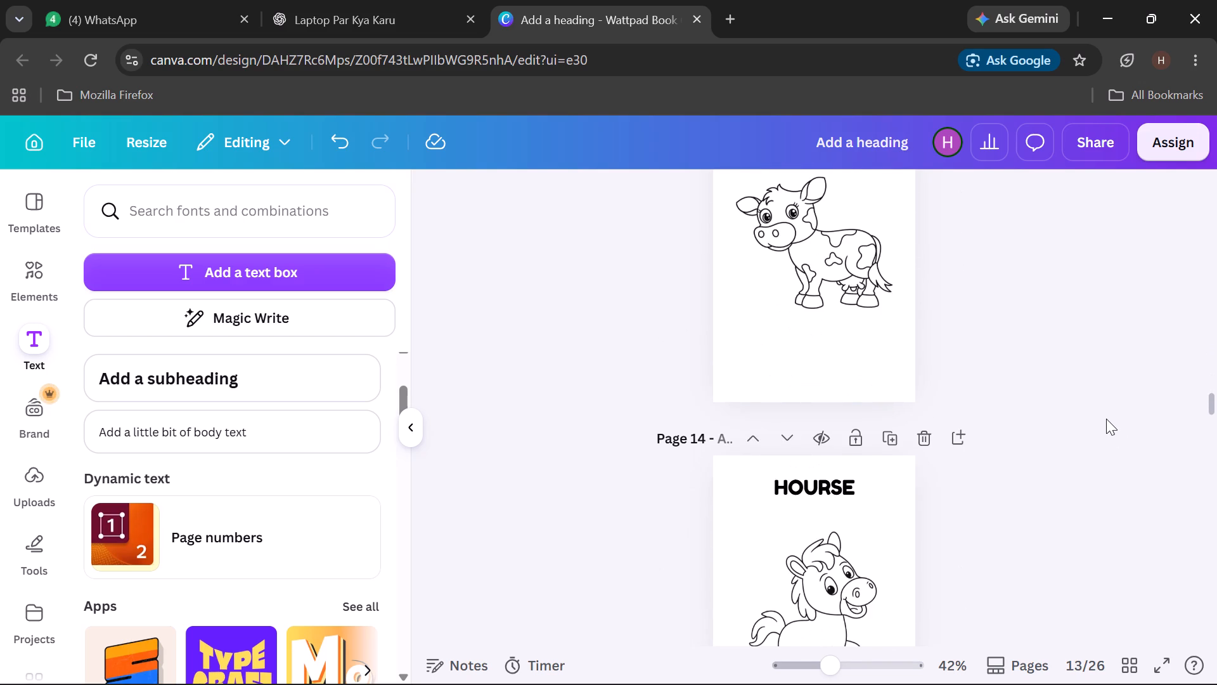
scroll(1120, 401, "down", 2)
scroll(1126, 396, "up", 20)
scroll(1126, 396, "up", 2)
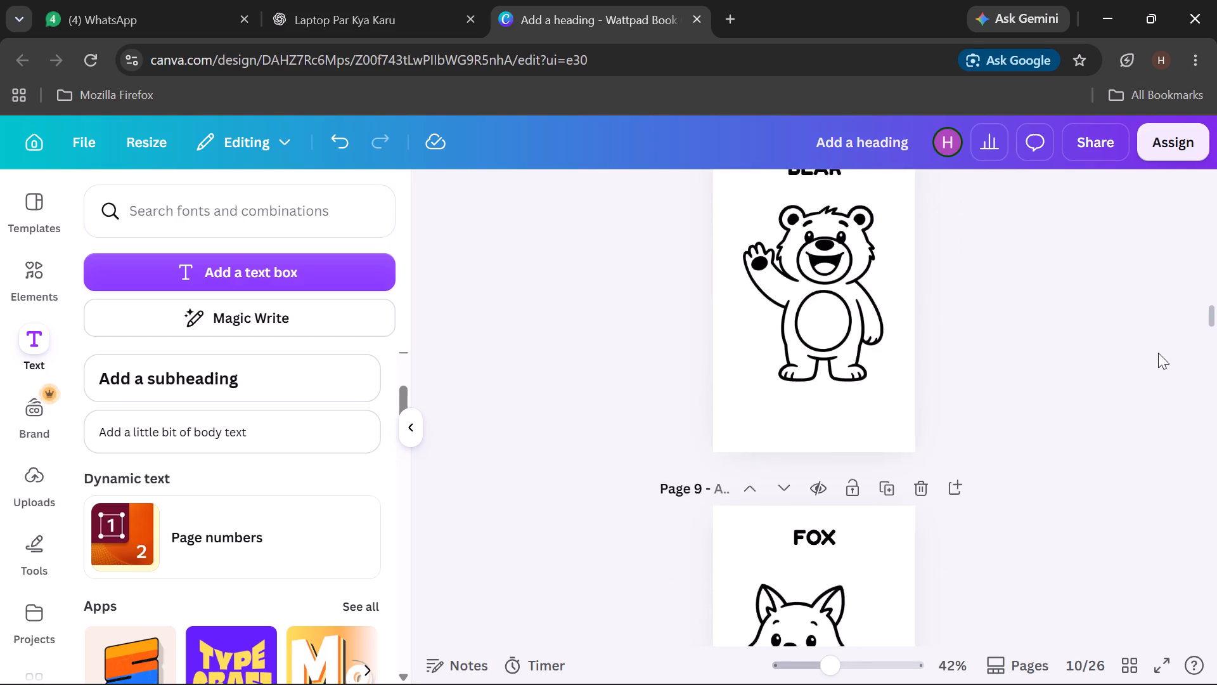
scroll(1158, 353, "up", 20)
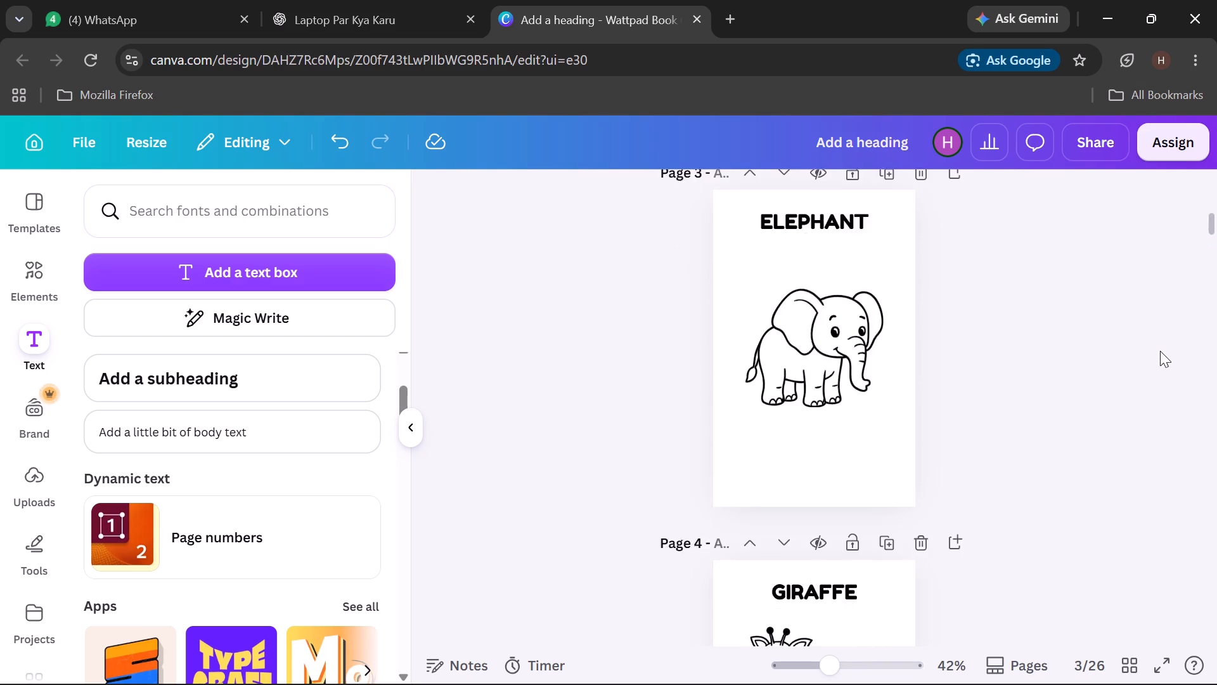
scroll(1160, 351, "up", 13)
scroll(1157, 363, "down", 1)
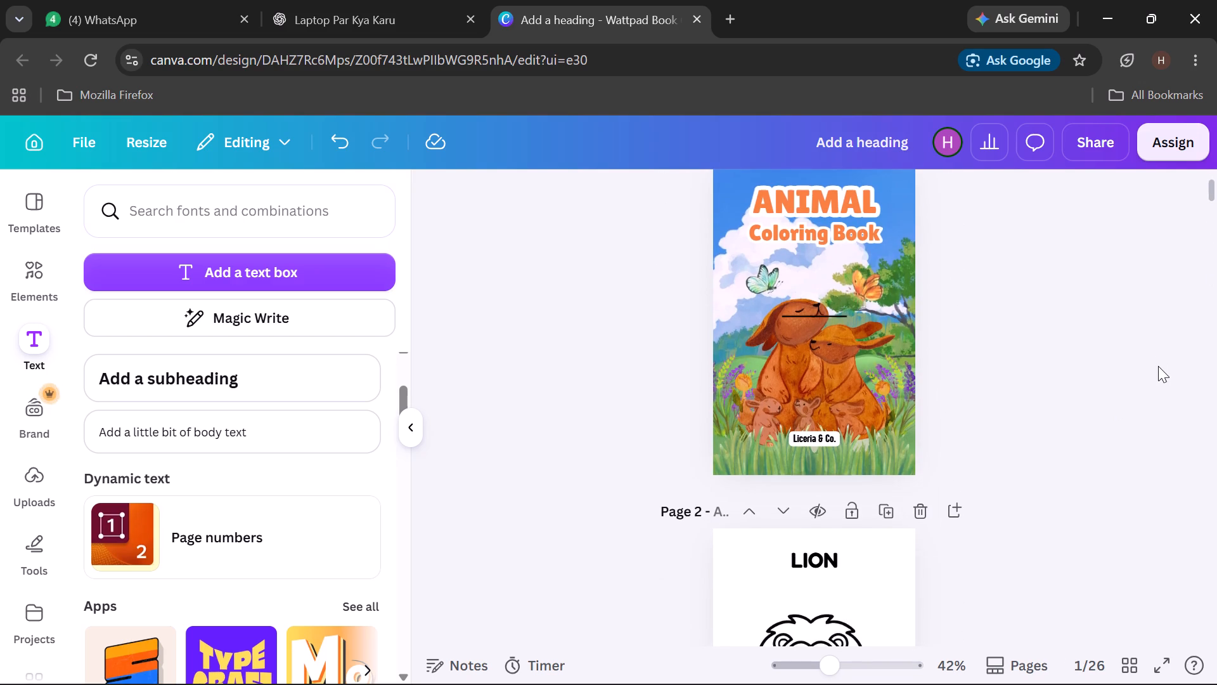
Replace the author text at the bottom of the cover page with "BY PATEL".
left_click(833, 438)
left_click(833, 438)
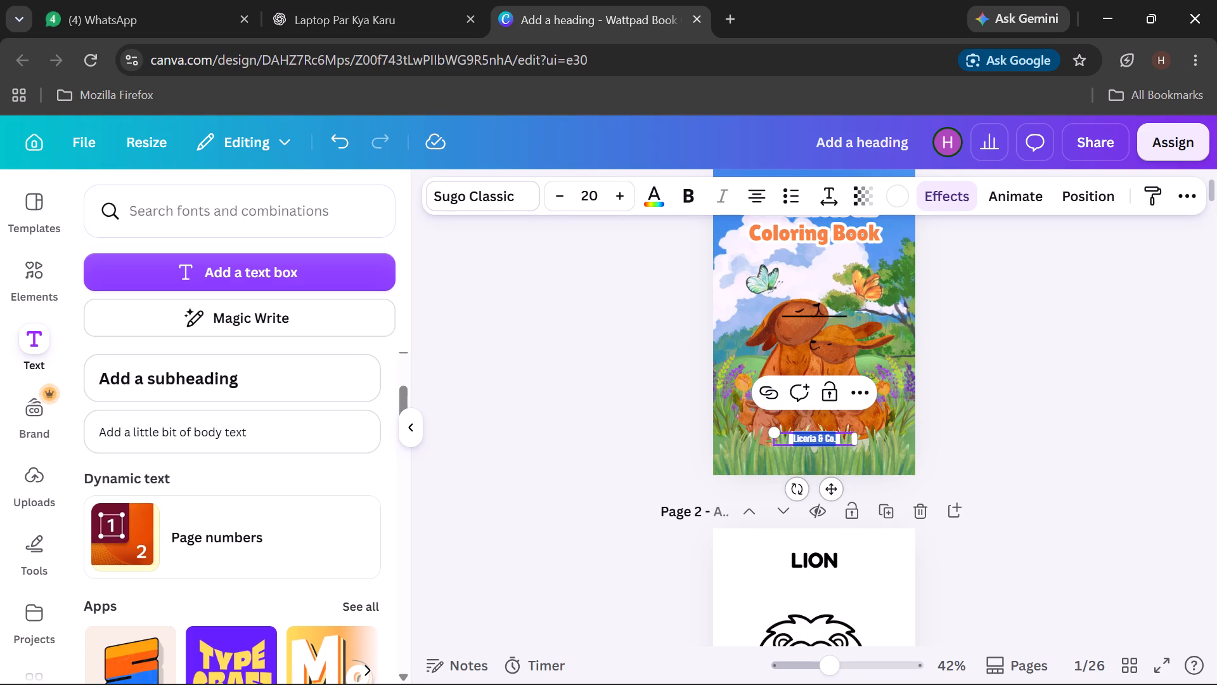
type("BY PA")
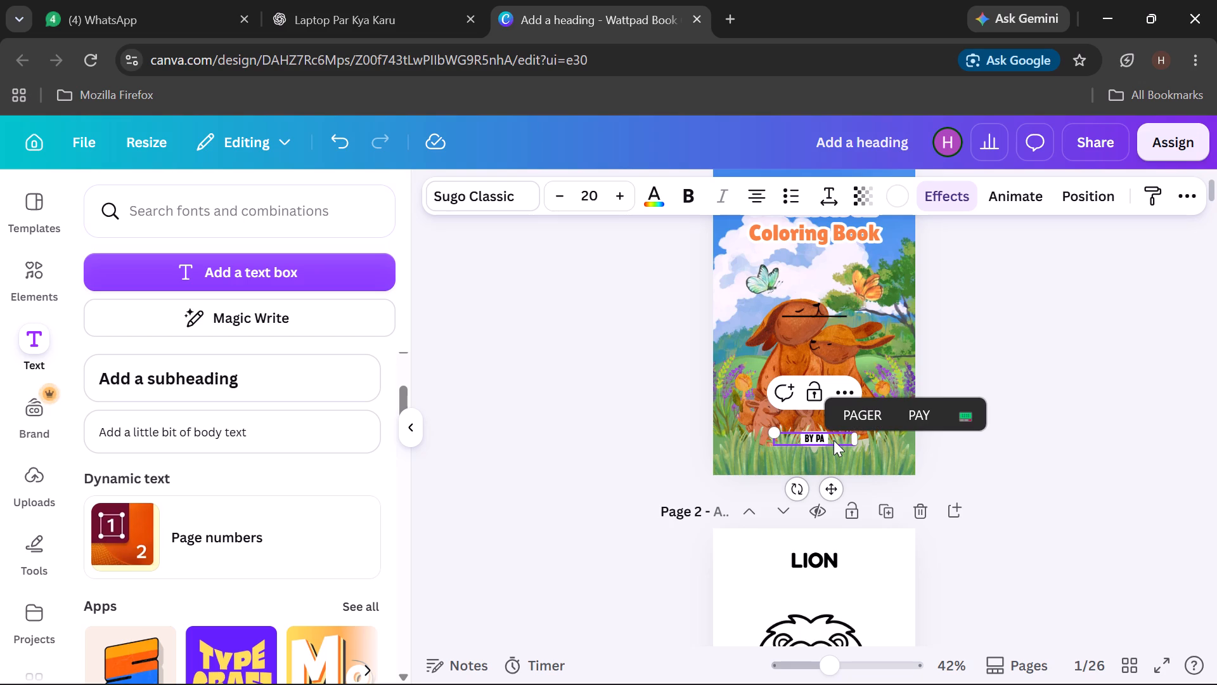
type("TE")
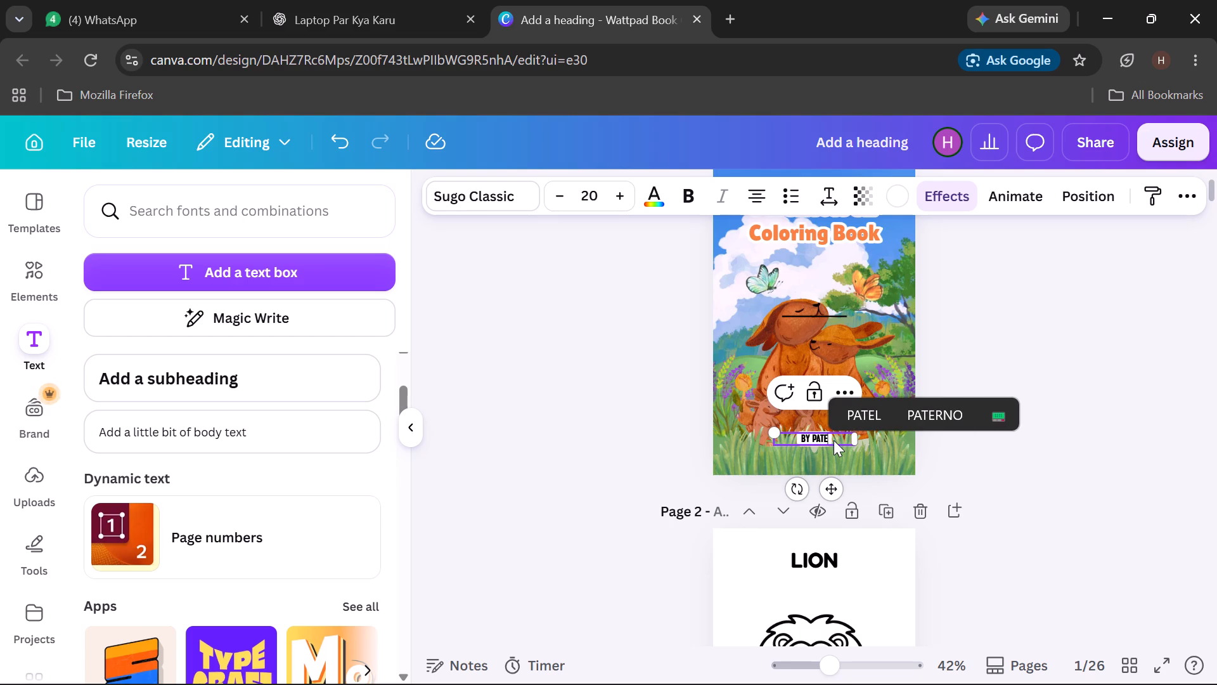
key("l")
key("Return")
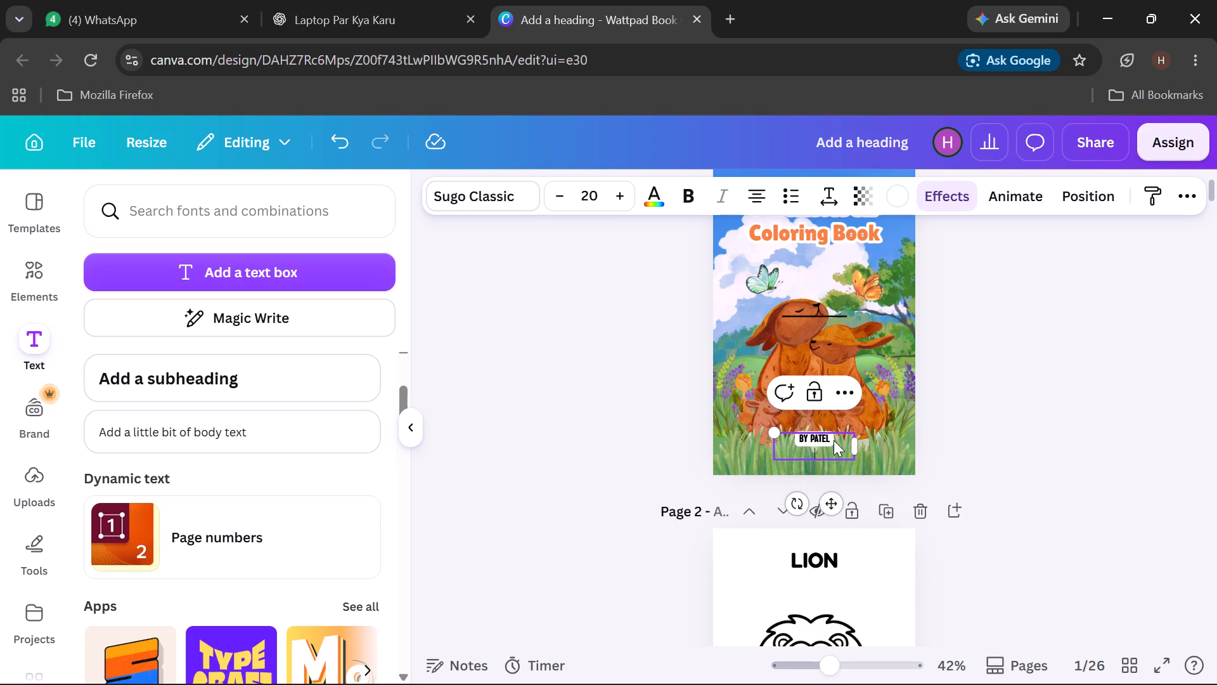
key("BackSpace")
left_click(1053, 370)
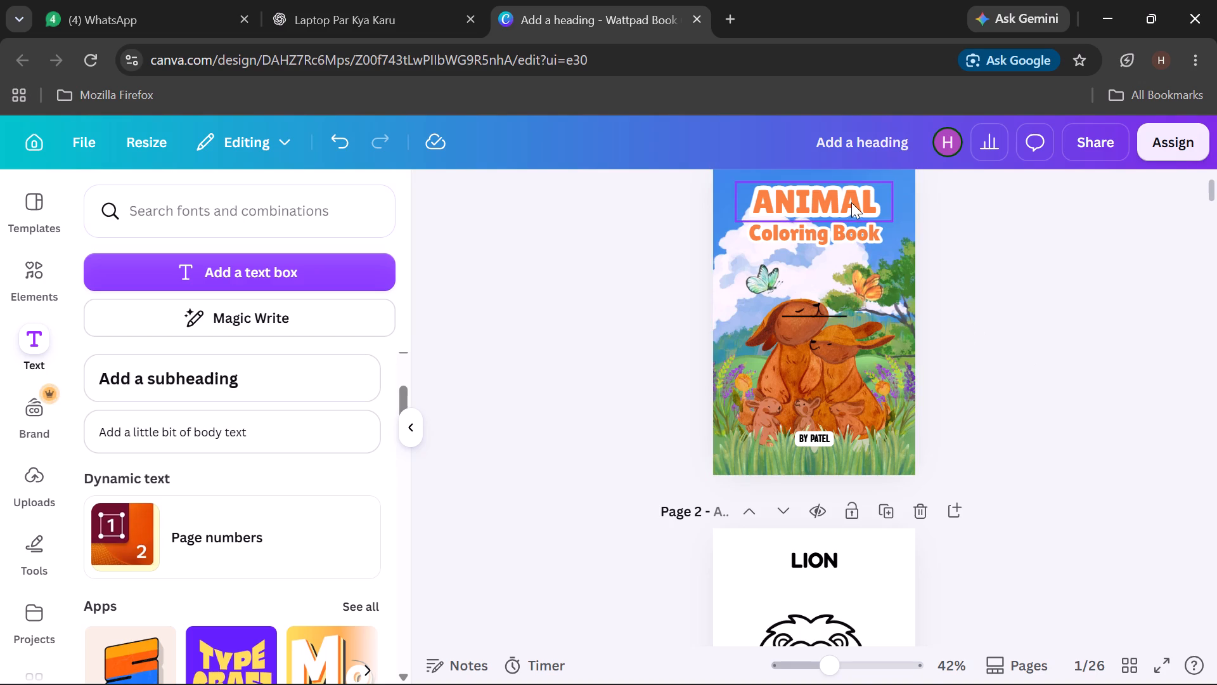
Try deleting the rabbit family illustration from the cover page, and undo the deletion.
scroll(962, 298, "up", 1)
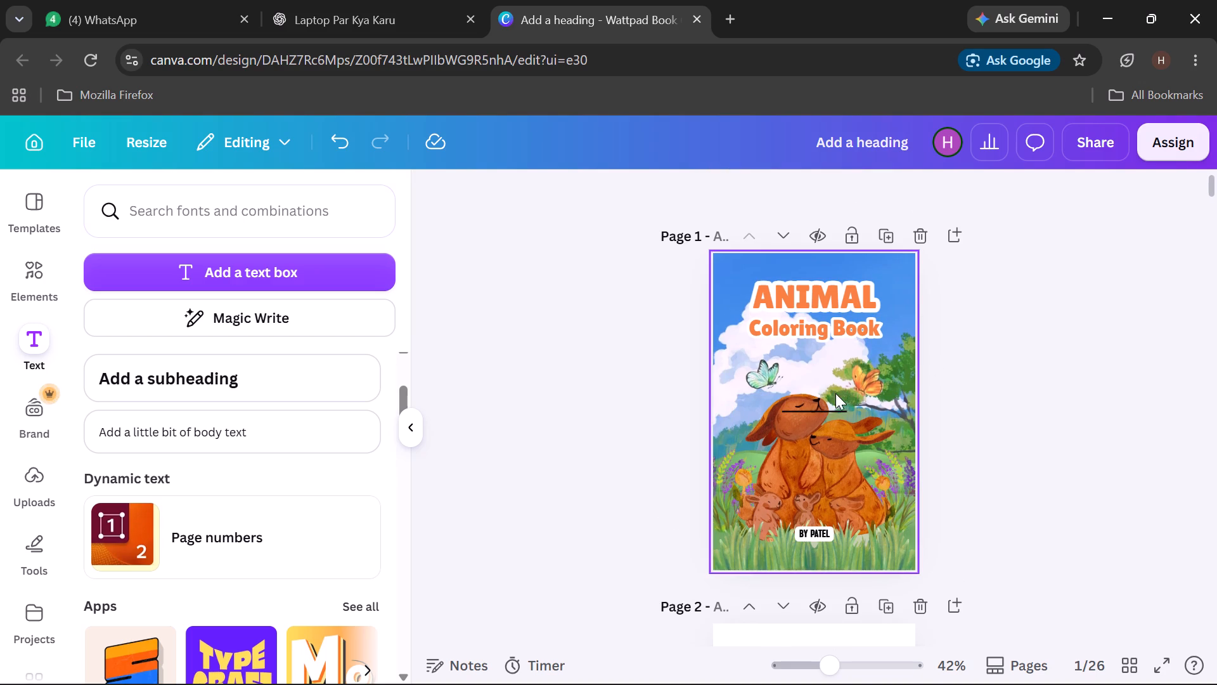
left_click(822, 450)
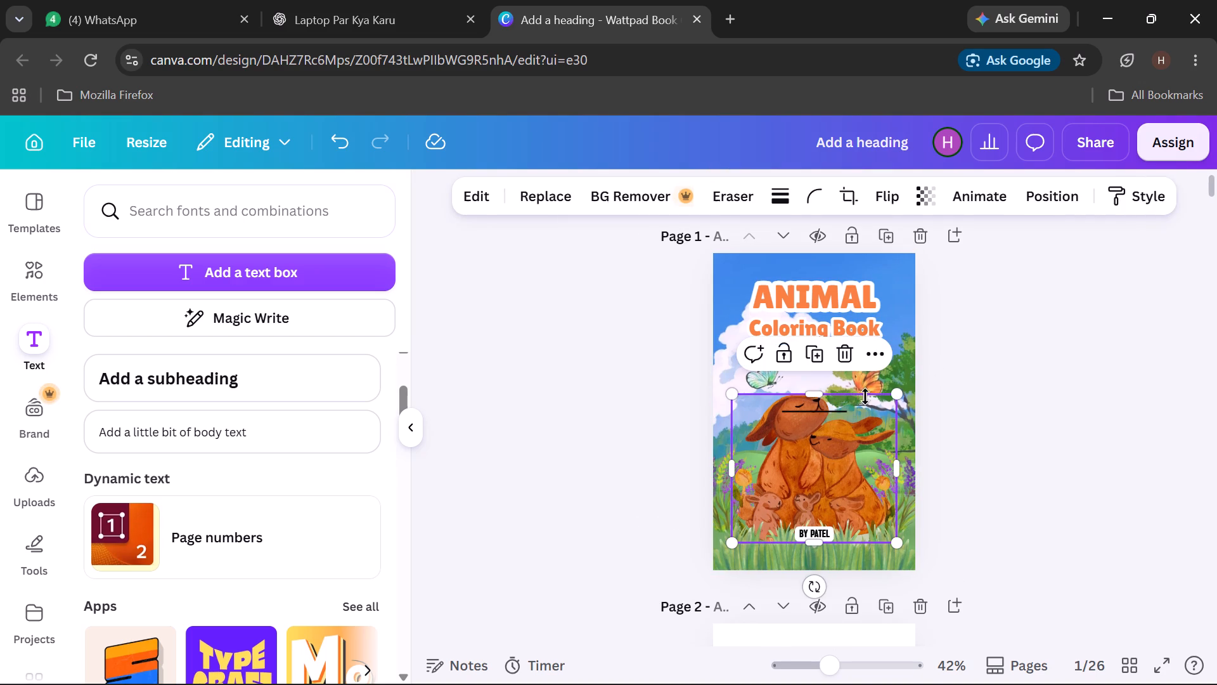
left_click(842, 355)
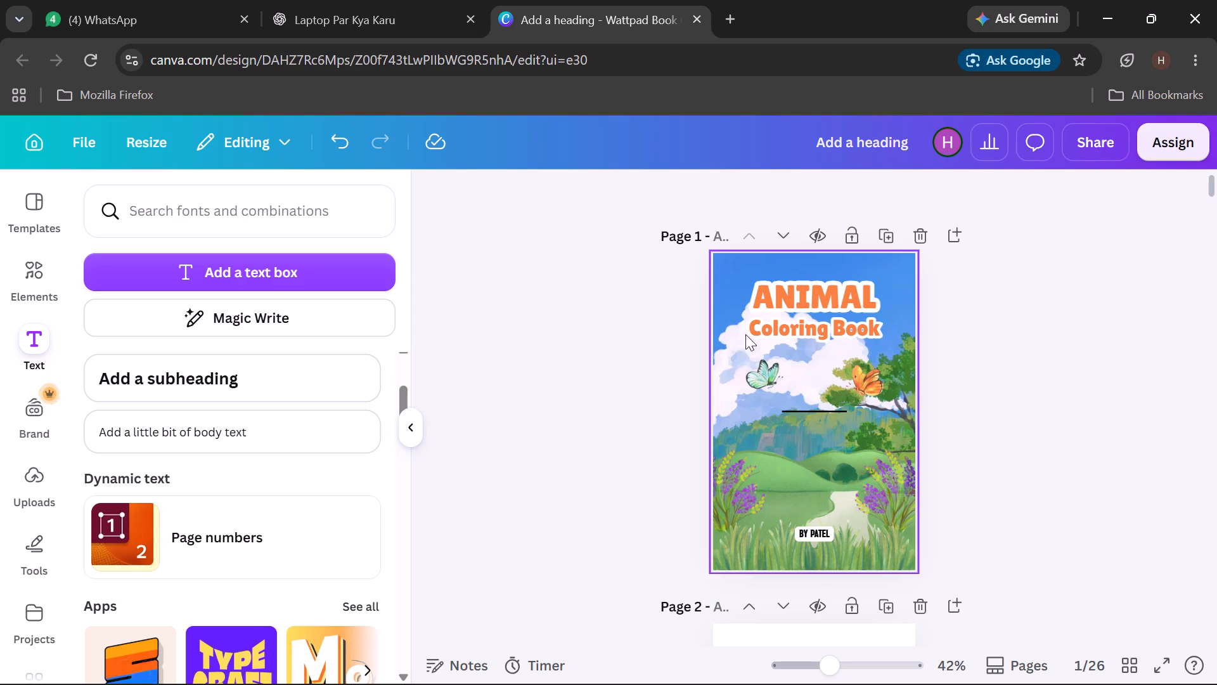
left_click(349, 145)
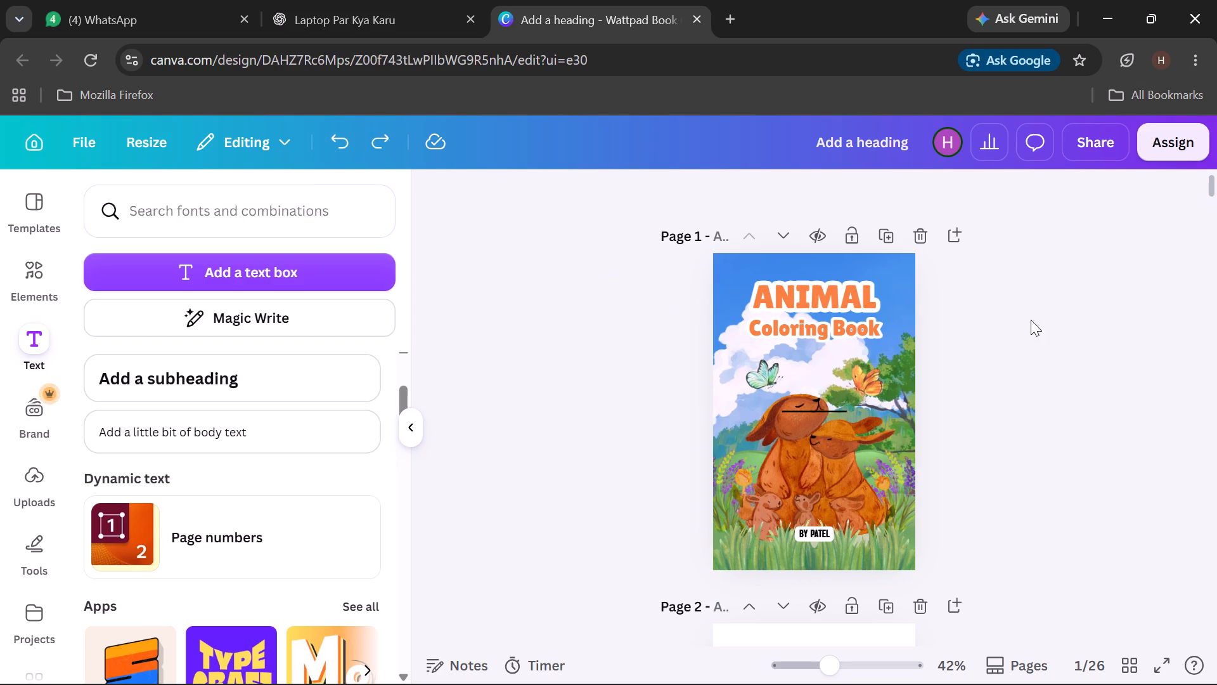
Move the short black line from the rabbits' faces on the cover to just below the "BY PATEL" text.
left_click(1074, 329)
scroll(1050, 336, "down", 4)
scroll(1051, 325, "up", 2)
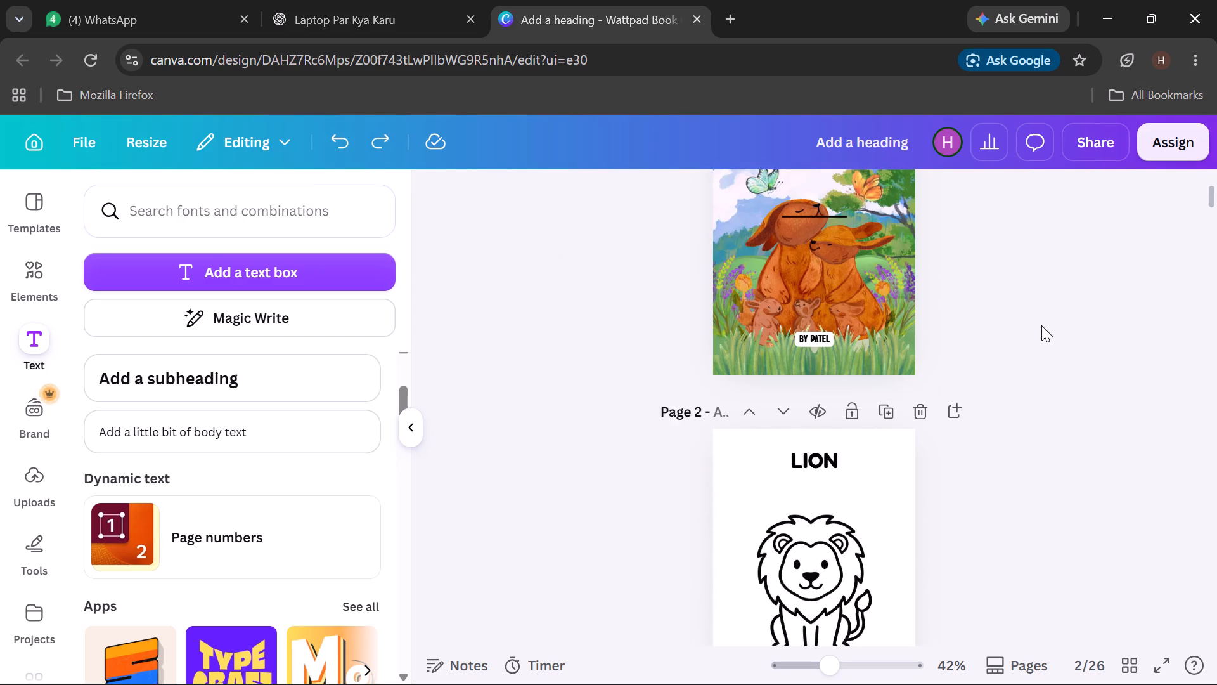
left_click(812, 215)
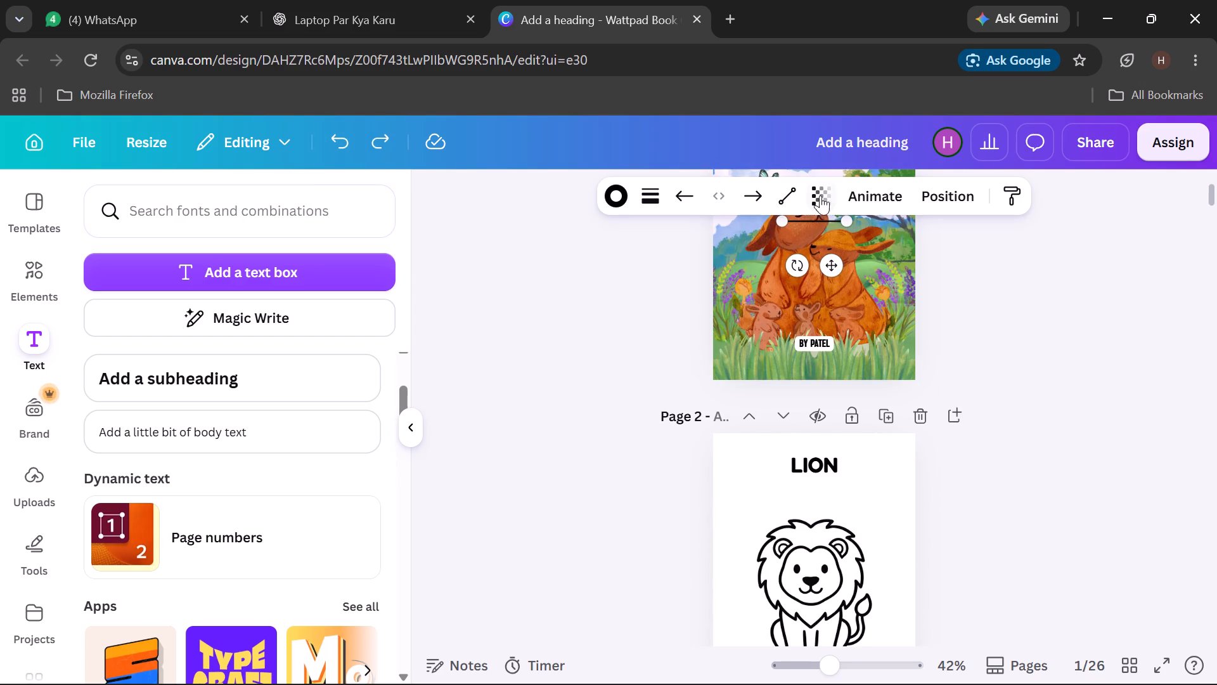
scroll(977, 313, "up", 1)
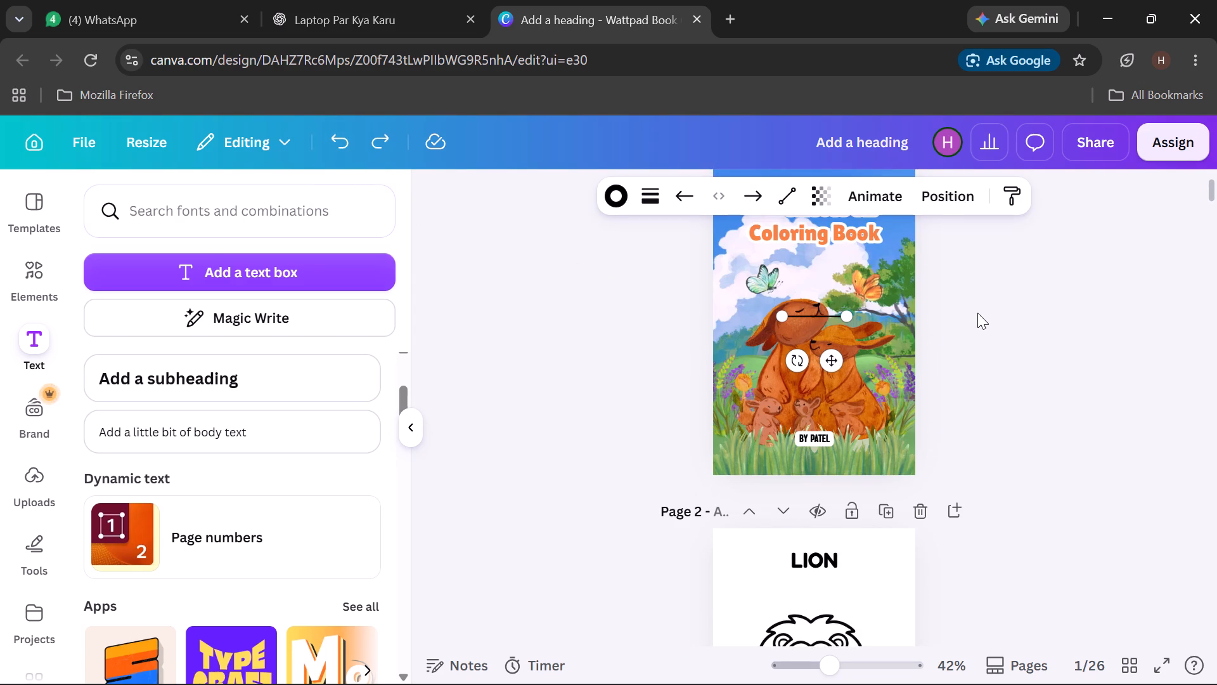
scroll(977, 313, "up", 1)
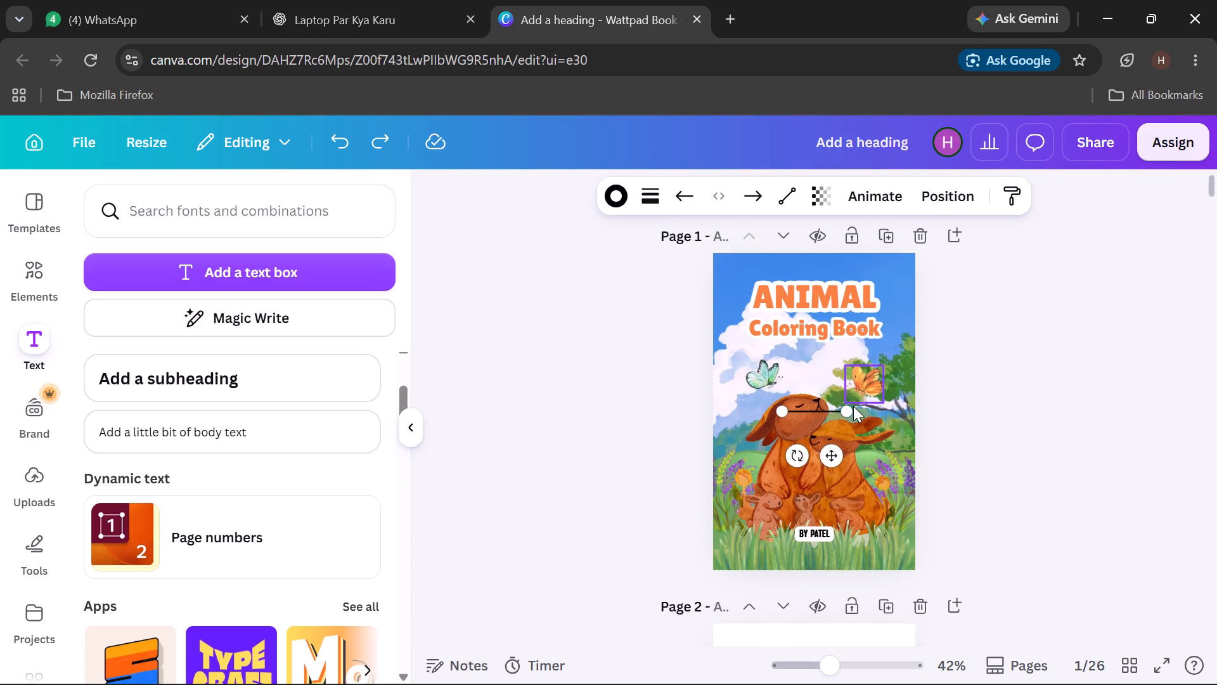
left_click_drag(837, 457, 827, 637)
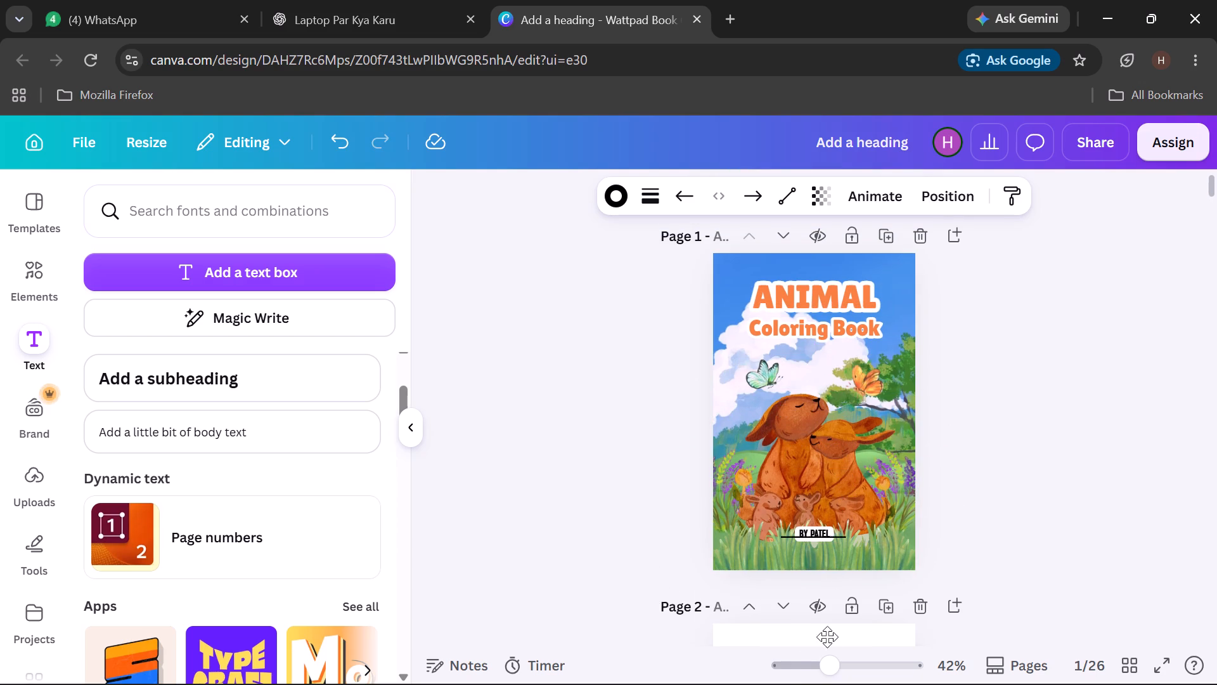
left_click_drag(827, 637, 838, 585)
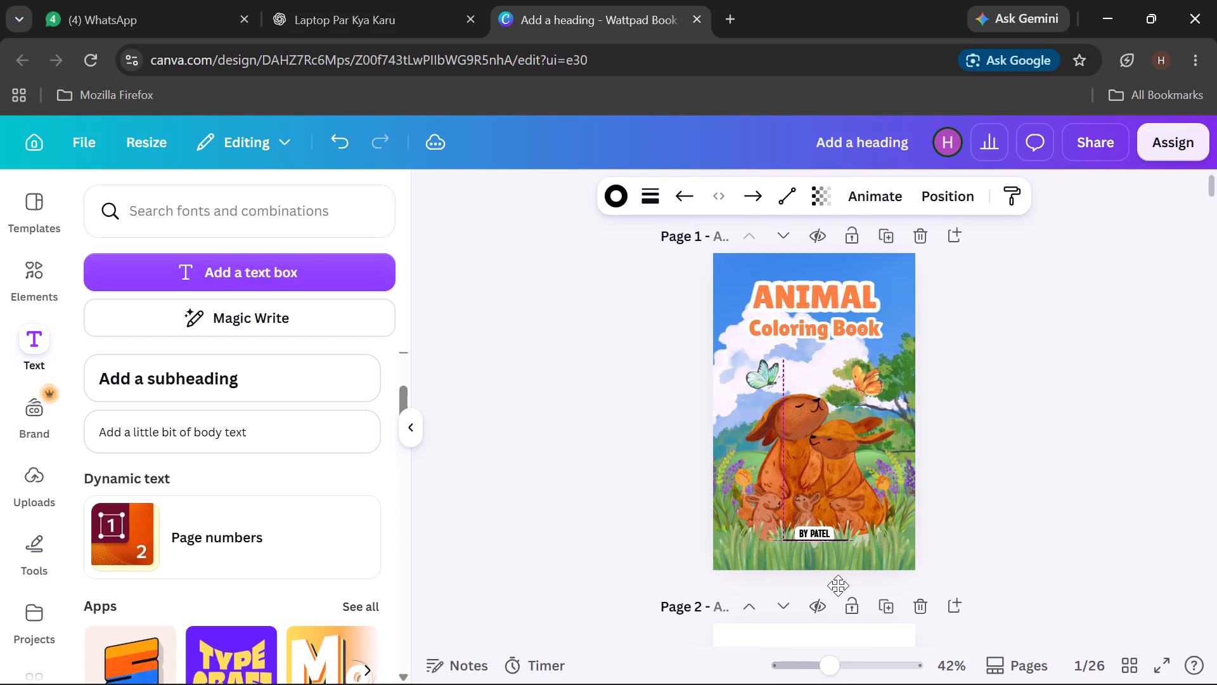
left_click_drag(838, 585, 836, 592)
left_click_drag(998, 511, 1005, 505)
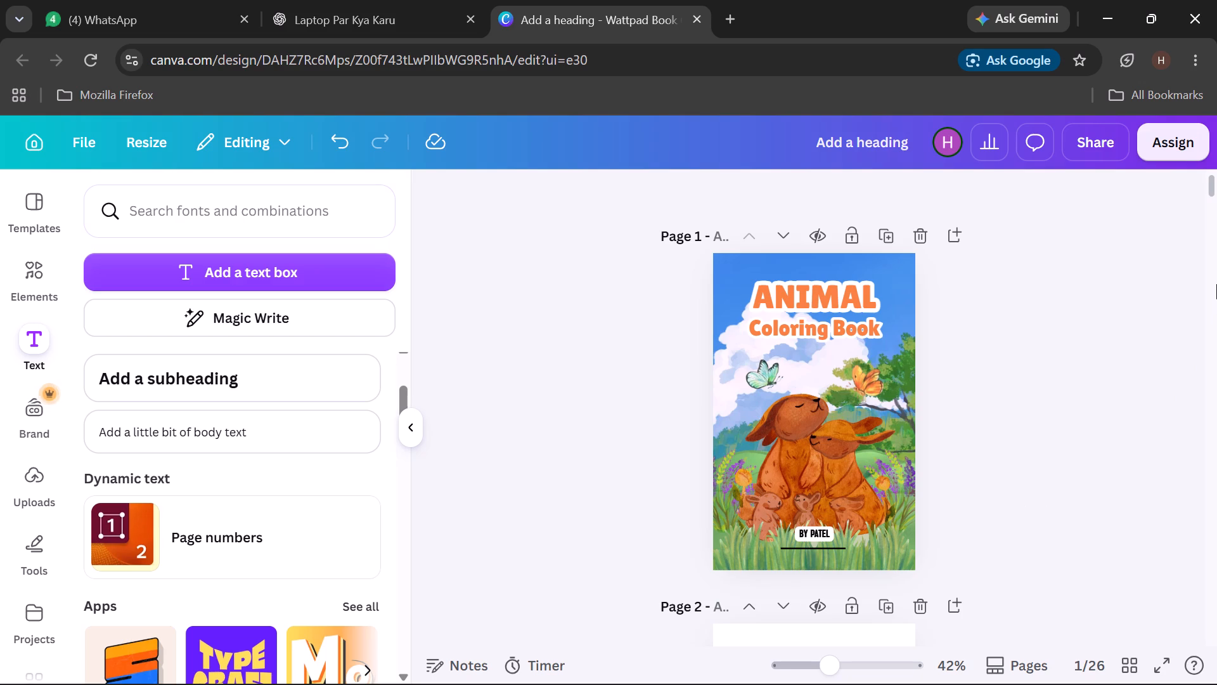
Review the drawings and headings on the first animal pages, from the lion to the fox and back.
scroll(1204, 294, "down", 3)
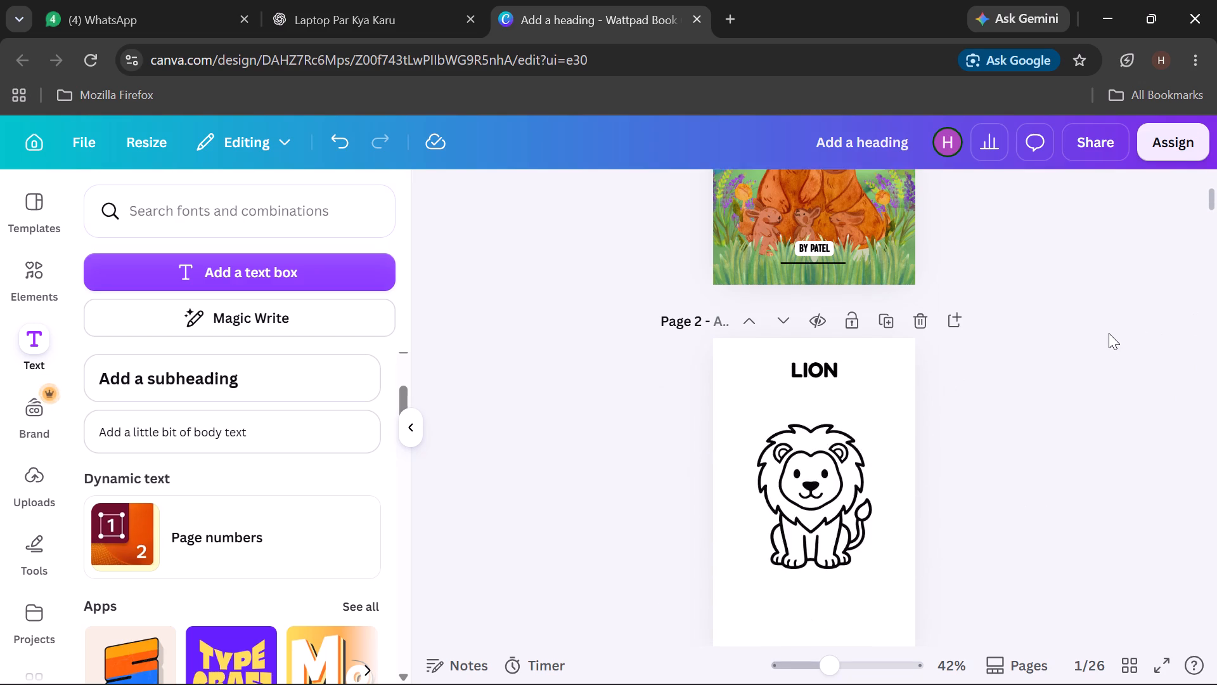
scroll(1109, 334, "down", 7)
scroll(1171, 312, "down", 10)
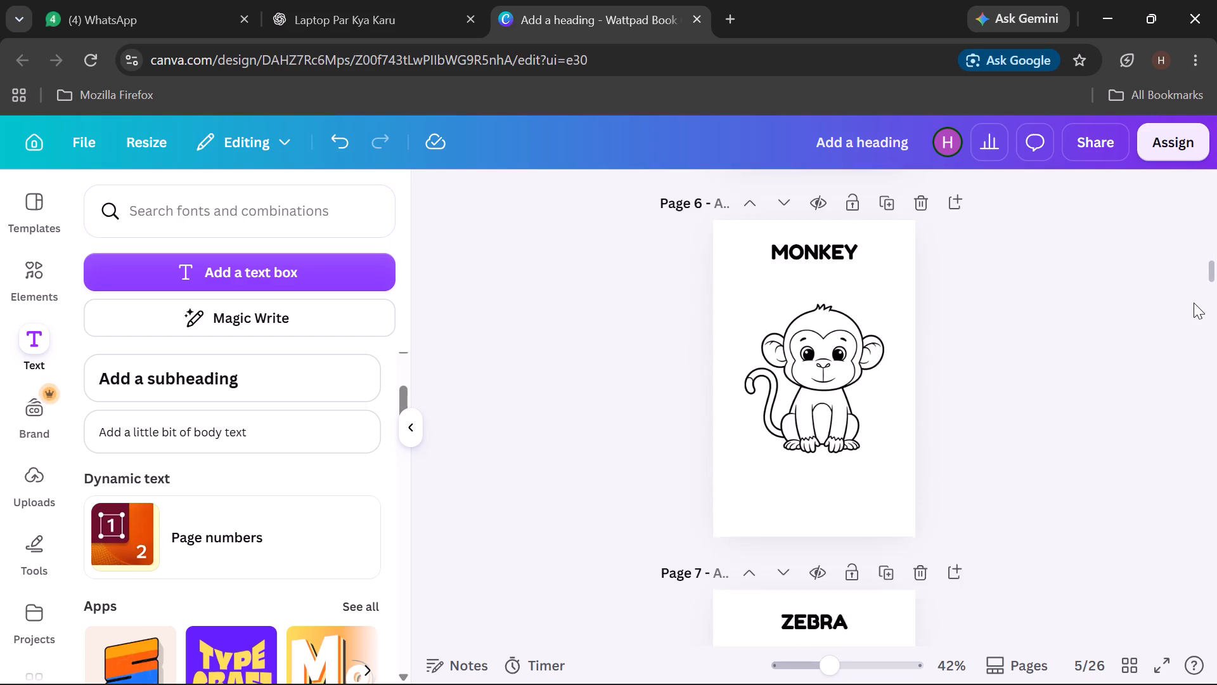
scroll(1195, 302, "down", 12)
scroll(1179, 305, "up", 3)
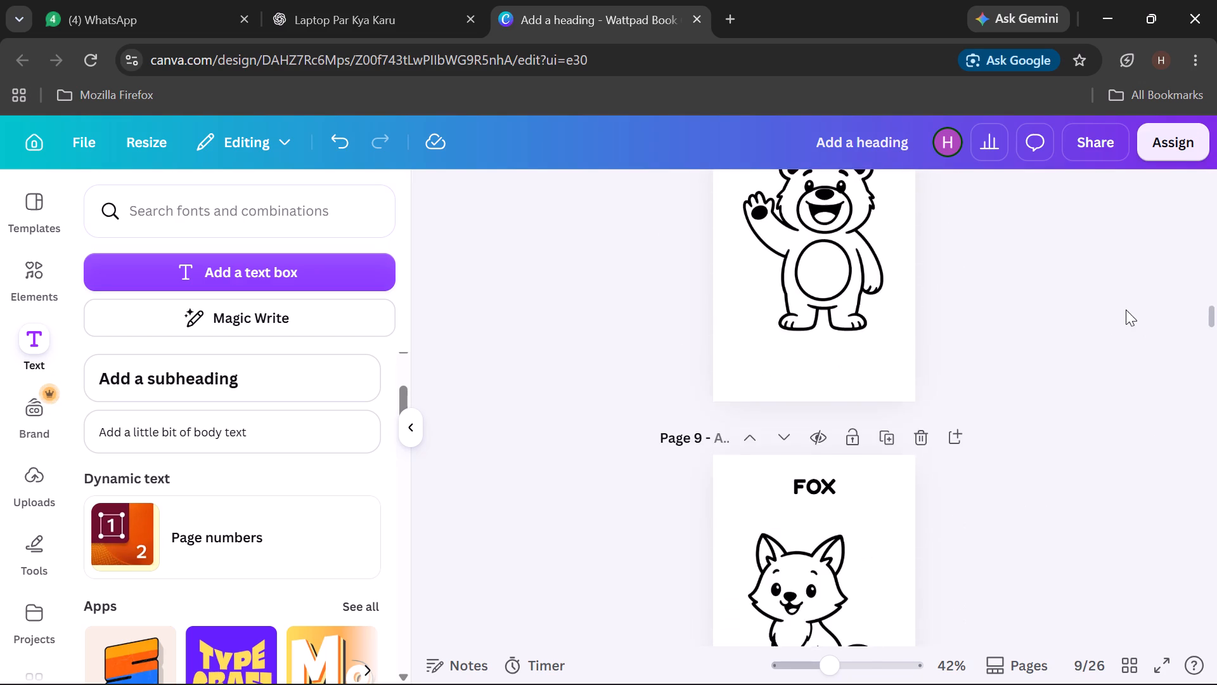
scroll(1076, 343, "up", 17)
scroll(1137, 323, "up", 3)
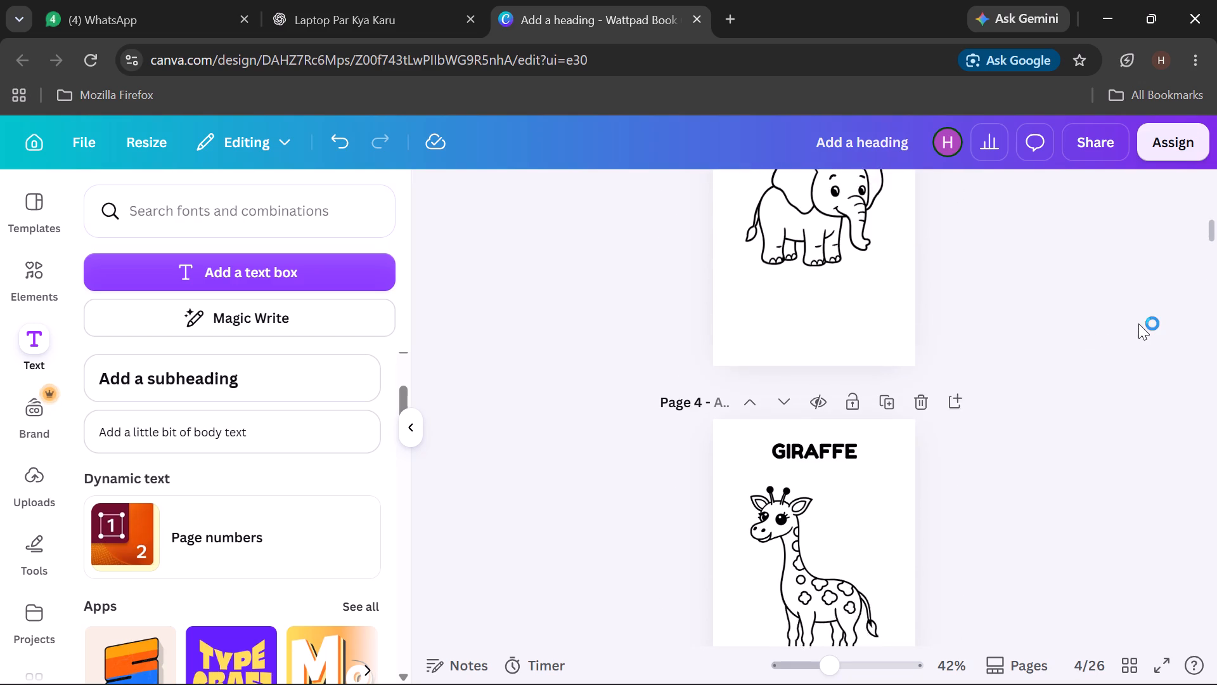
scroll(1145, 327, "up", 6)
scroll(1080, 356, "up", 1)
scroll(826, 605, "down", 2)
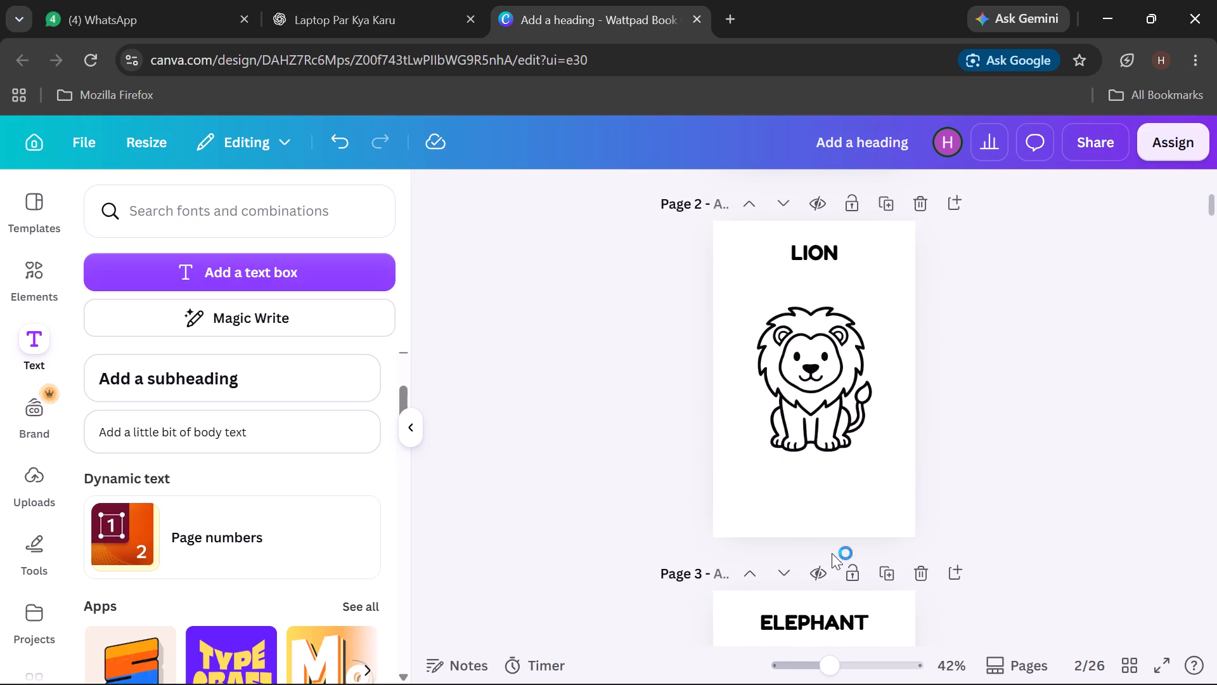
Apply the Line art Style Match to the lion drawing on page 2 and the elephant drawing on page 3.
left_click(818, 394)
left_click(544, 193)
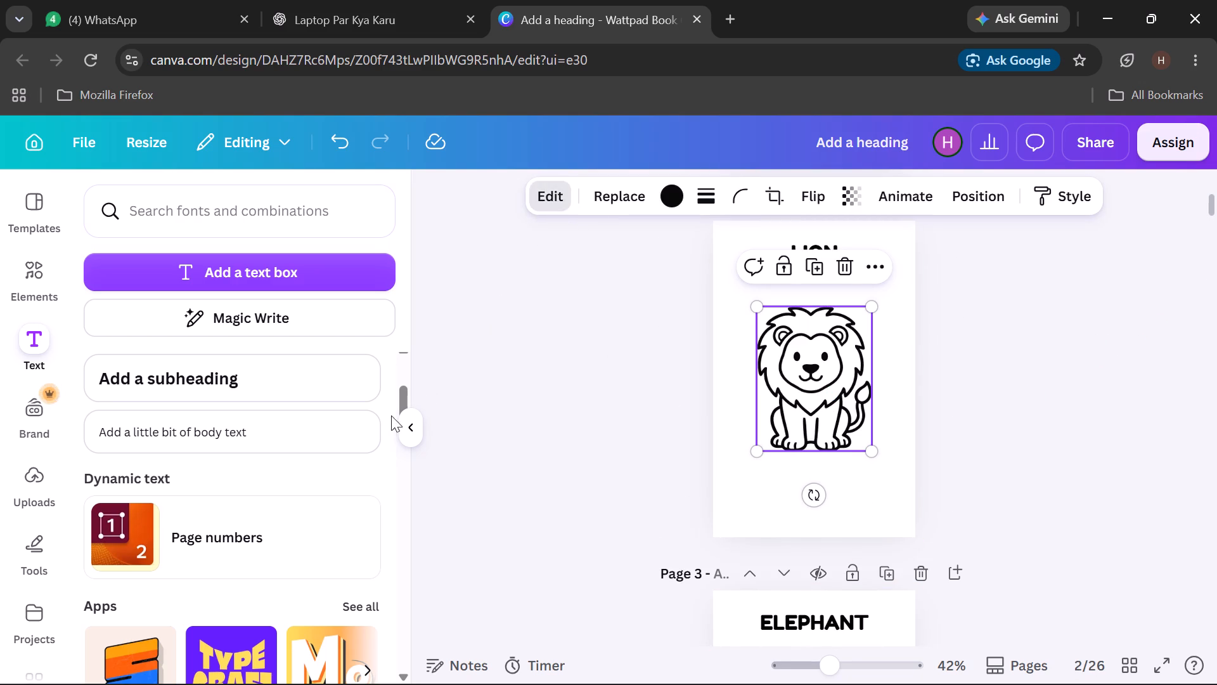
scroll(209, 597, "down", 1)
left_click(225, 537)
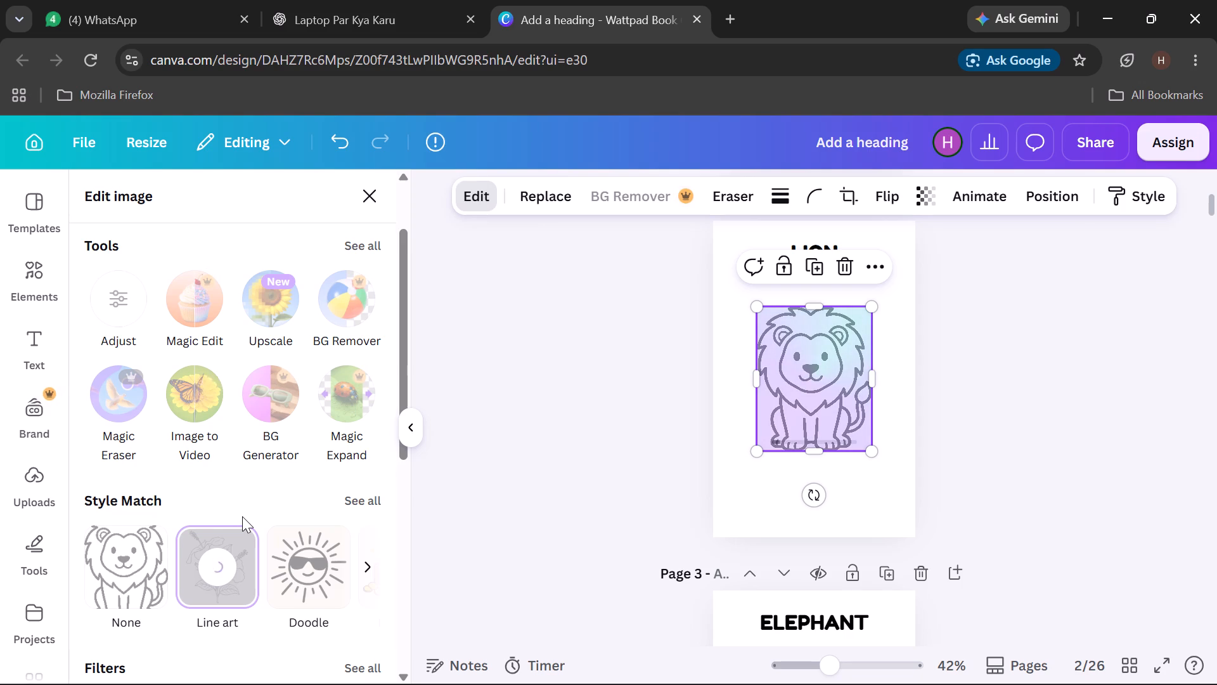
scroll(440, 592, "down", 2)
scroll(838, 530, "down", 5)
scroll(854, 528, "up", 6)
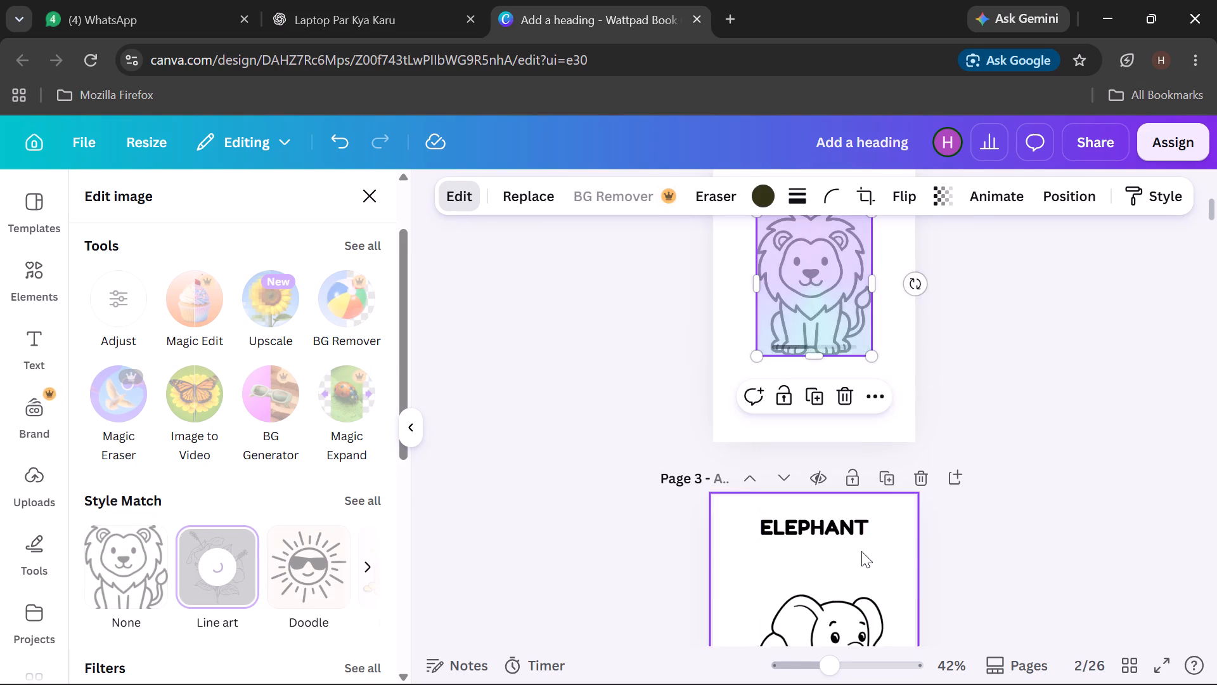
scroll(861, 551, "up", 2)
scroll(866, 566, "down", 1)
scroll(813, 636, "down", 2)
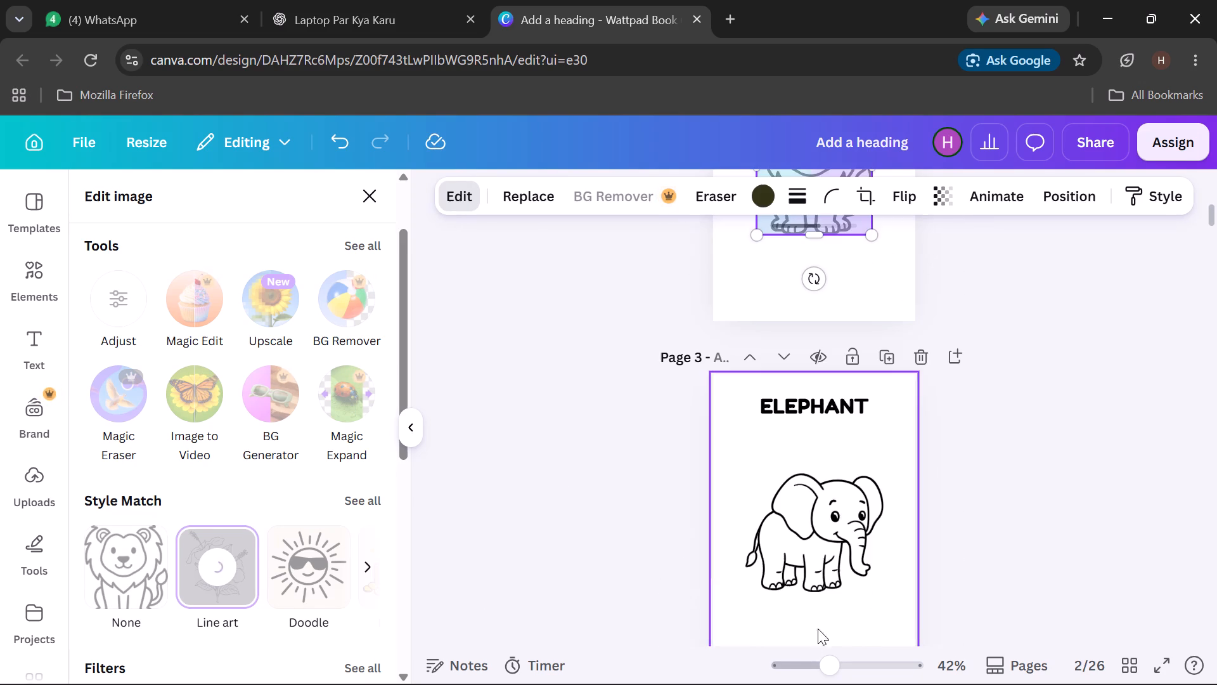
left_click(825, 519)
left_click(217, 577)
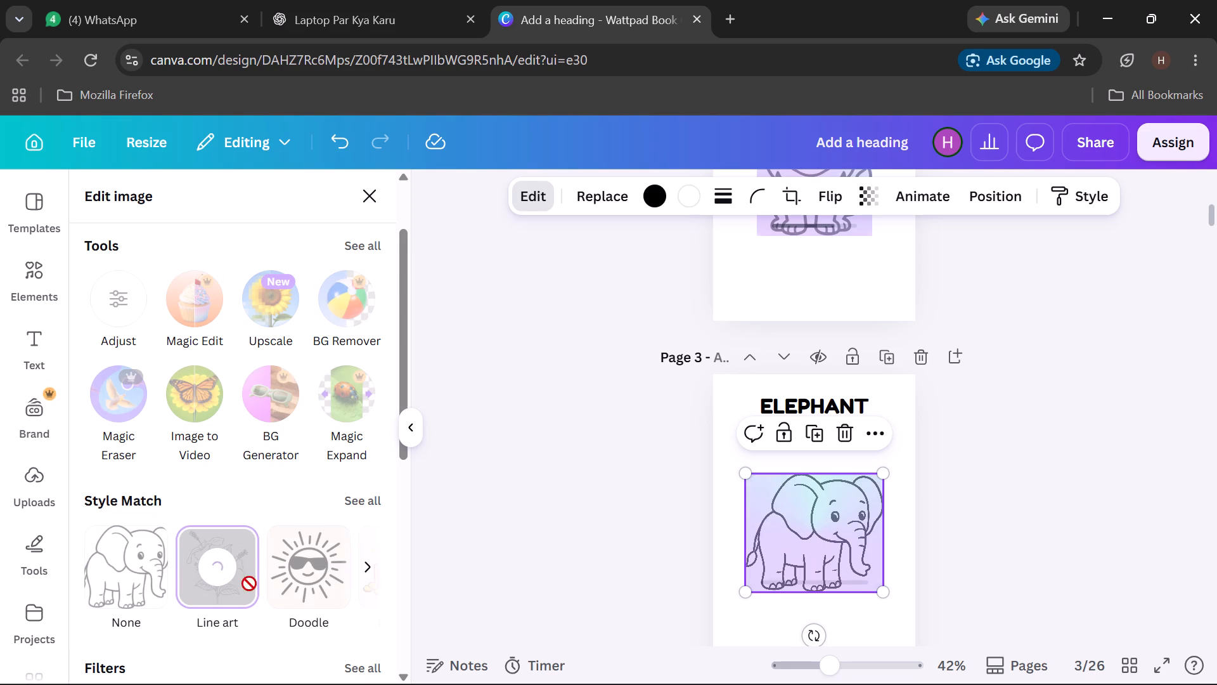
Apply the Line art style to the giraffe drawing on page 4 and the monkey drawing on page 6.
scroll(689, 523, "down", 5)
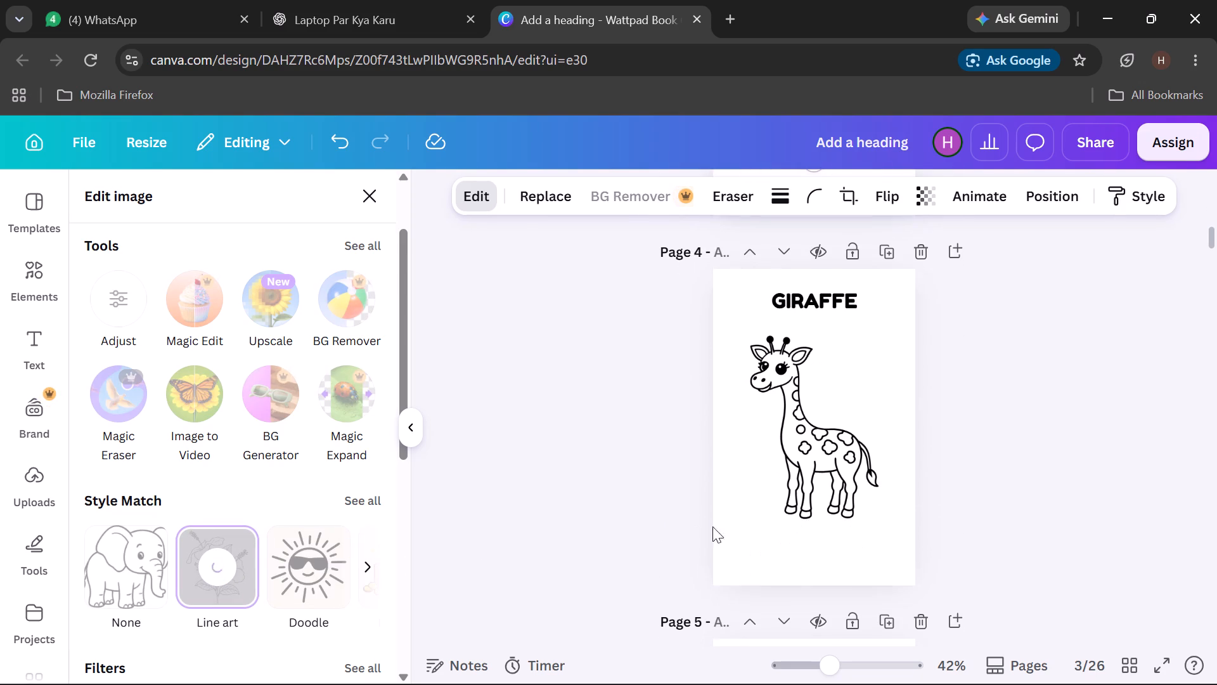
left_click(835, 459)
left_click(212, 573)
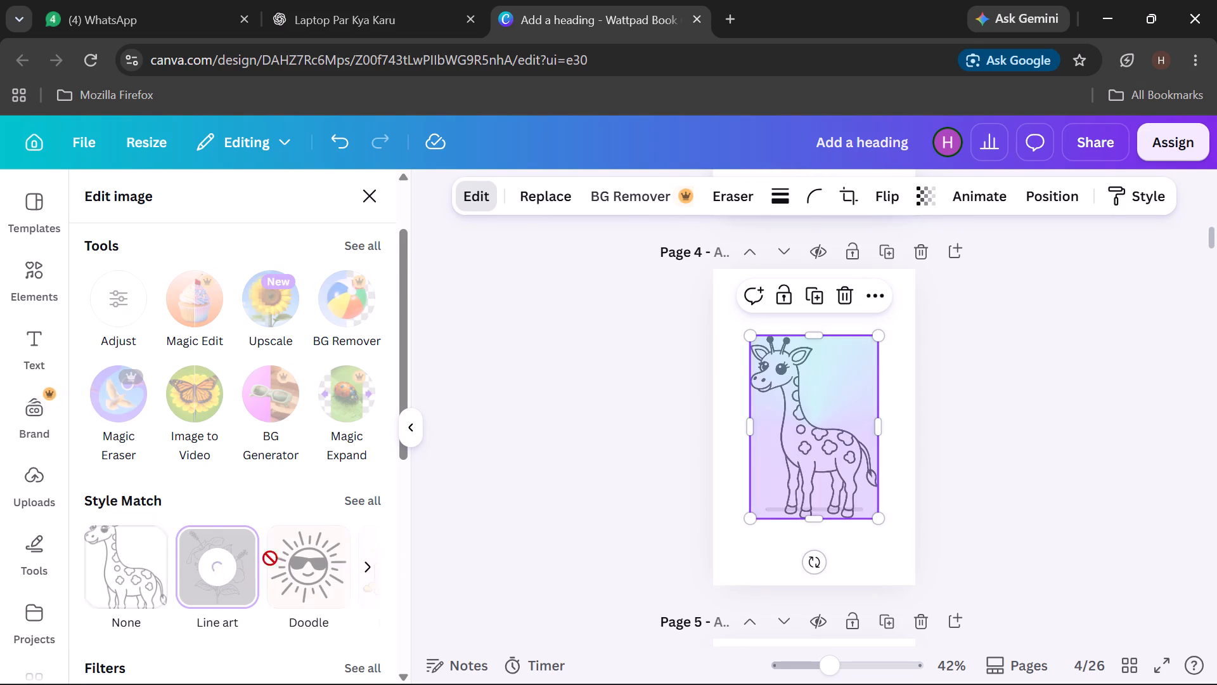
scroll(549, 518, "down", 4)
scroll(702, 493, "down", 4)
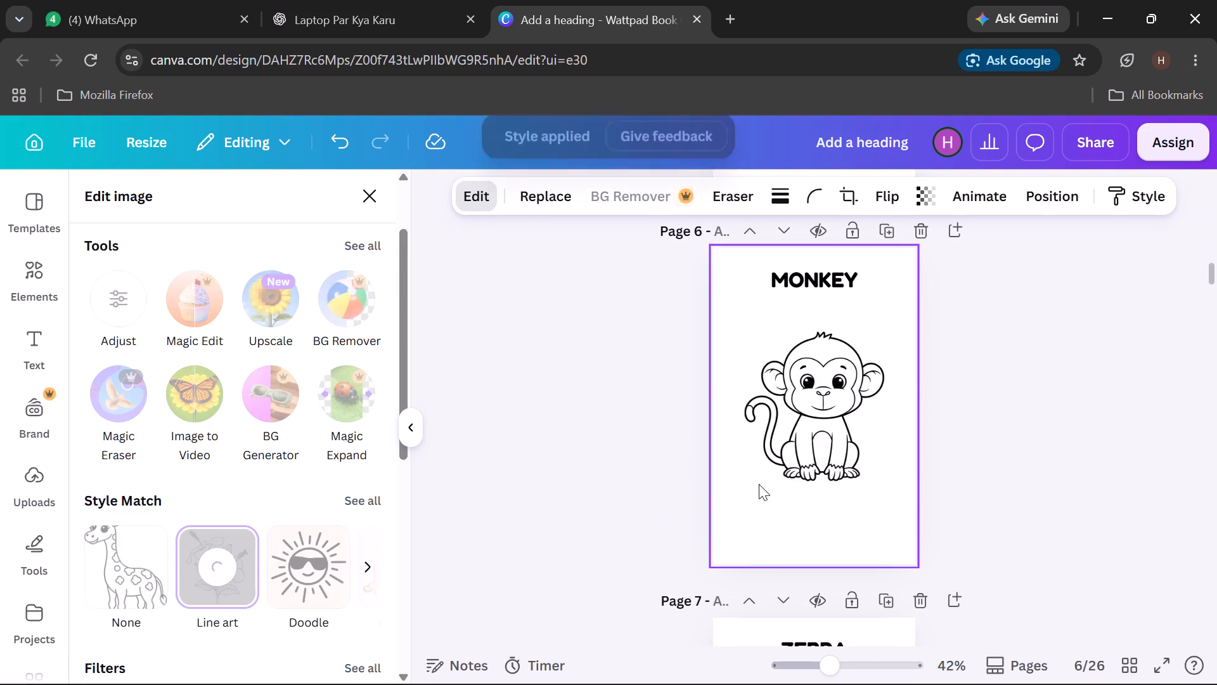
left_click(827, 426)
left_click(233, 551)
Apply the Line art style to the zebra drawing on page 7 and the bear drawing on page 8.
scroll(605, 509, "down", 1)
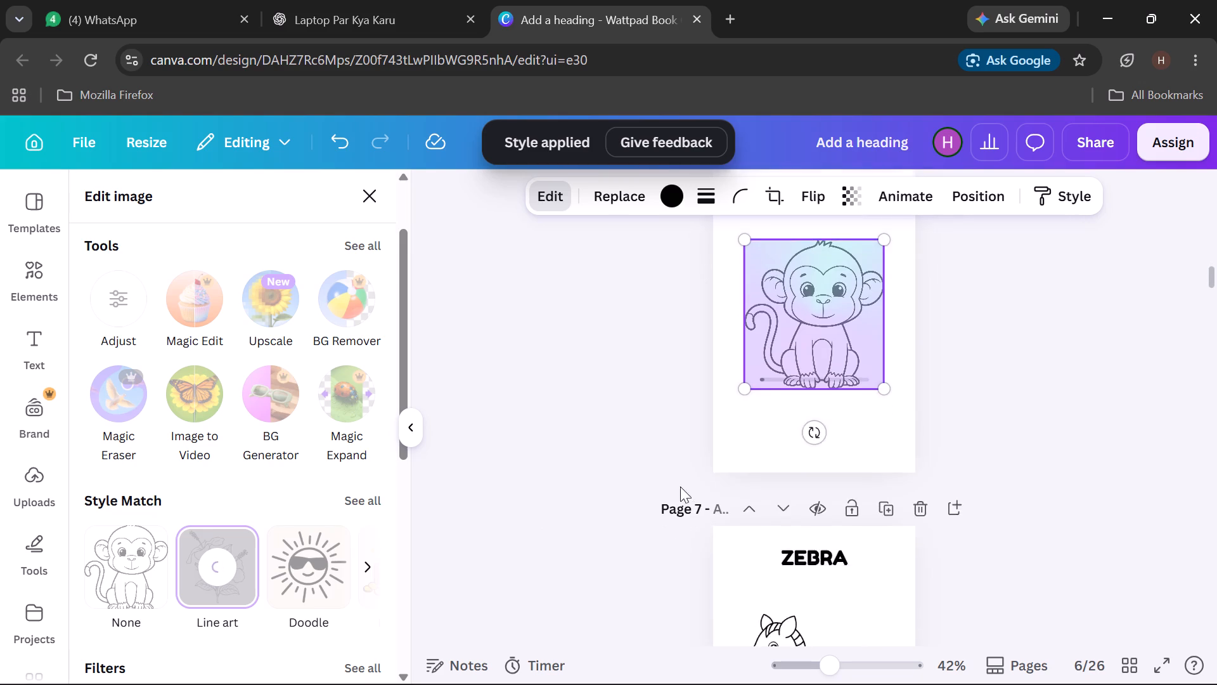
scroll(680, 486, "down", 2)
left_click(780, 485)
left_click(225, 567)
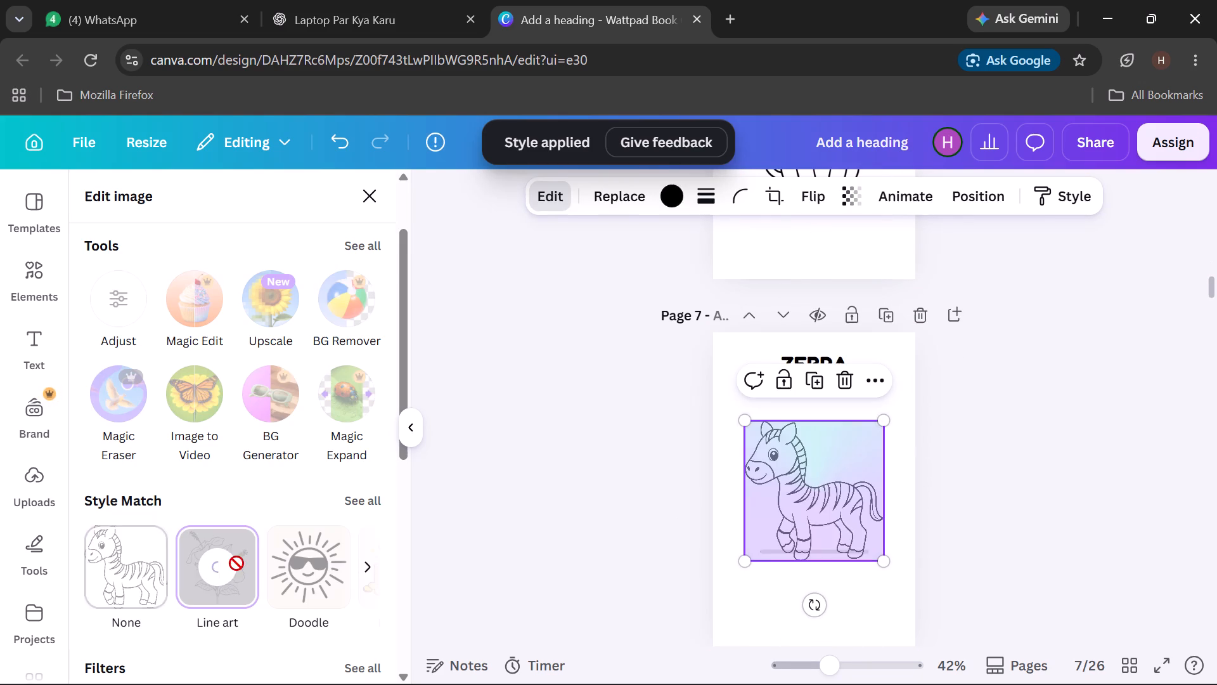
scroll(694, 518, "down", 3)
left_click(814, 511)
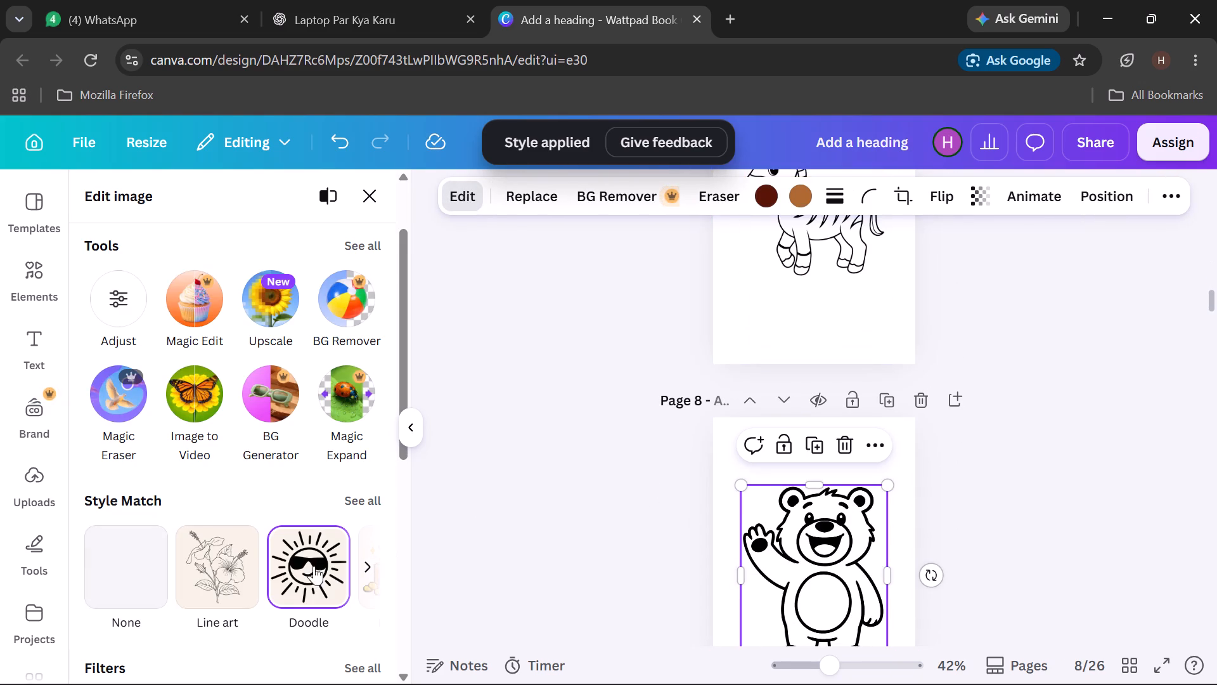
left_click(207, 564)
Apply the Line art style to the fox drawing on page 9 and the deer drawing on page 10.
scroll(671, 509, "down", 5)
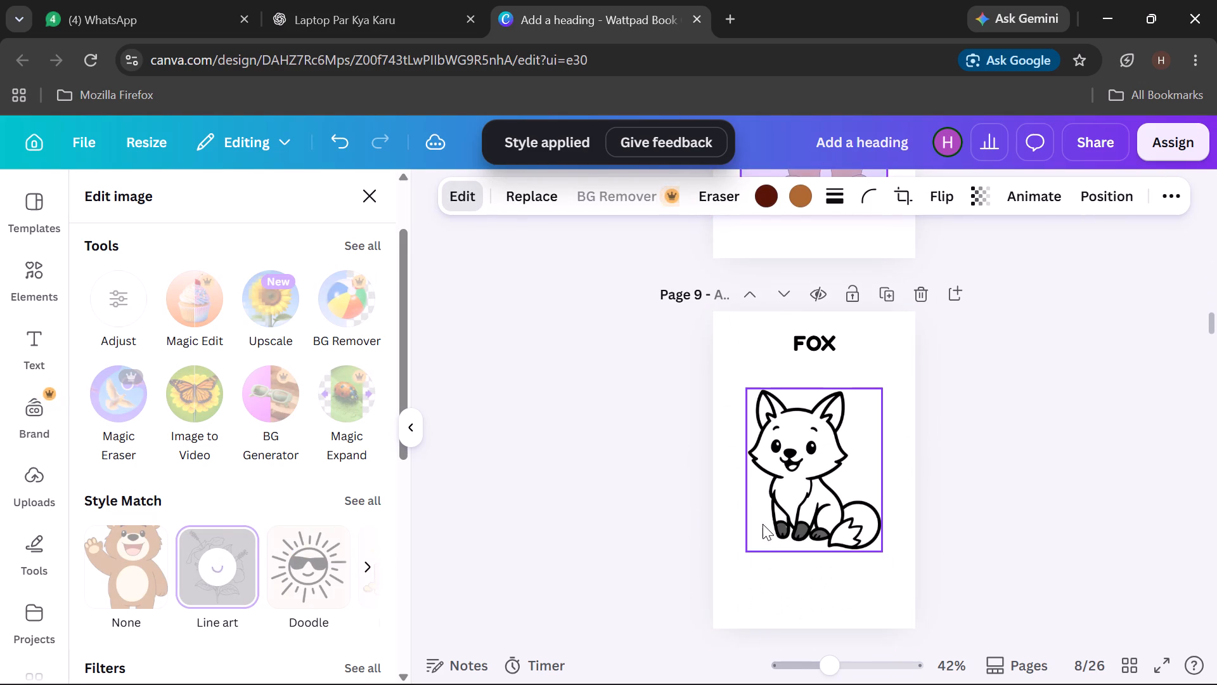
left_click(778, 503)
left_click(215, 554)
scroll(602, 542, "down", 2)
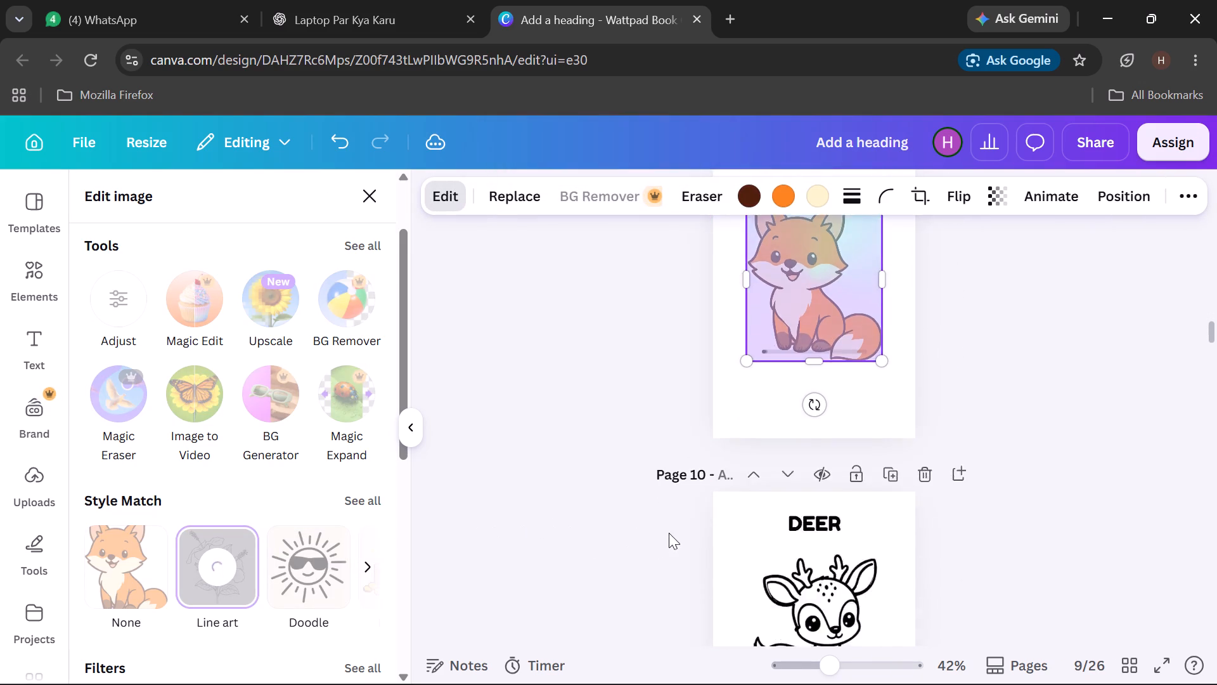
scroll(669, 533, "down", 2)
left_click(815, 485)
left_click(202, 558)
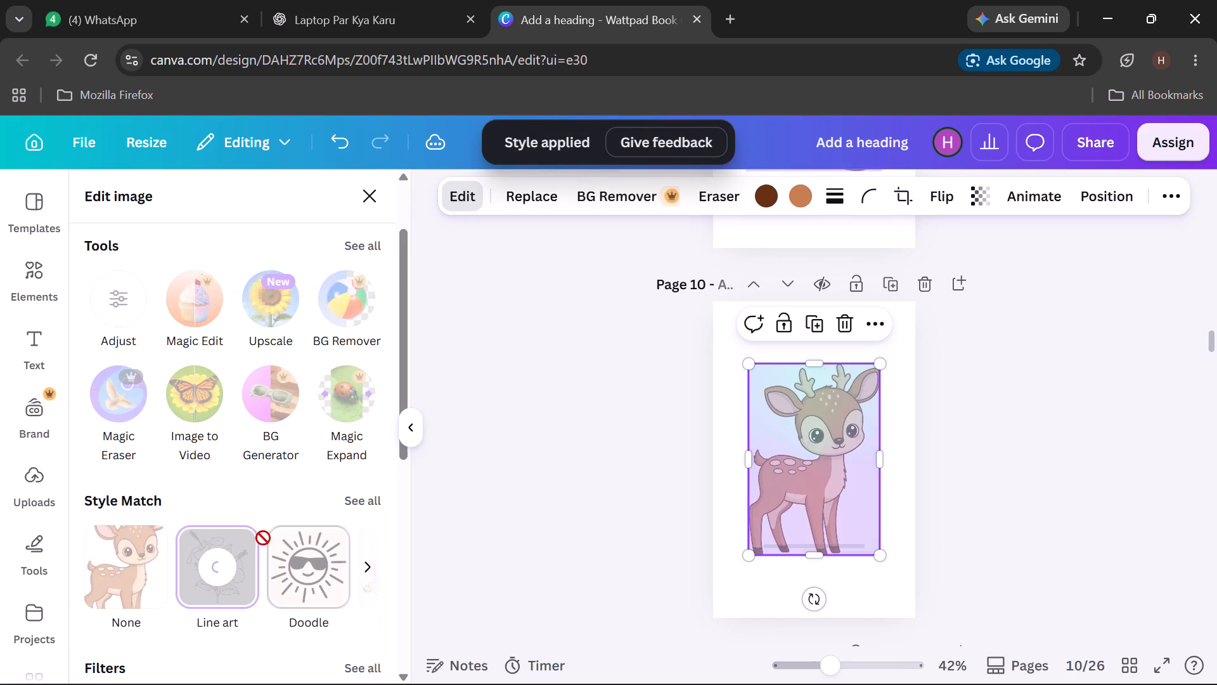
Check the panda drawing's style on page 11 and apply the Line art style to the rabbit drawing on page 12.
scroll(677, 543, "down", 4)
left_click(814, 493)
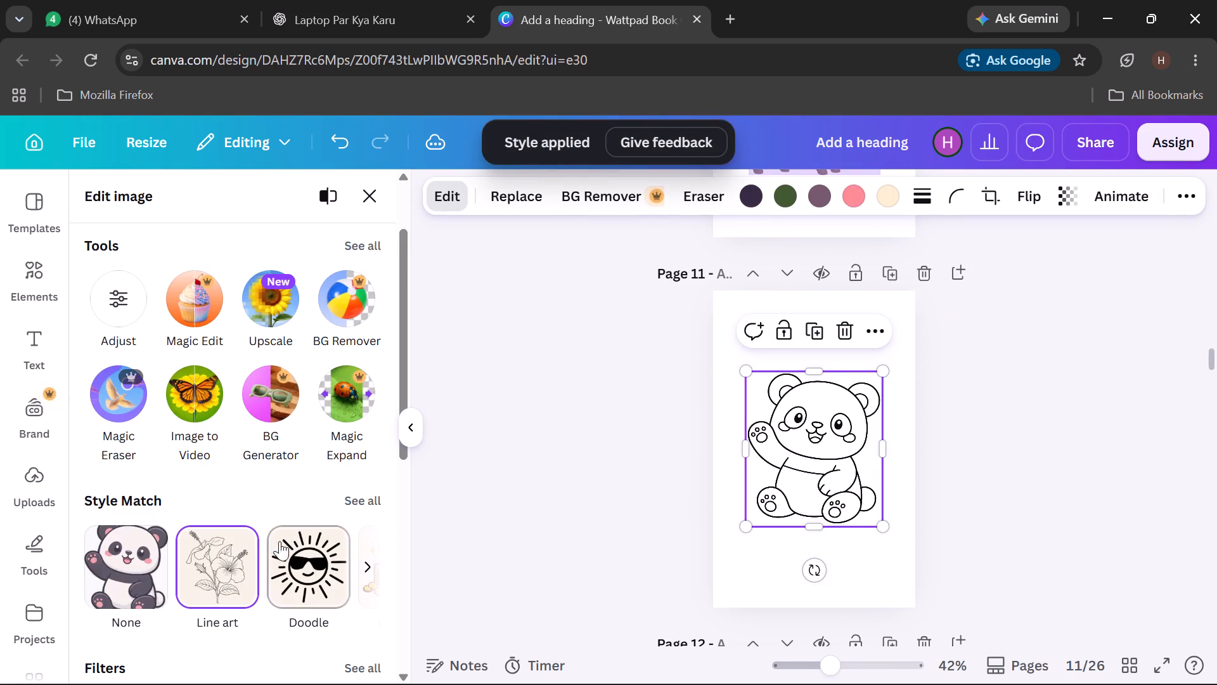
left_click(667, 474)
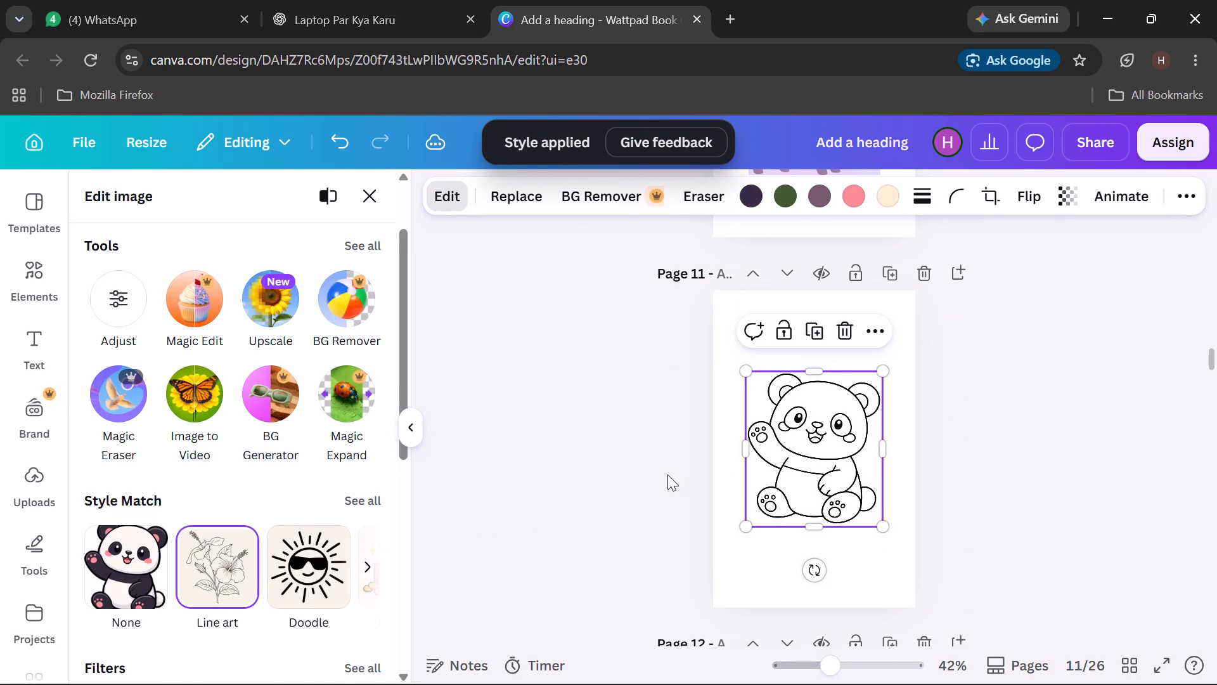
scroll(809, 492, "down", 4)
left_click(818, 471)
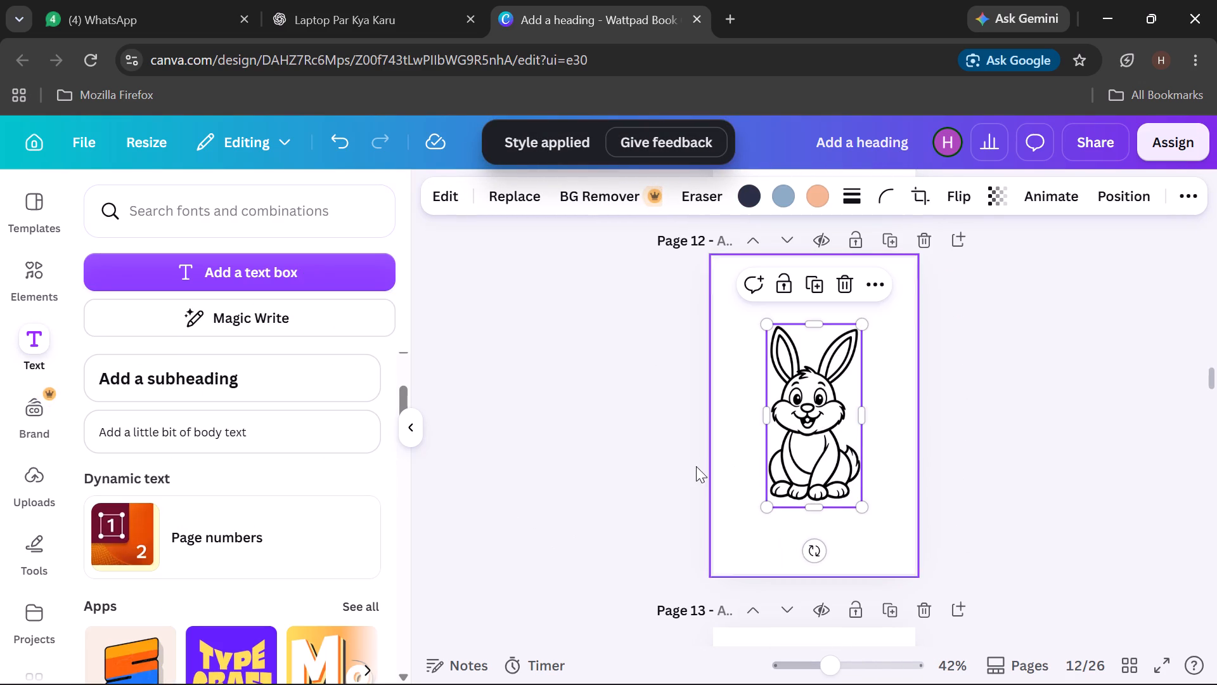
left_click(460, 193)
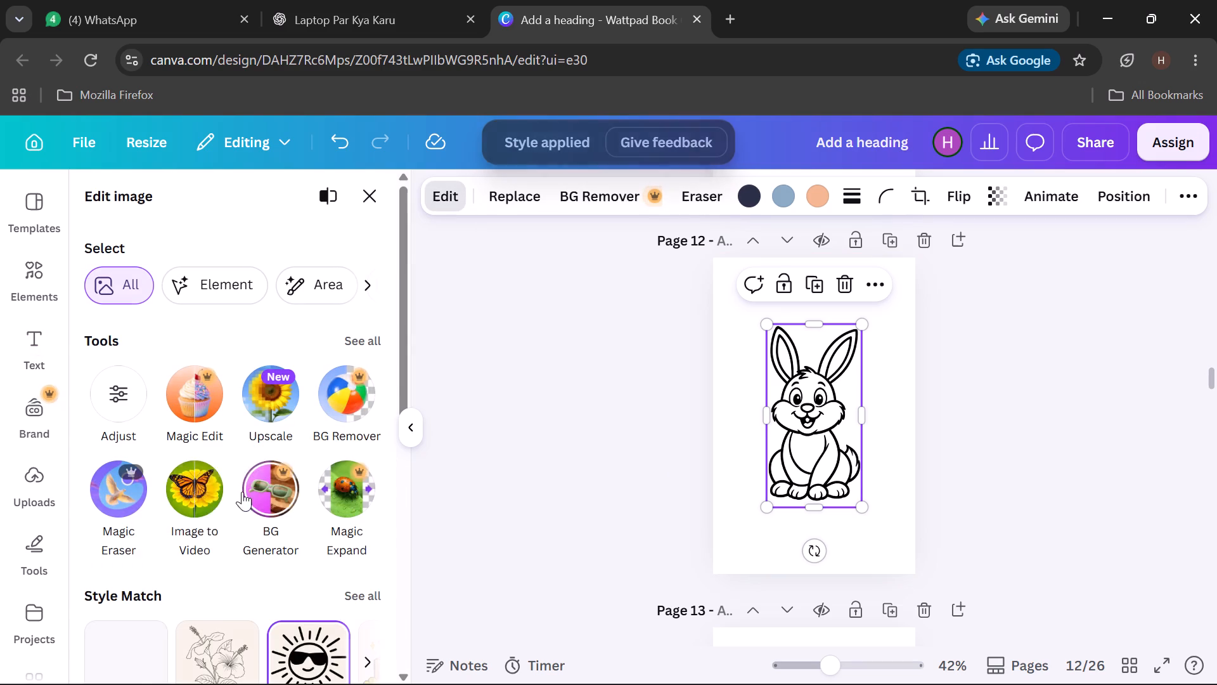
left_click(223, 647)
Examine which Style Match is set on the cow, horse and sheep drawings on pages 13 to 15.
scroll(461, 511, "down", 1)
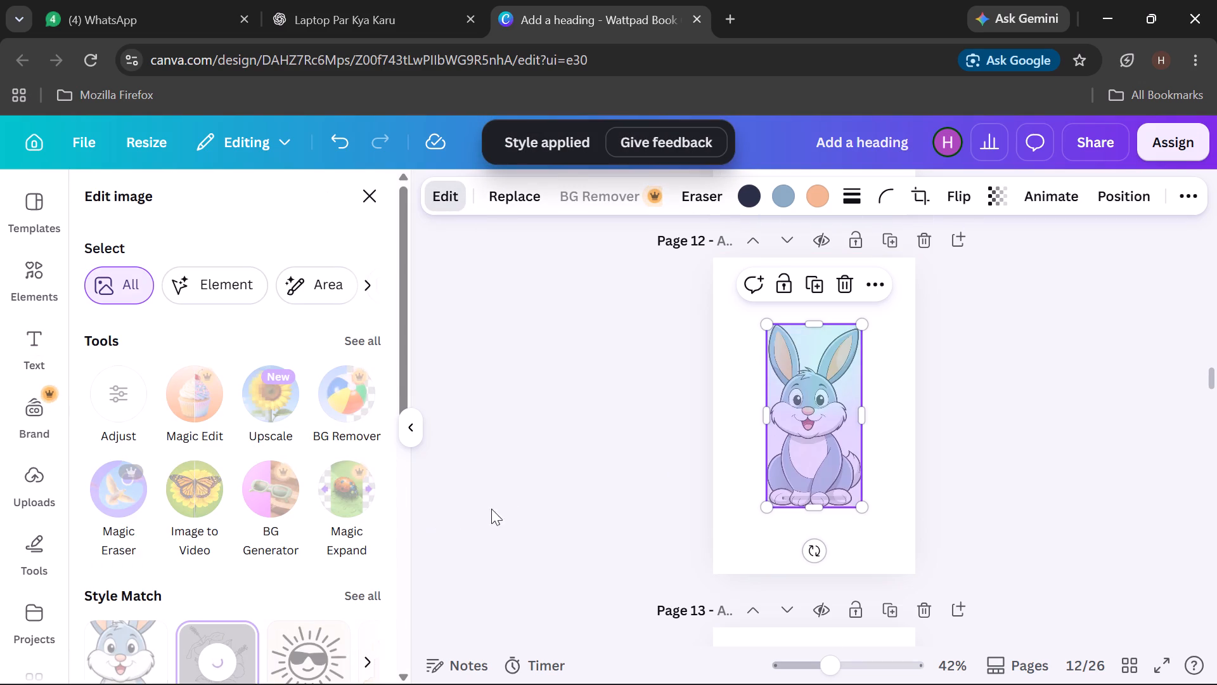
scroll(491, 509, "down", 3)
left_click(809, 406)
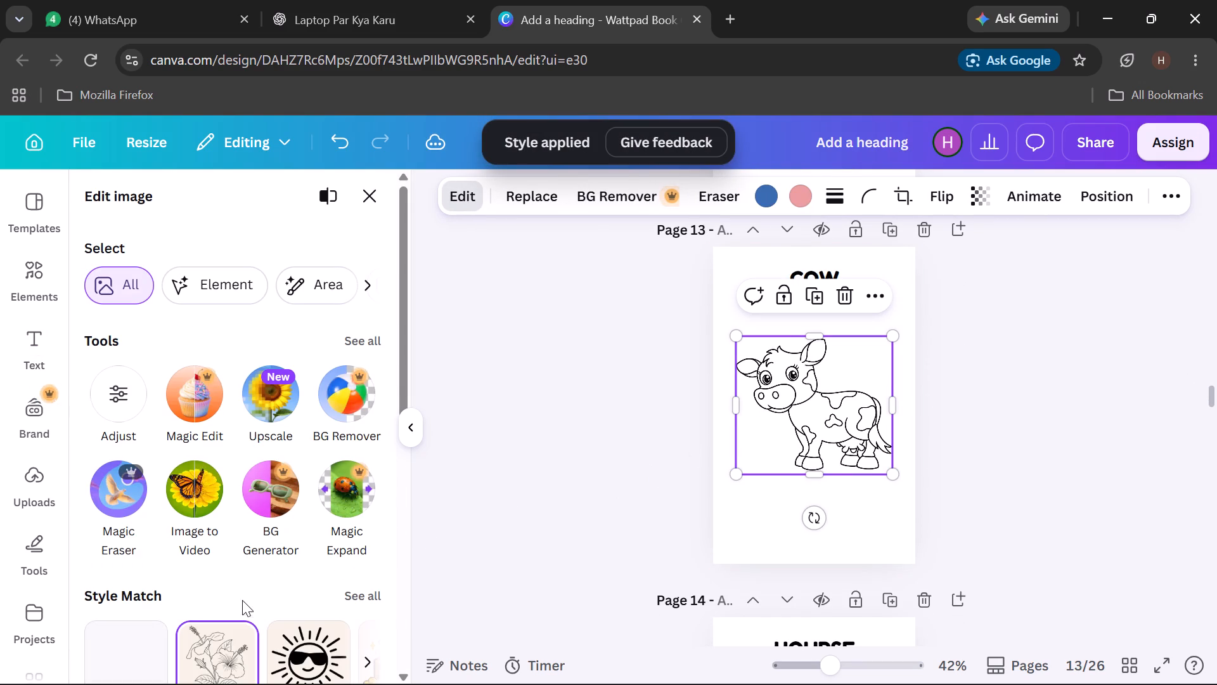
scroll(763, 478, "down", 2)
scroll(836, 467, "down", 2)
left_click(842, 382)
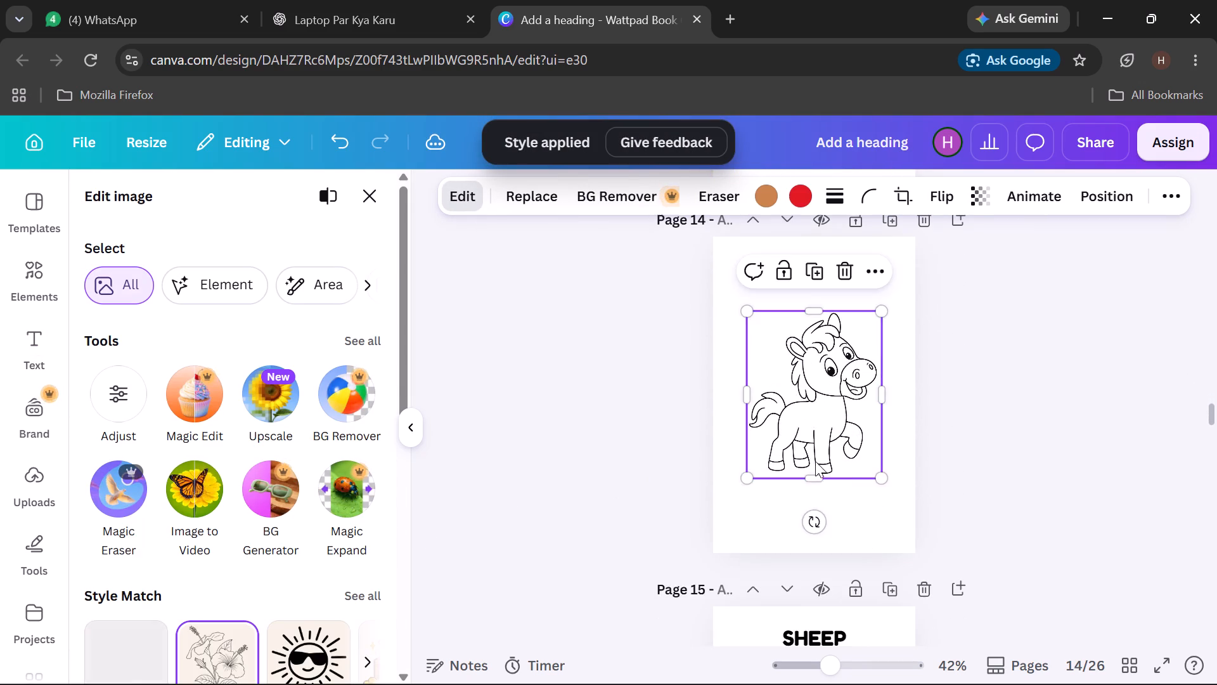
scroll(815, 463, "down", 3)
left_click(834, 424)
Apply the Line art style to the goat drawing on page 16.
scroll(827, 446, "down", 2)
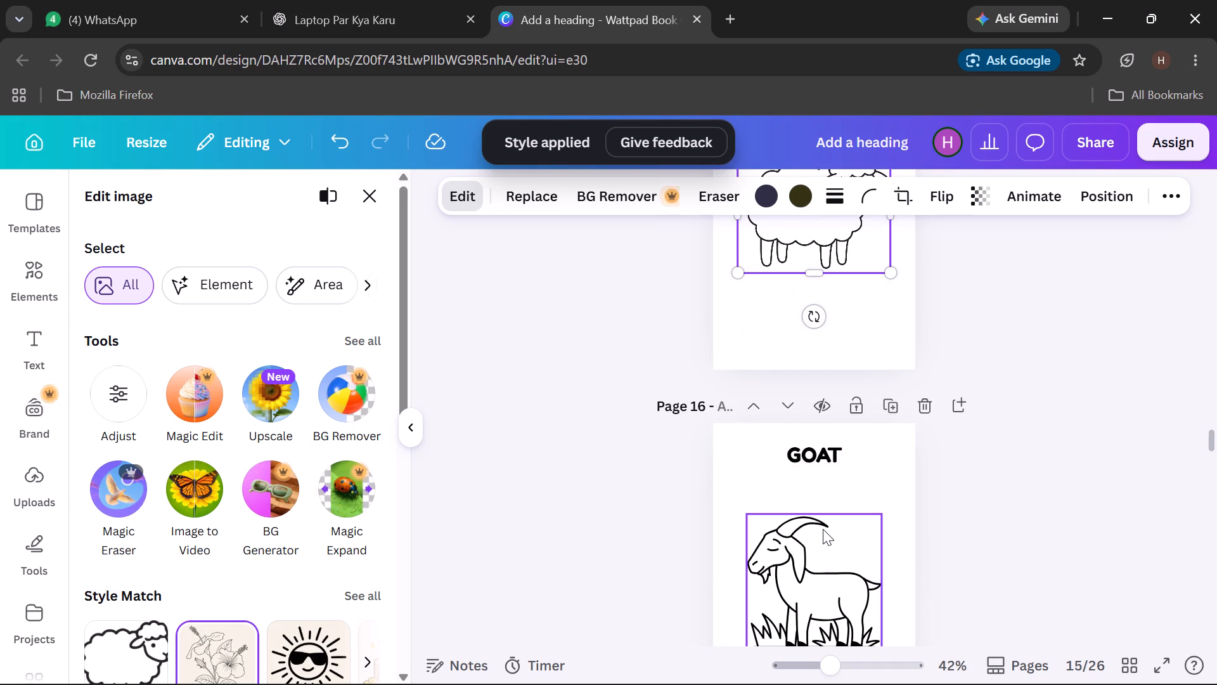
left_click(823, 530)
scroll(823, 530, "down", 2)
scroll(300, 592, "down", 2)
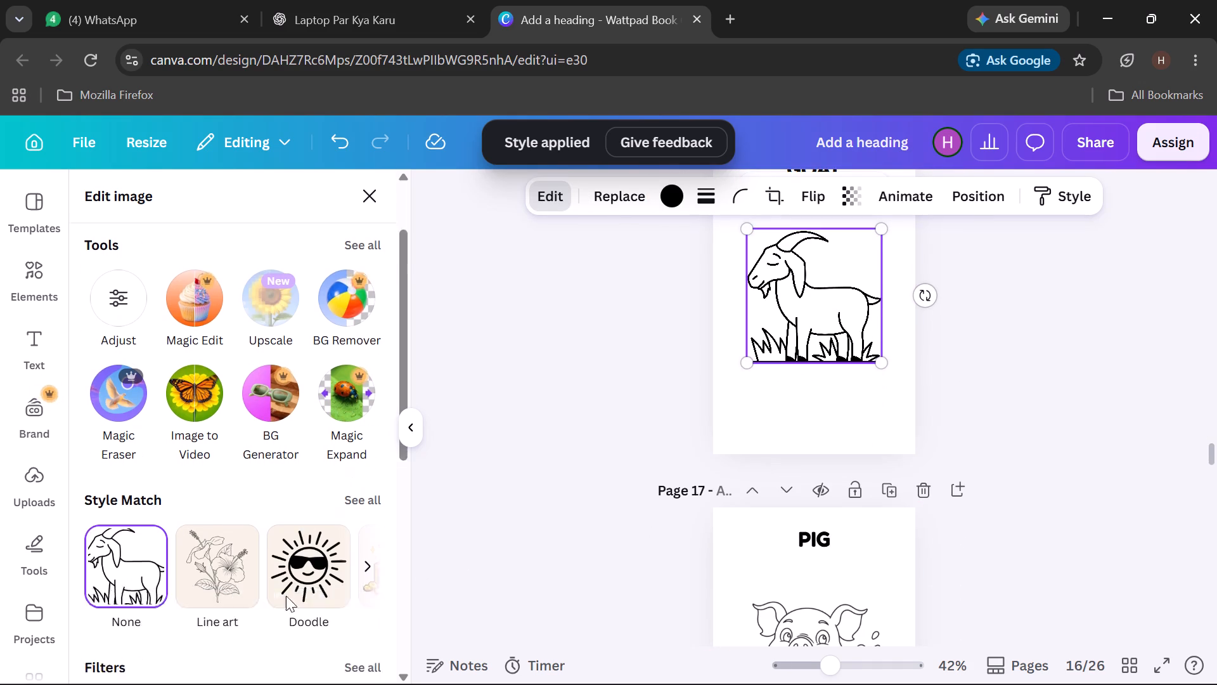
left_click(200, 488)
Examine which Style Match is set on the pig, dog, cat and donkey drawings on pages 17 to 20.
scroll(937, 531, "down", 1)
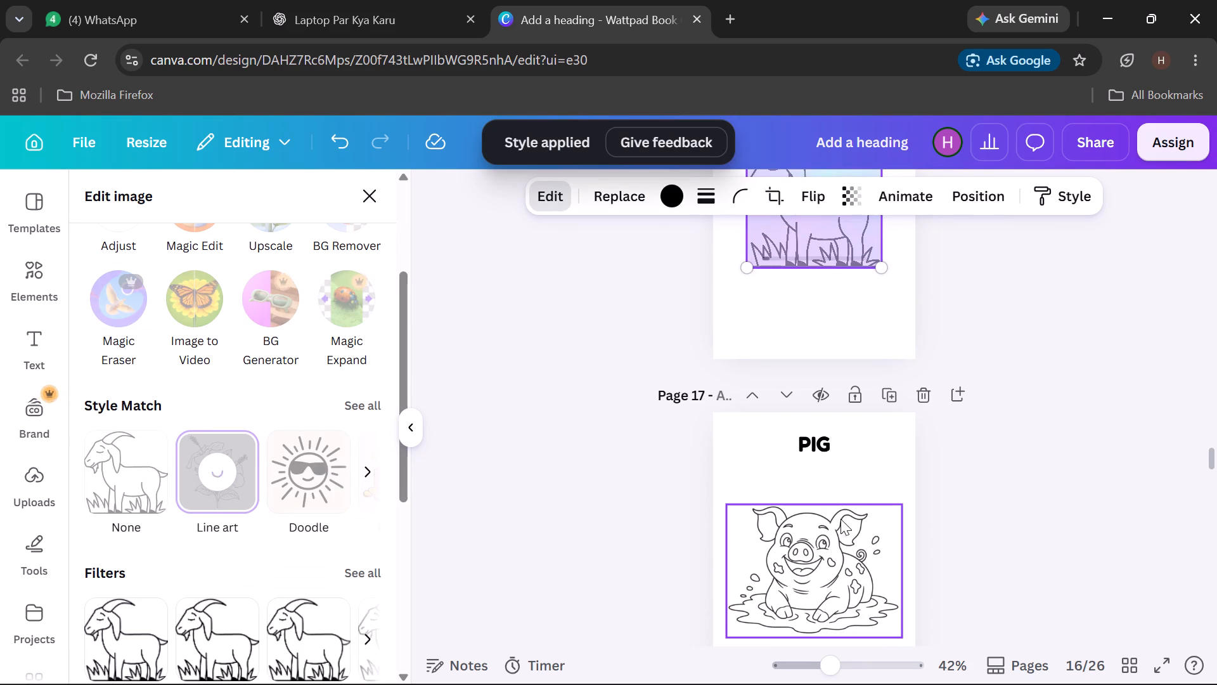
left_click(825, 535)
scroll(904, 518, "down", 3)
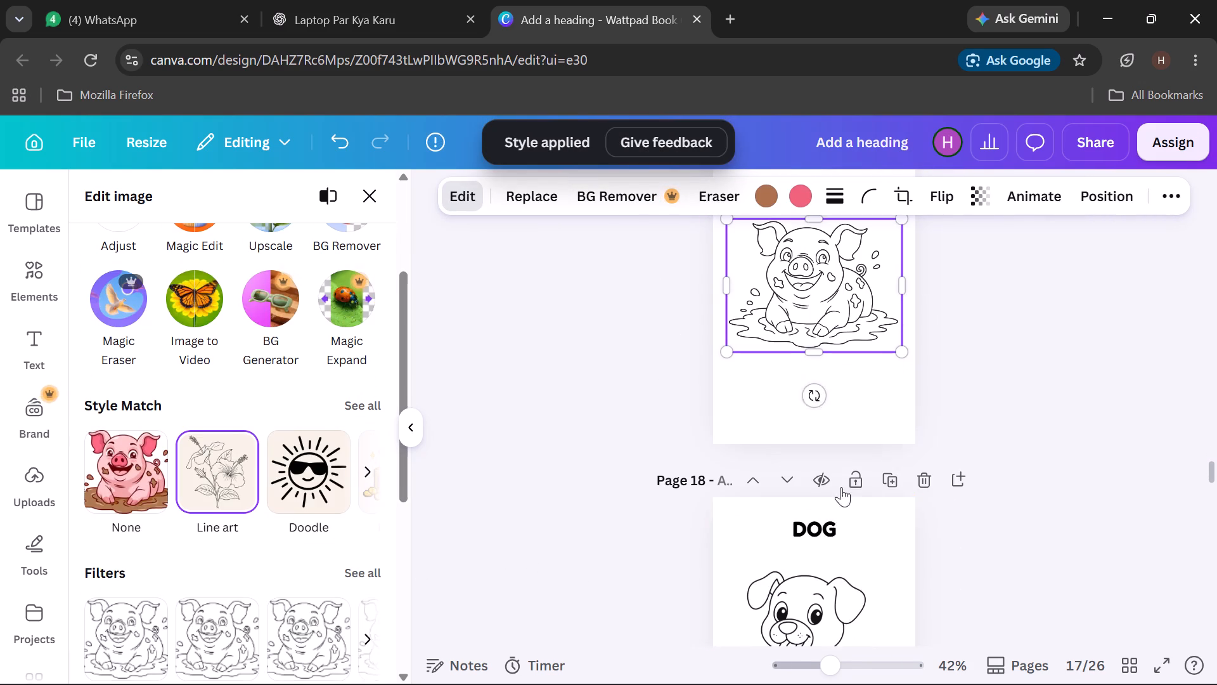
scroll(816, 566, "down", 2)
left_click(825, 512)
scroll(825, 522, "down", 3)
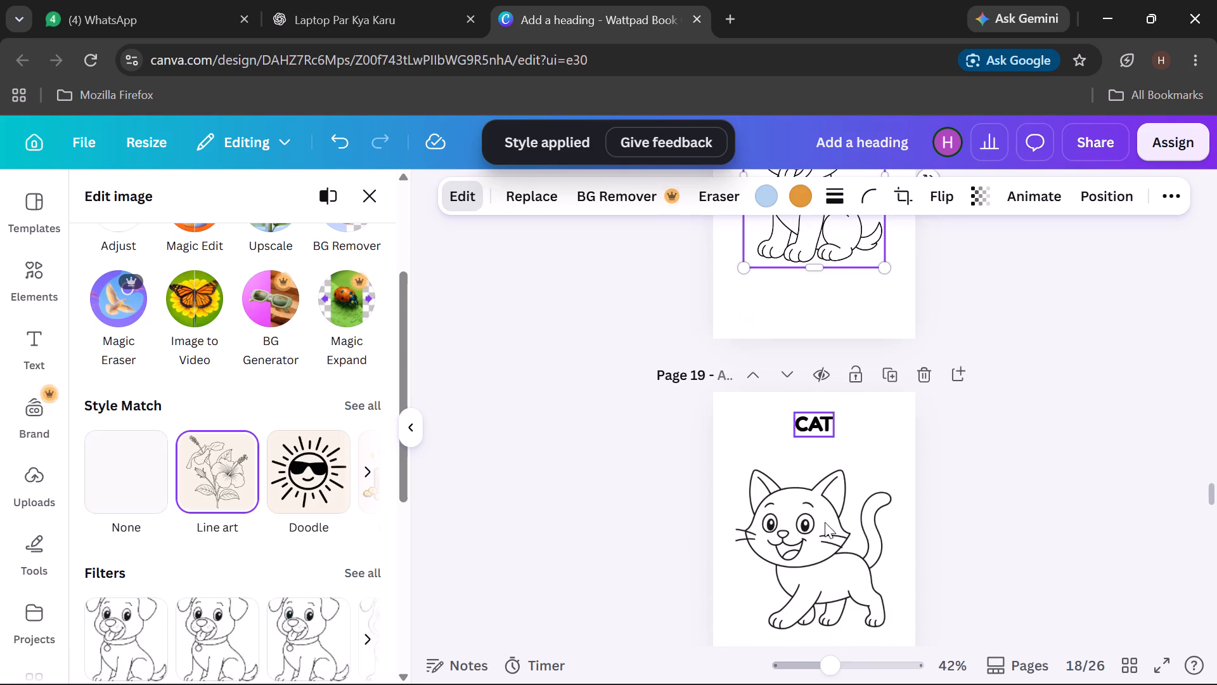
left_click(823, 517)
scroll(823, 521, "down", 3)
left_click(846, 429)
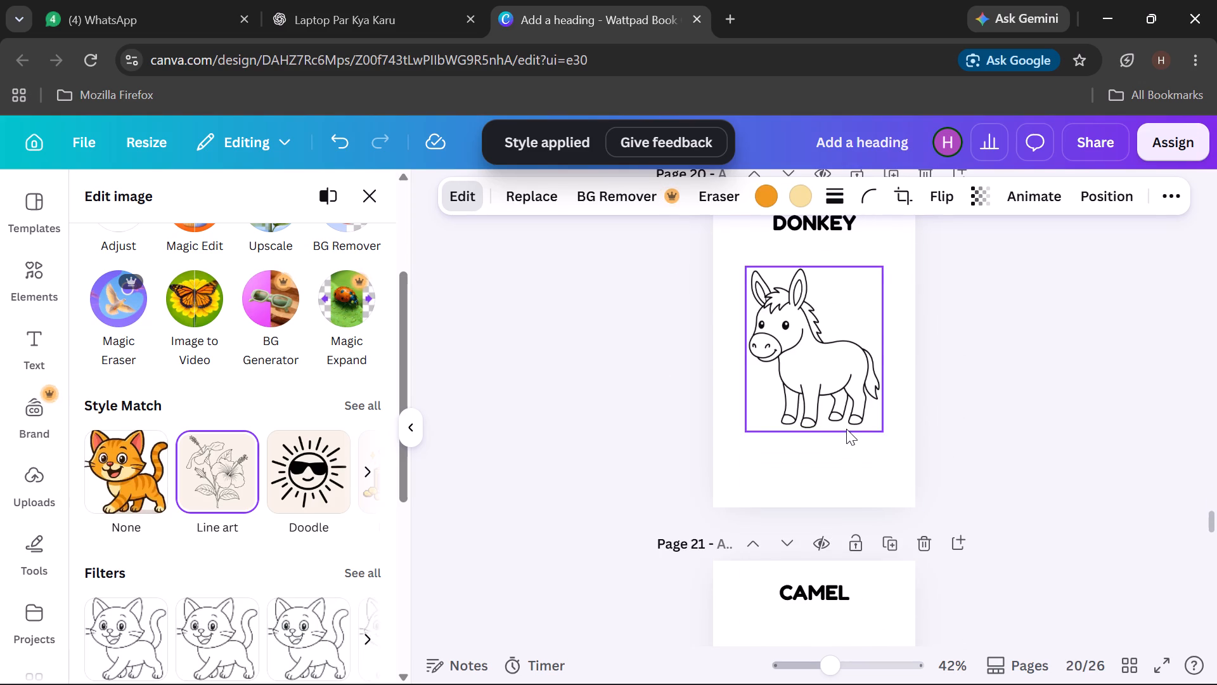
Examine the styles of the remaining drawings on pages 21 to 26, from the camel through the kangaroo, koala and rhinoceros to the squirrel.
scroll(820, 488, "down", 2)
left_click(820, 492)
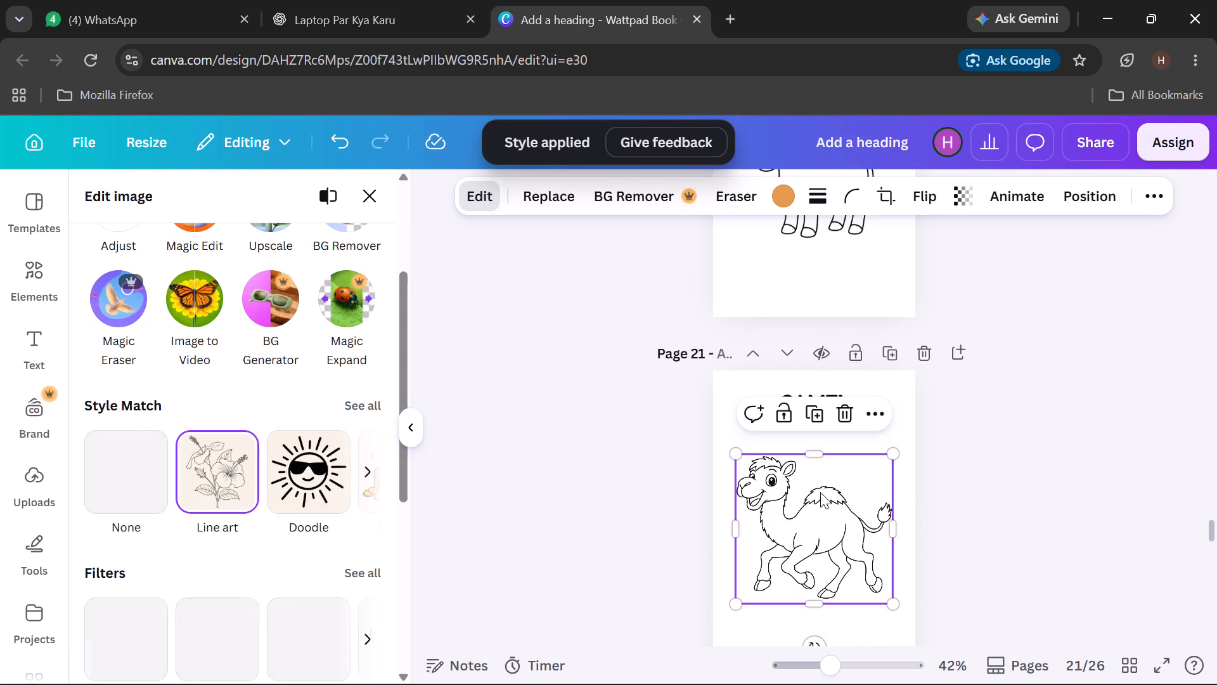
scroll(820, 497, "down", 2)
left_click(826, 488)
scroll(826, 489, "down", 2)
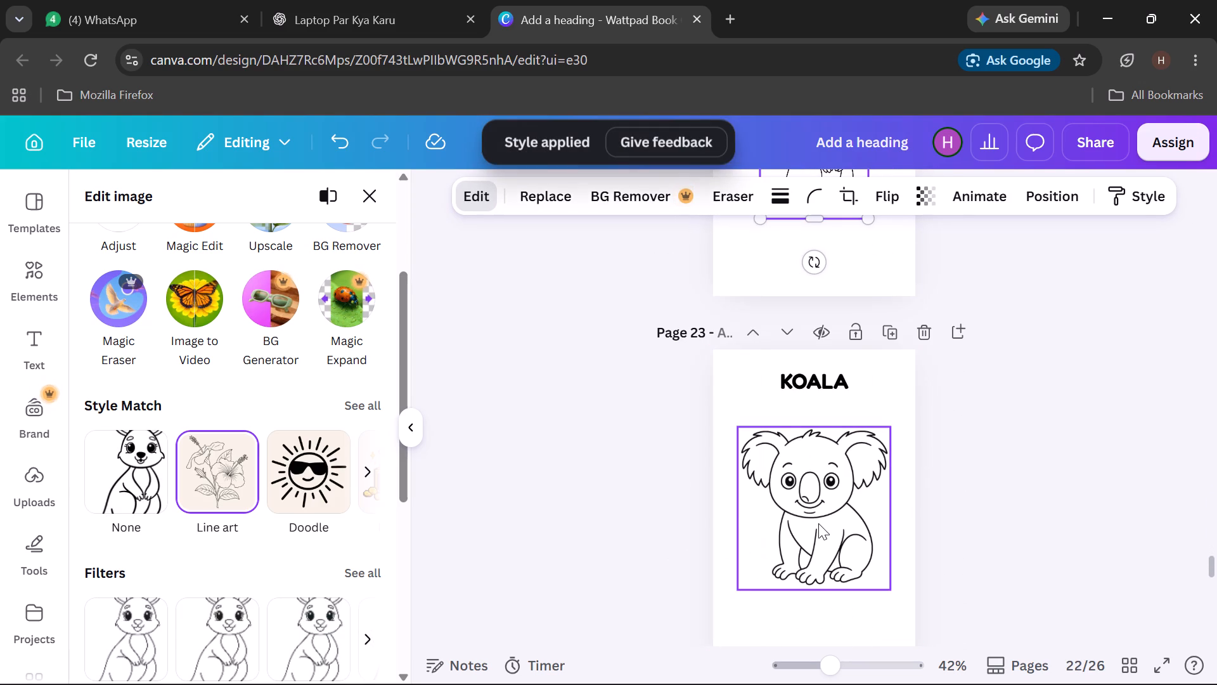
left_click(820, 523)
scroll(820, 523, "down", 4)
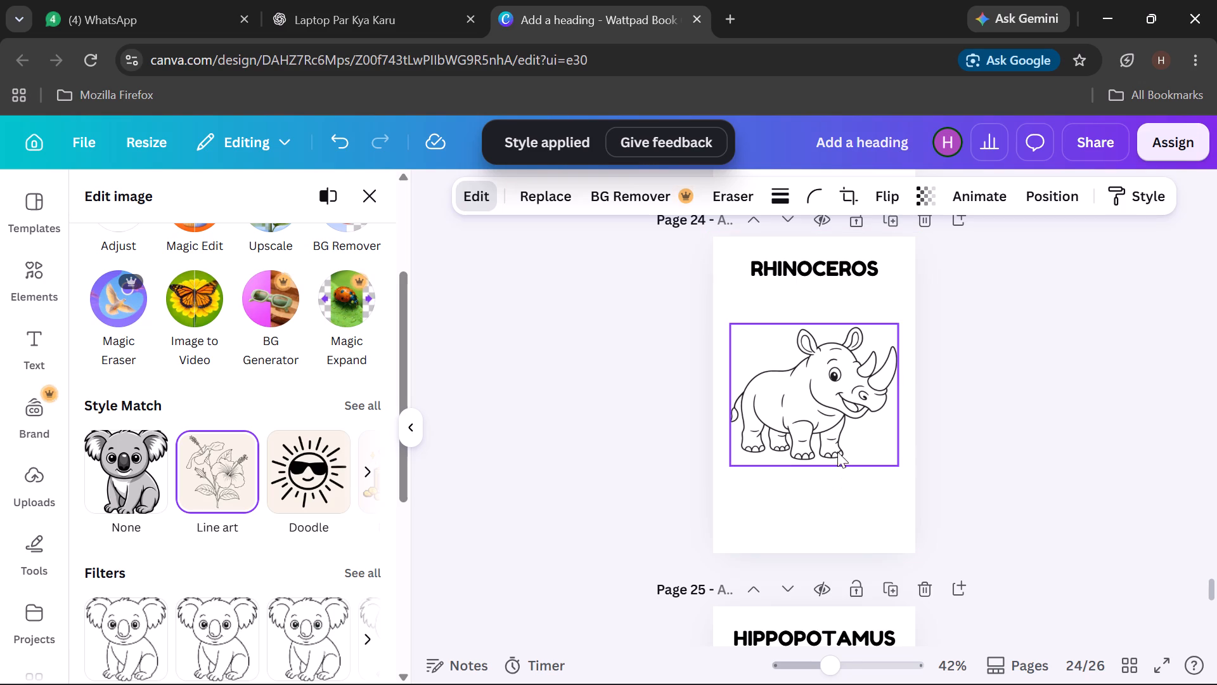
left_click(833, 428)
scroll(827, 432, "down", 3)
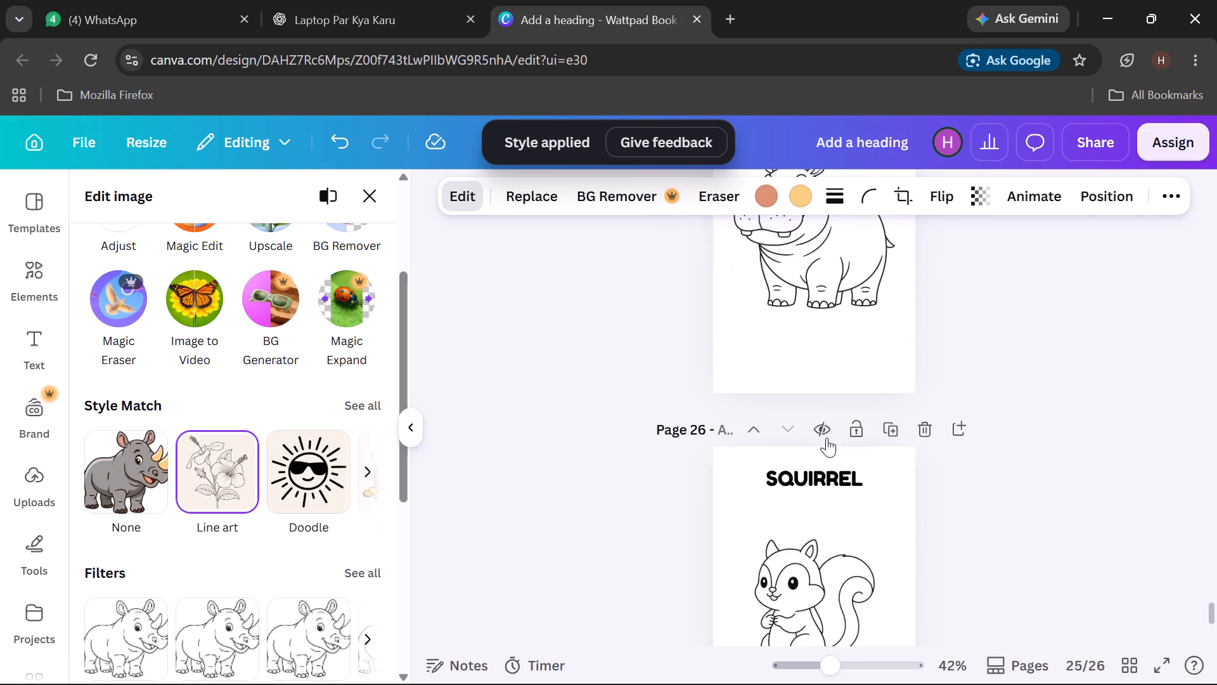
scroll(839, 393, "up", 1)
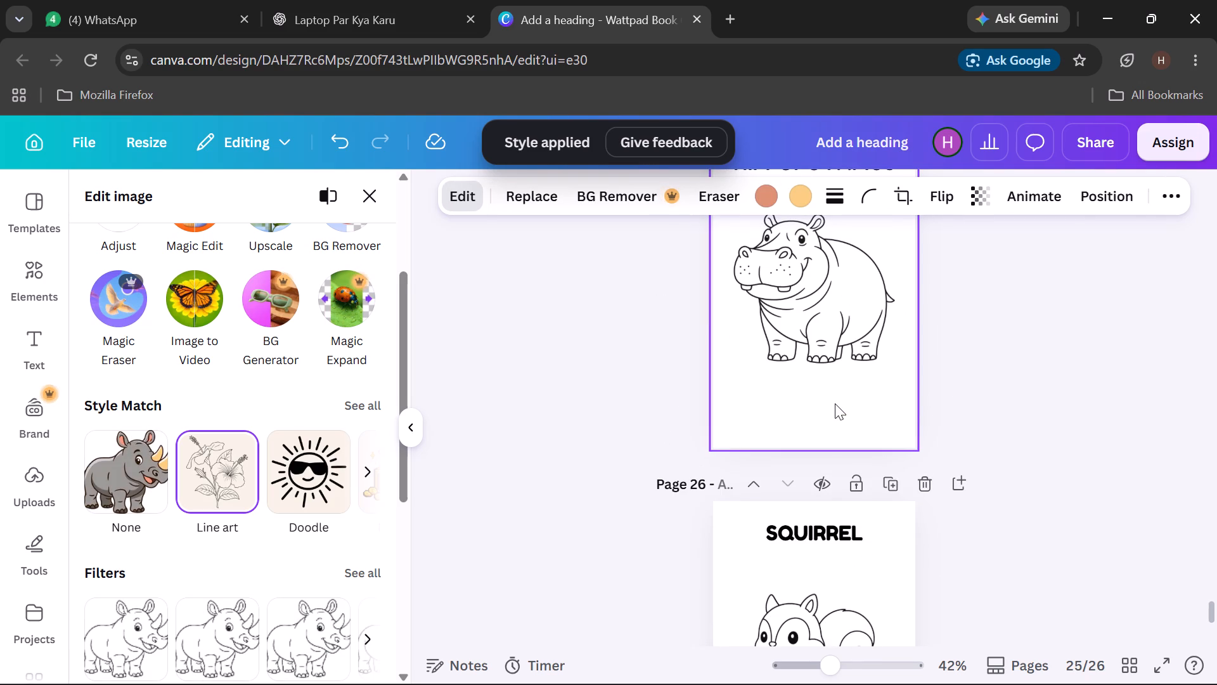
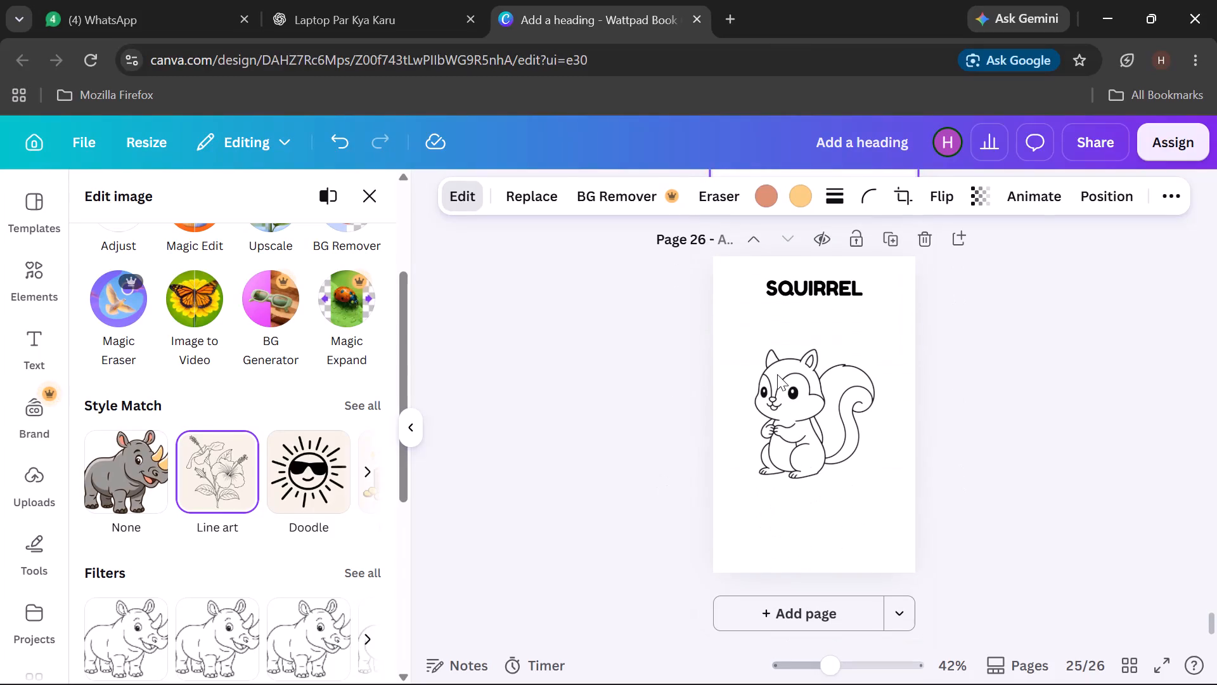
Review the finished coloring pages backwards from the SQUIRREL page to the LION page.
scroll(778, 372, "down", 7)
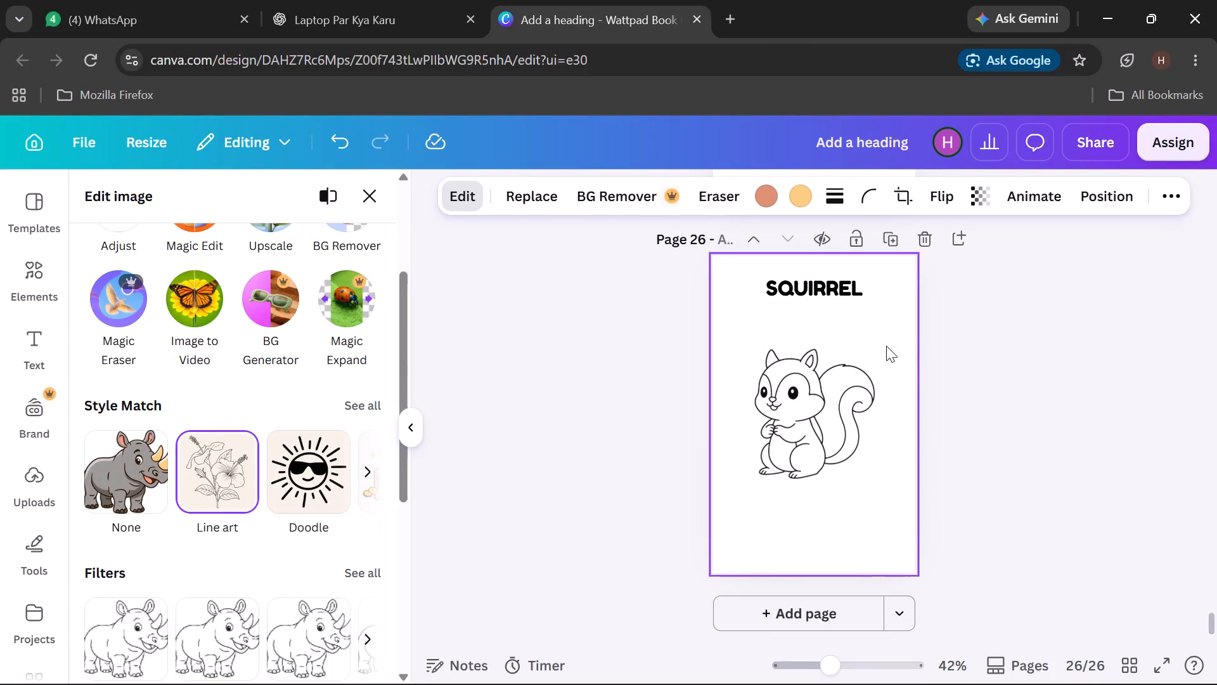
scroll(829, 383, "up", 11)
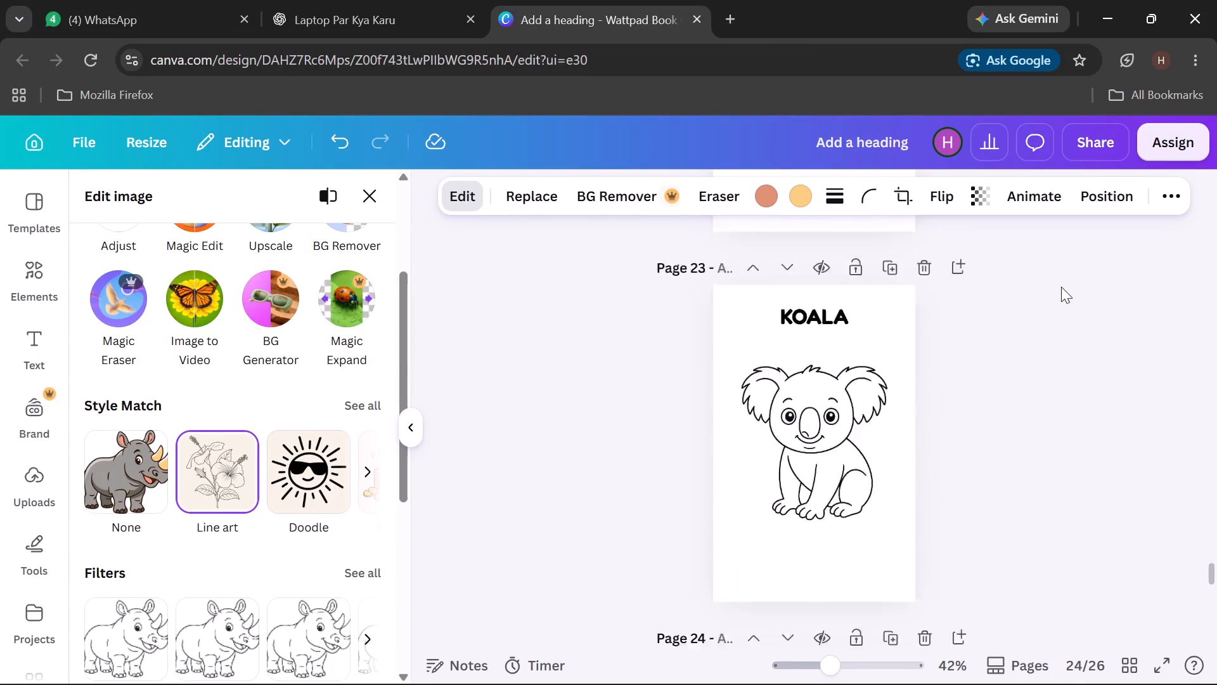
scroll(1061, 287, "up", 19)
scroll(1123, 303, "up", 3)
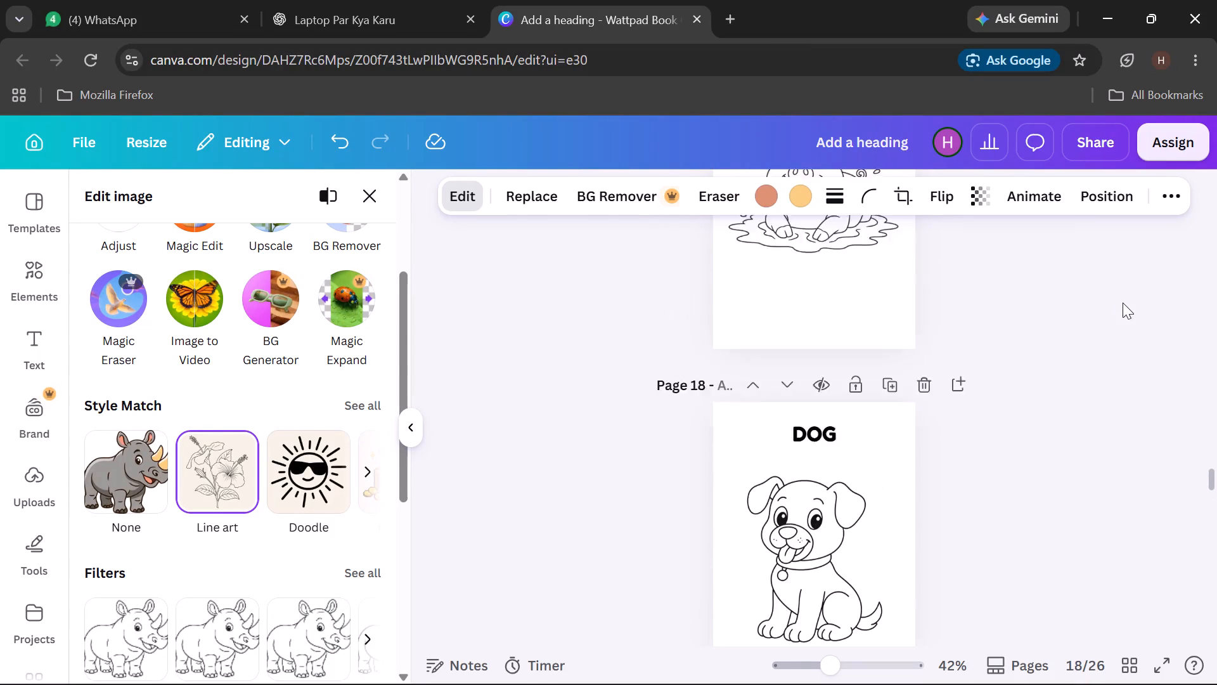
scroll(1128, 305, "up", 15)
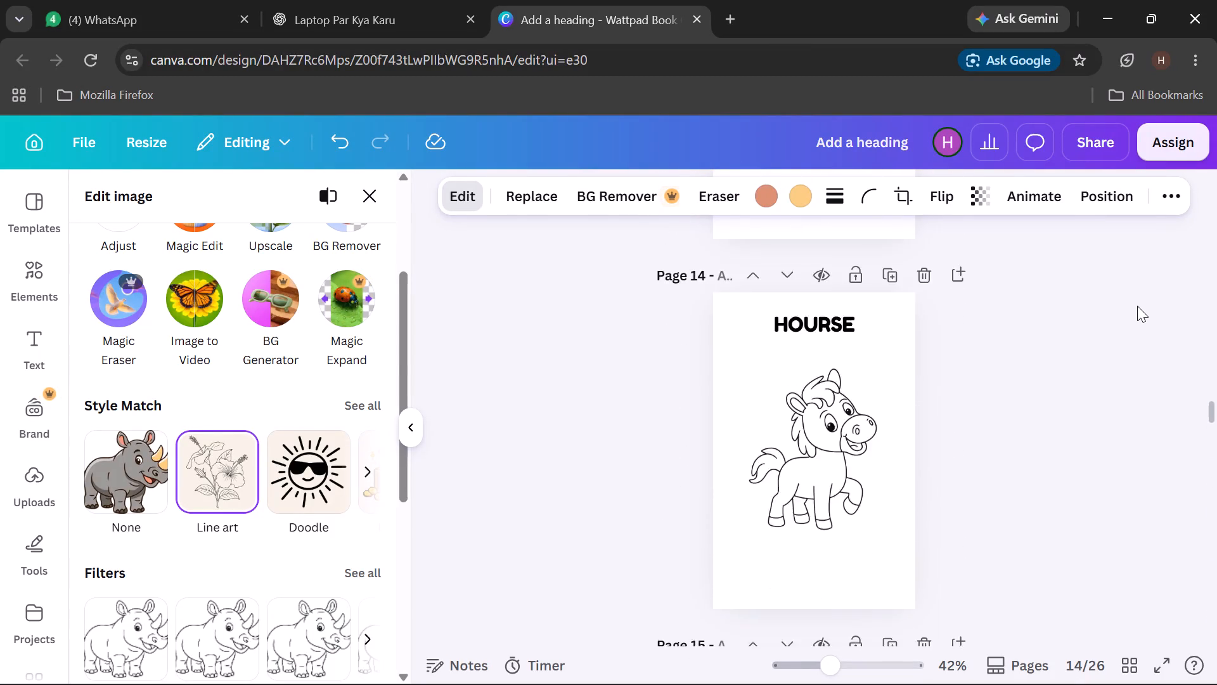
scroll(1137, 306, "up", 16)
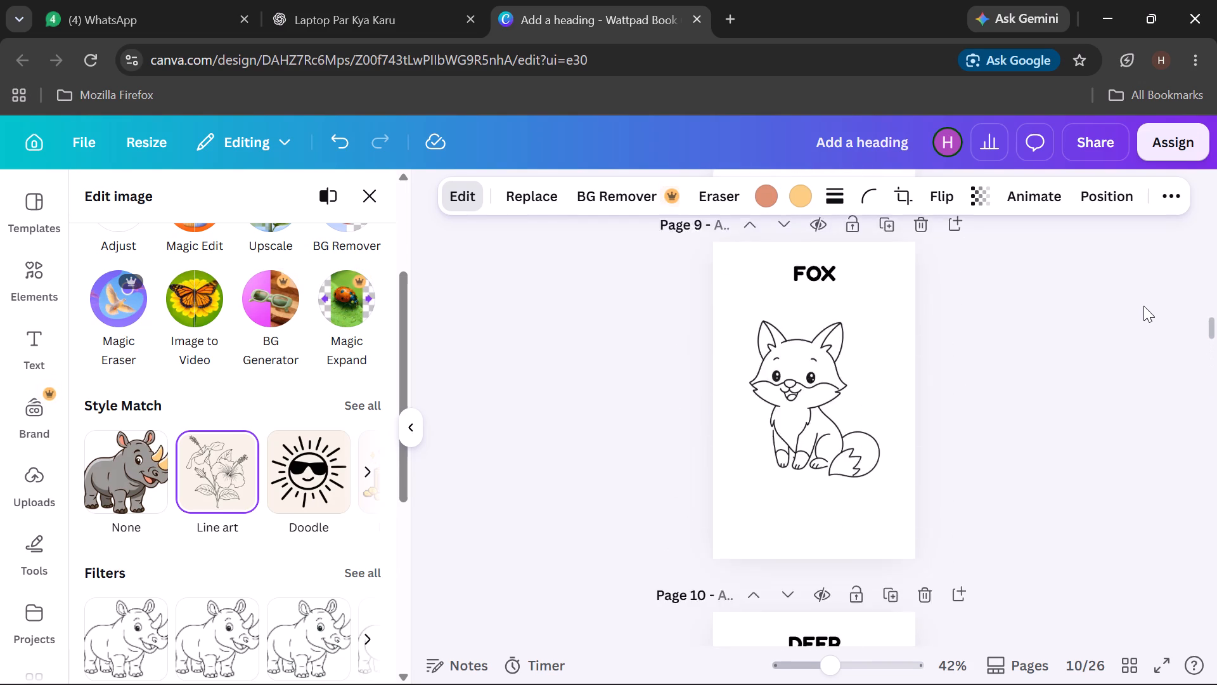
scroll(1143, 306, "up", 14)
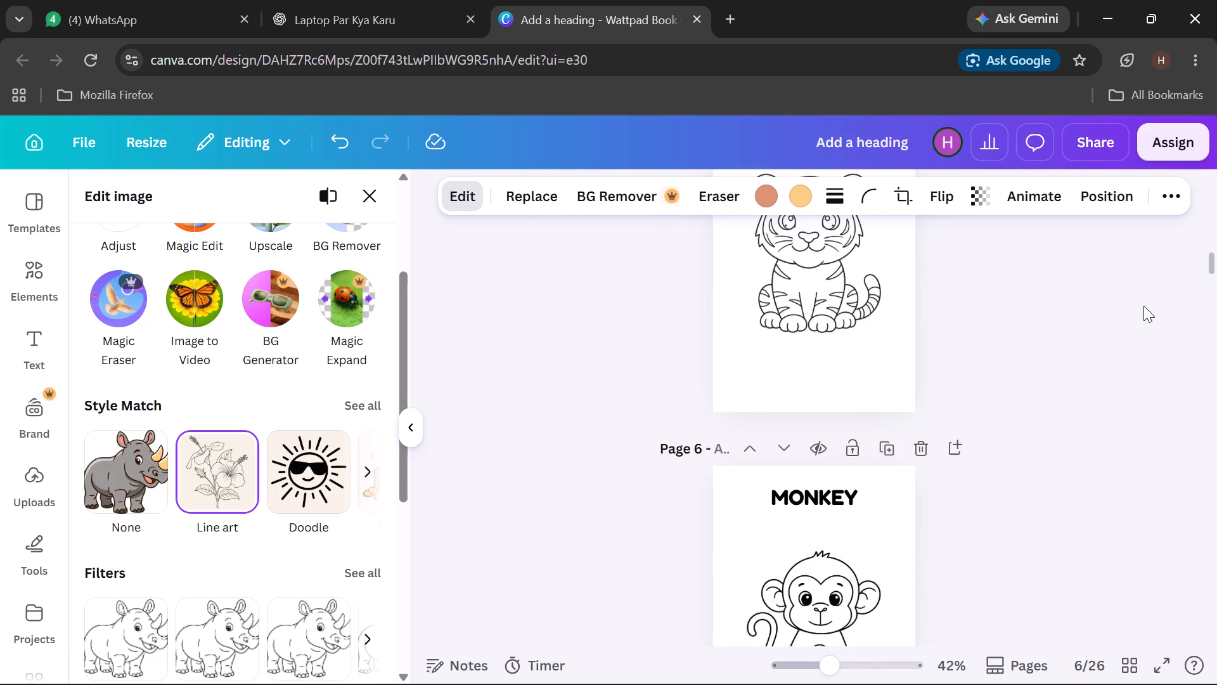
scroll(1143, 306, "up", 17)
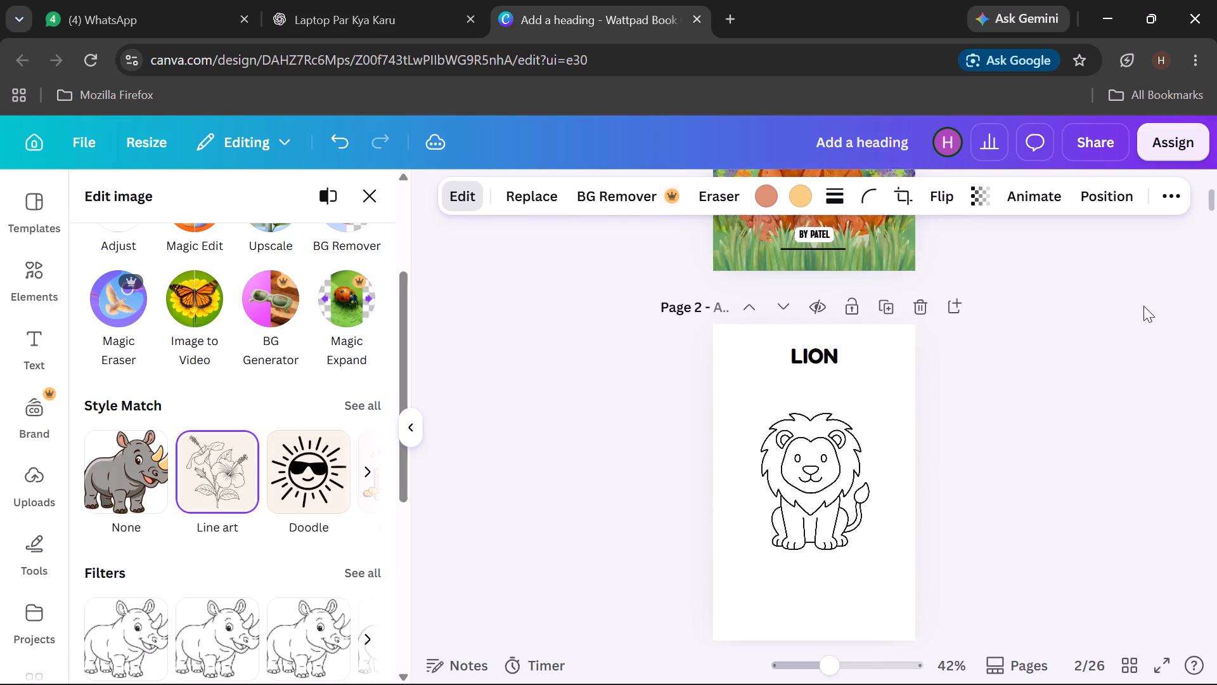
Check the animal names and line-art drawings forwards from the LION page to the last page, SQUIRREL.
scroll(1143, 306, "down", 17)
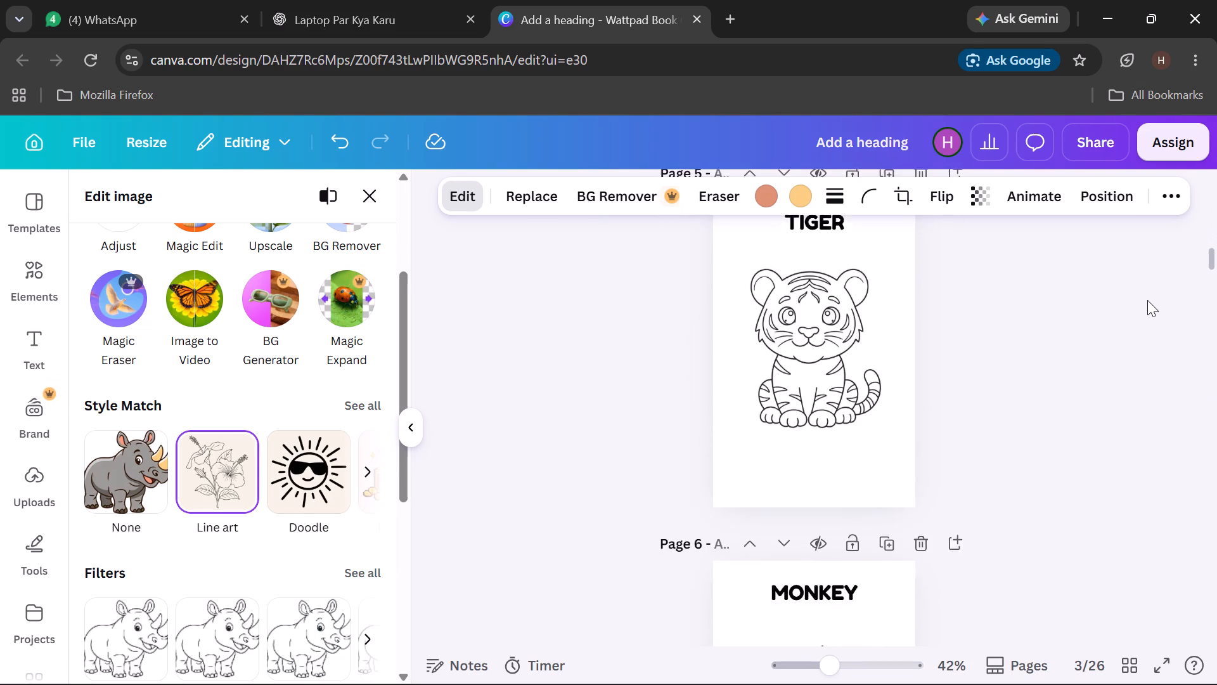
scroll(1147, 300, "down", 19)
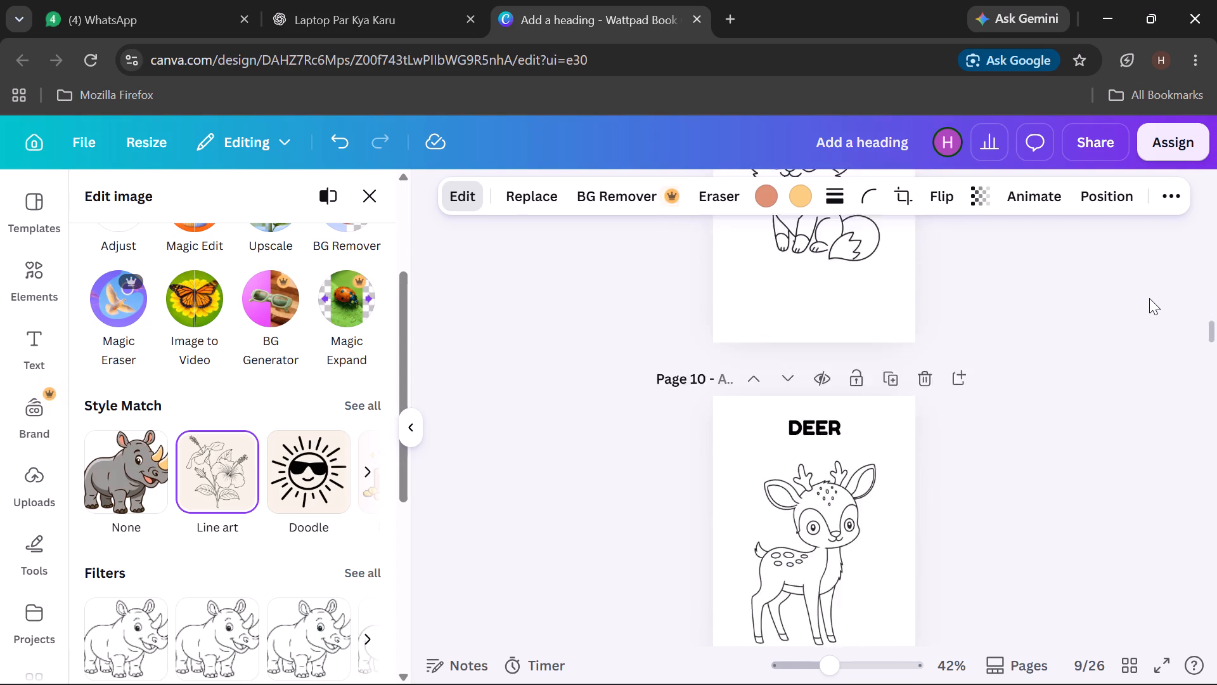
scroll(1149, 298, "down", 17)
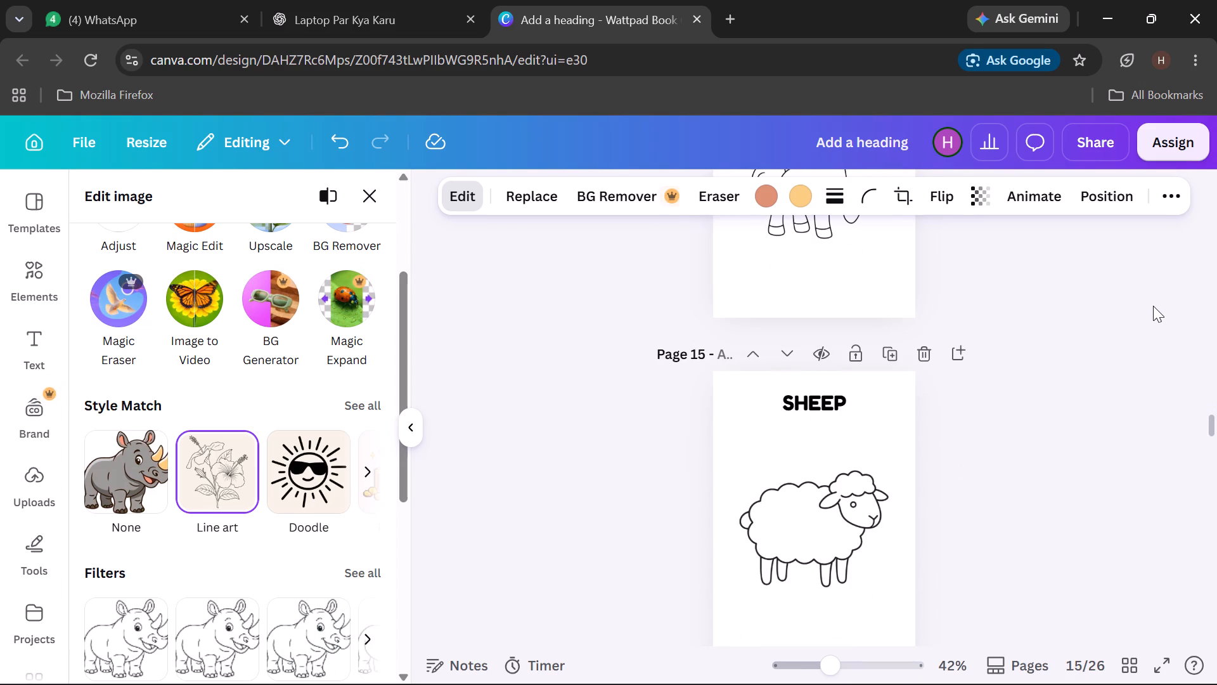
scroll(1153, 305, "down", 10)
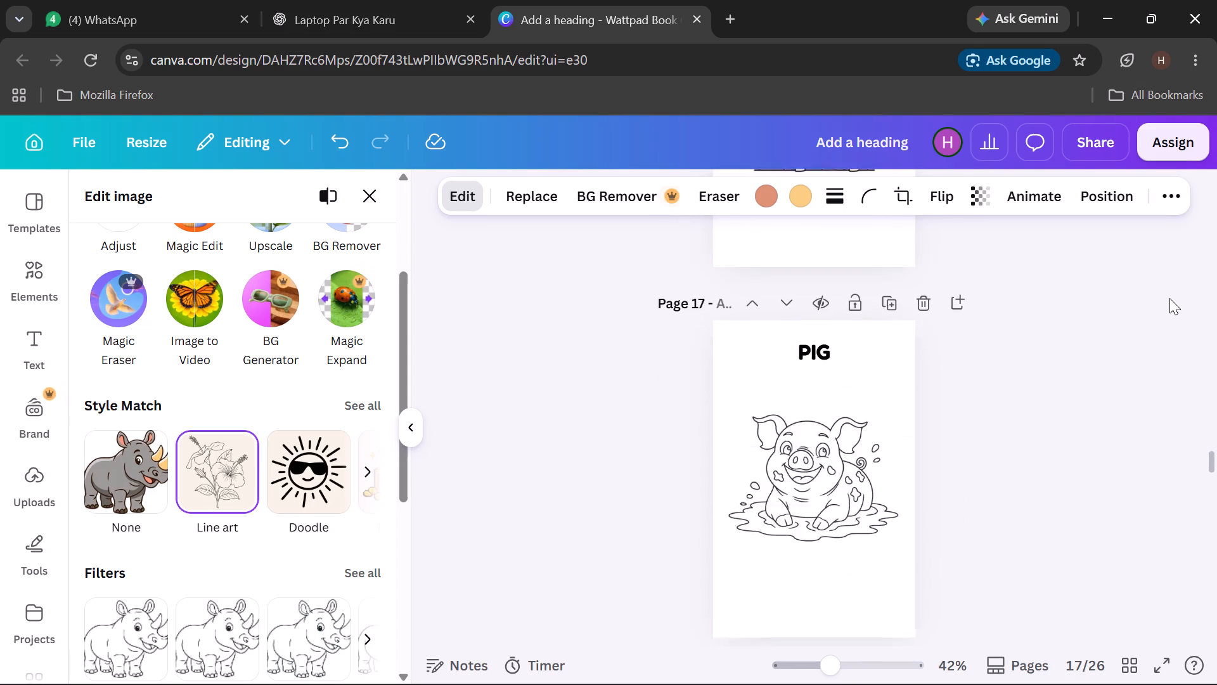
scroll(1169, 298, "down", 9)
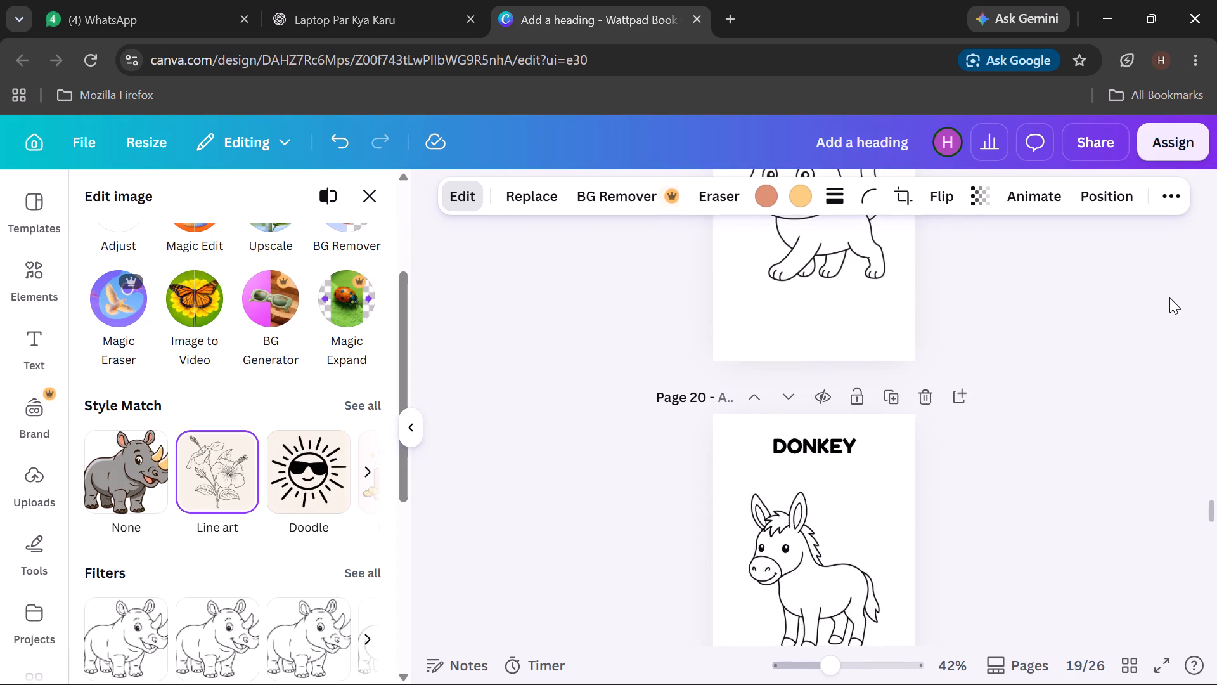
scroll(1169, 297, "down", 7)
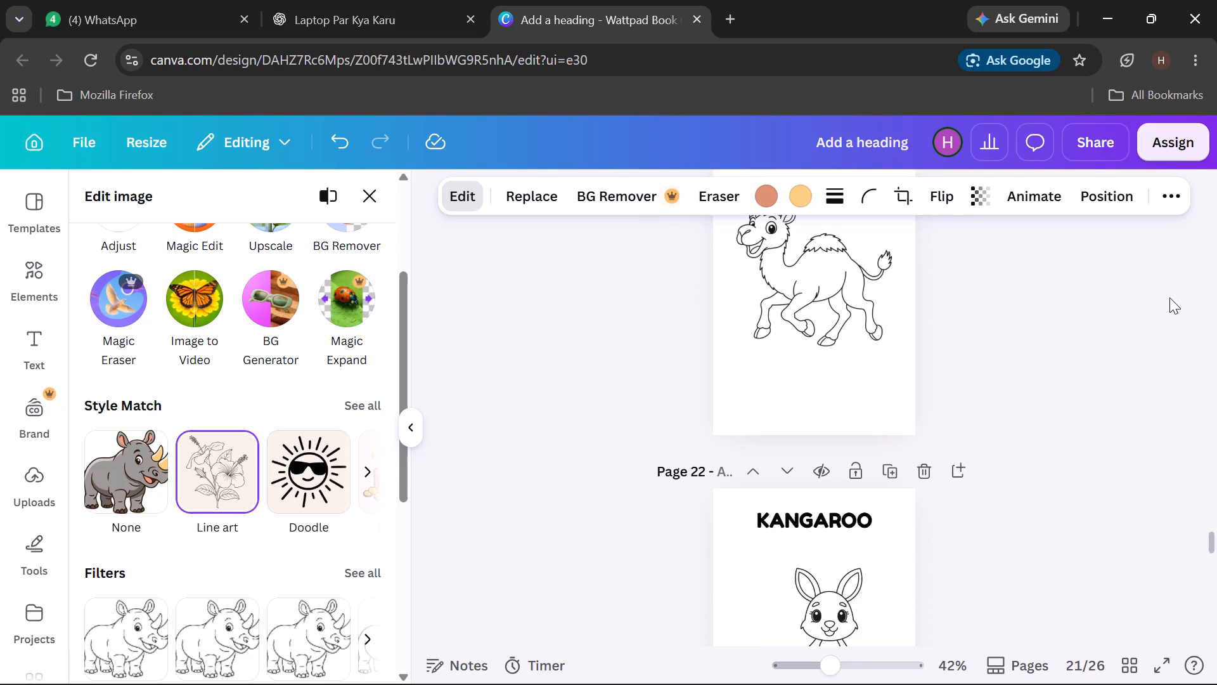
scroll(1169, 297, "down", 10)
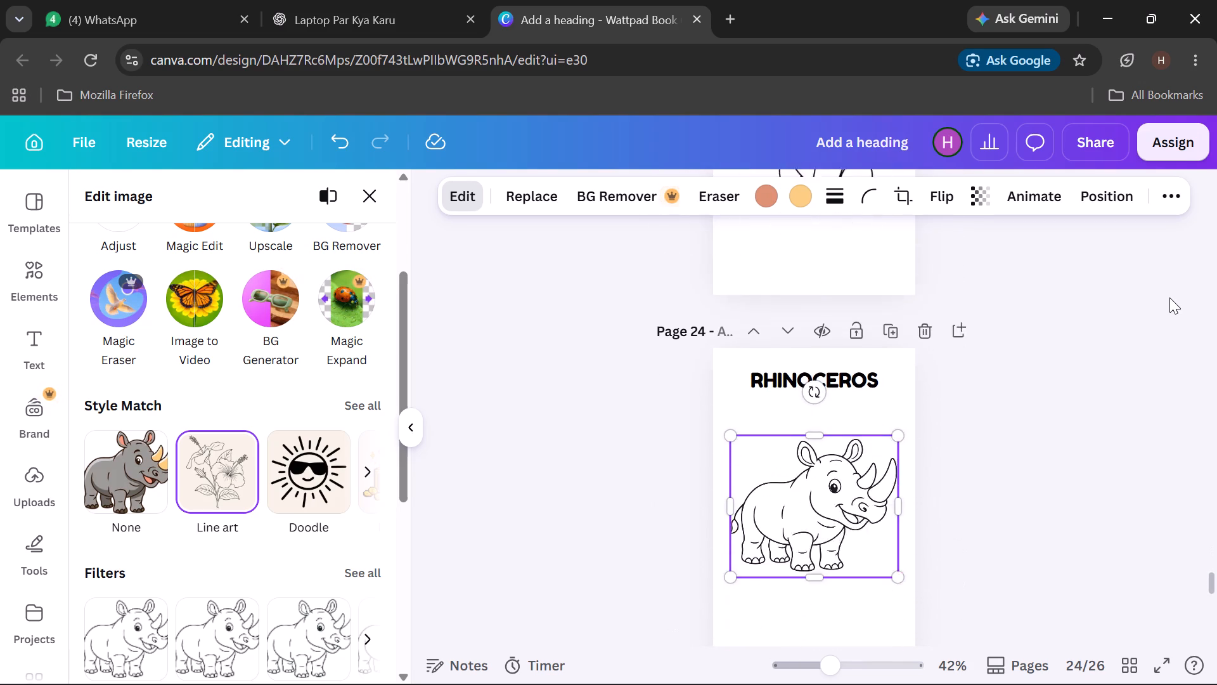
scroll(1169, 297, "down", 4)
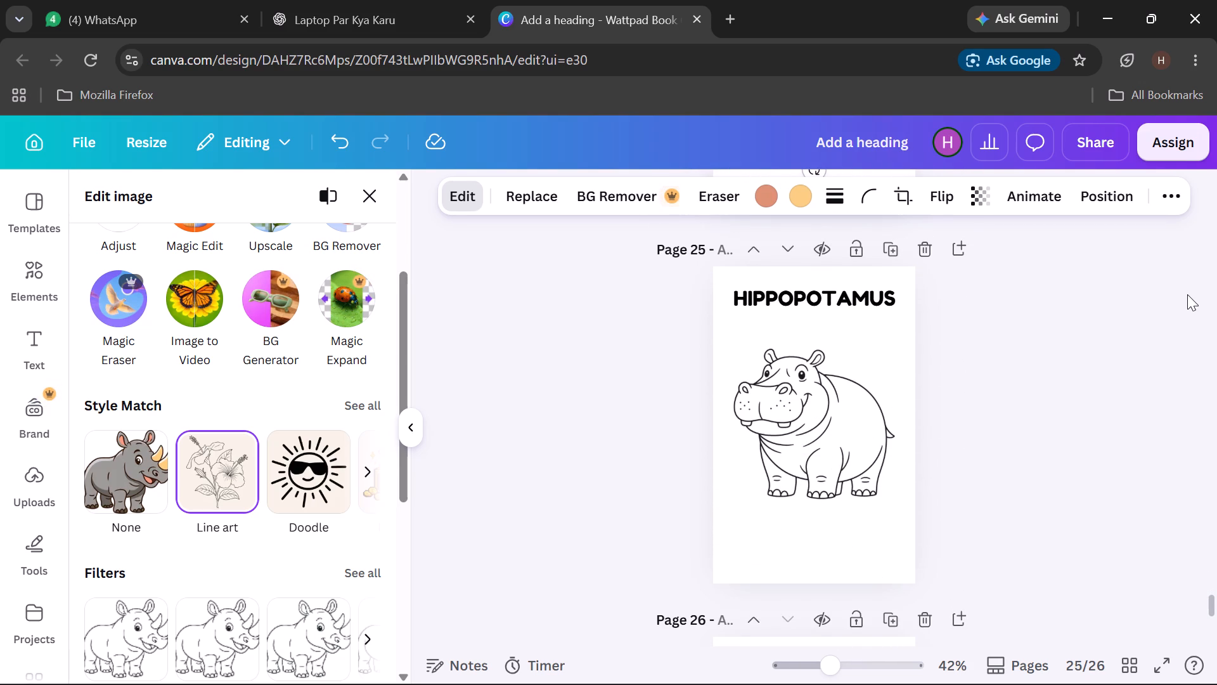
scroll(1187, 294, "down", 3)
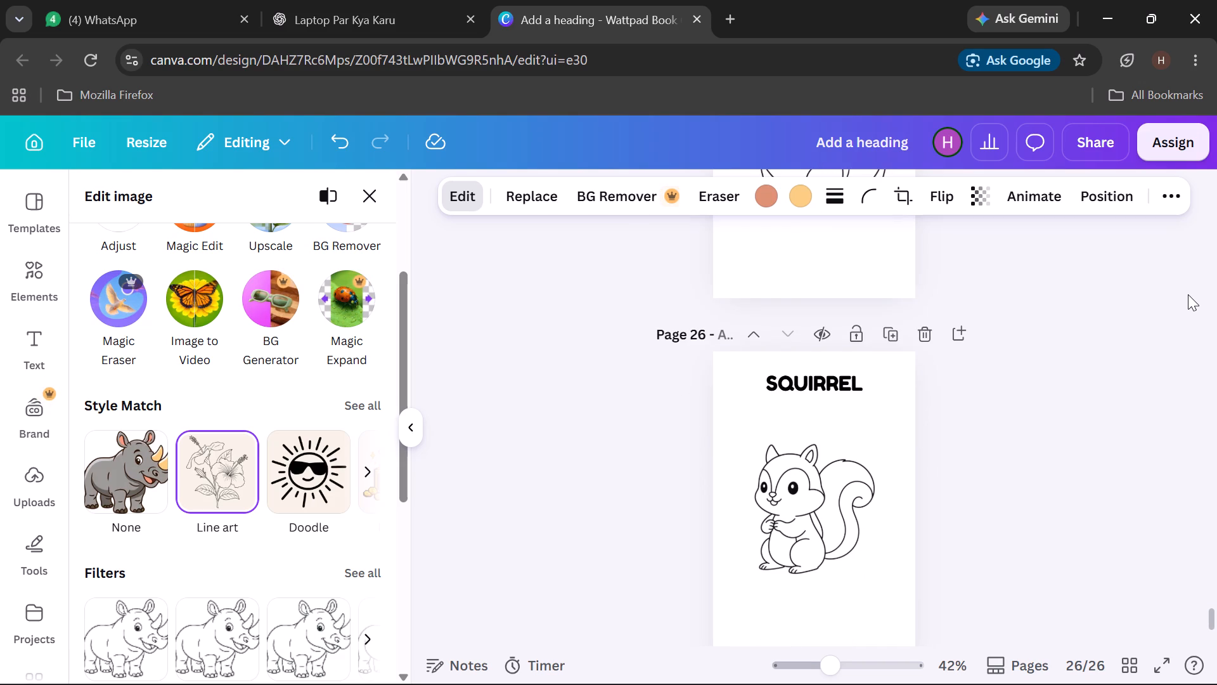
scroll(1188, 294, "down", 2)
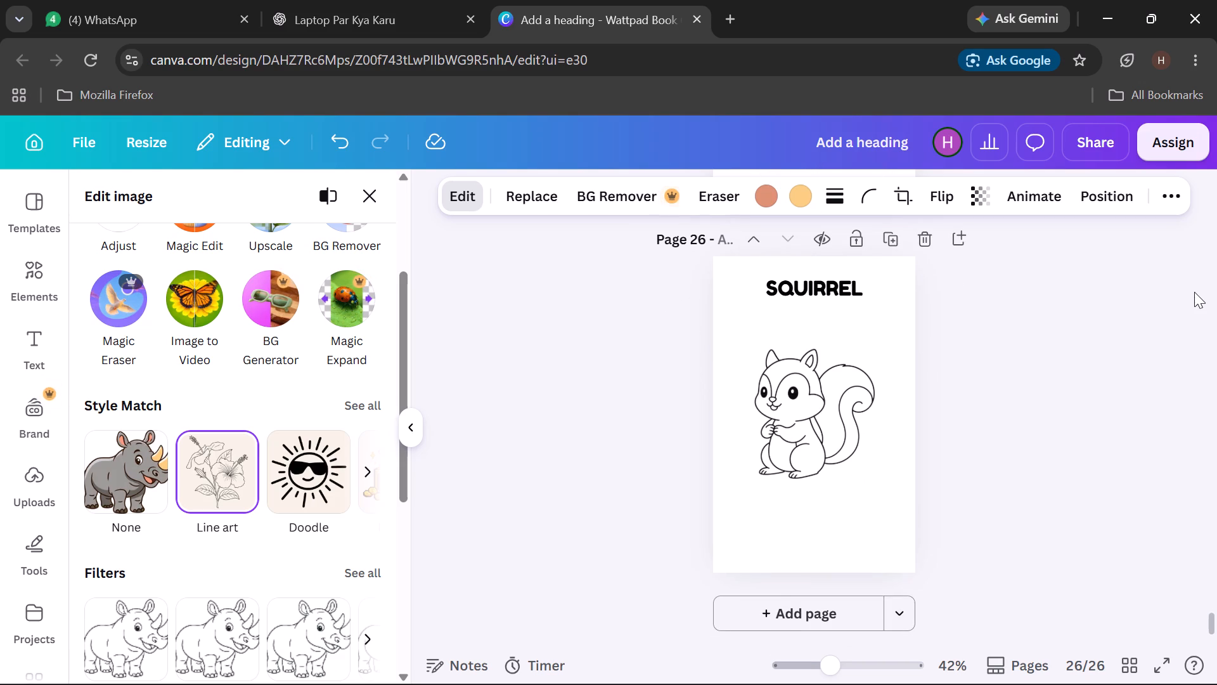
scroll(1207, 290, "down", 2)
scroll(1019, 348, "down", 12)
scroll(903, 362, "down", 2)
Look through the coloring book again from the last page back to the ANIMAL Coloring Book cover.
scroll(897, 364, "up", 3)
scroll(787, 373, "up", 7)
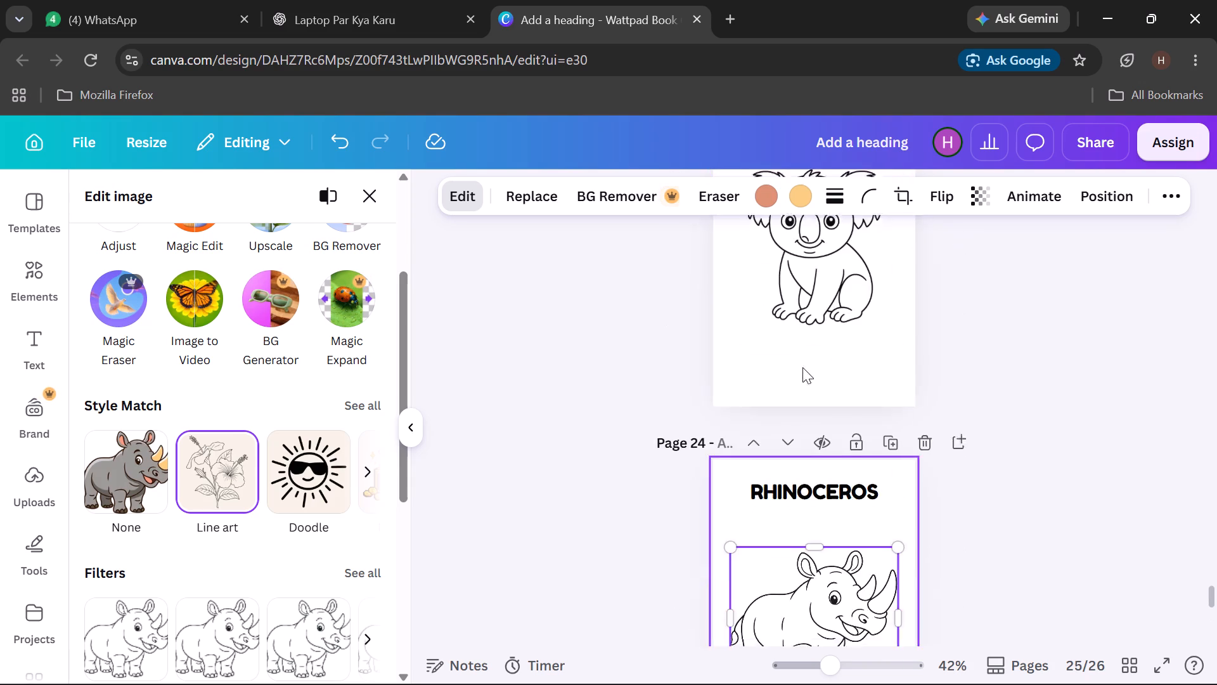
scroll(802, 367, "up", 7)
scroll(904, 334, "up", 4)
scroll(913, 334, "down", 1)
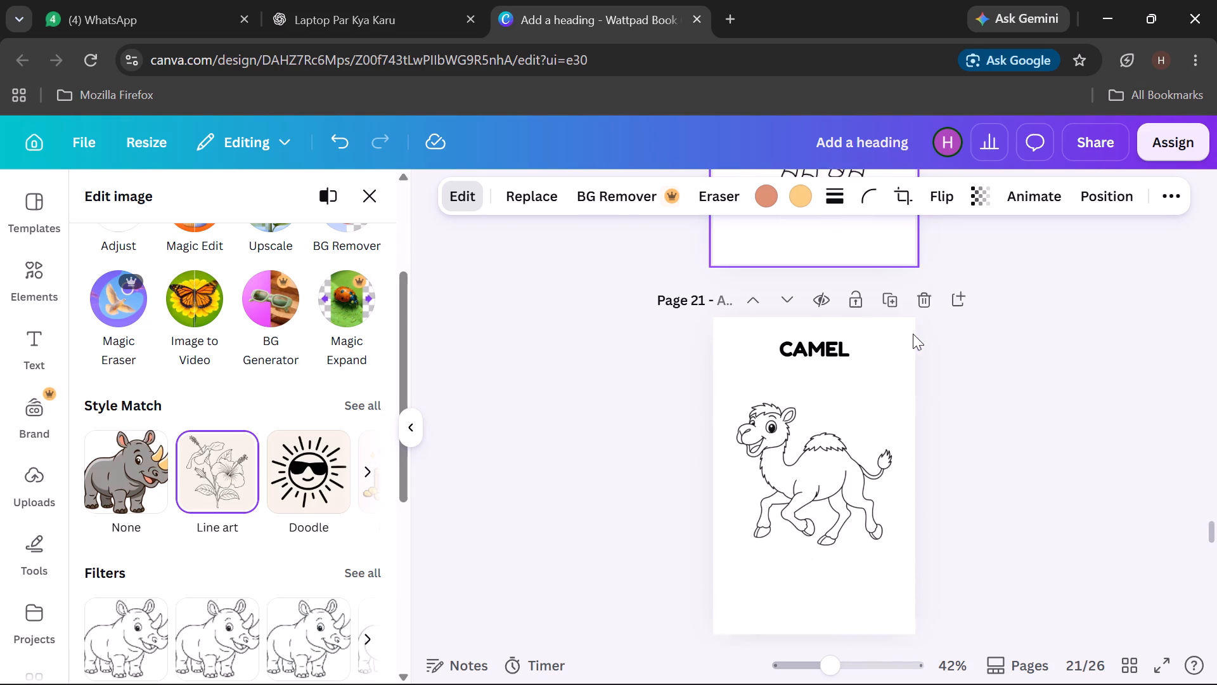
scroll(913, 334, "up", 19)
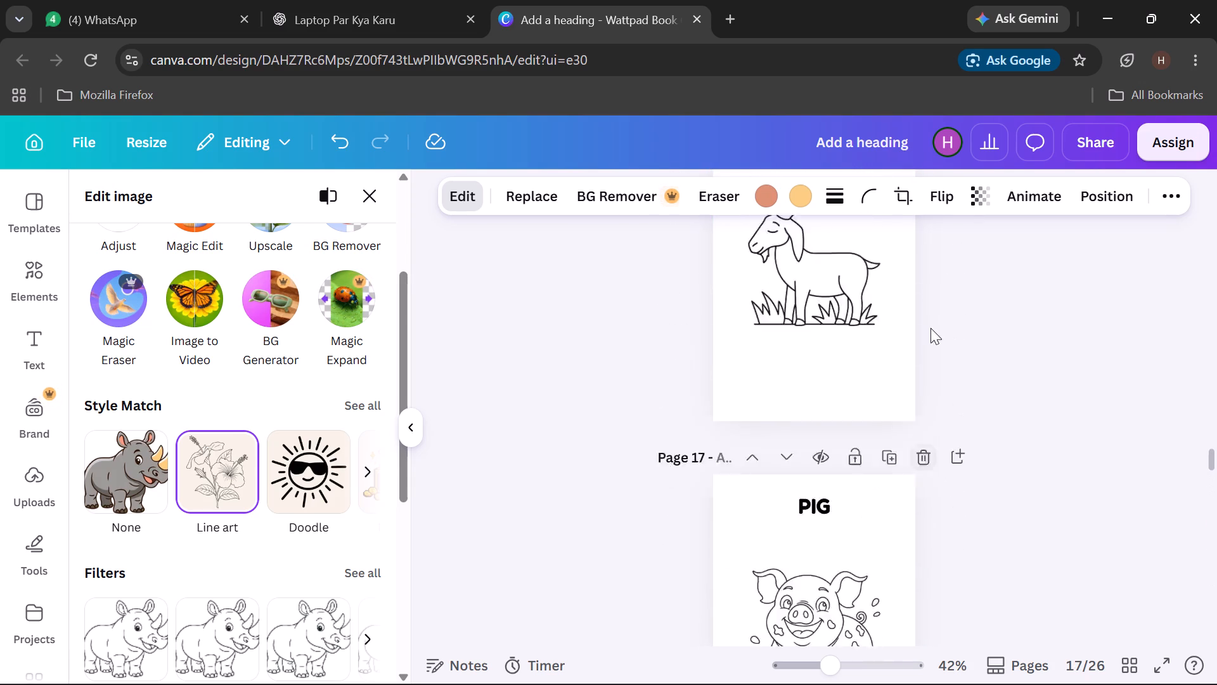
scroll(930, 328, "up", 16)
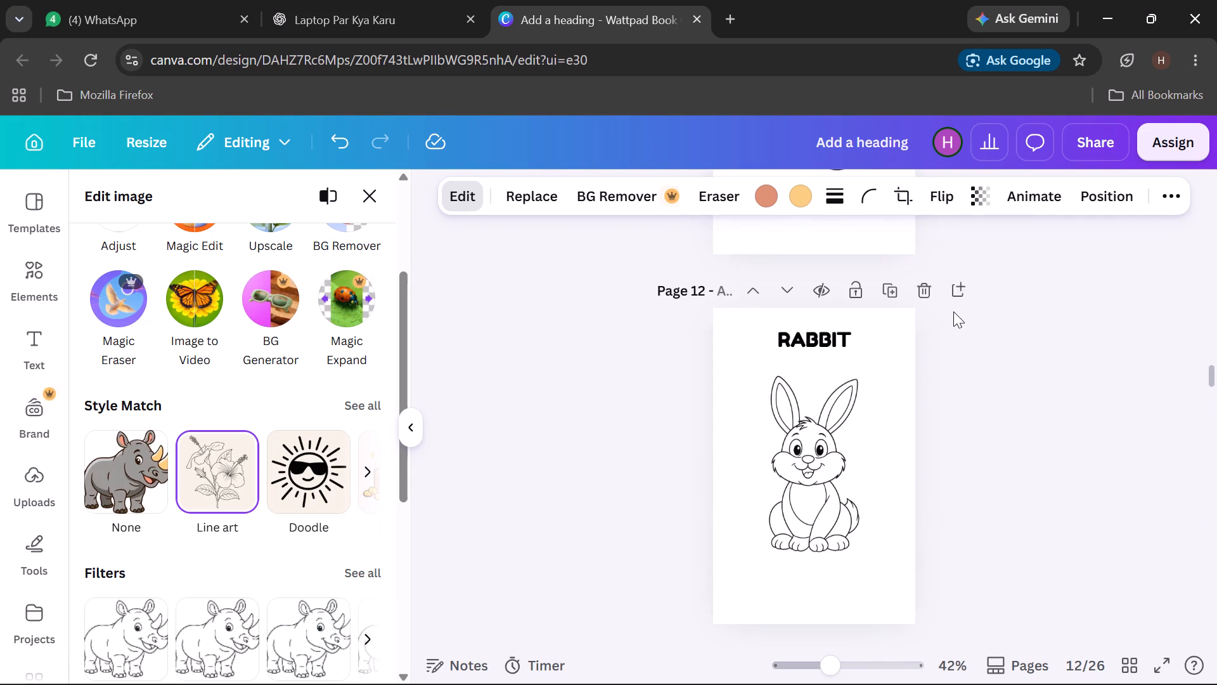
scroll(953, 311, "up", 15)
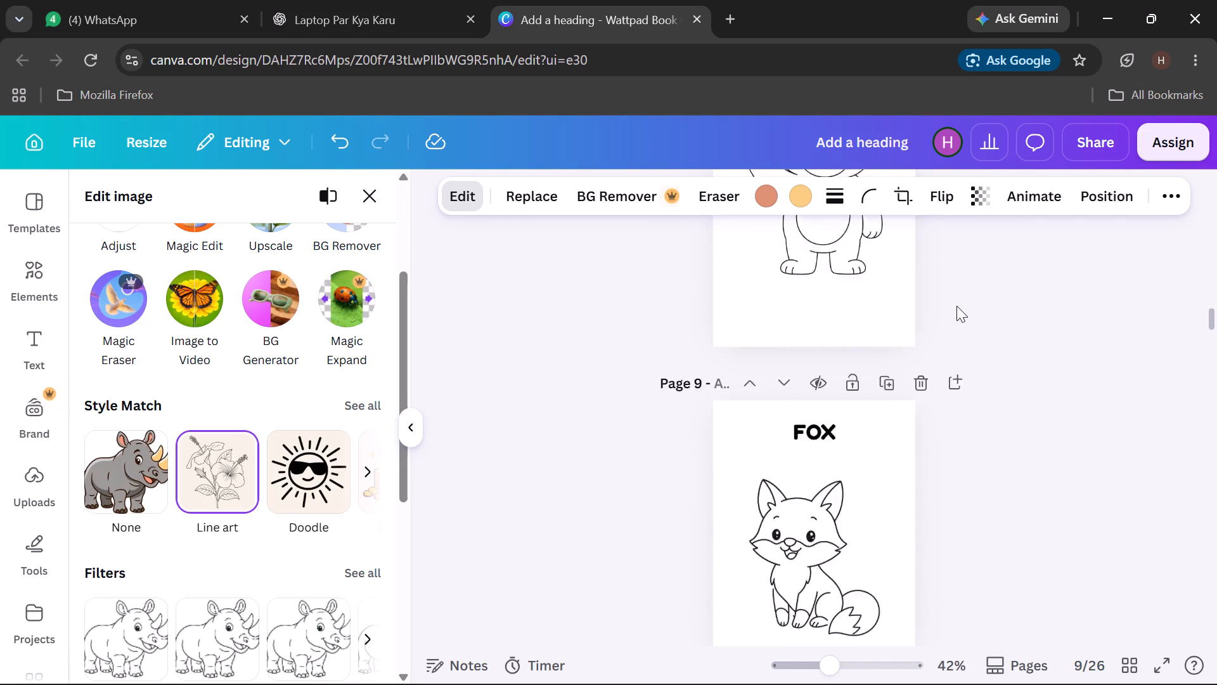
scroll(956, 306, "up", 15)
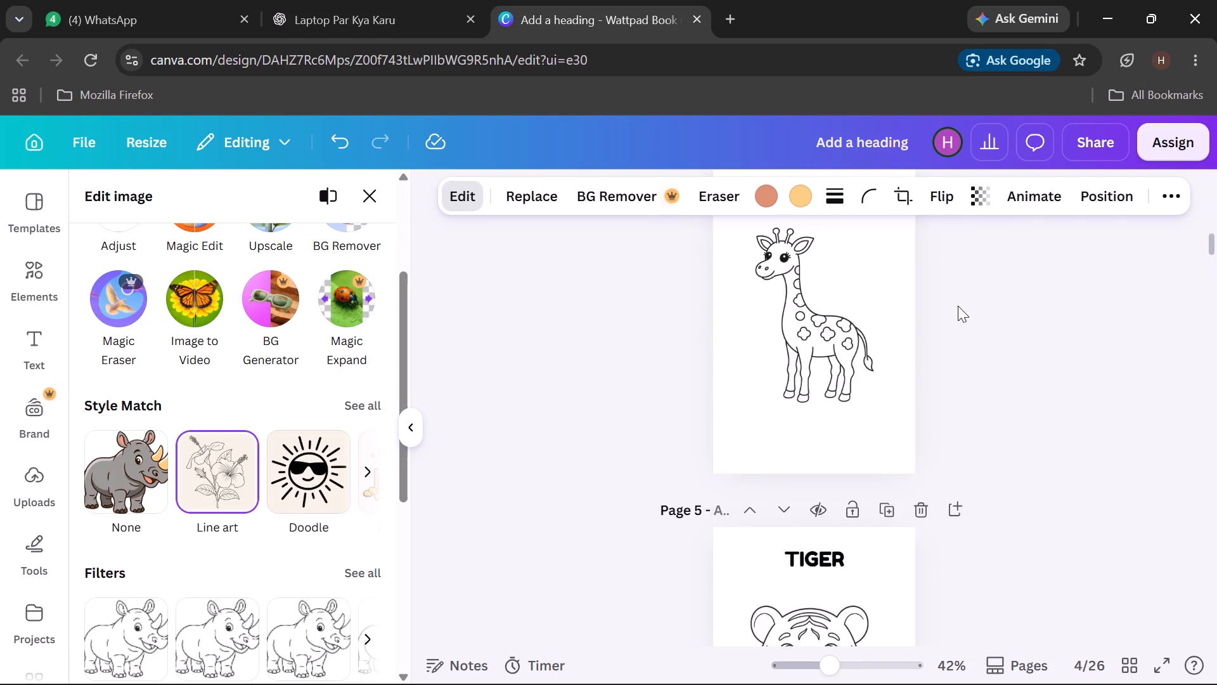
scroll(960, 305, "up", 12)
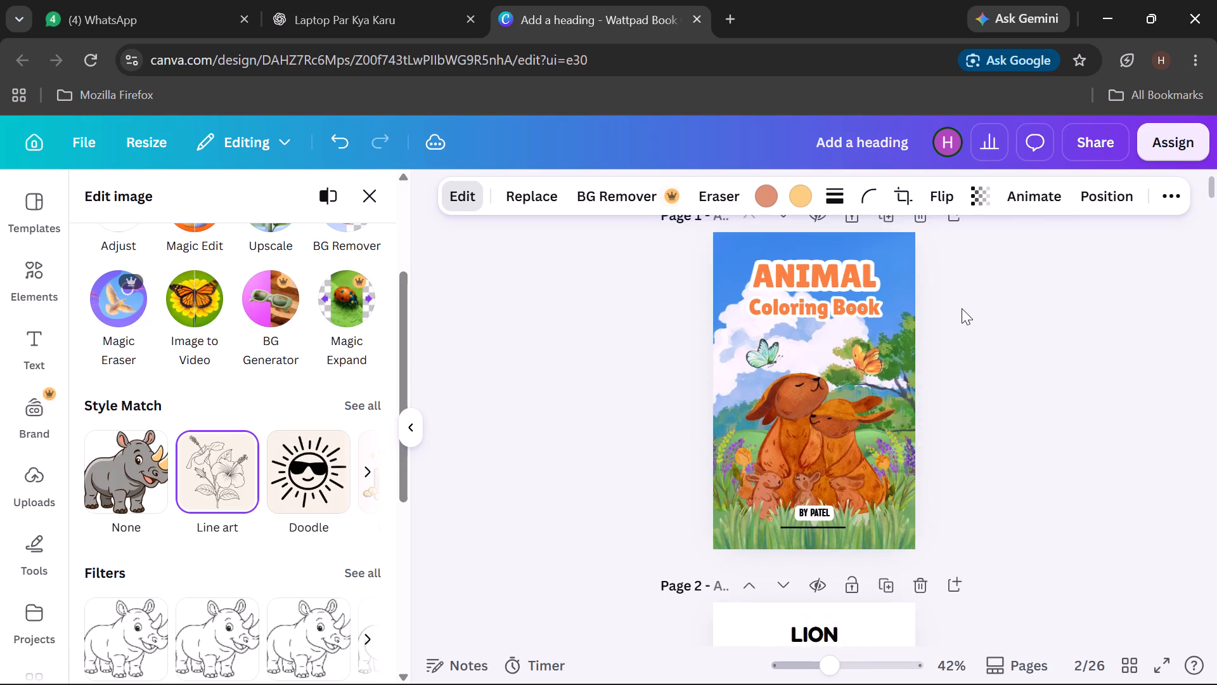
scroll(962, 308, "up", 2)
Add a blank page at the end of the coloring book, after the SQUIRREL page.
scroll(962, 308, "down", 2)
scroll(906, 370, "down", 7)
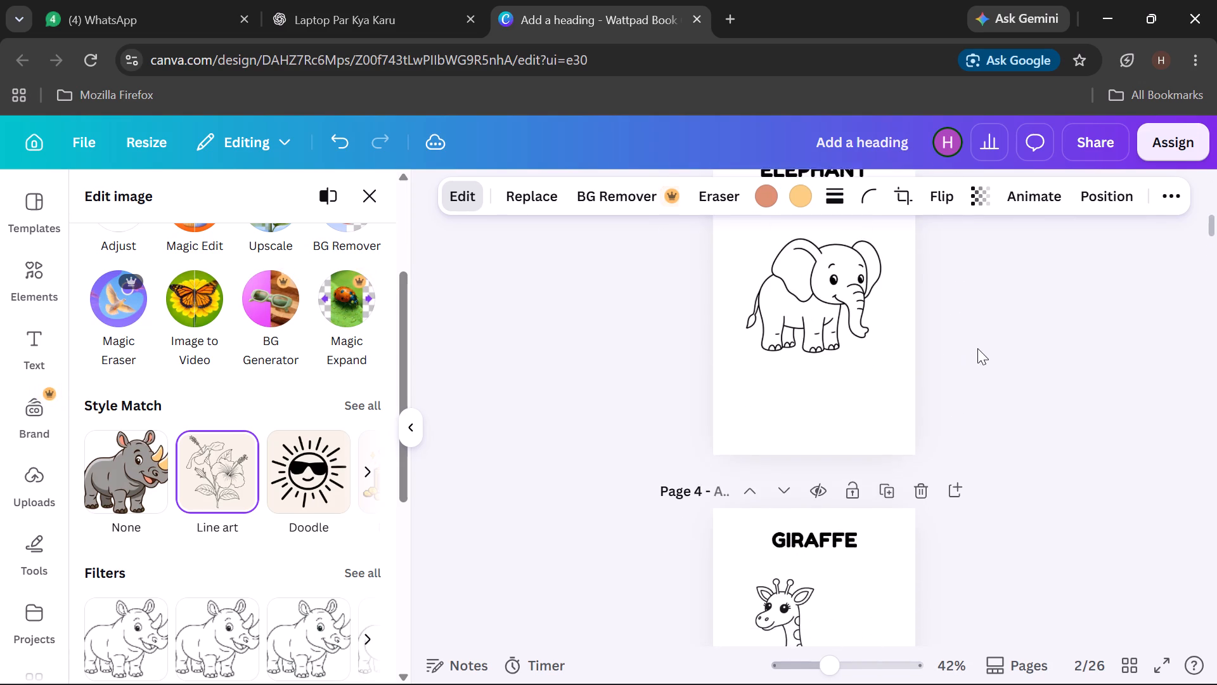
scroll(977, 348, "down", 12)
scroll(985, 335, "down", 10)
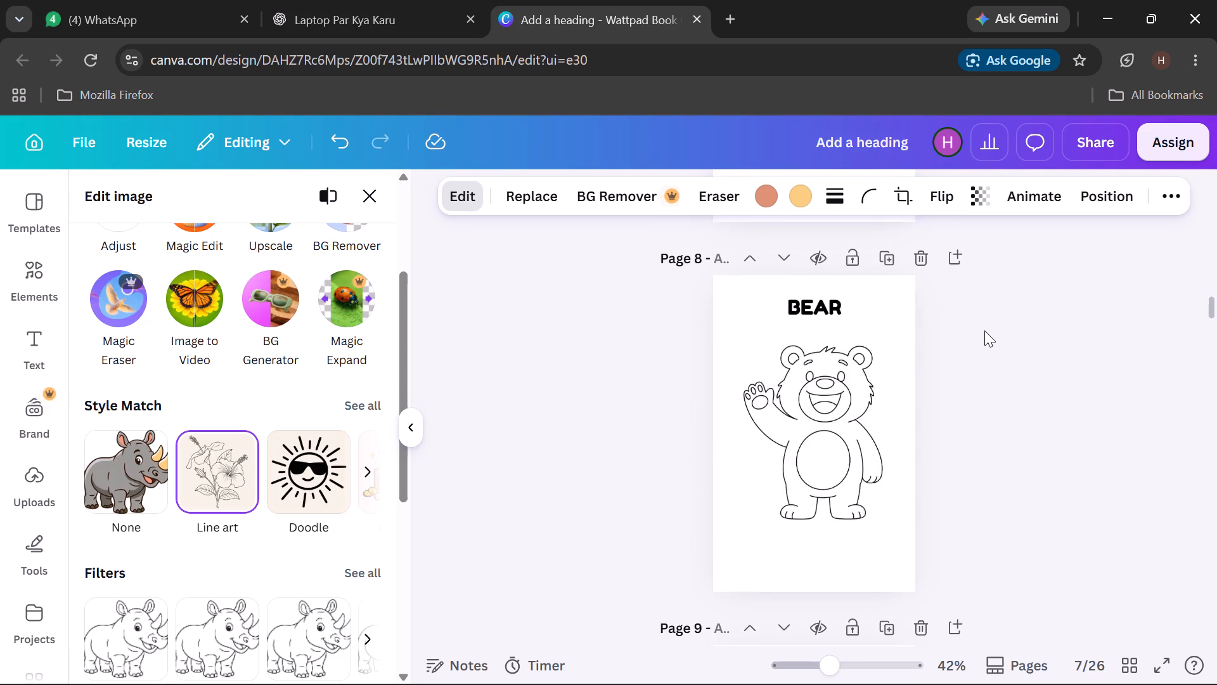
scroll(984, 330, "down", 20)
scroll(984, 330, "down", 5)
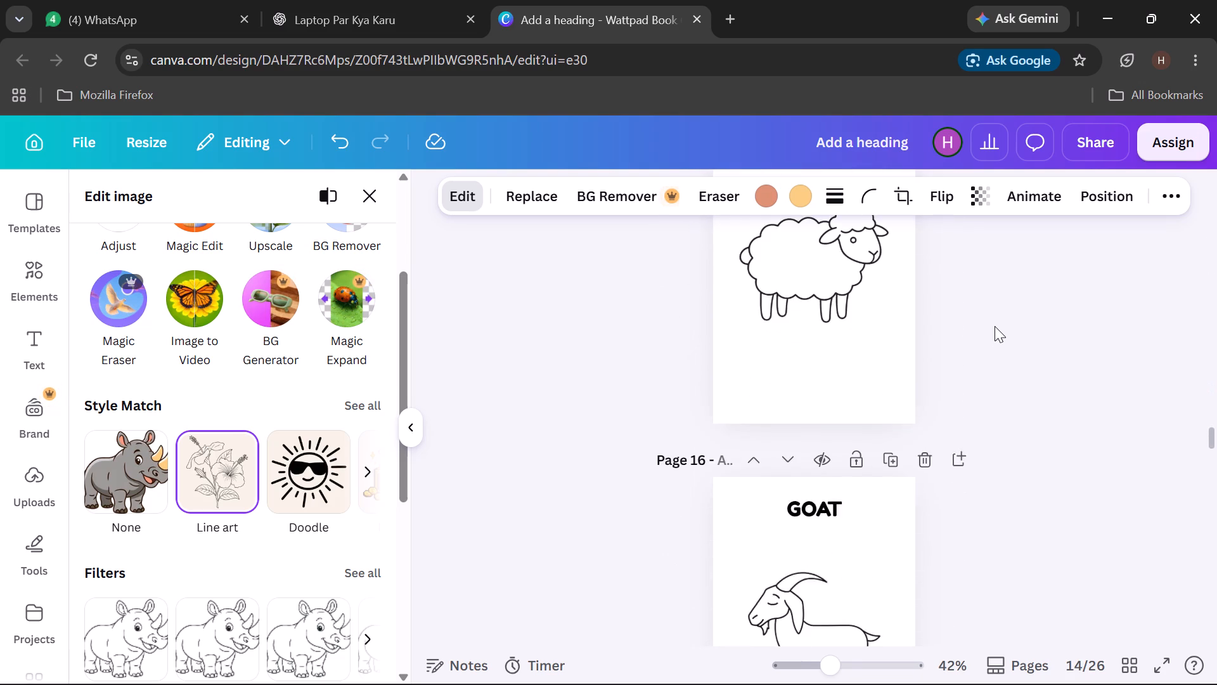
scroll(995, 326, "down", 14)
scroll(995, 325, "down", 12)
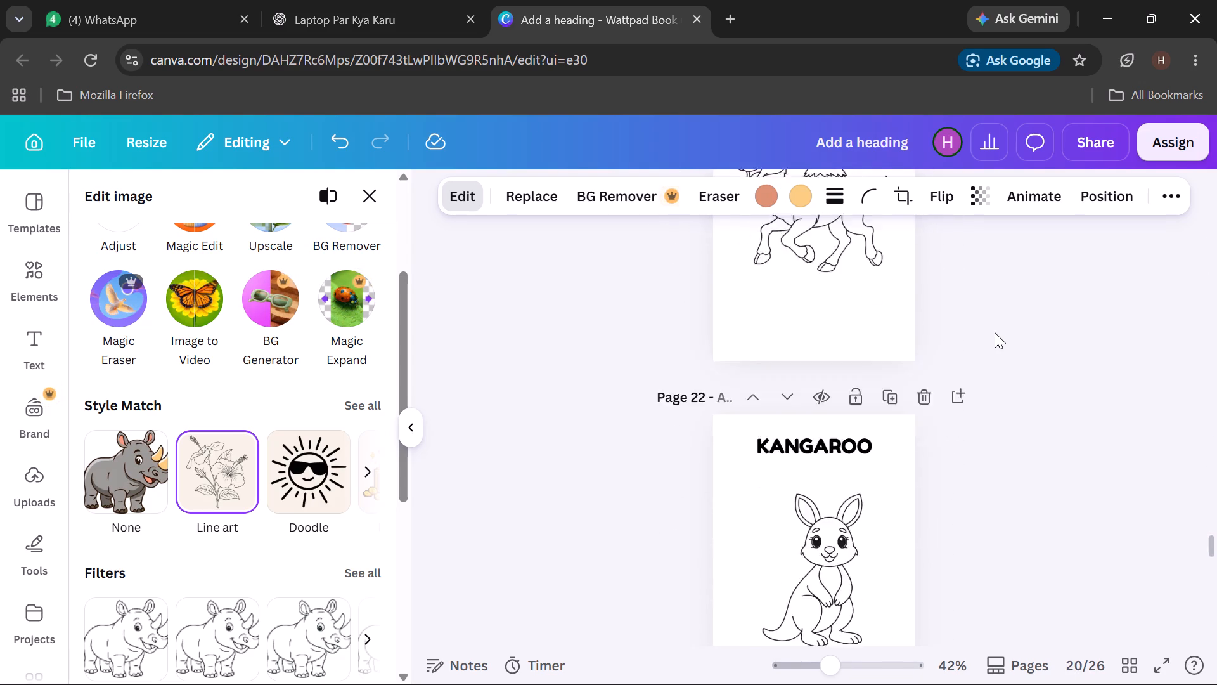
scroll(995, 332, "down", 17)
scroll(997, 329, "down", 10)
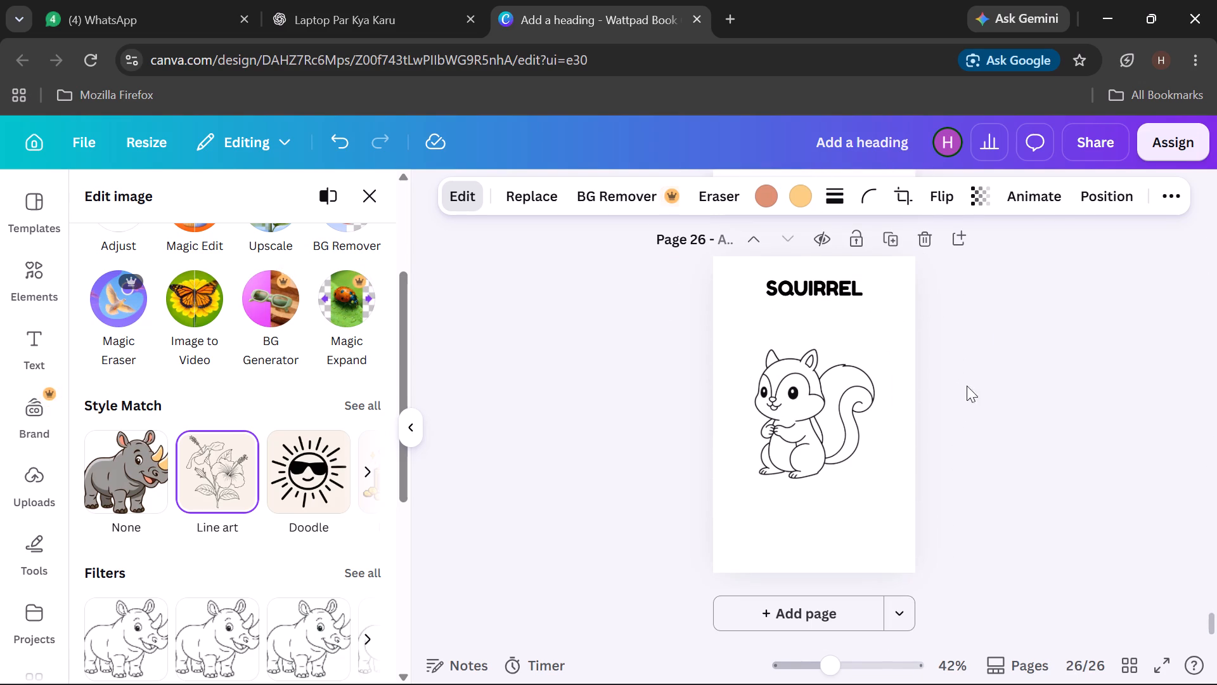
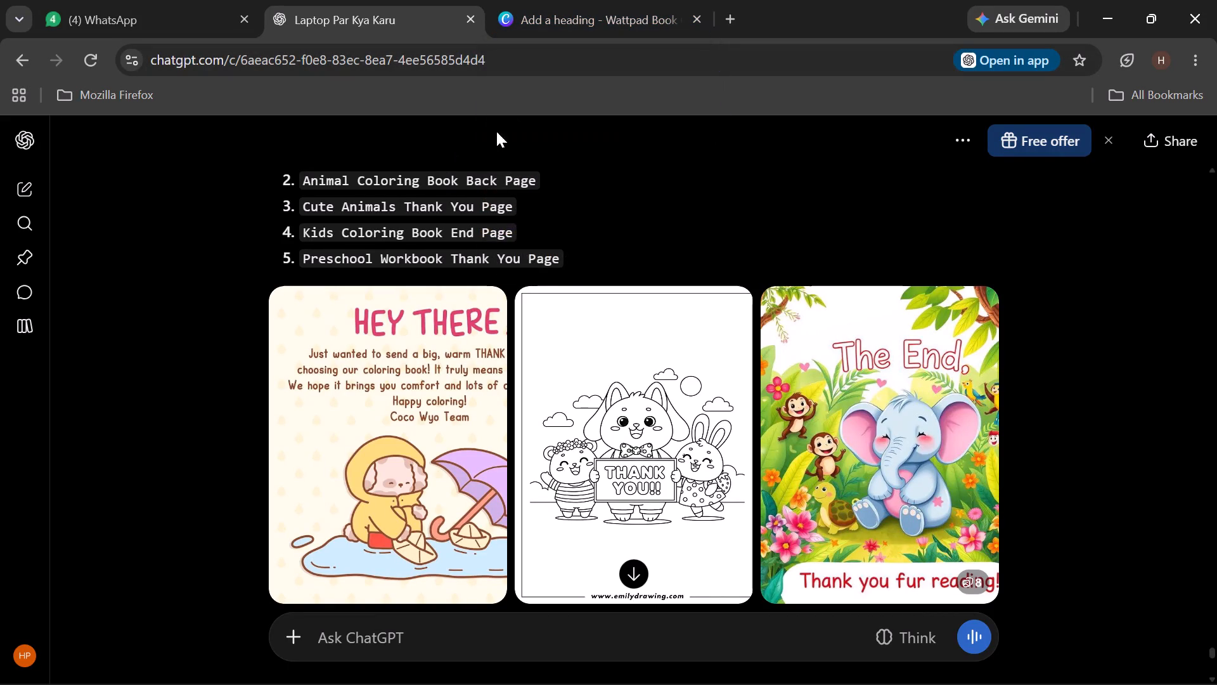
Switch to the Canva design and search the templates for "CUTE ANIMAL THANK YOU PAGE".
left_click(569, 18)
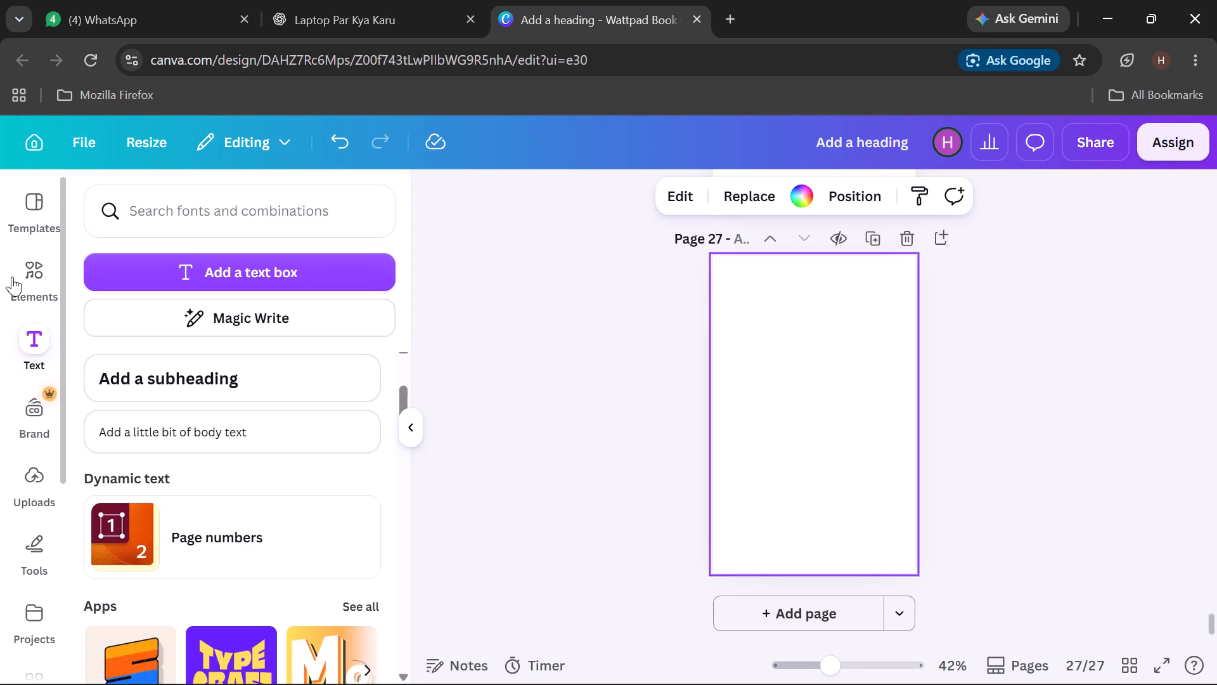
left_click(45, 221)
left_click(230, 223)
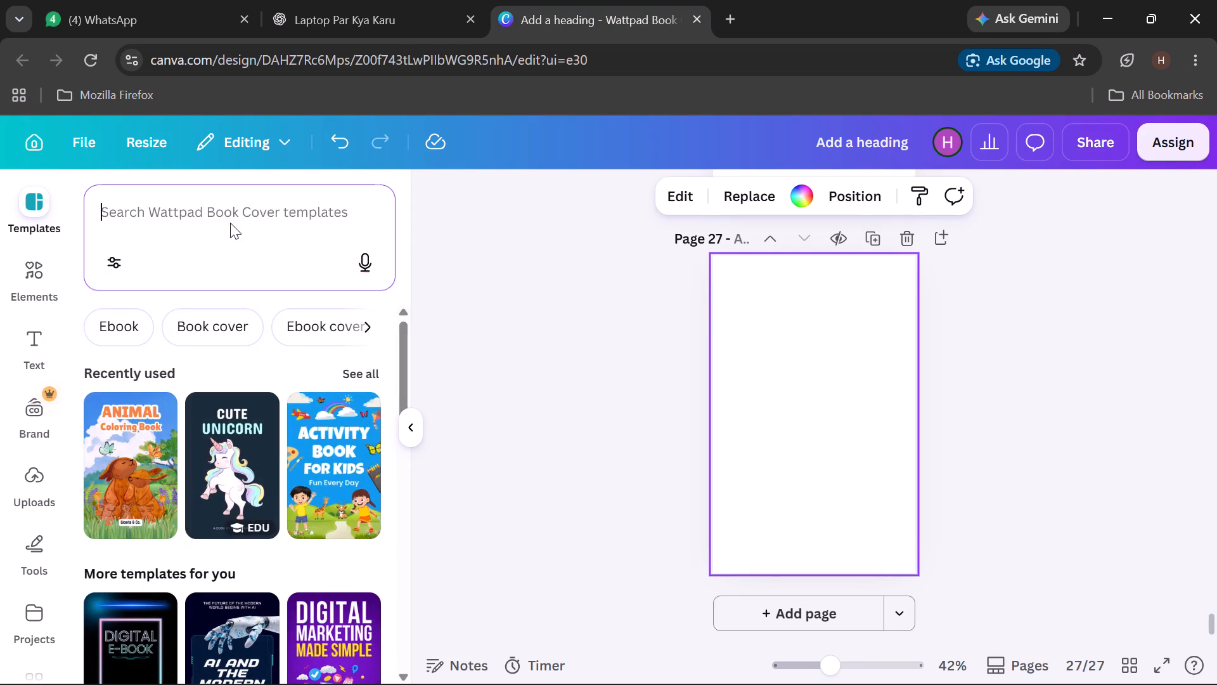
type("CUTE AB")
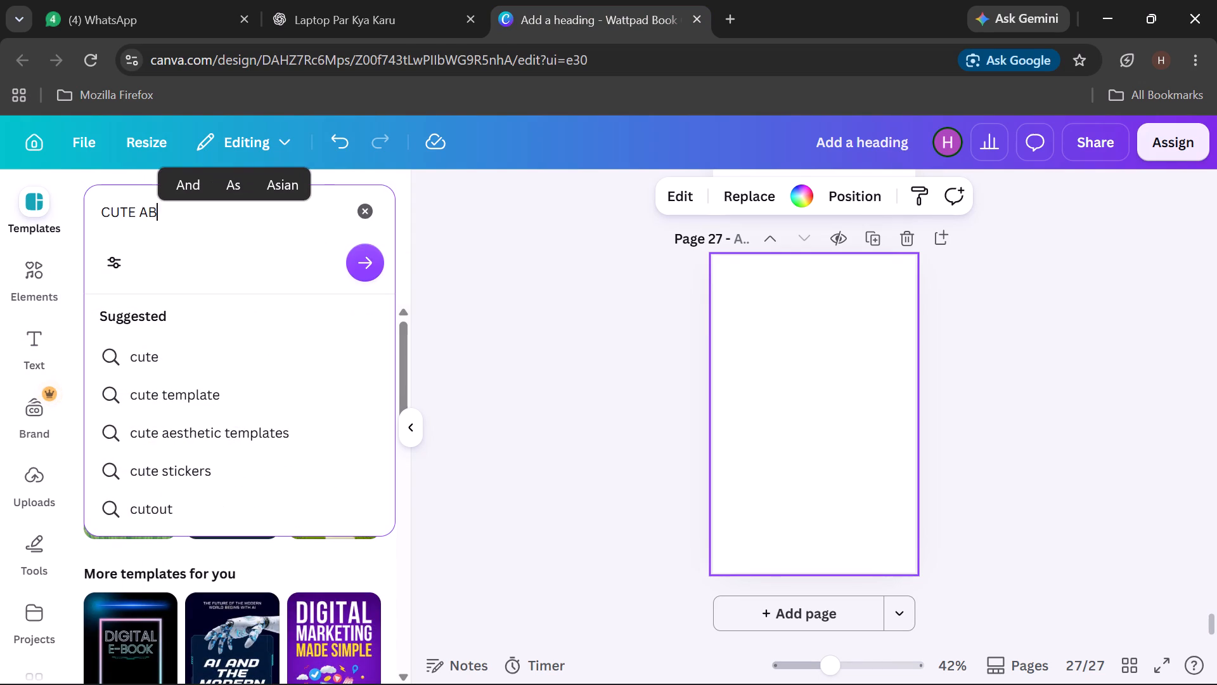
key("BackSpace")
type("NI")
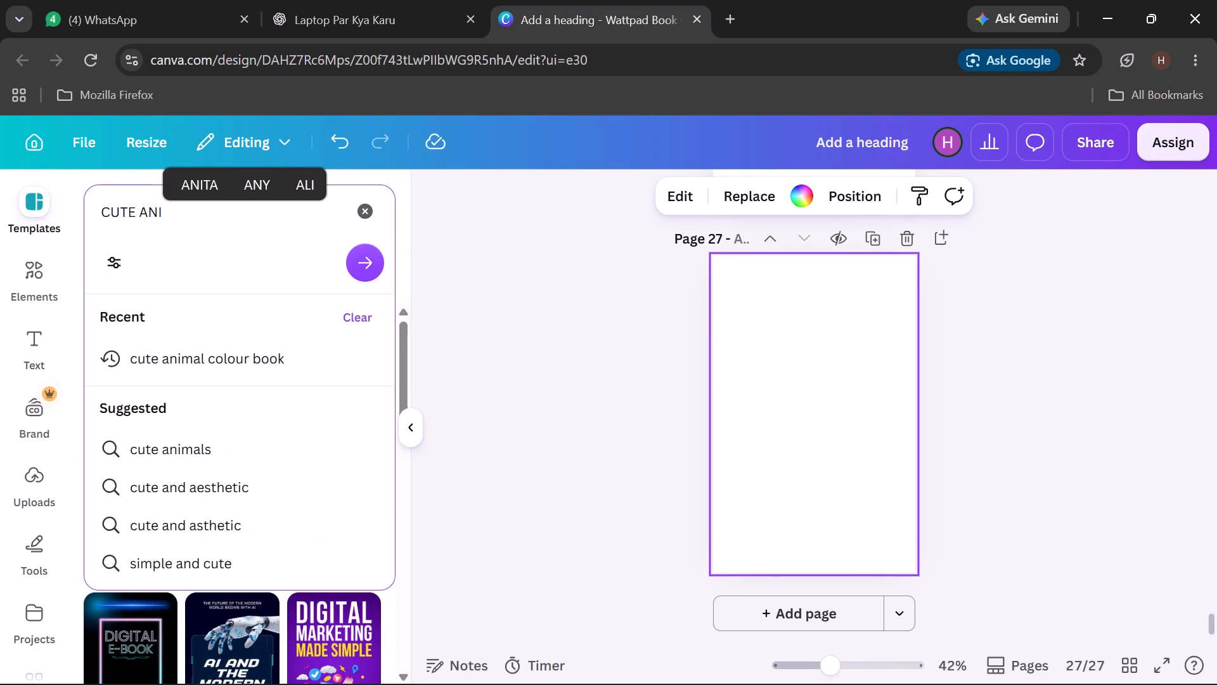
type("ME")
key("Print")
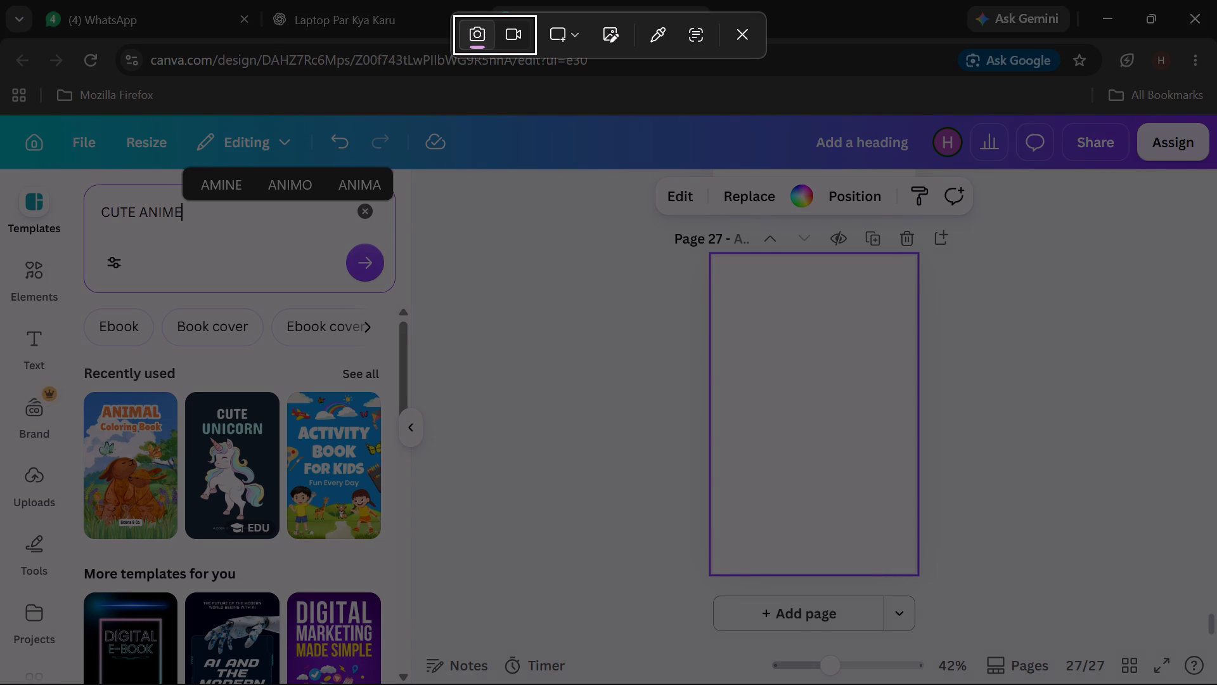
left_click(750, 31)
key("BackSpace")
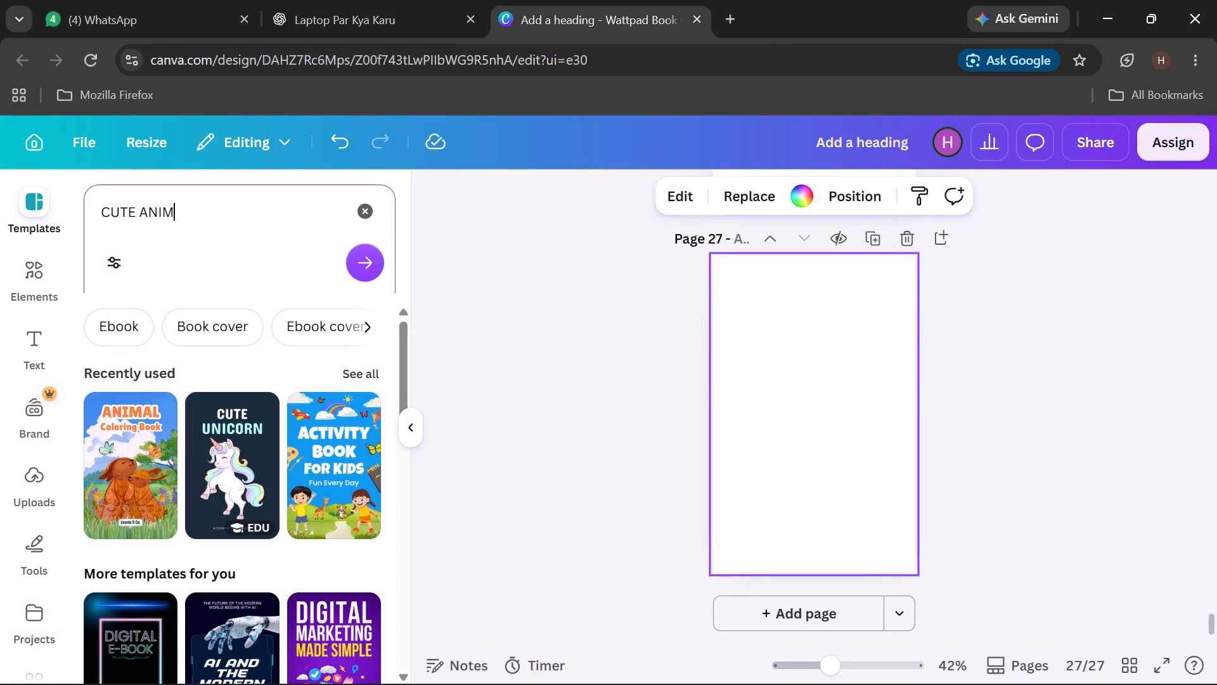
type("AL THANK")
key("space")
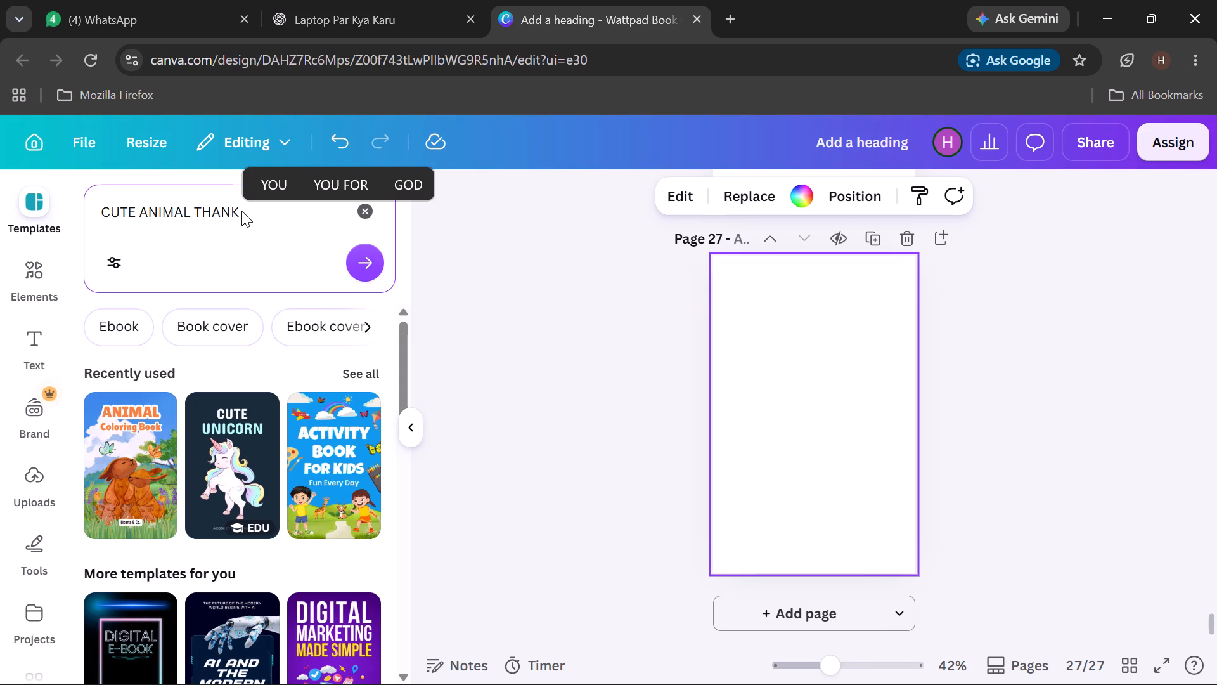
type("YOU PAGE")
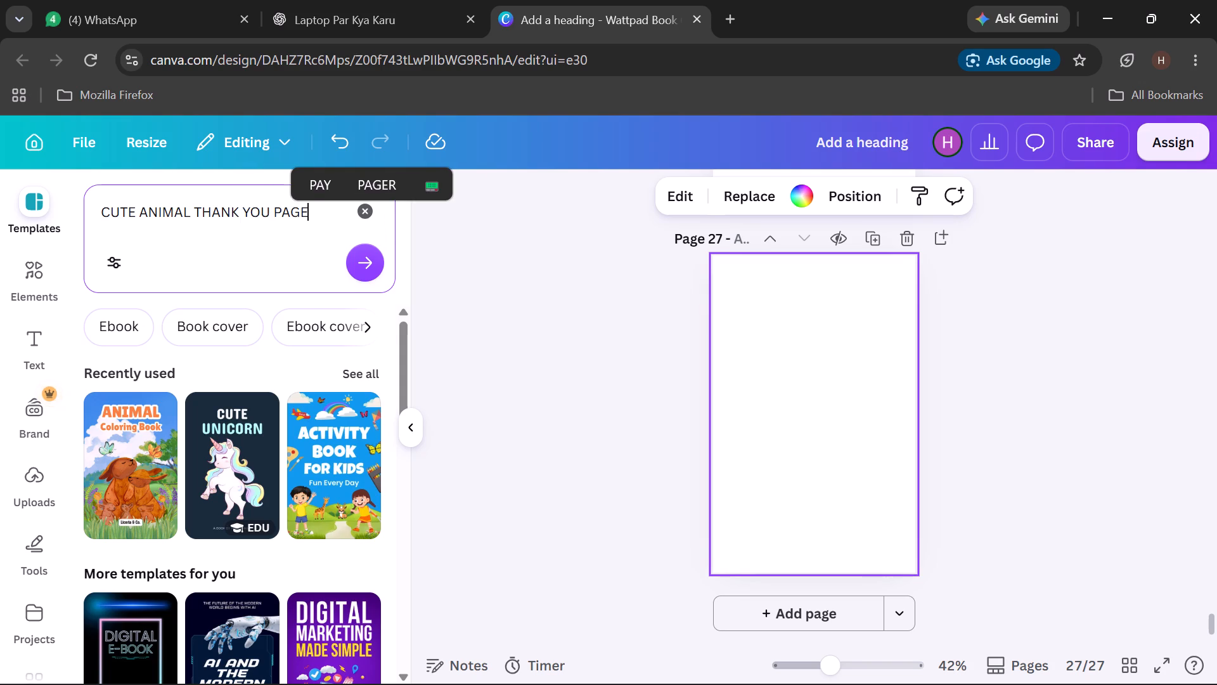
key("Return")
Look through the template search results for a suitable thank-you page for the end of the coloring book.
scroll(226, 422, "down", 1)
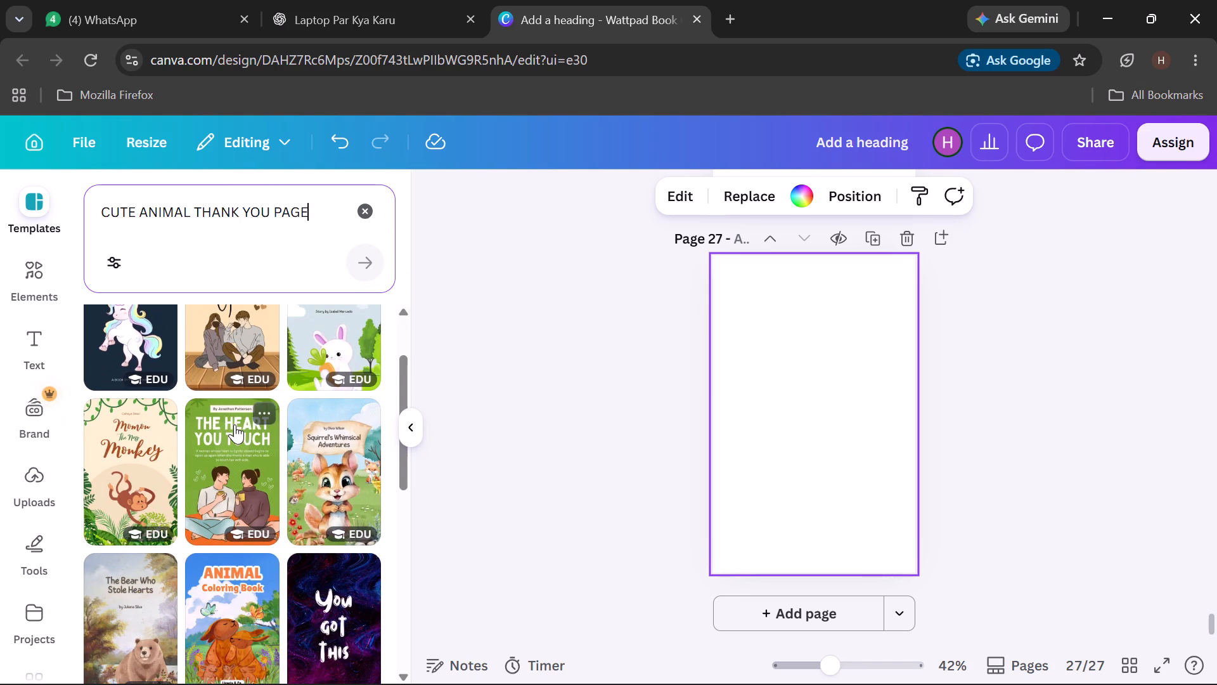
scroll(240, 427, "down", 1)
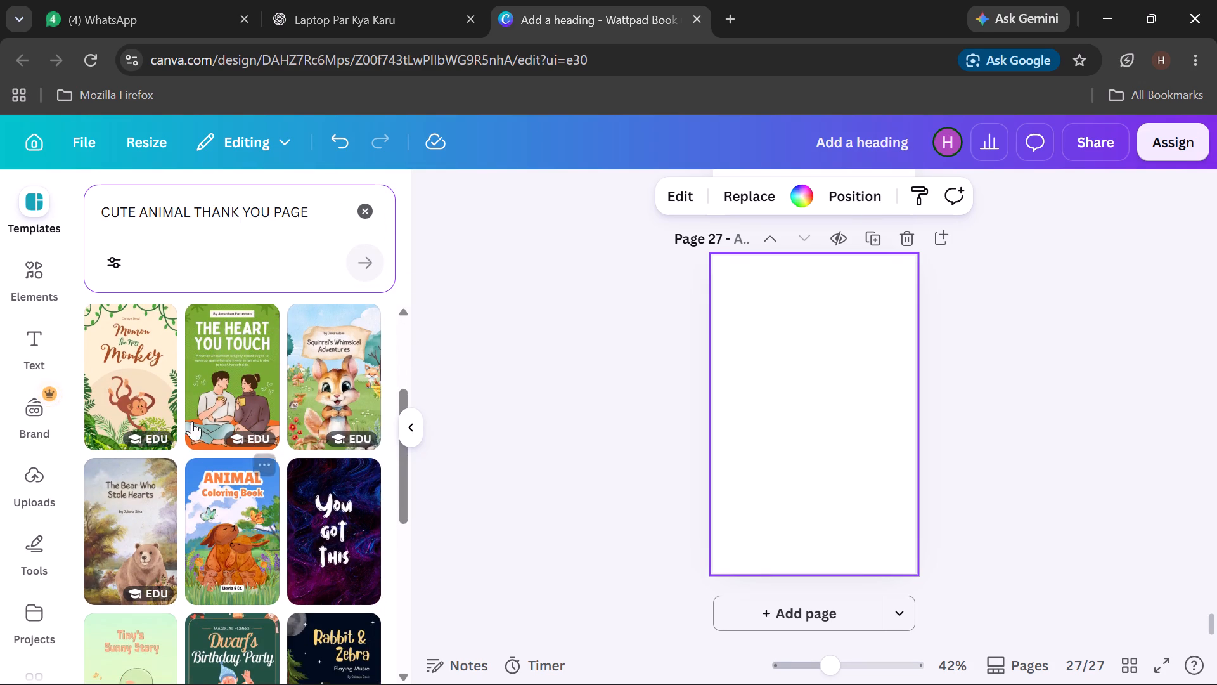
scroll(237, 611, "down", 2)
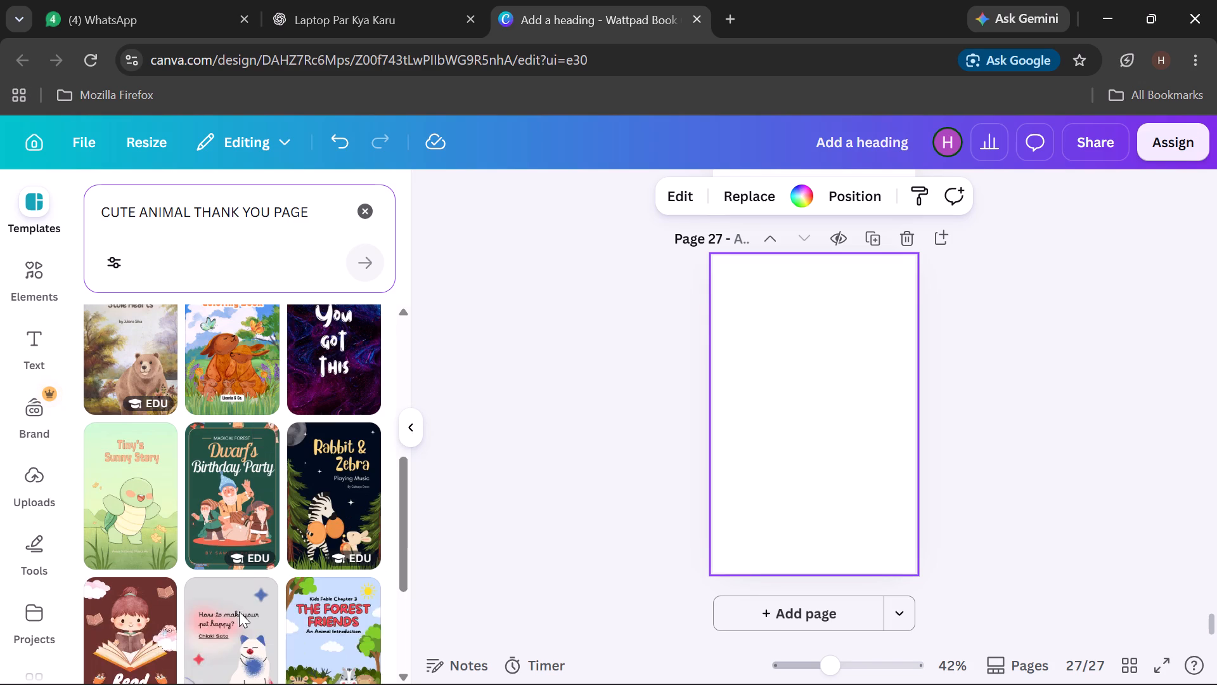
scroll(238, 613, "up", 4)
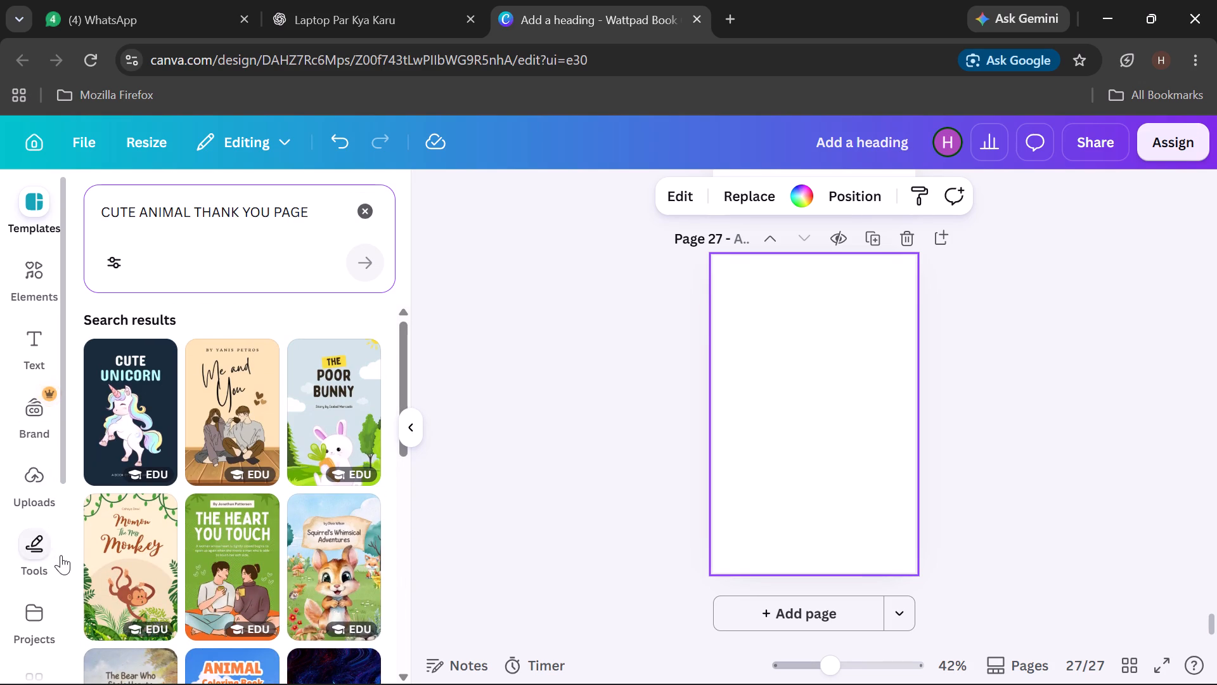
scroll(61, 555, "down", 2)
scroll(49, 592, "up", 3)
scroll(0, 475, "up", 1)
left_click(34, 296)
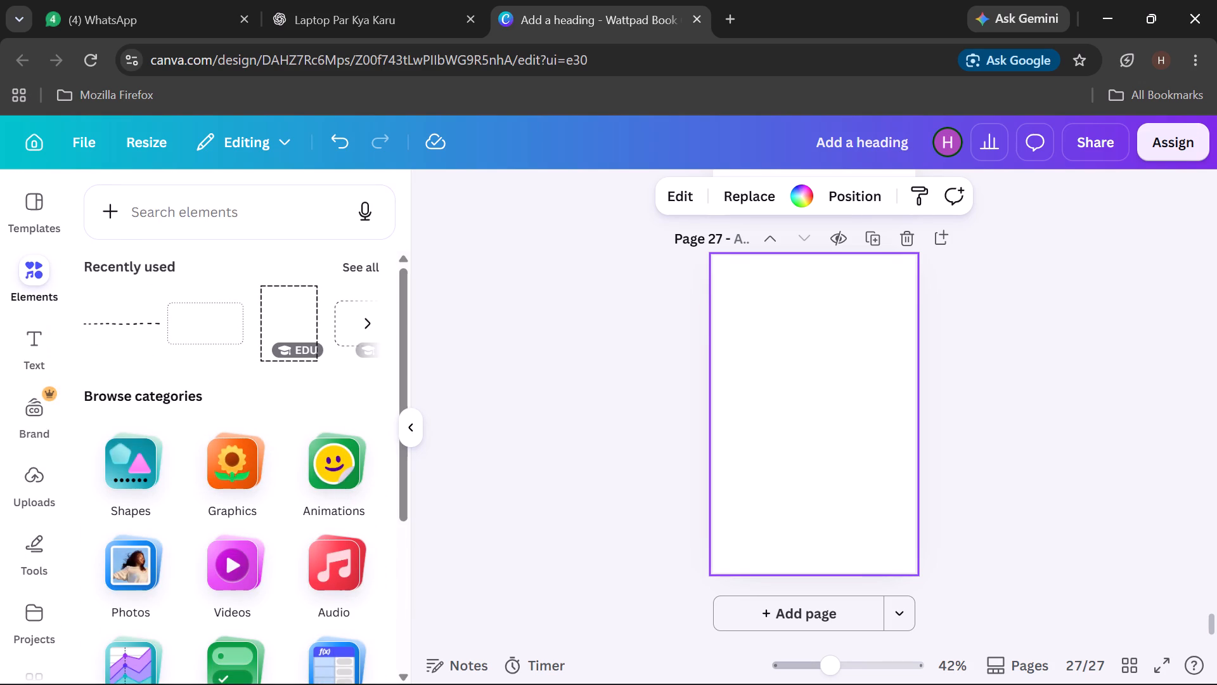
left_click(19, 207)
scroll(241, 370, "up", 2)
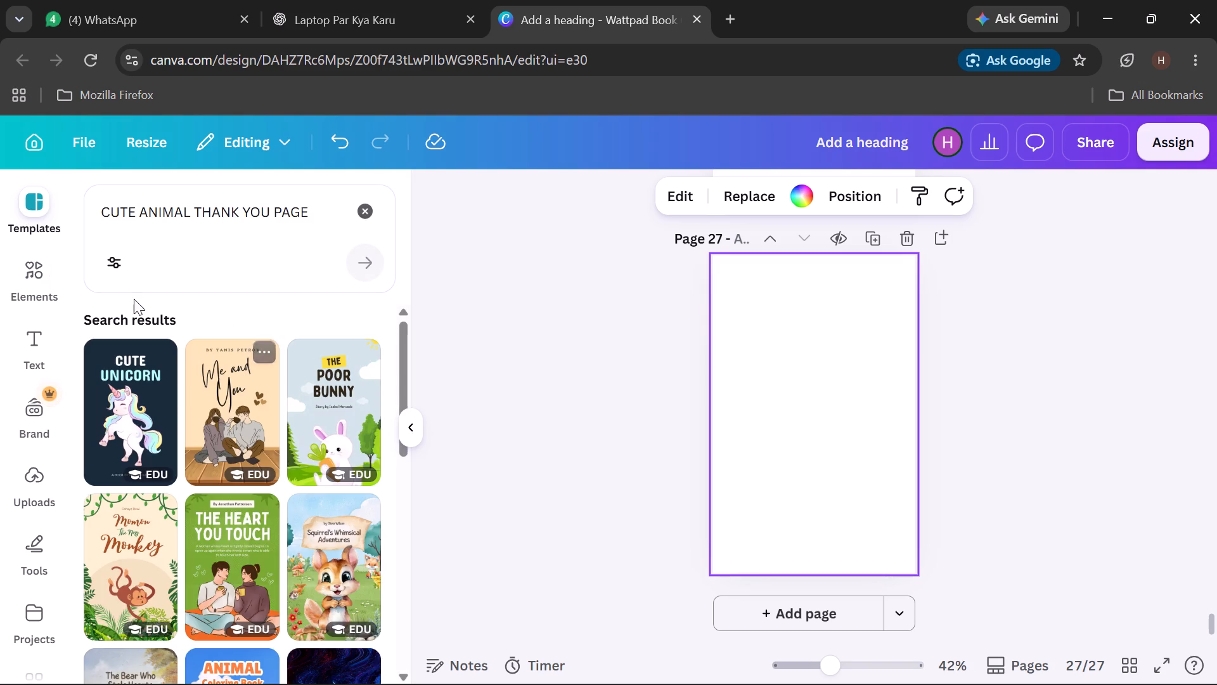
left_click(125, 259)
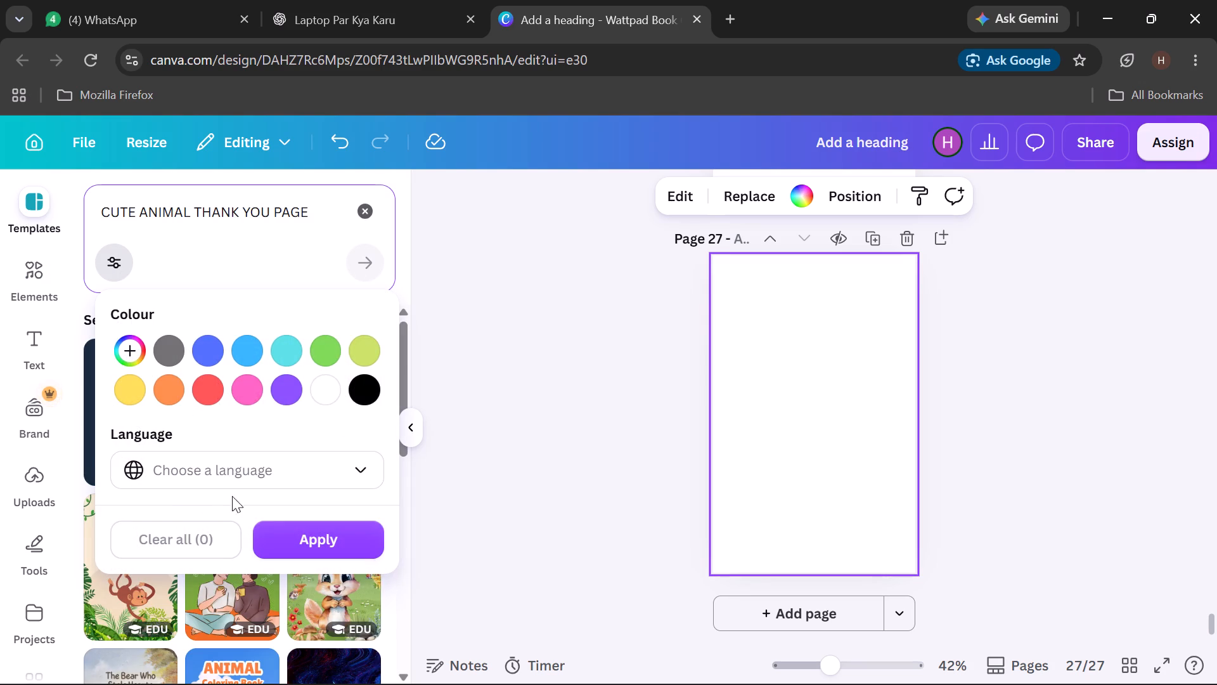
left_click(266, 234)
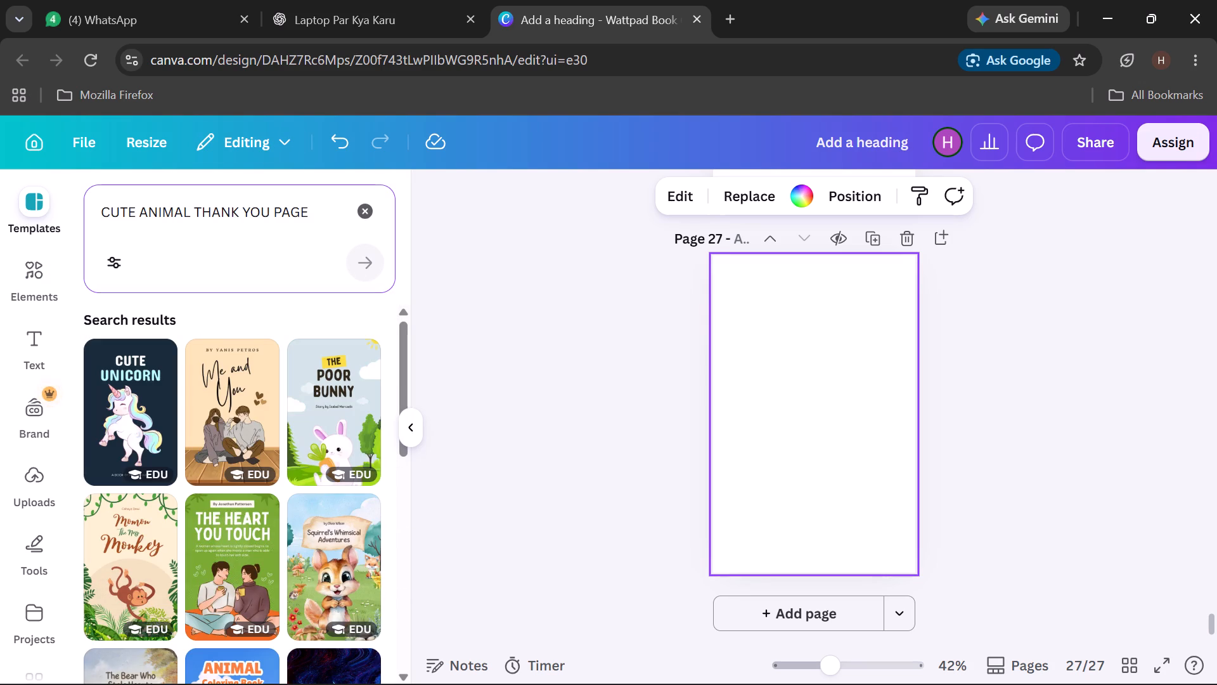
Clear the template search text and the list of recent searches.
left_click(360, 212)
scroll(202, 323, "up", 3)
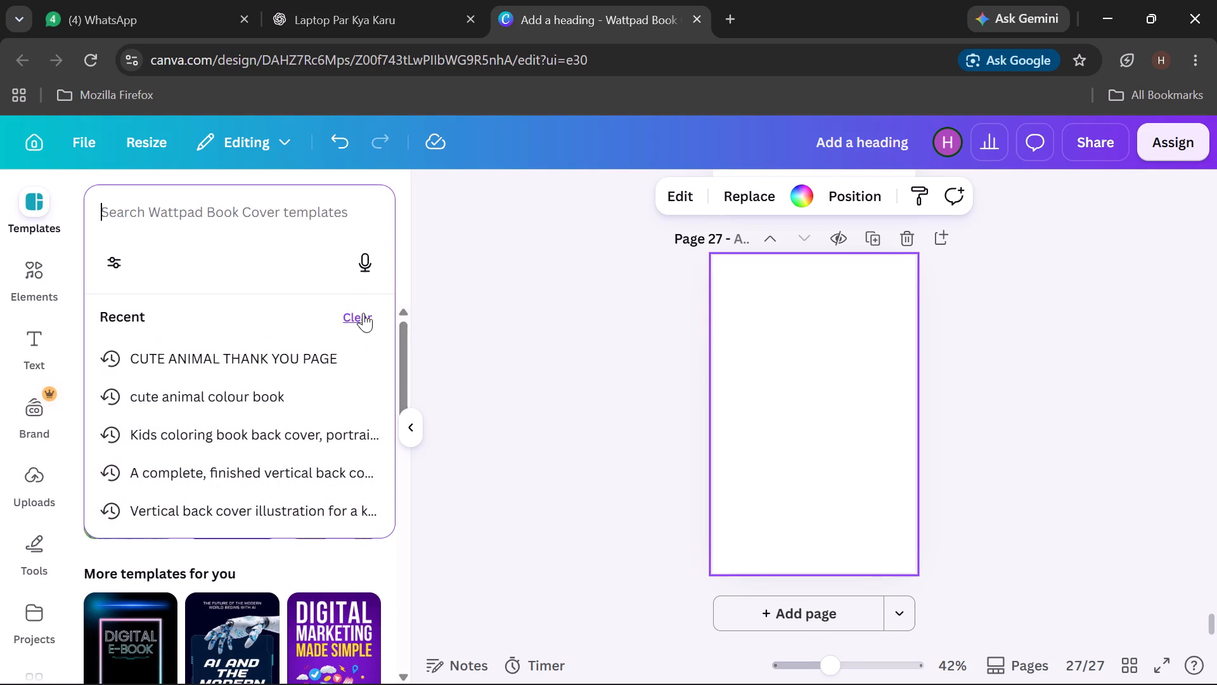
left_click(361, 319)
Browse the recently used and suggested book cover templates for a design that could serve as the closing page.
scroll(293, 408, "up", 2)
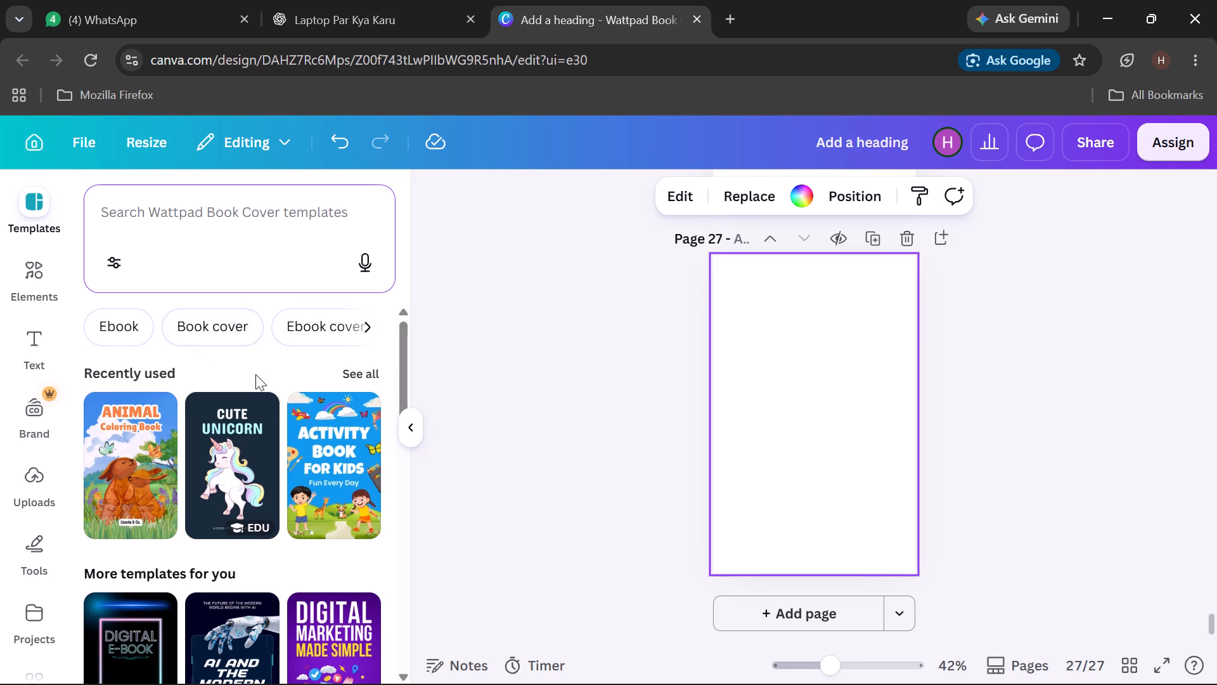
scroll(257, 387, "down", 6)
scroll(255, 395, "up", 10)
scroll(183, 438, "up", 3)
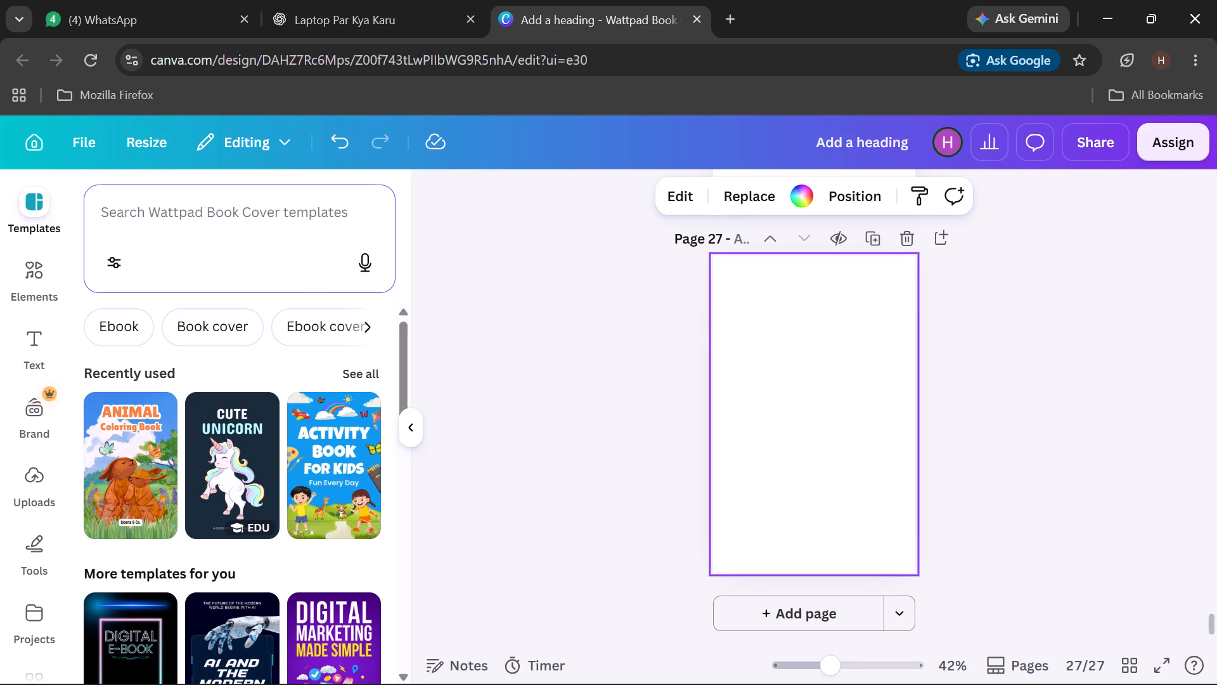
scroll(229, 372, "down", 11)
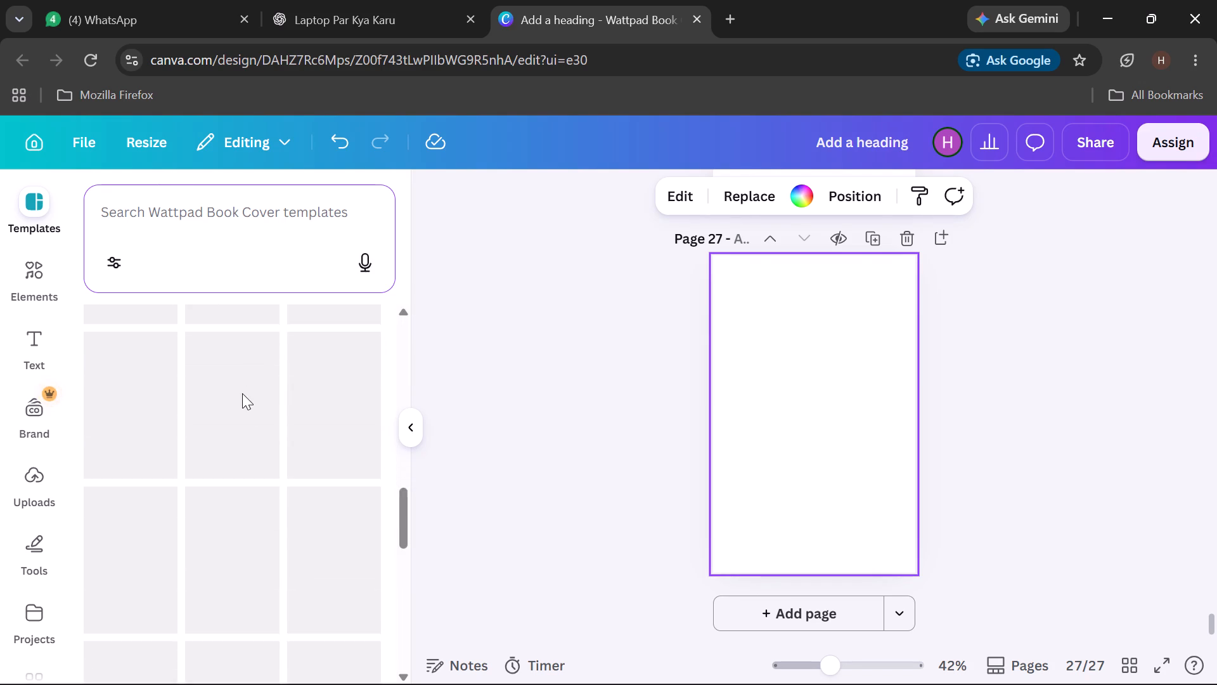
scroll(248, 426, "up", 6)
scroll(259, 431, "down", 3)
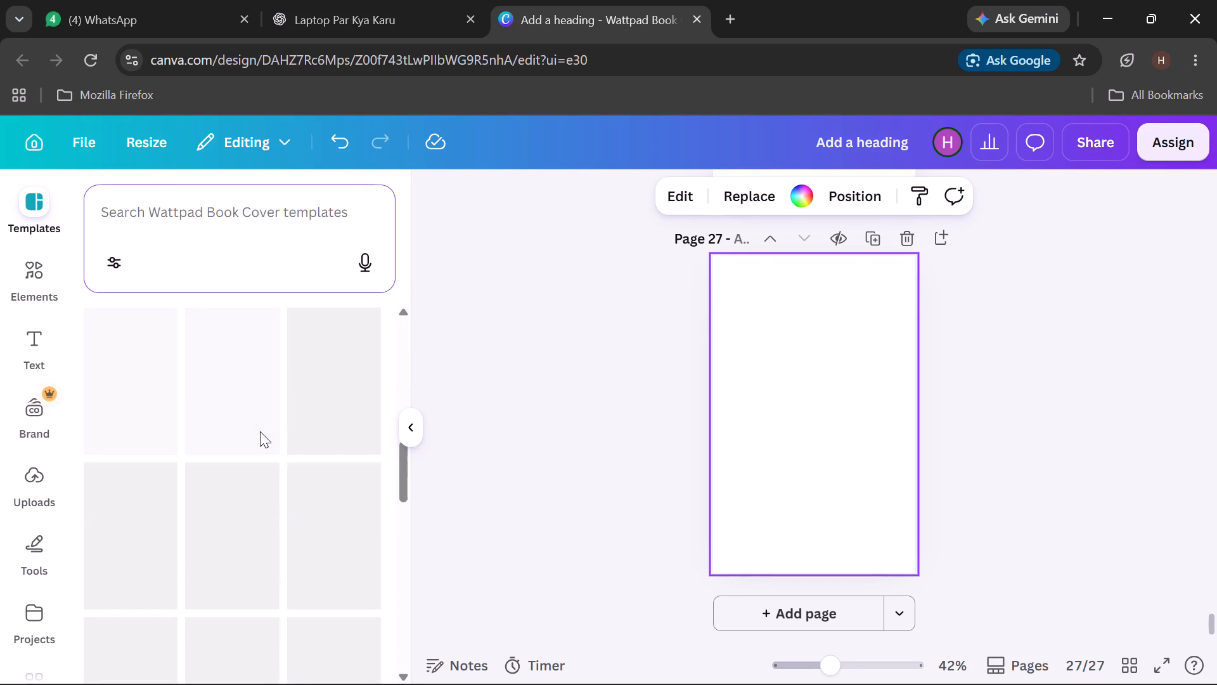
scroll(260, 431, "down", 6)
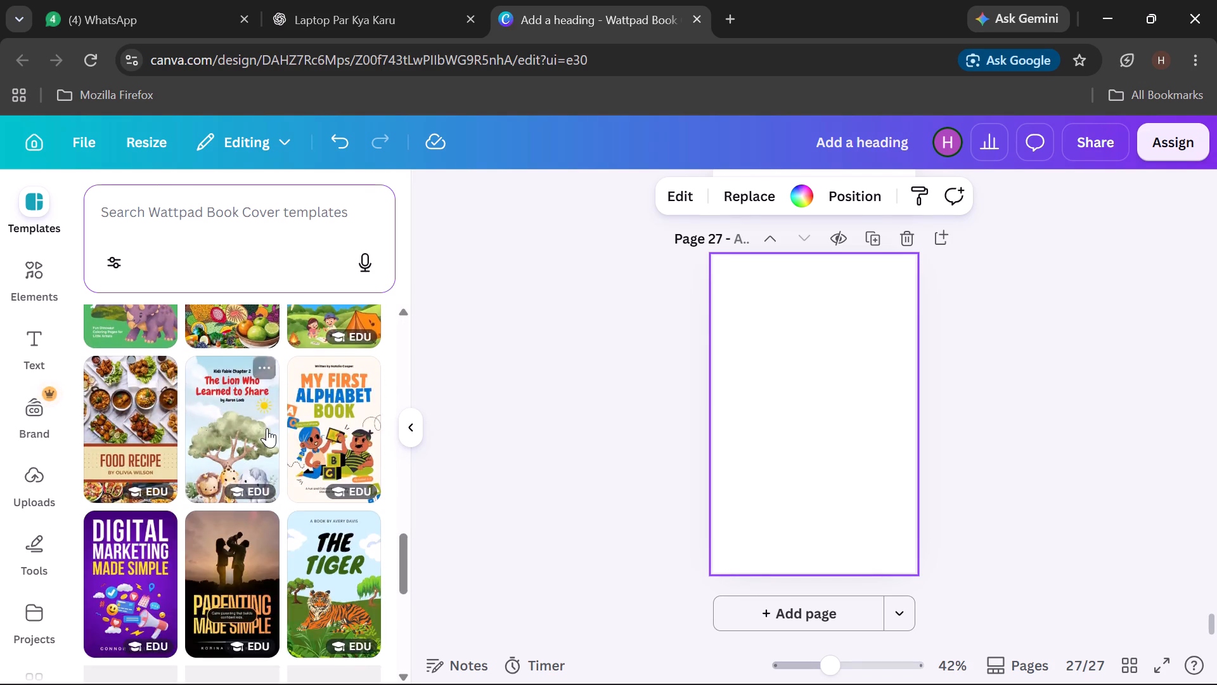
scroll(267, 429, "up", 9)
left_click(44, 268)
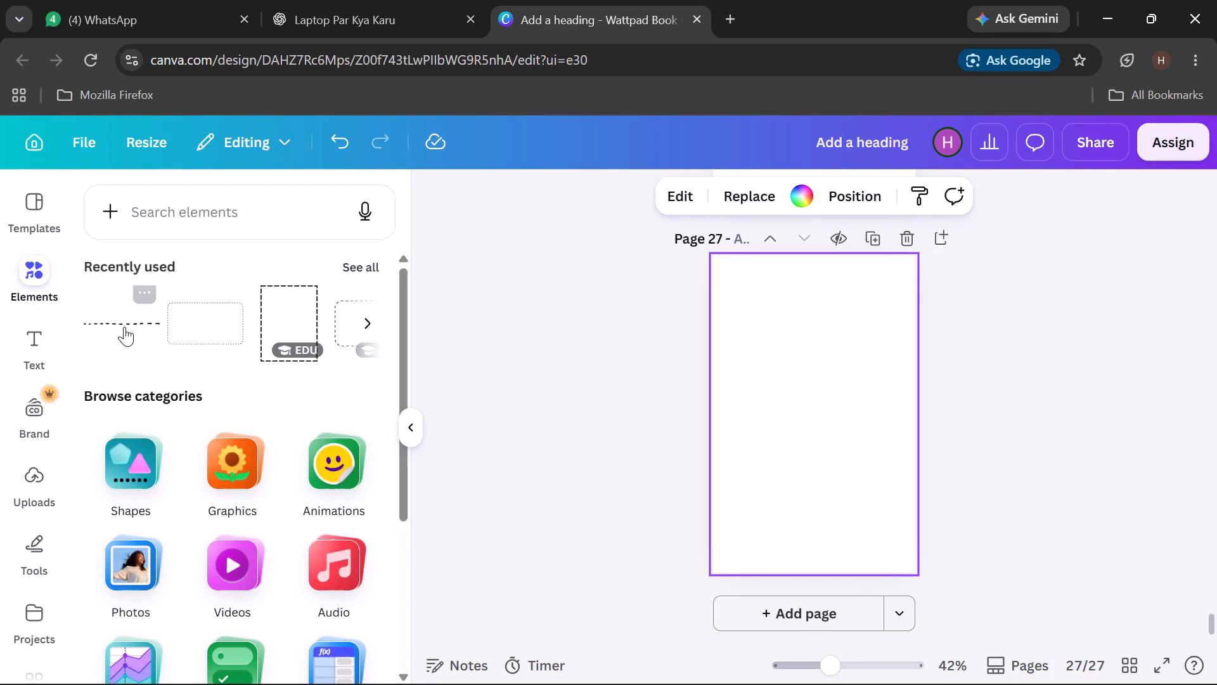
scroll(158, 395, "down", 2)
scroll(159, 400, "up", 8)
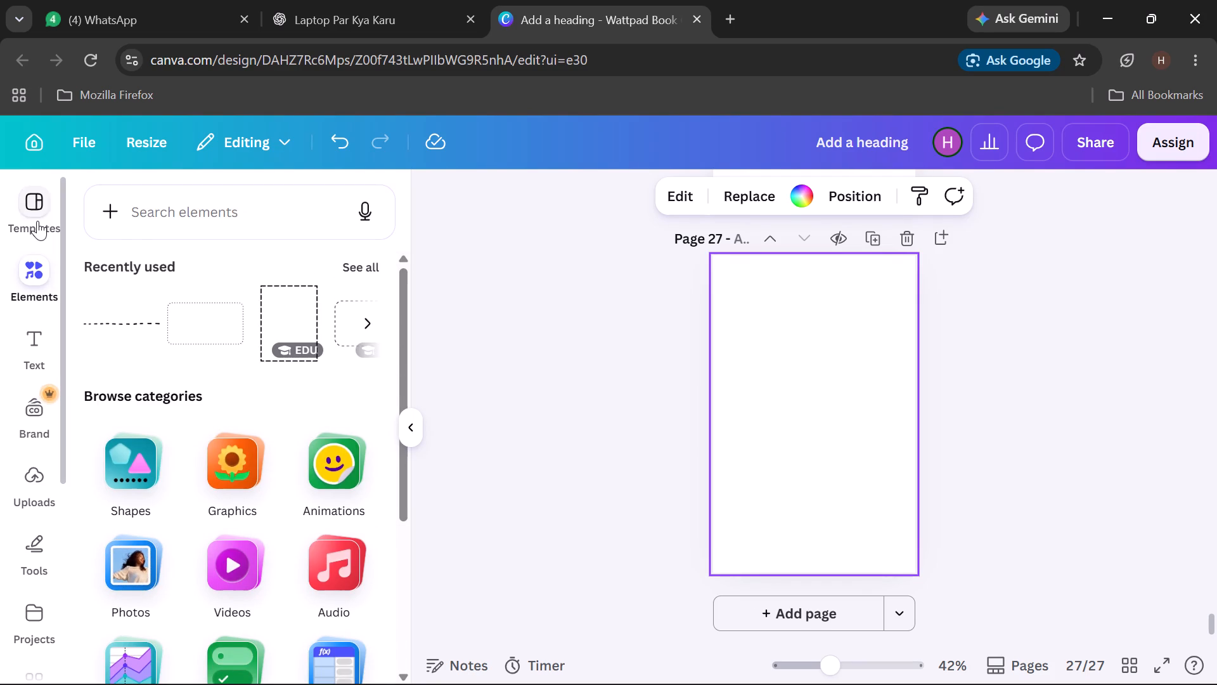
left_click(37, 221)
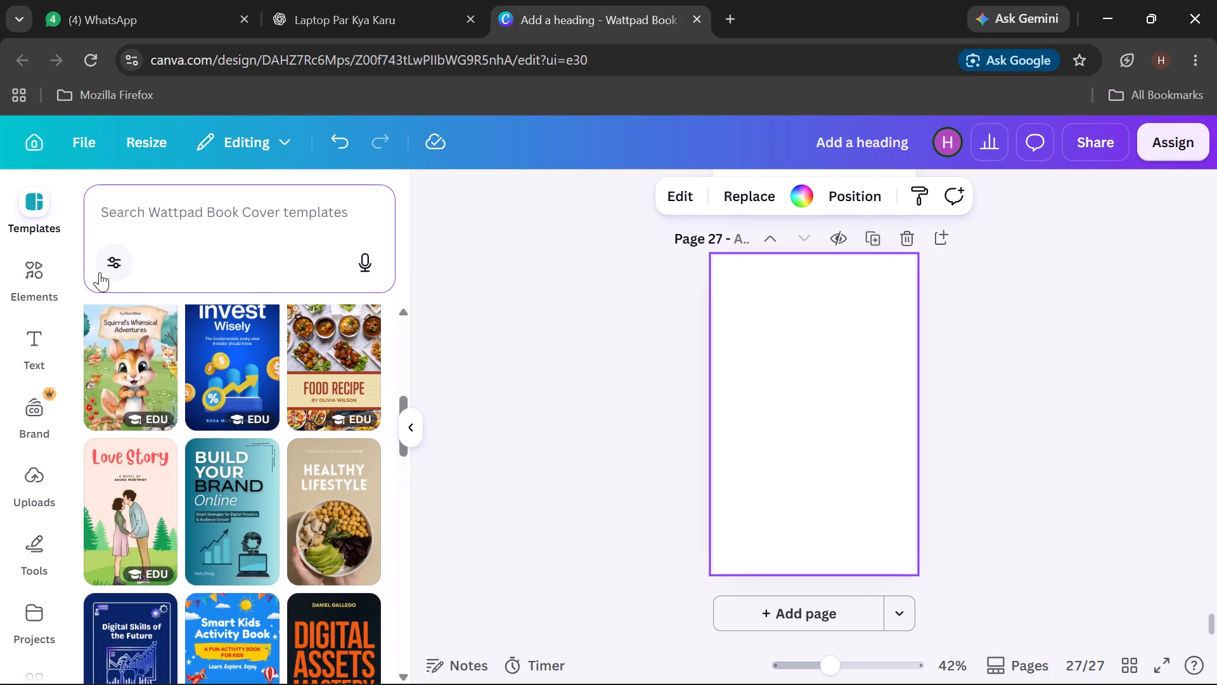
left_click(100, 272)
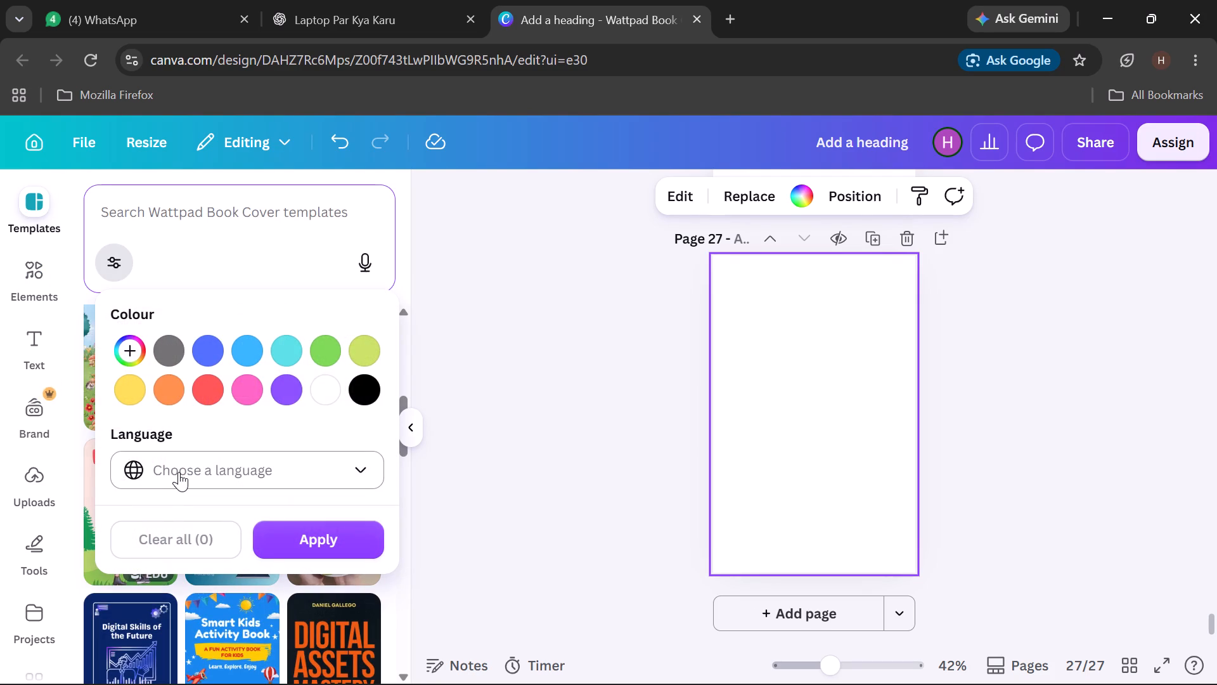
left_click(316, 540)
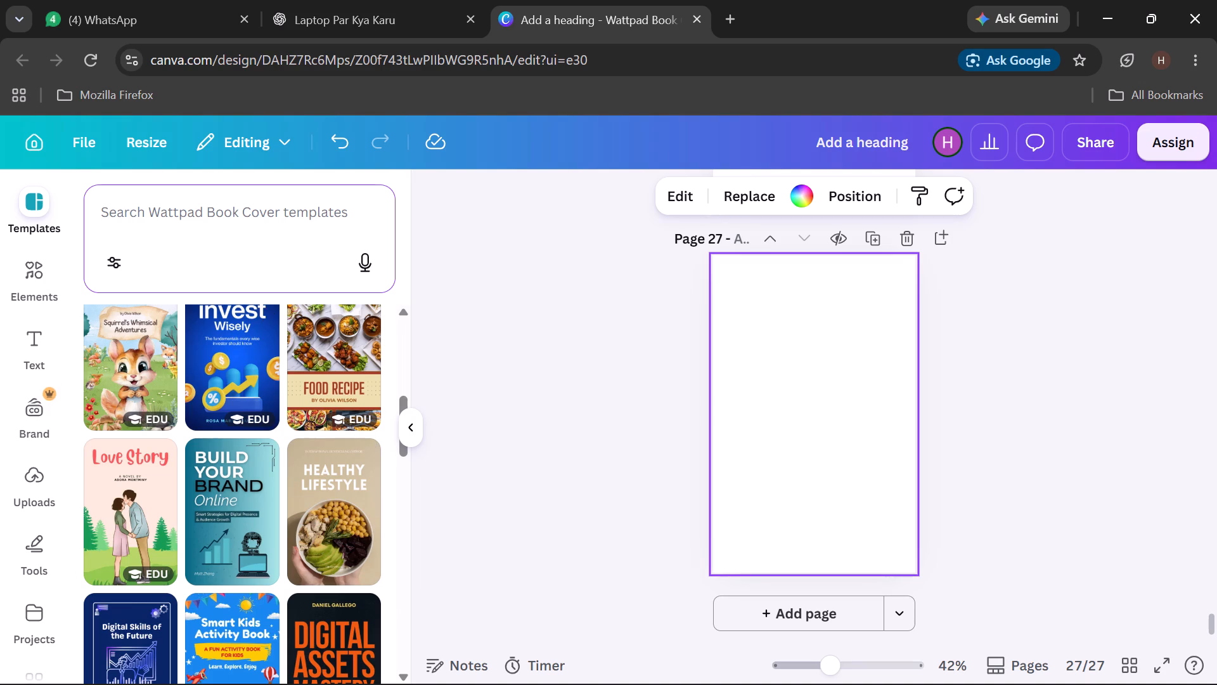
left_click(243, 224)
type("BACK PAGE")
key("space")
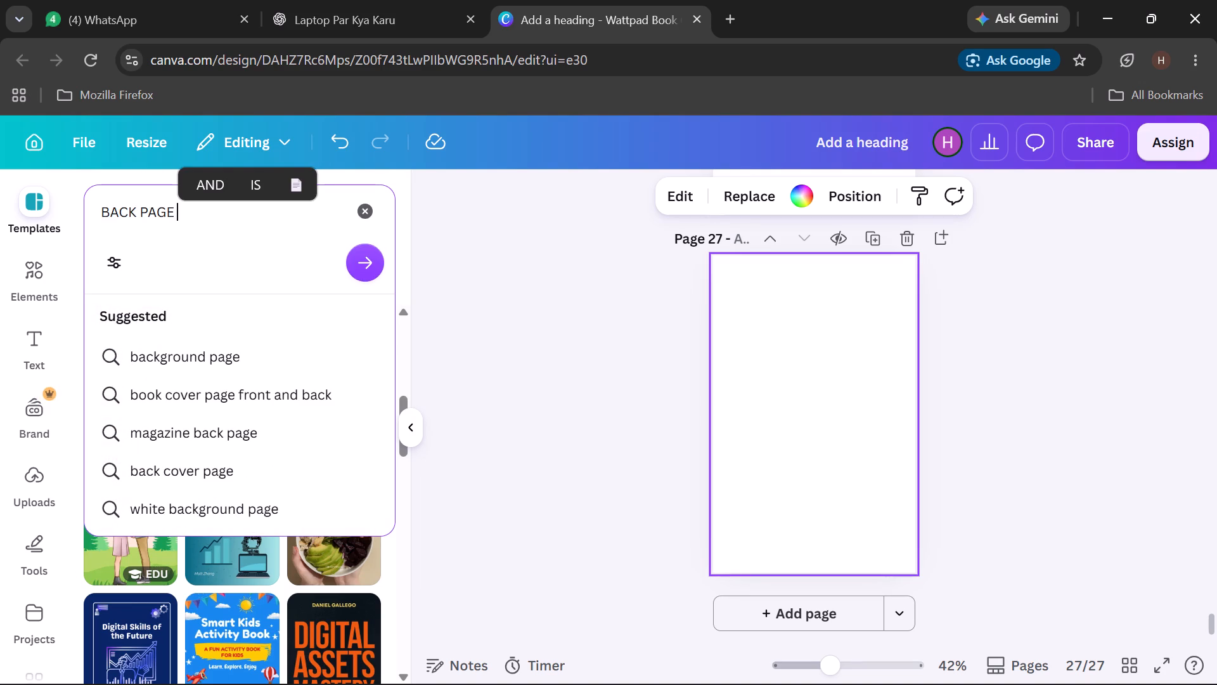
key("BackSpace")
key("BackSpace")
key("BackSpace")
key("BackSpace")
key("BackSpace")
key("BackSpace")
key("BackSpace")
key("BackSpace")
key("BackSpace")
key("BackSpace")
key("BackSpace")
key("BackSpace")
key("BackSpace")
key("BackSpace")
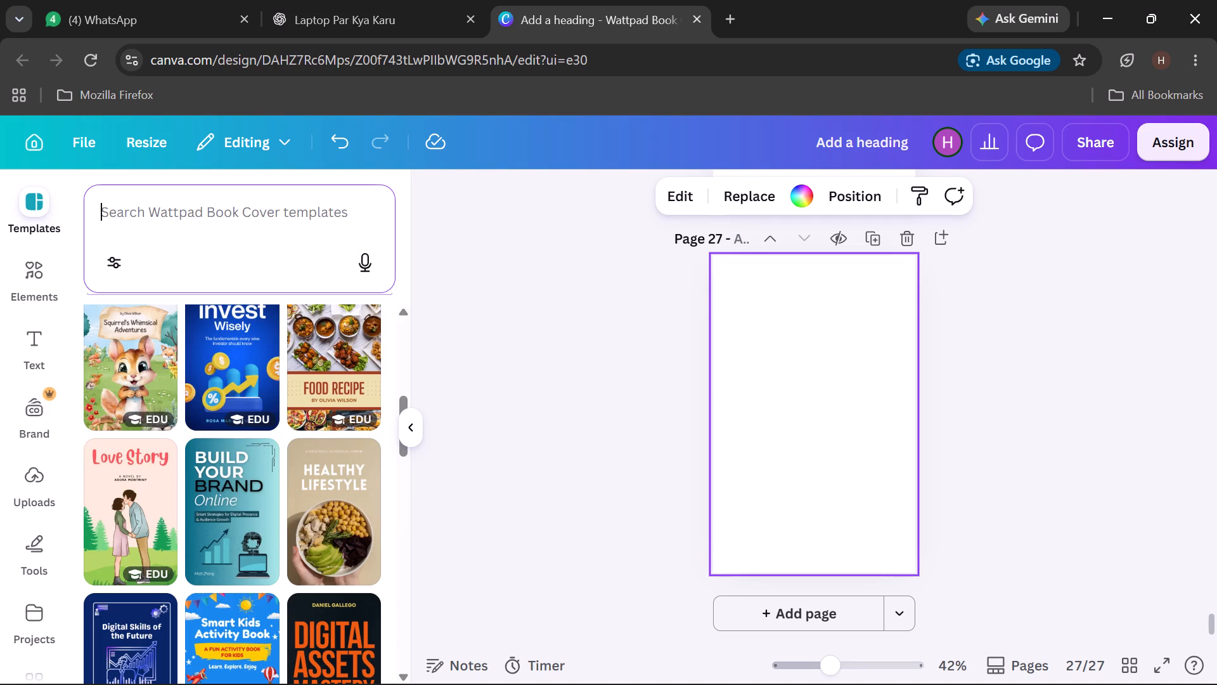
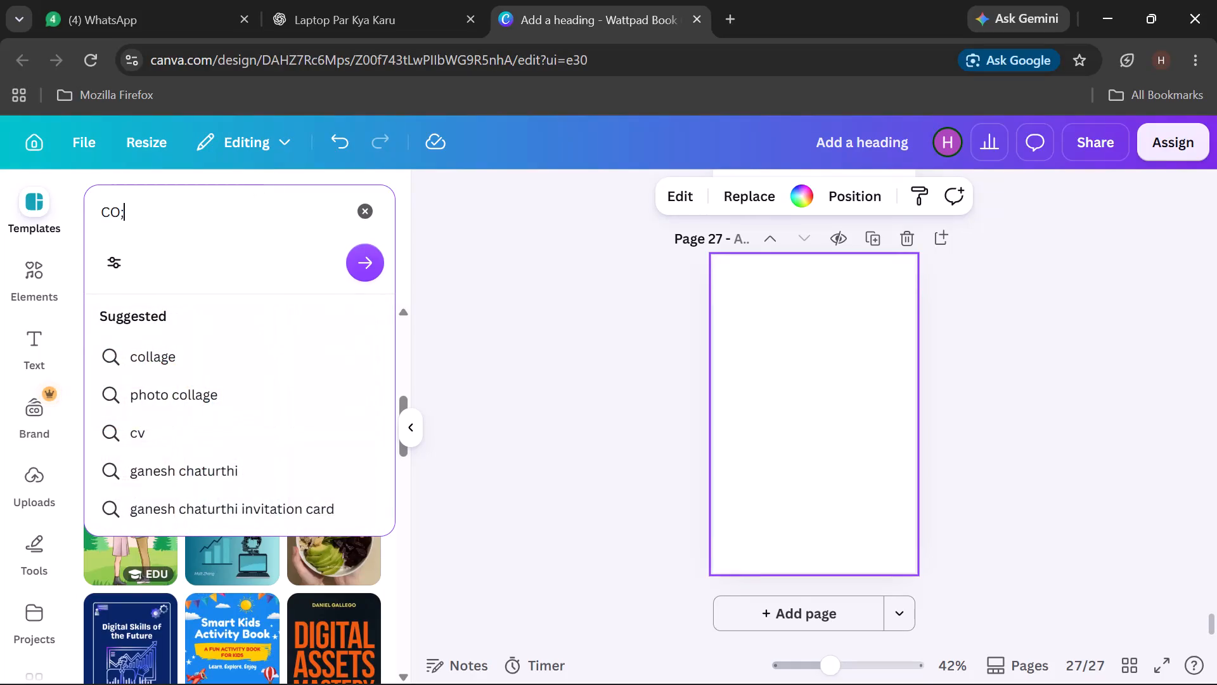
Search the templates for "COLOUR BOOK BACK PAGE".
key("BackSpace")
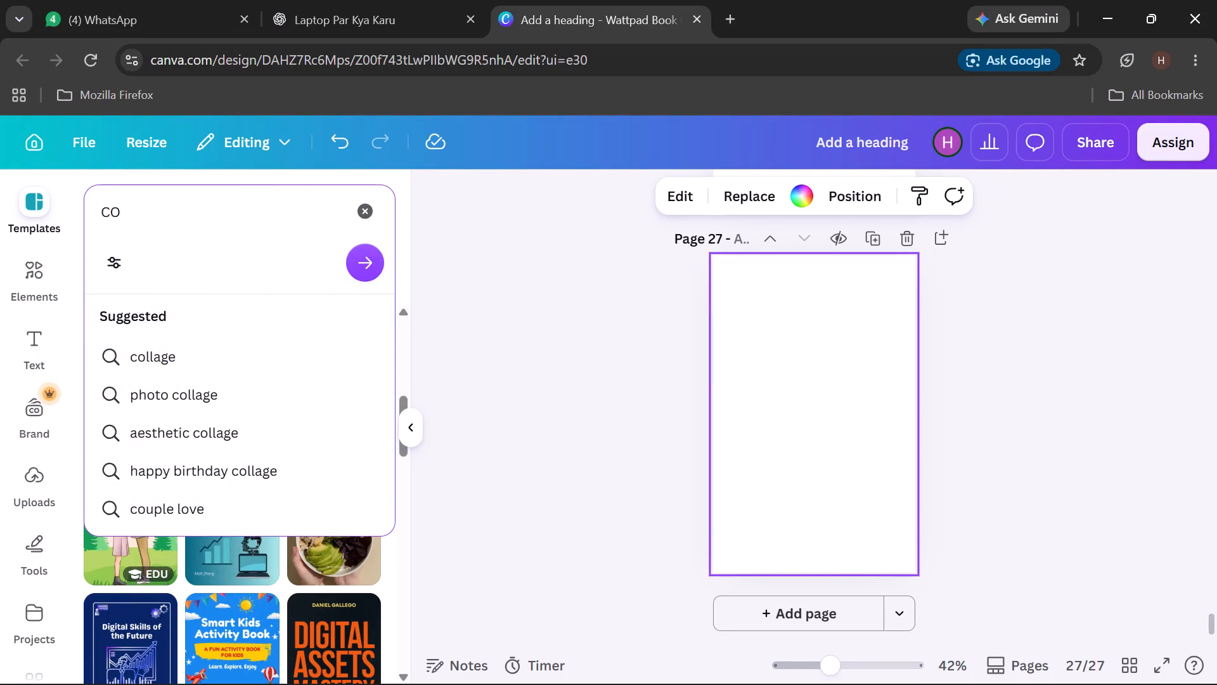
type("LOUR BOOK BACK PAGE")
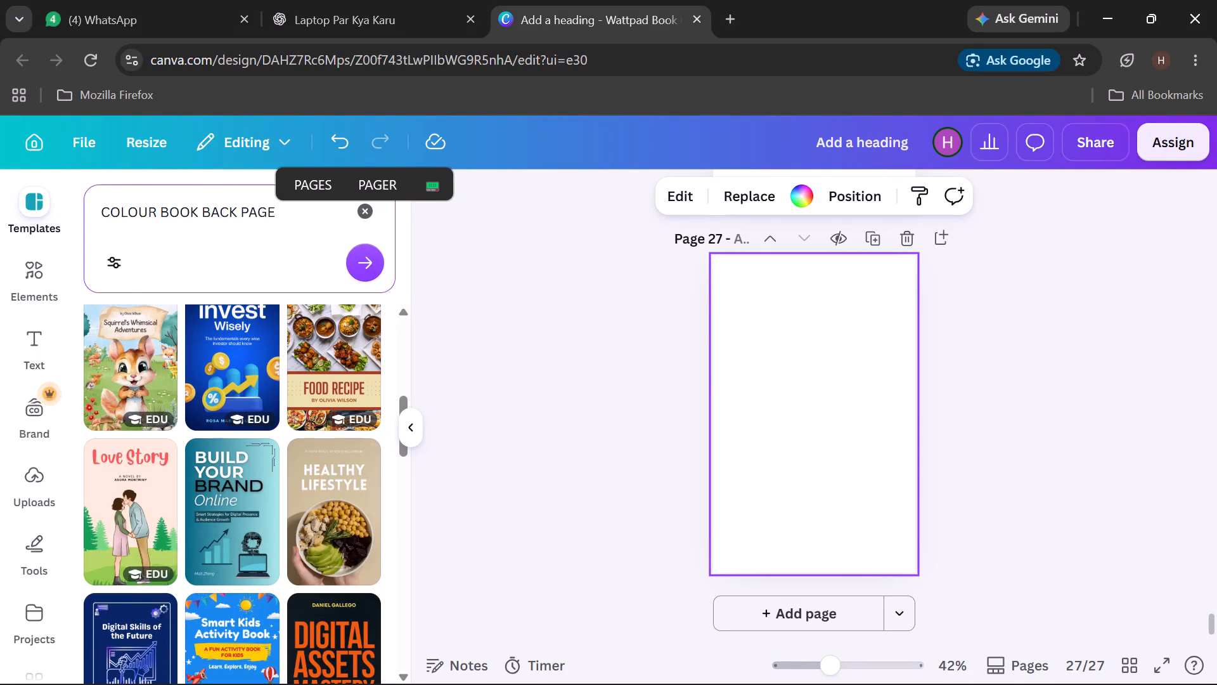
key("Return")
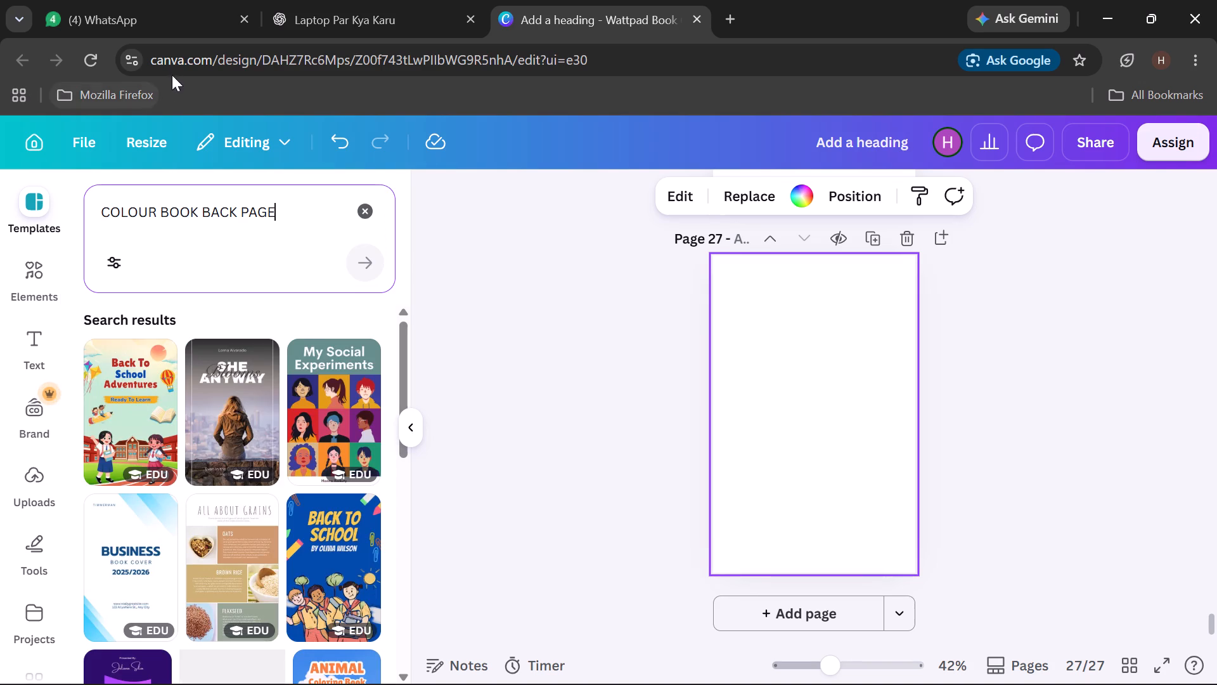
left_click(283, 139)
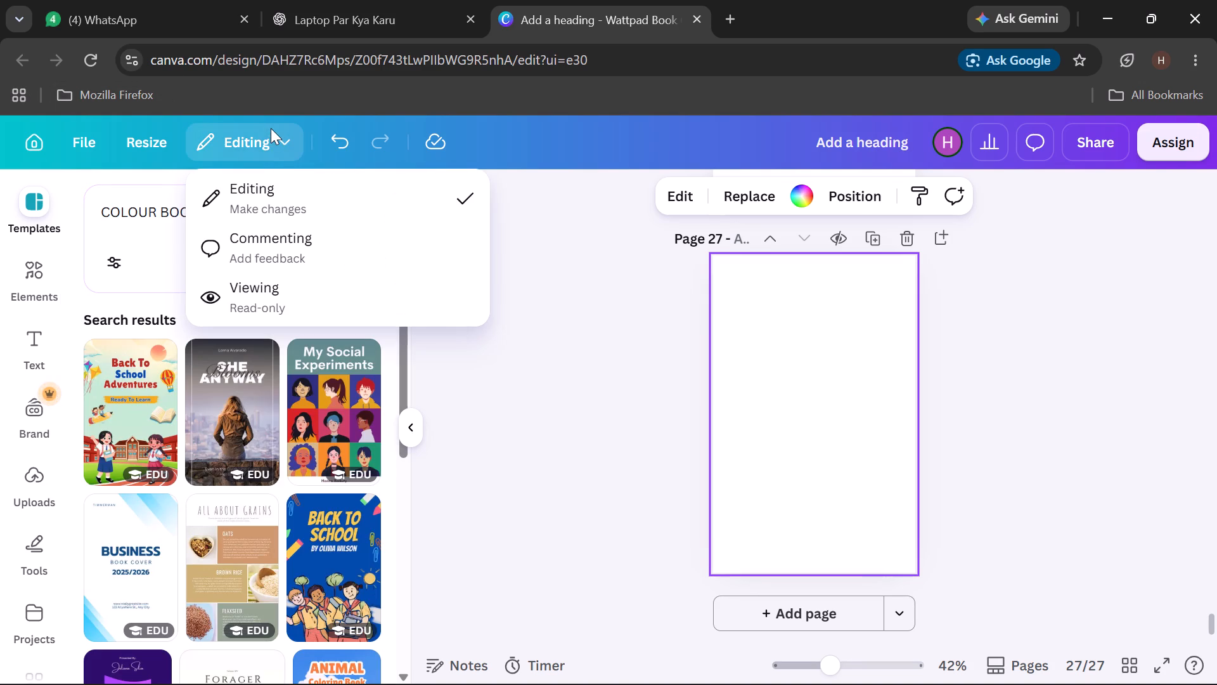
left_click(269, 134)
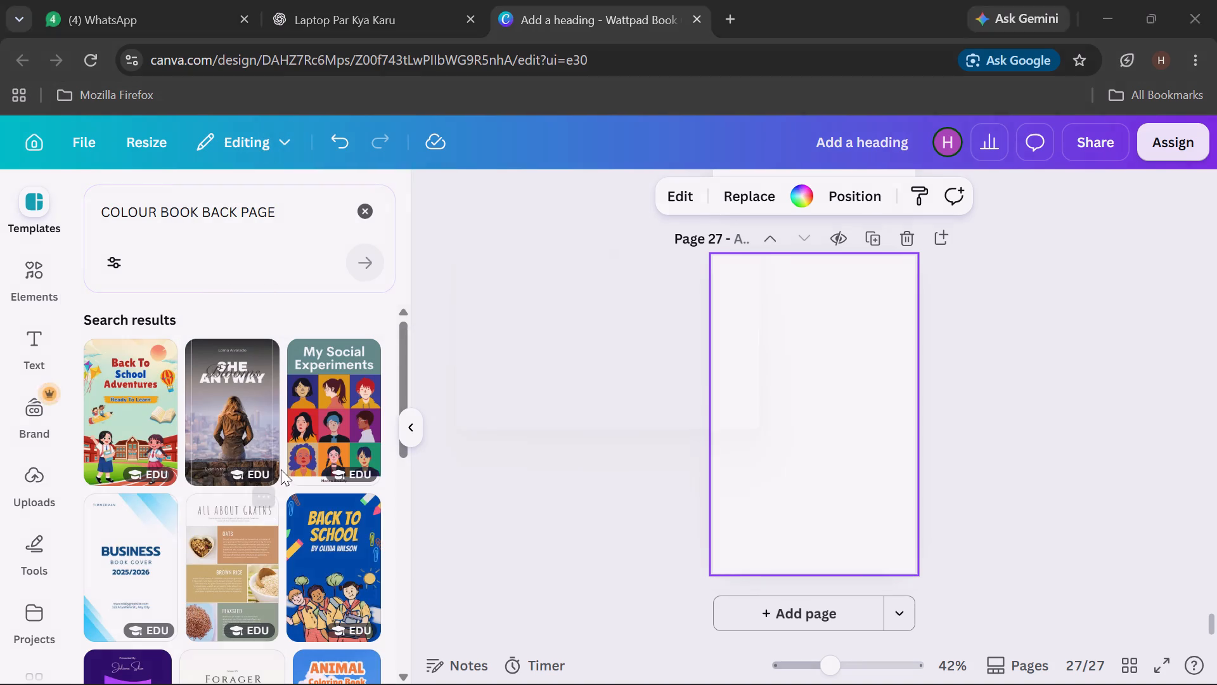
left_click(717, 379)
Look through the template search results for a back page design that suits the end of the animal coloring book.
scroll(246, 414, "down", 1)
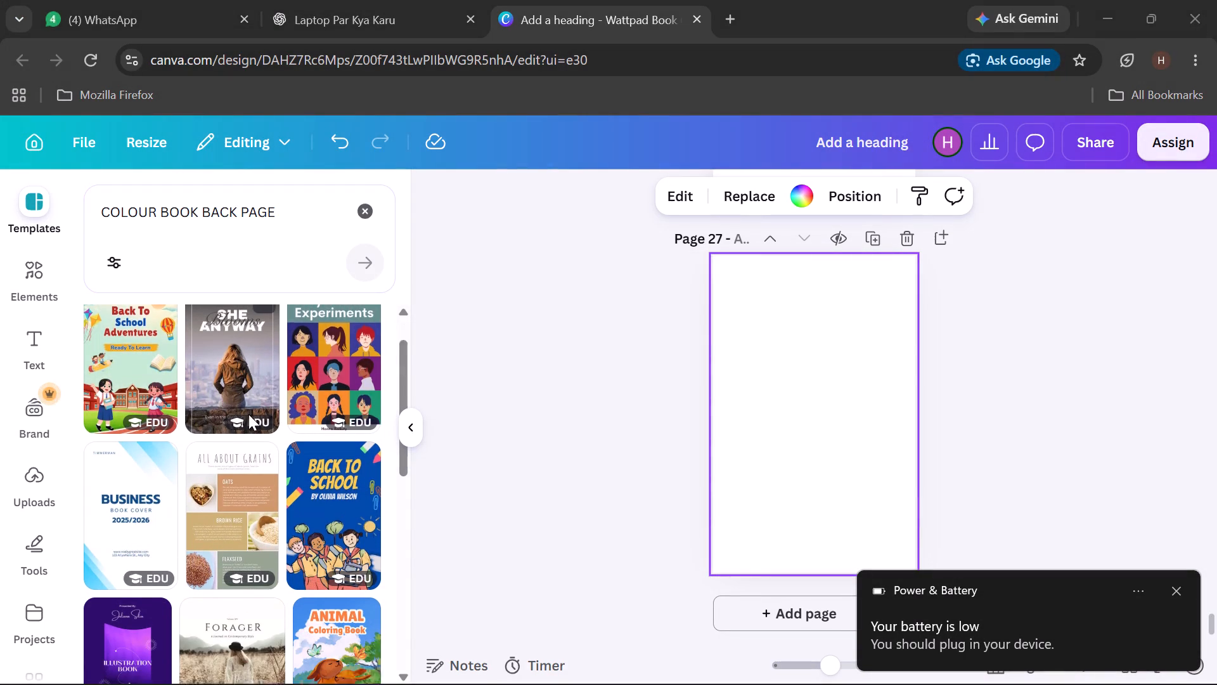
scroll(253, 412, "down", 3)
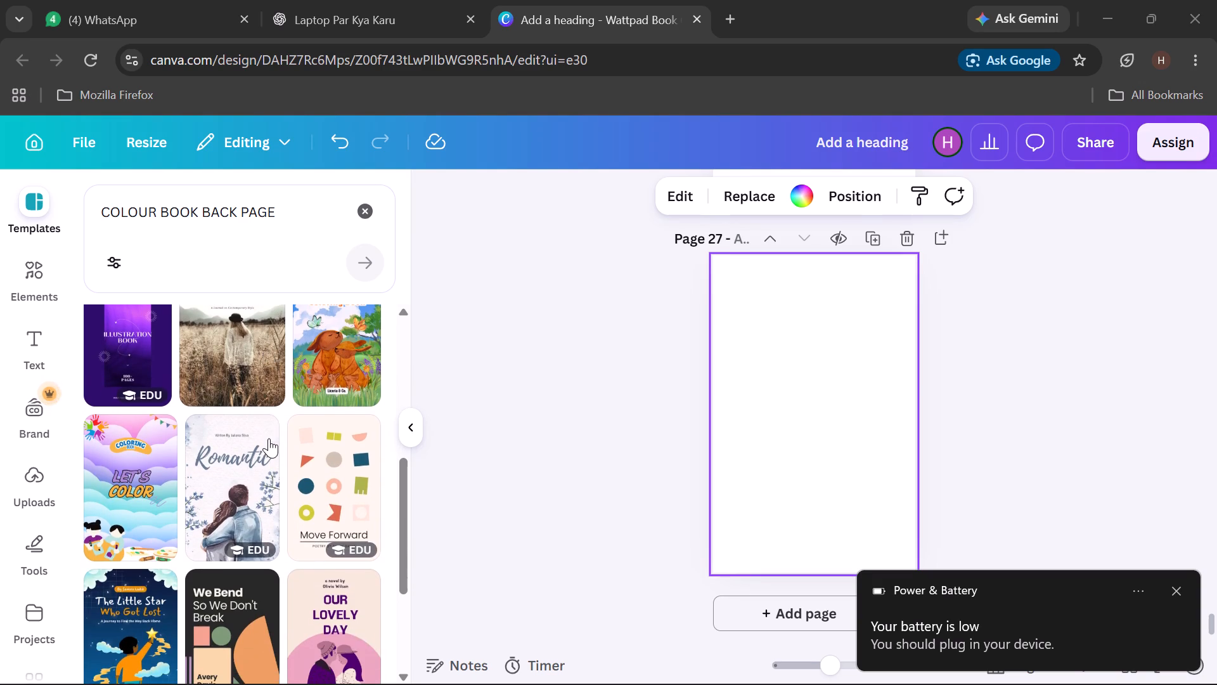
scroll(271, 443, "down", 4)
scroll(265, 444, "up", 4)
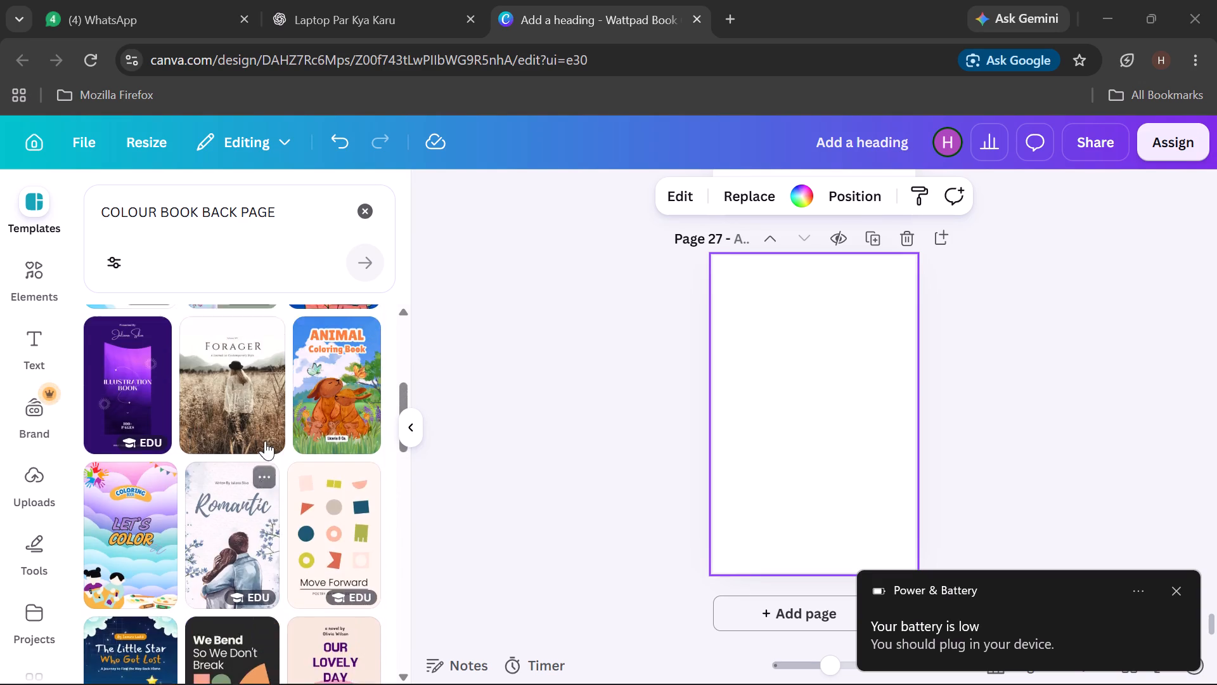
scroll(261, 445, "up", 3)
scroll(27, 585, "down", 5)
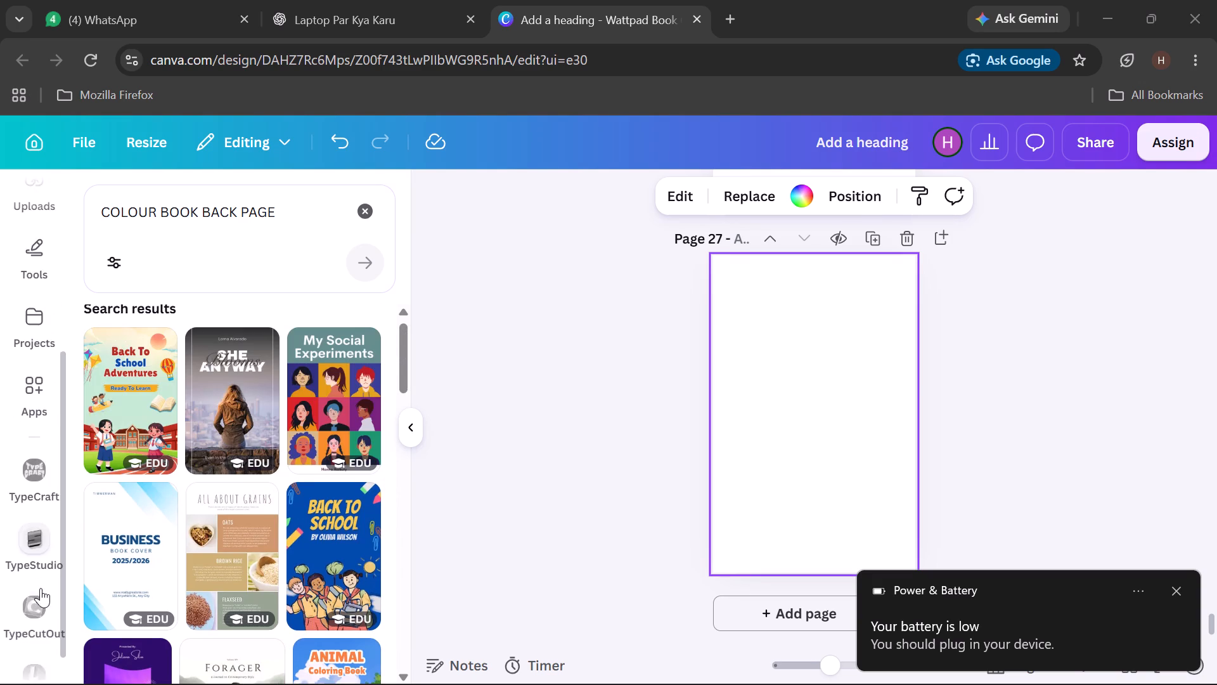
scroll(41, 588, "down", 1)
scroll(41, 588, "up", 7)
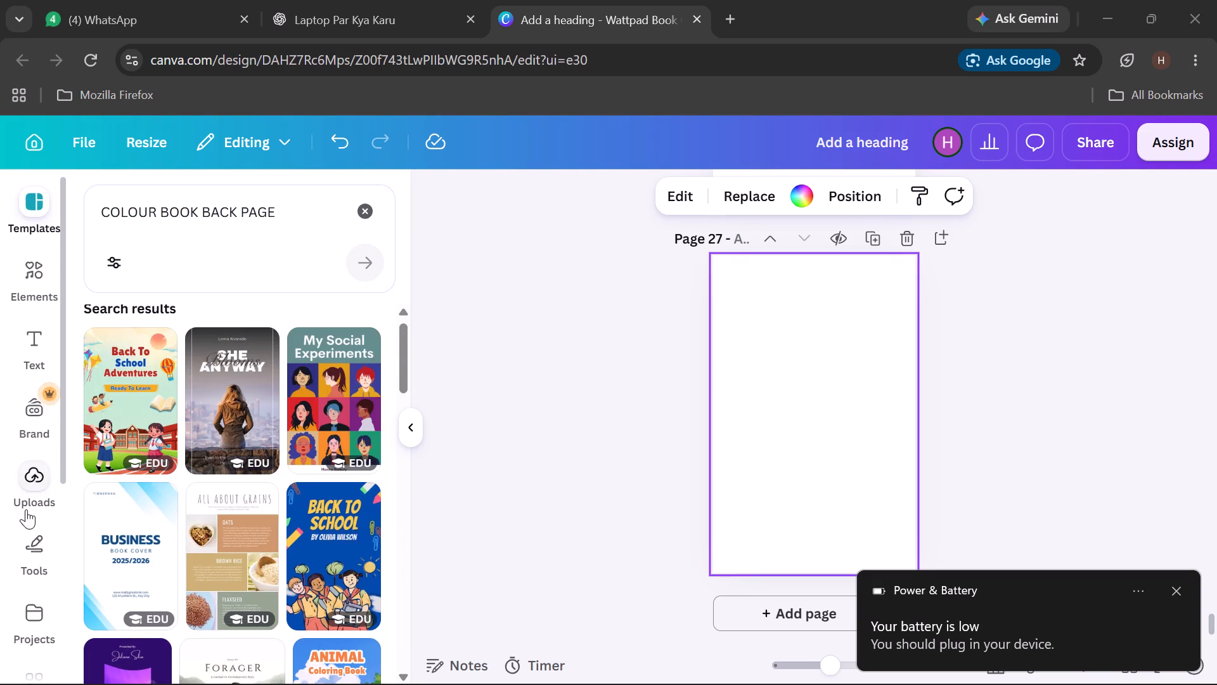
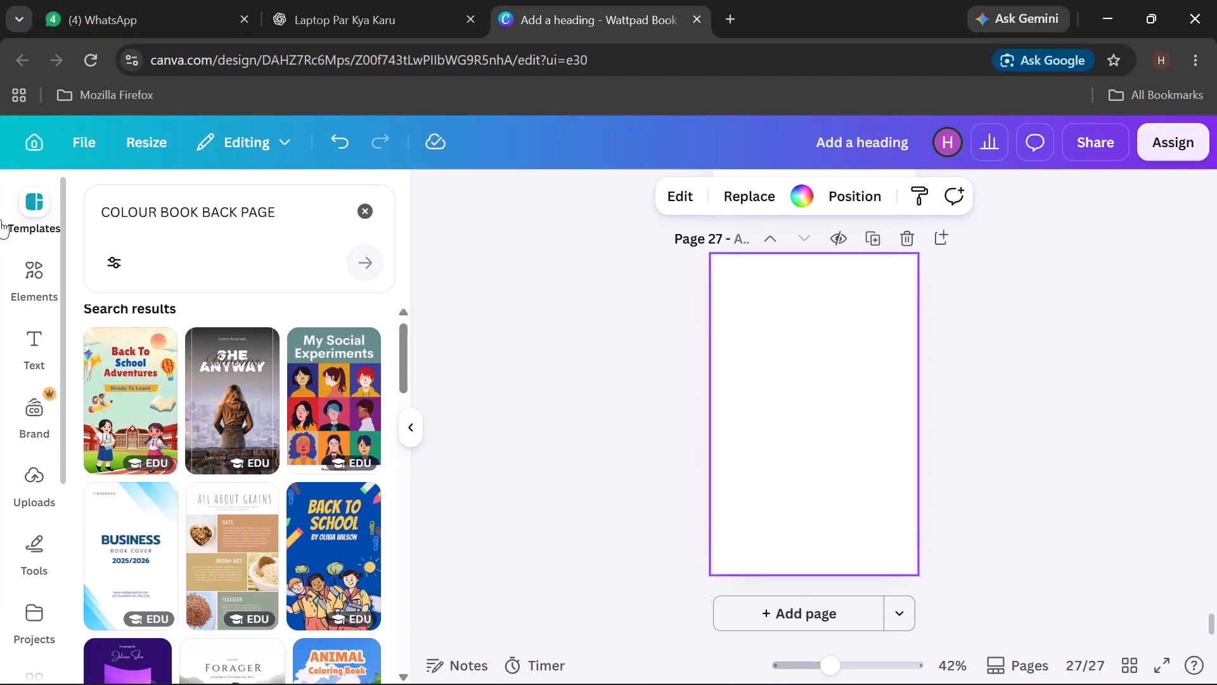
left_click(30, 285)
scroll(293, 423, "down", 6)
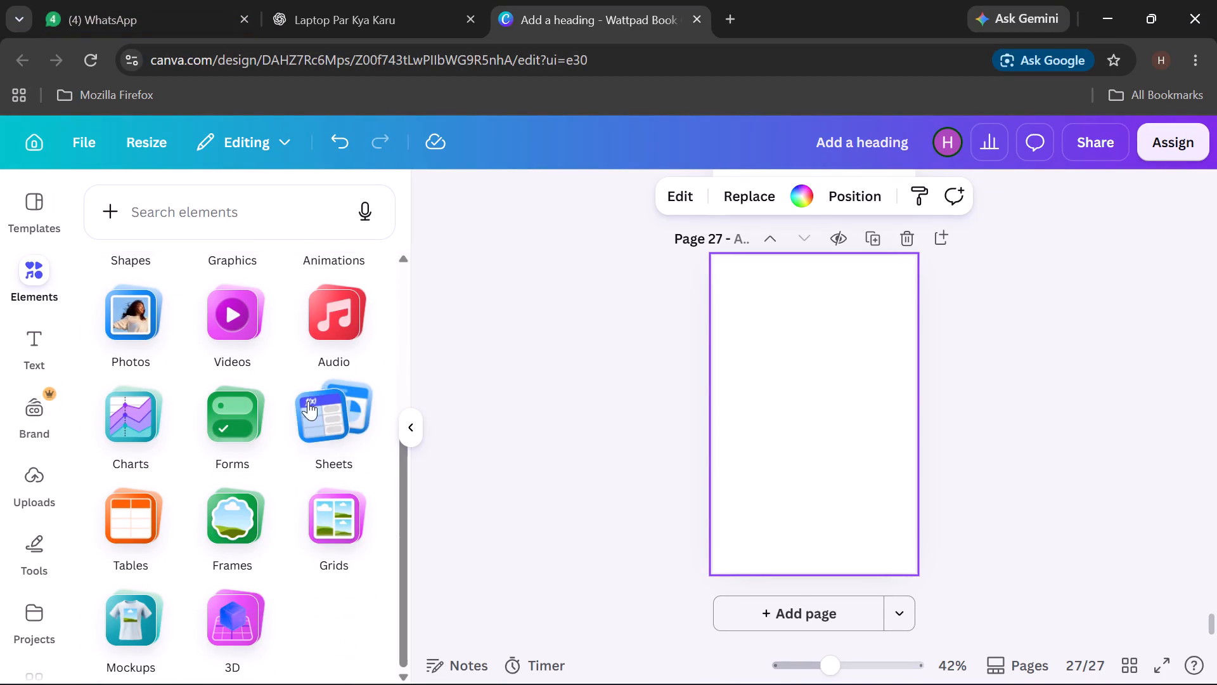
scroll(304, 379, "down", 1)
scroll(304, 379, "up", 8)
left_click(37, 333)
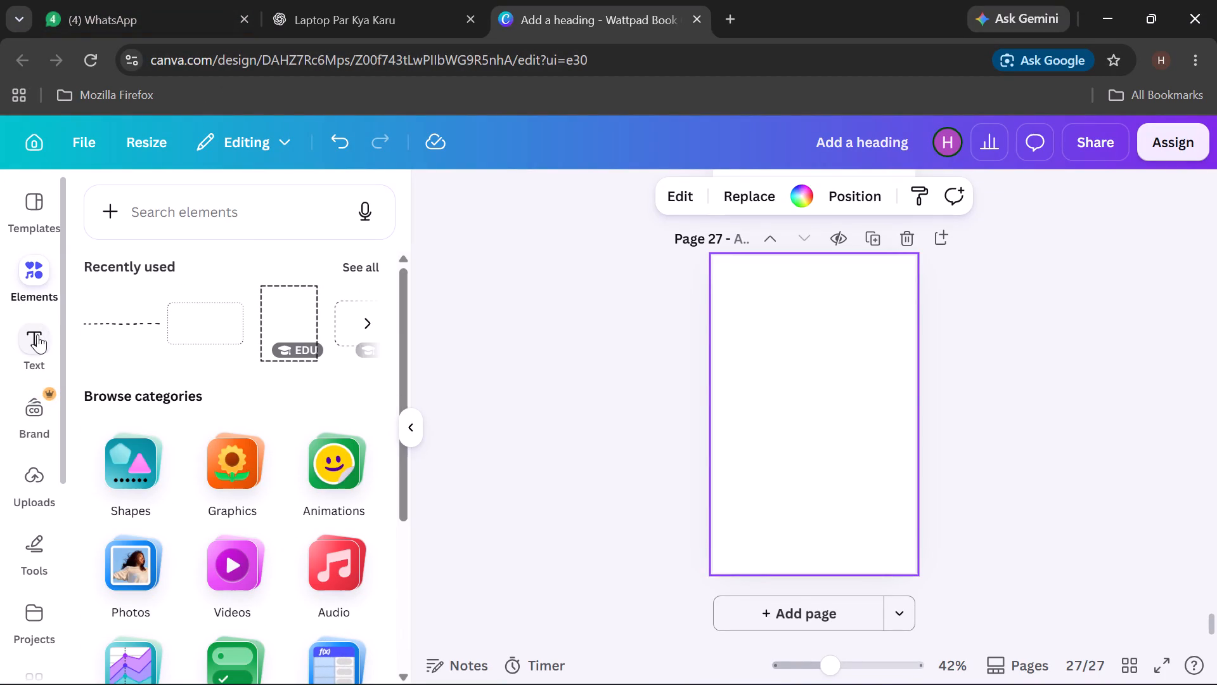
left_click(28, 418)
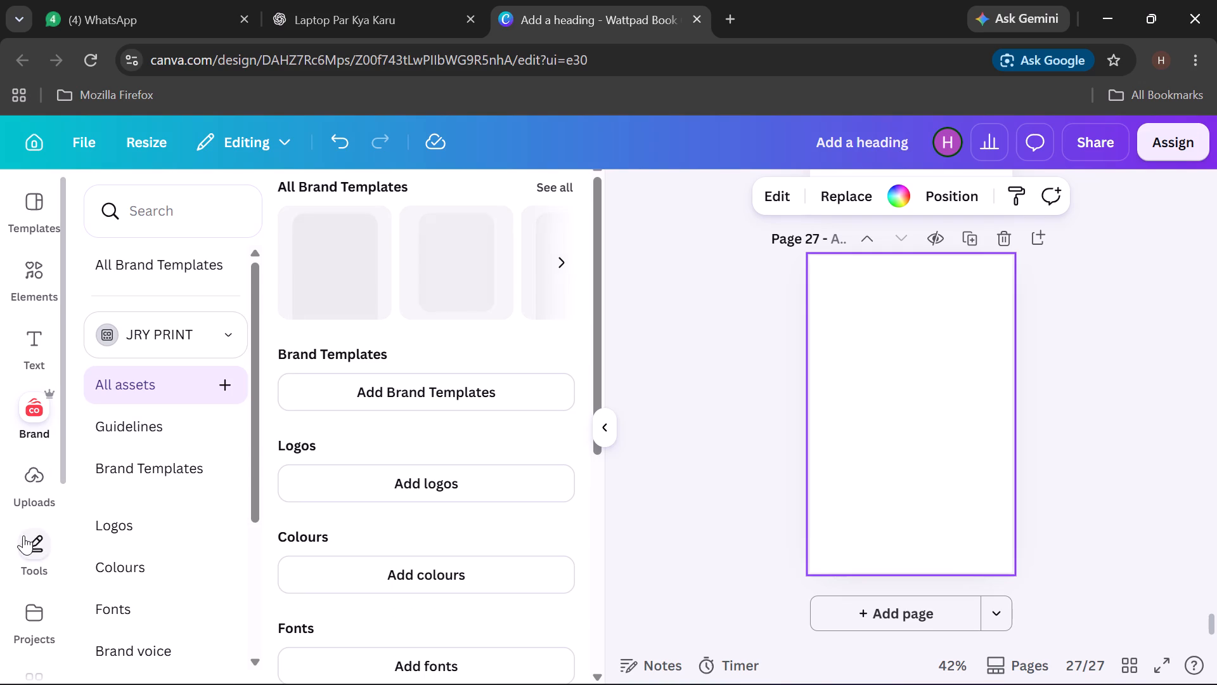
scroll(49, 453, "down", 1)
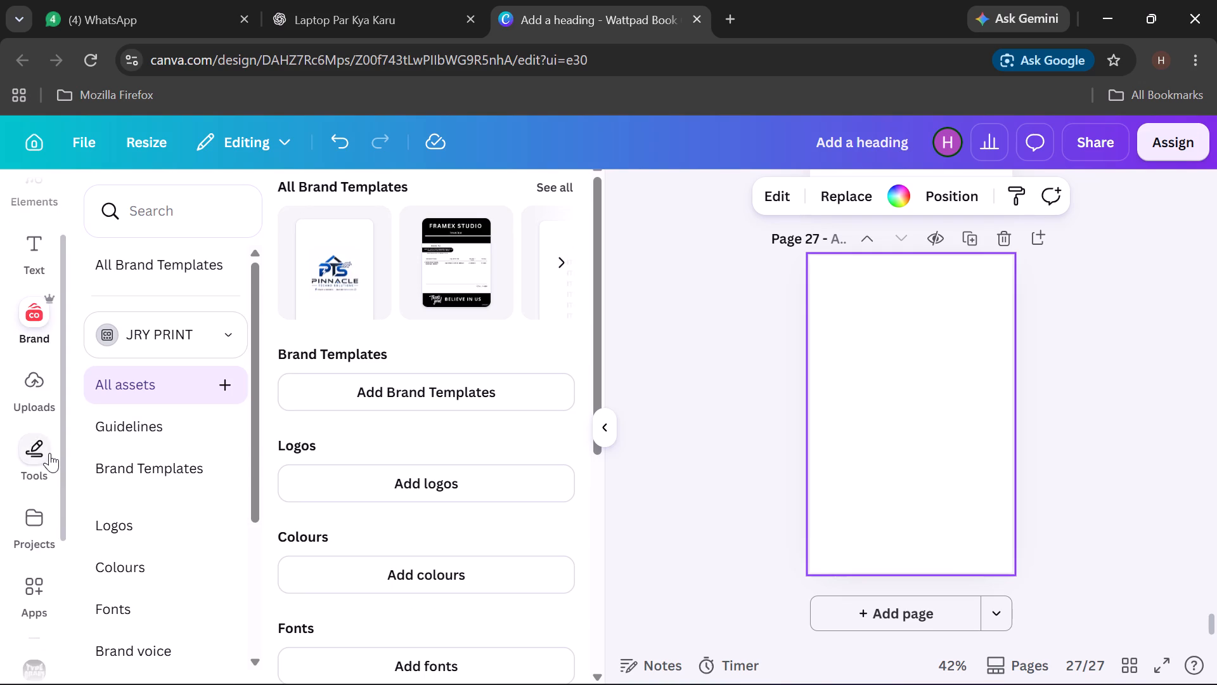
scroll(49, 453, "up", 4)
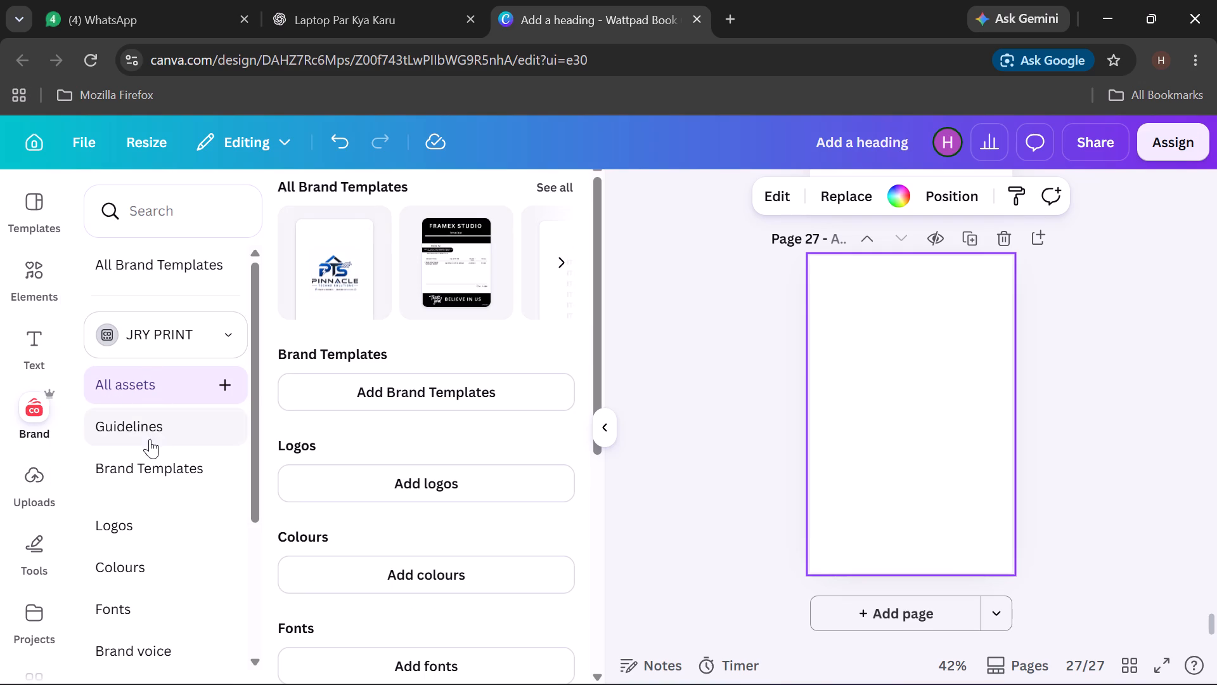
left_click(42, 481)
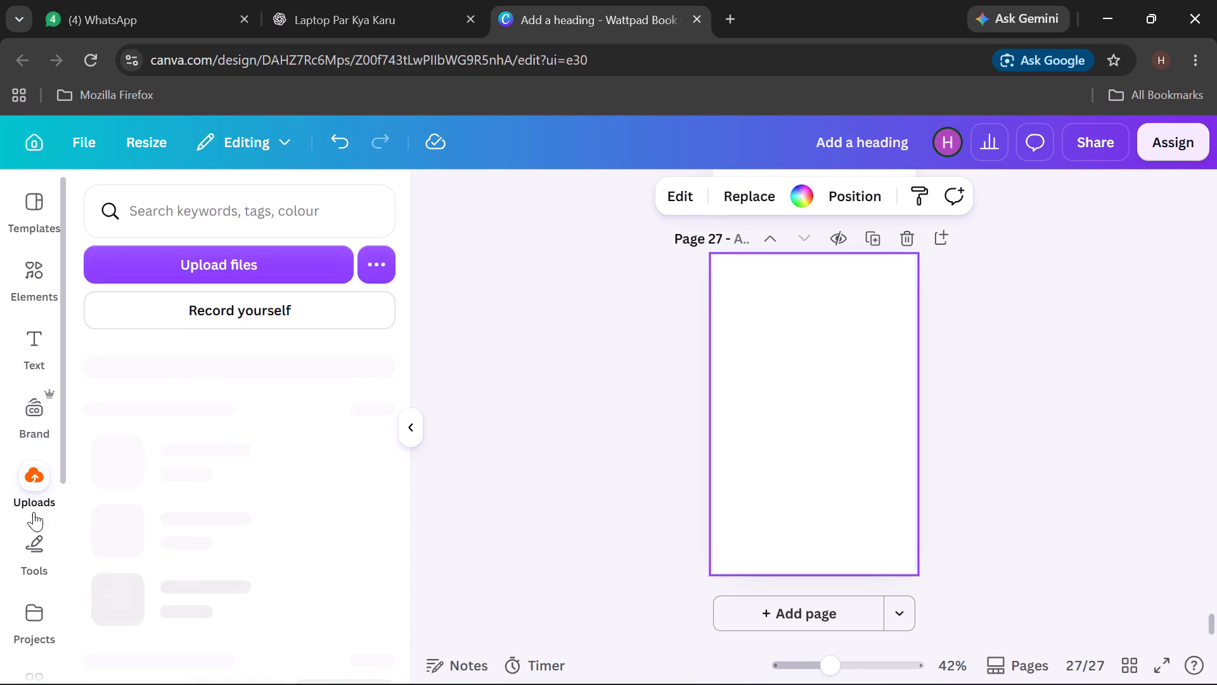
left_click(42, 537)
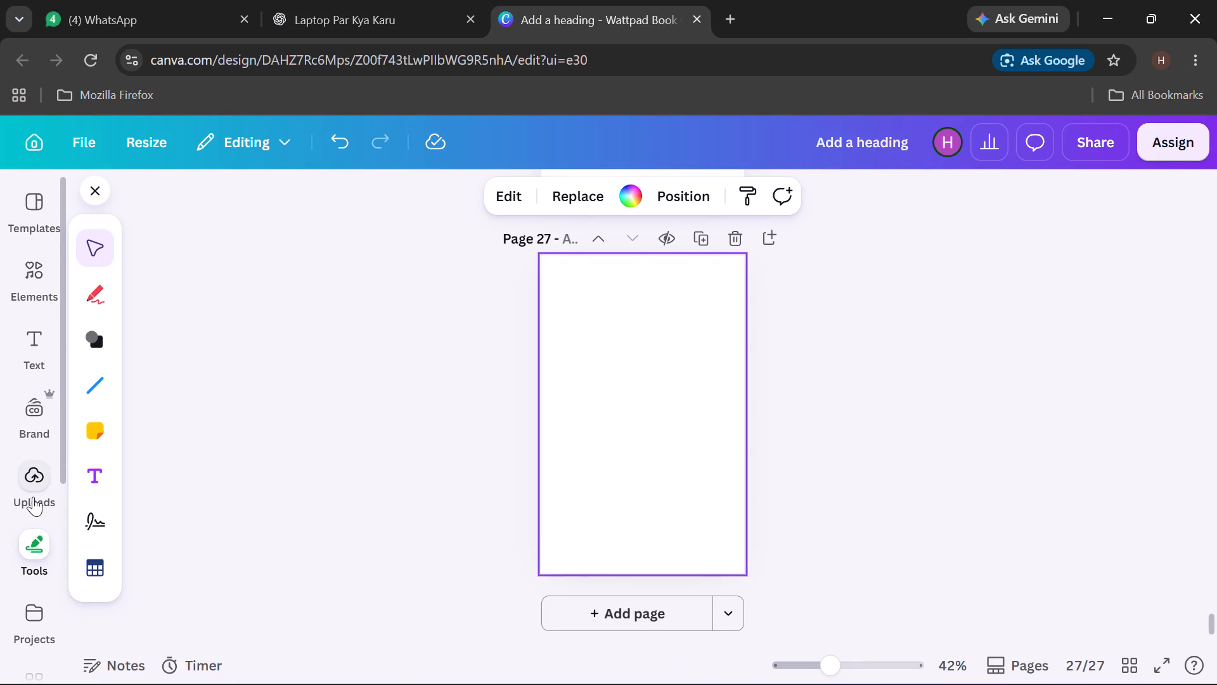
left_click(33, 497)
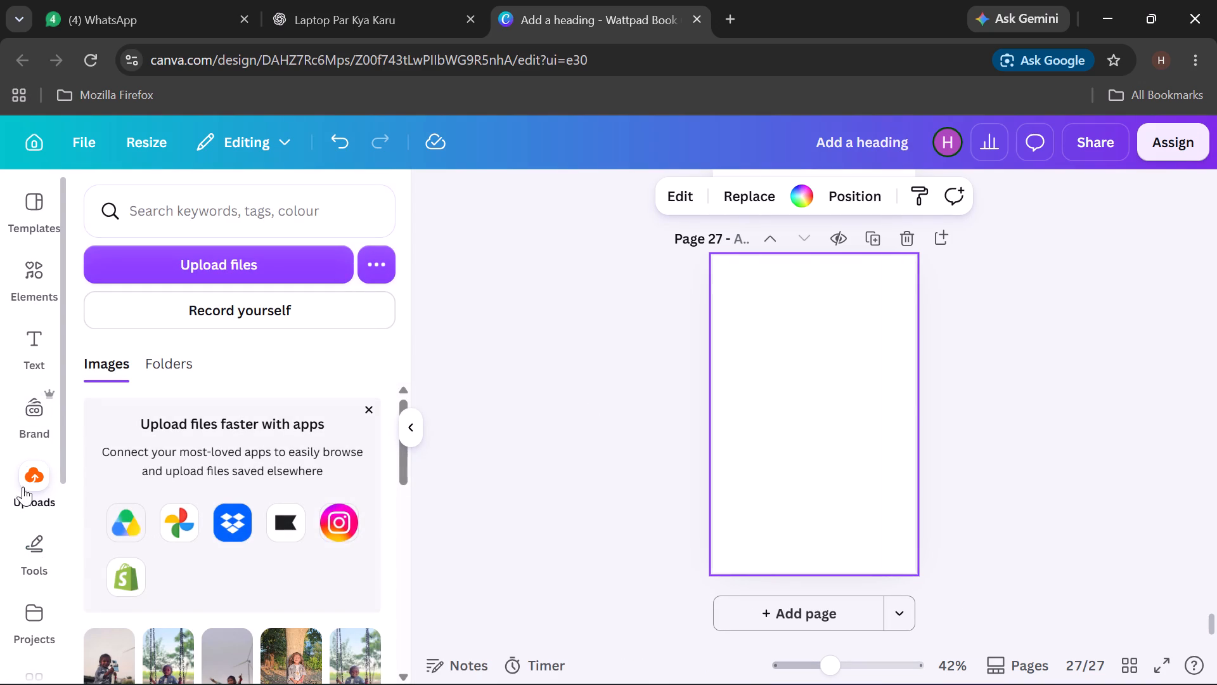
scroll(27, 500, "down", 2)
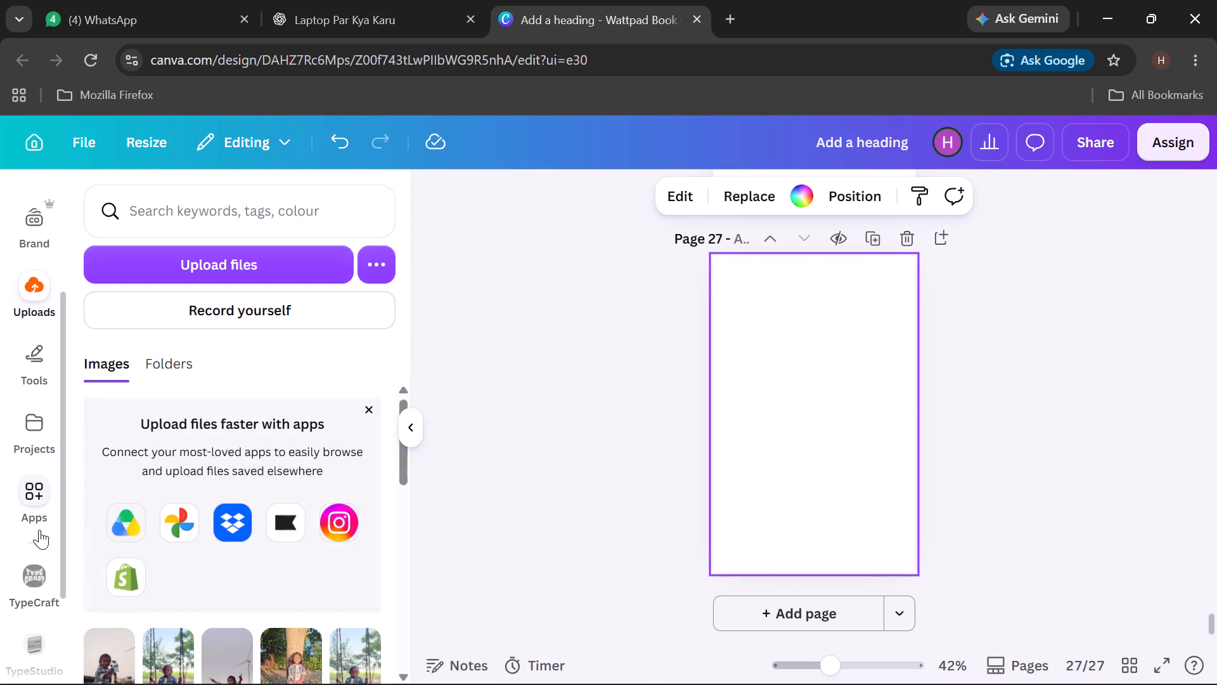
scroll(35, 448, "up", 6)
Run the template search for "COLOUR BOOK BACK PAGE" again.
left_click_drag(54, 202, 37, 202)
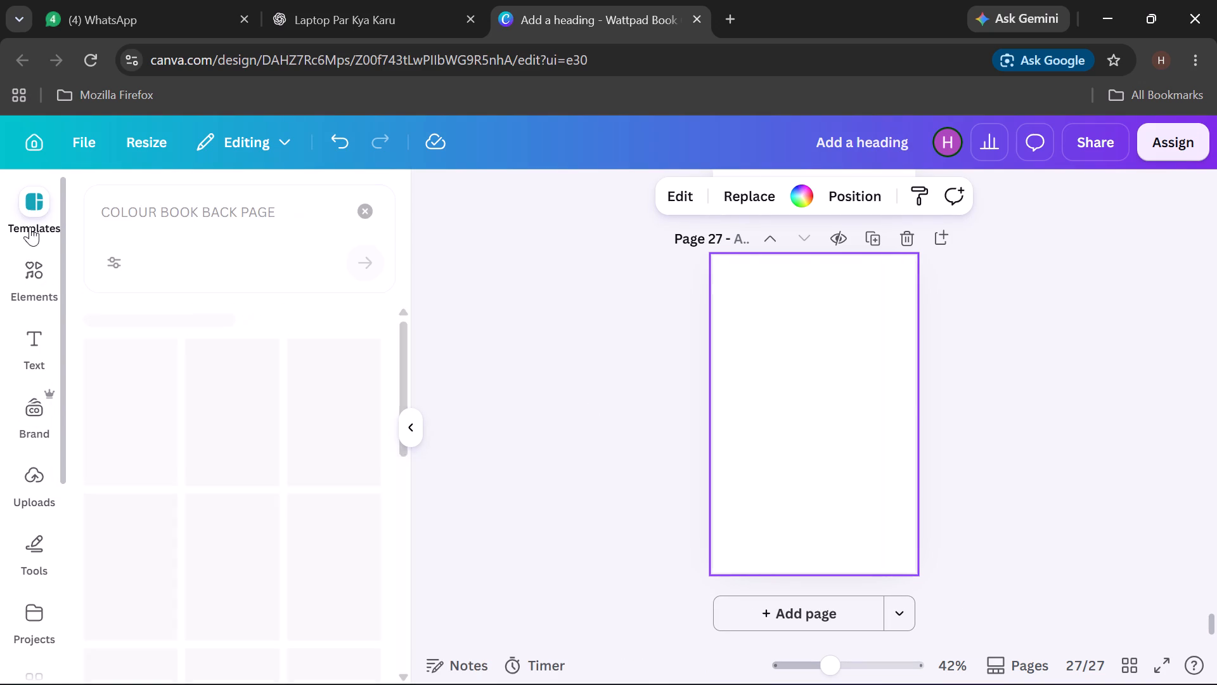
scroll(662, 476, "up", 5)
scroll(662, 471, "down", 4)
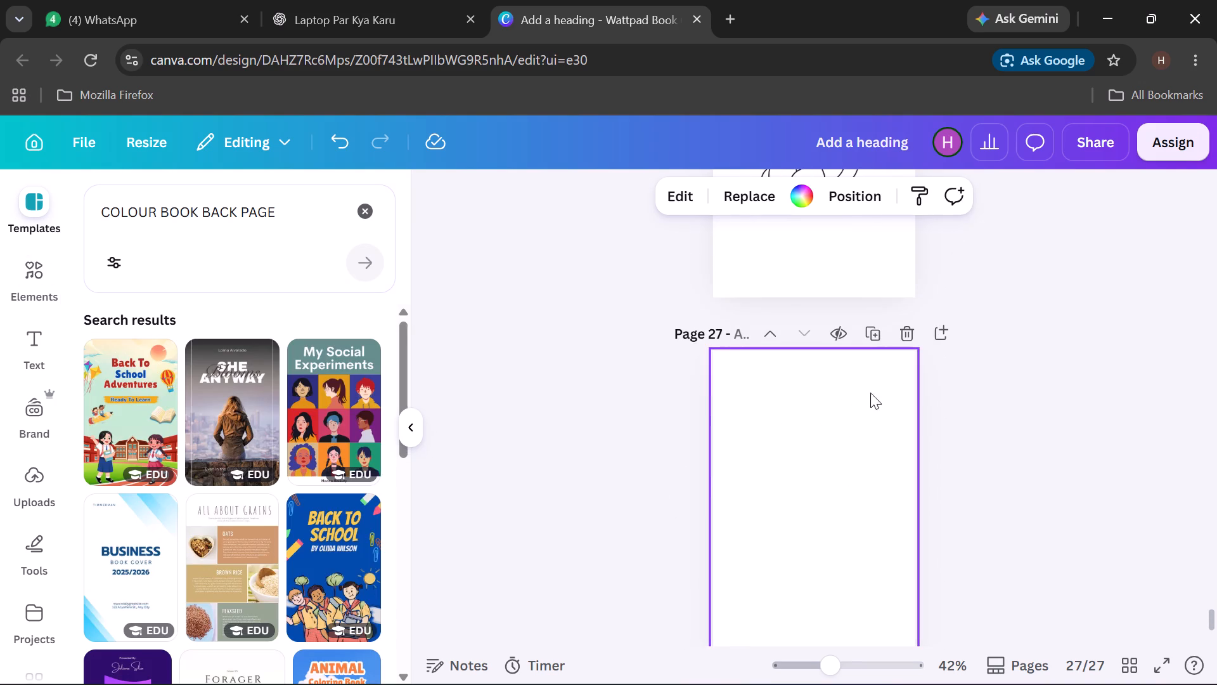
scroll(584, 433, "down", 2)
scroll(584, 433, "up", 3)
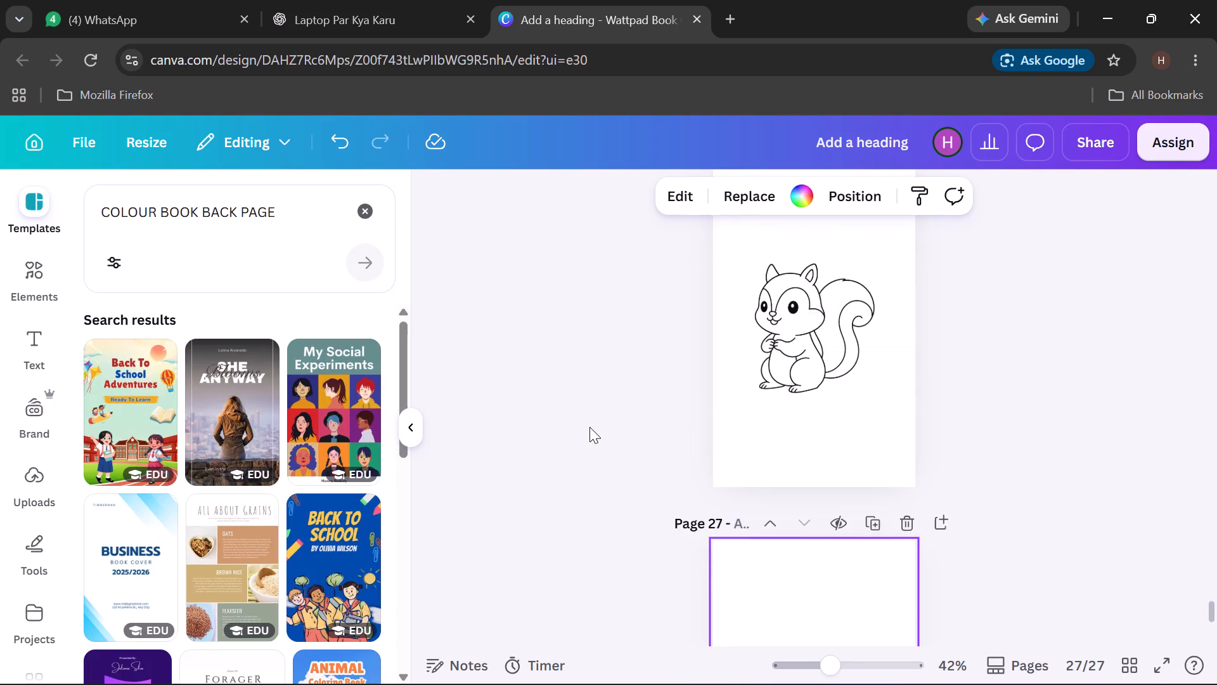
scroll(589, 427, "down", 3)
scroll(426, 428, "down", 2)
scroll(282, 474, "down", 3)
scroll(282, 474, "up", 8)
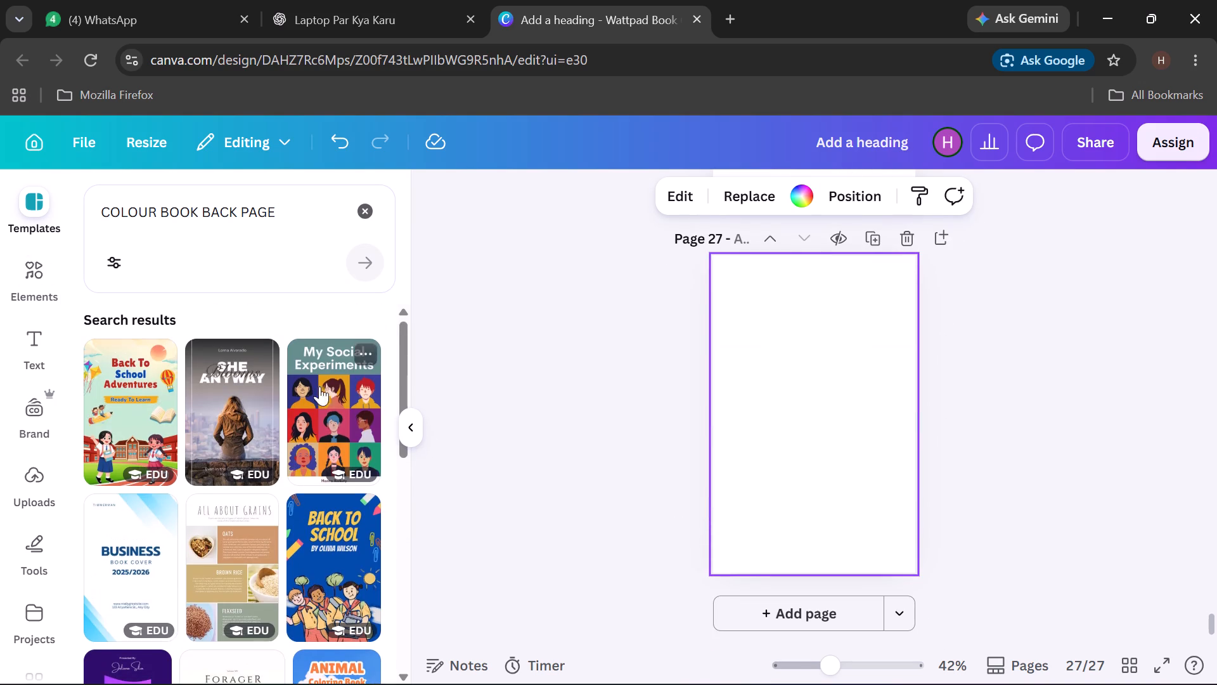
left_click(367, 263)
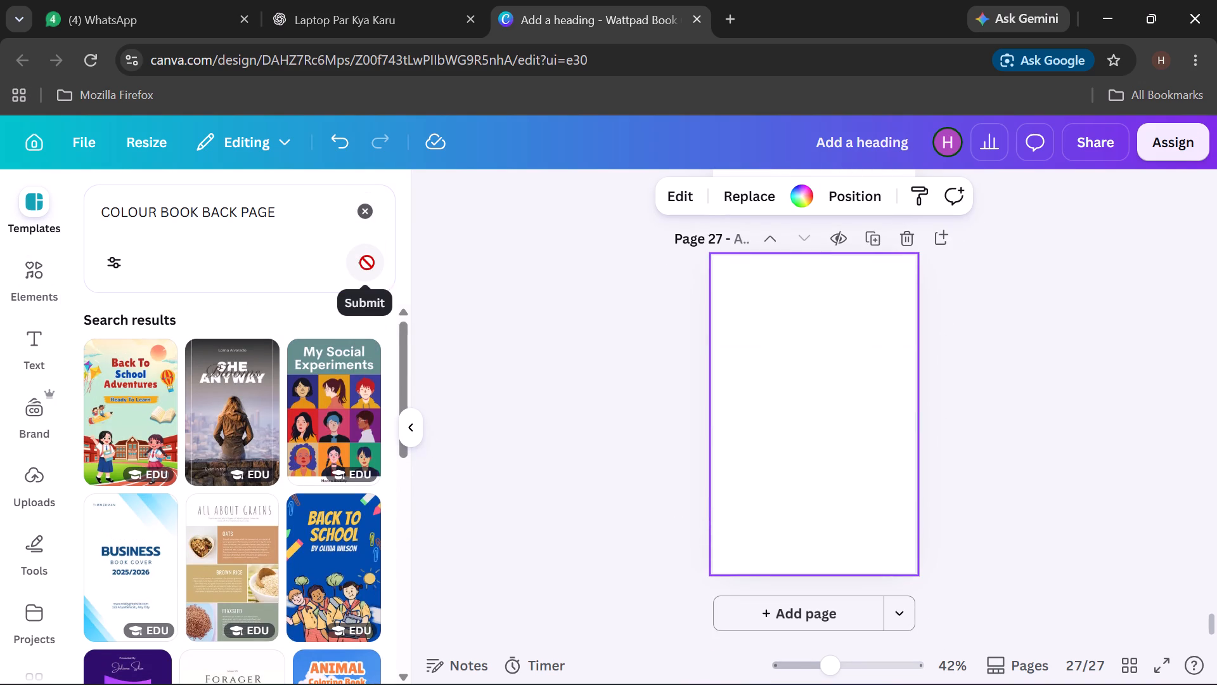
left_click(287, 216)
left_click(360, 278)
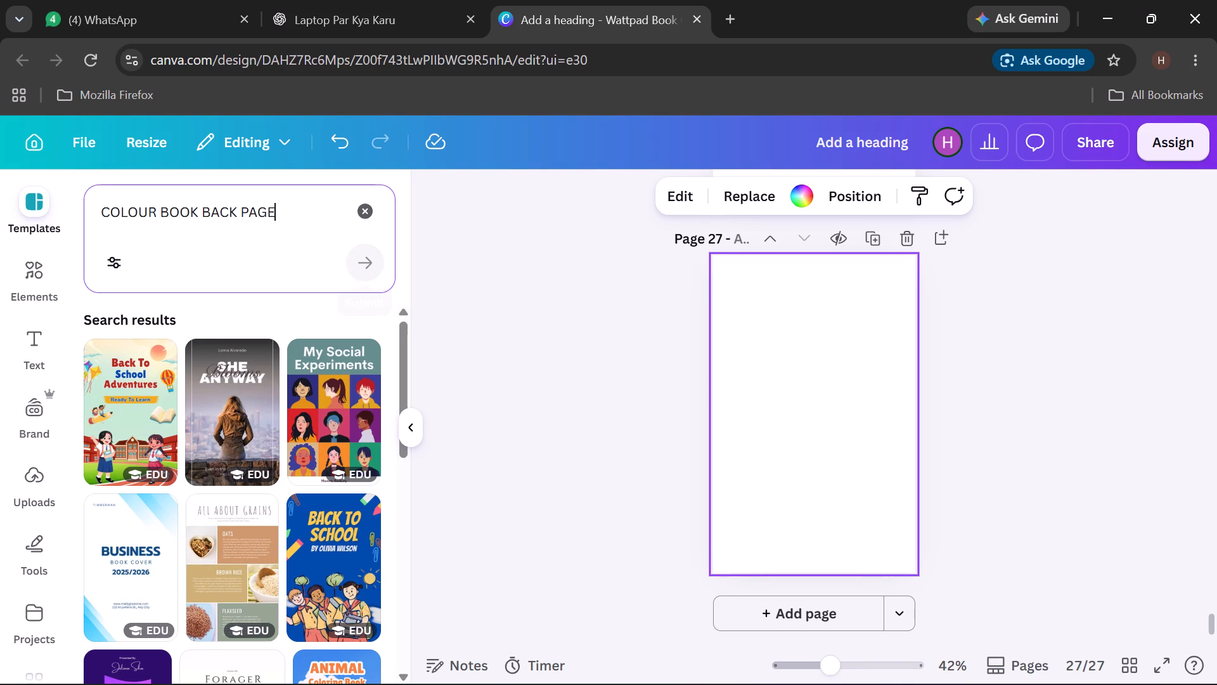
key("space")
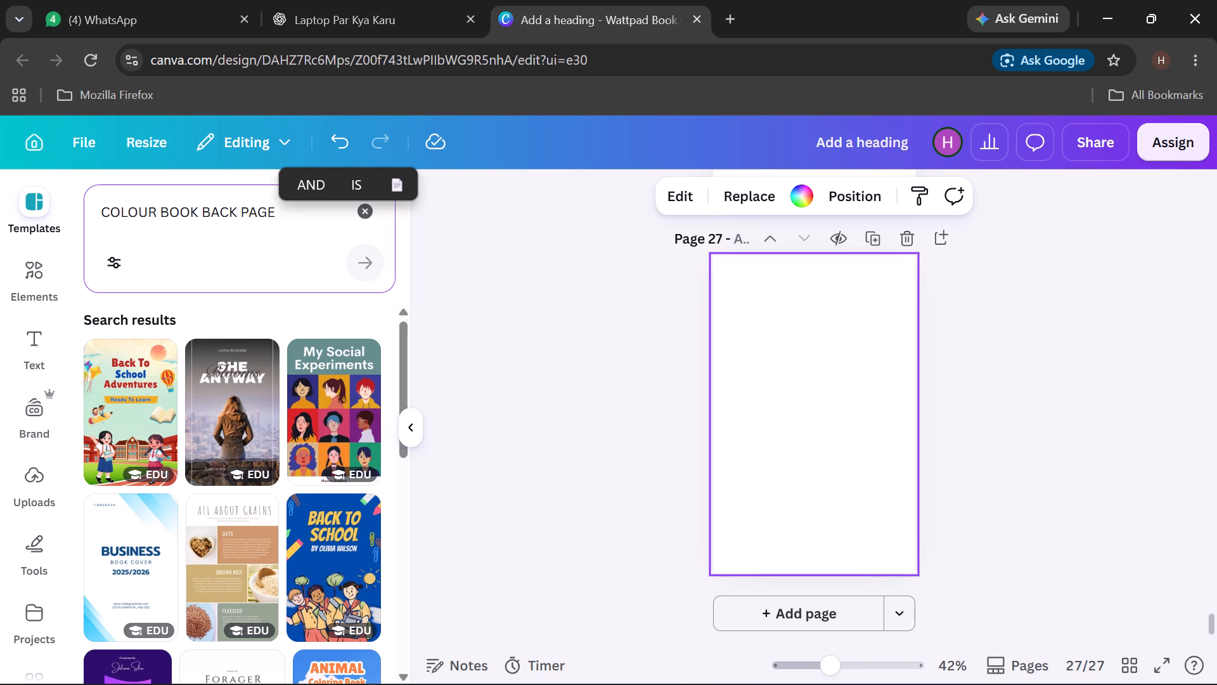
key("BackSpace")
key("BackSpace")
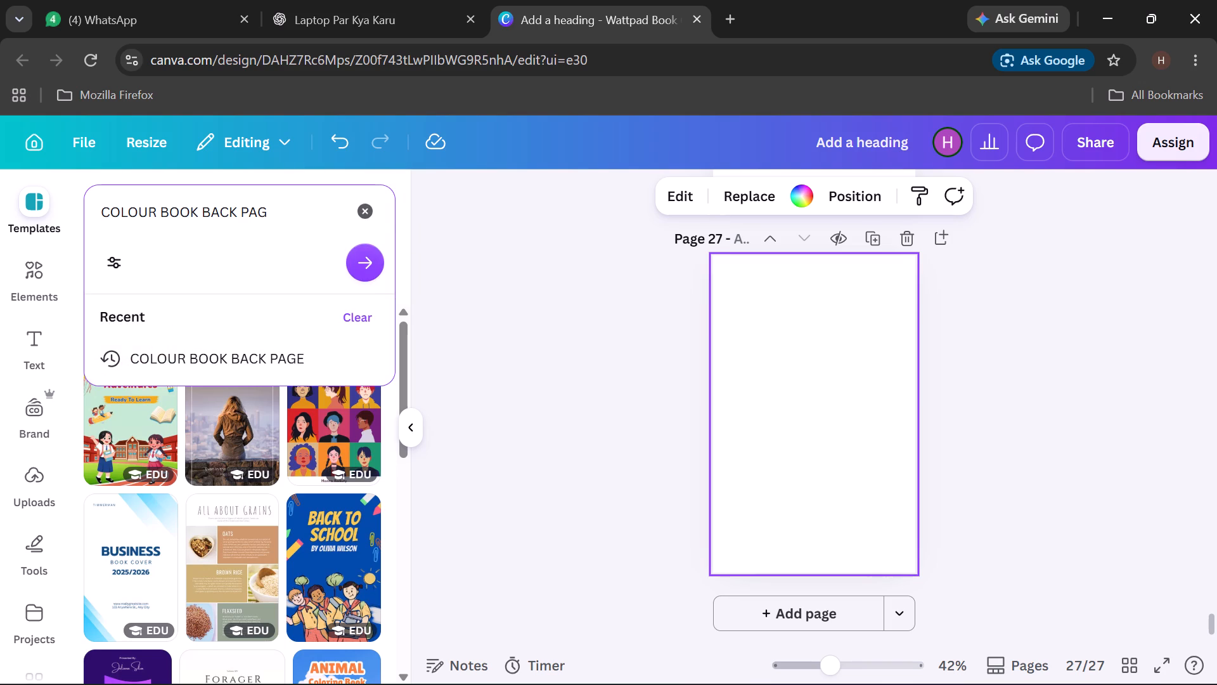
left_click(360, 265)
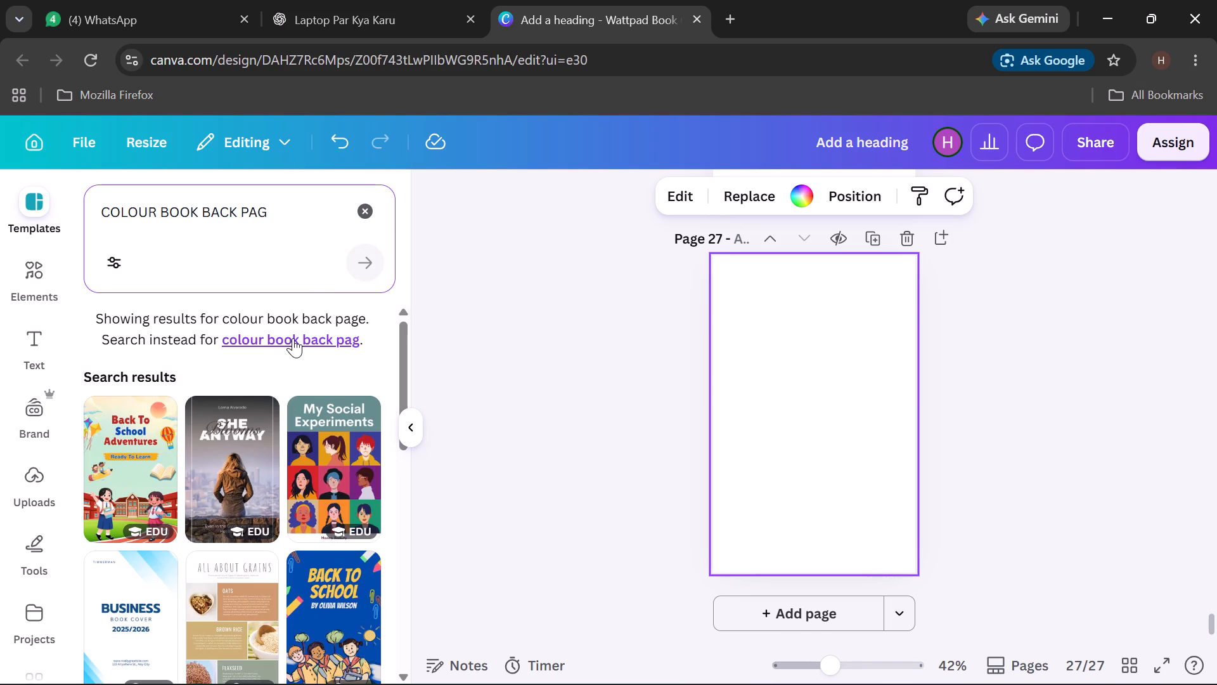
left_click(293, 203)
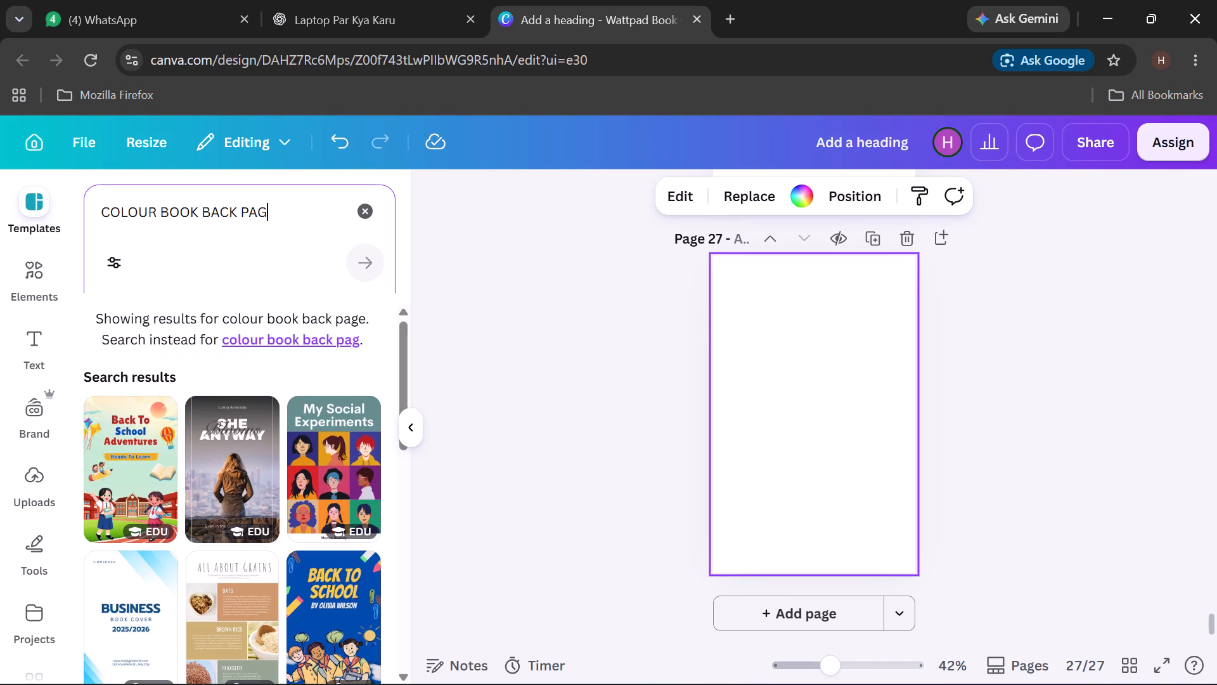
key("e")
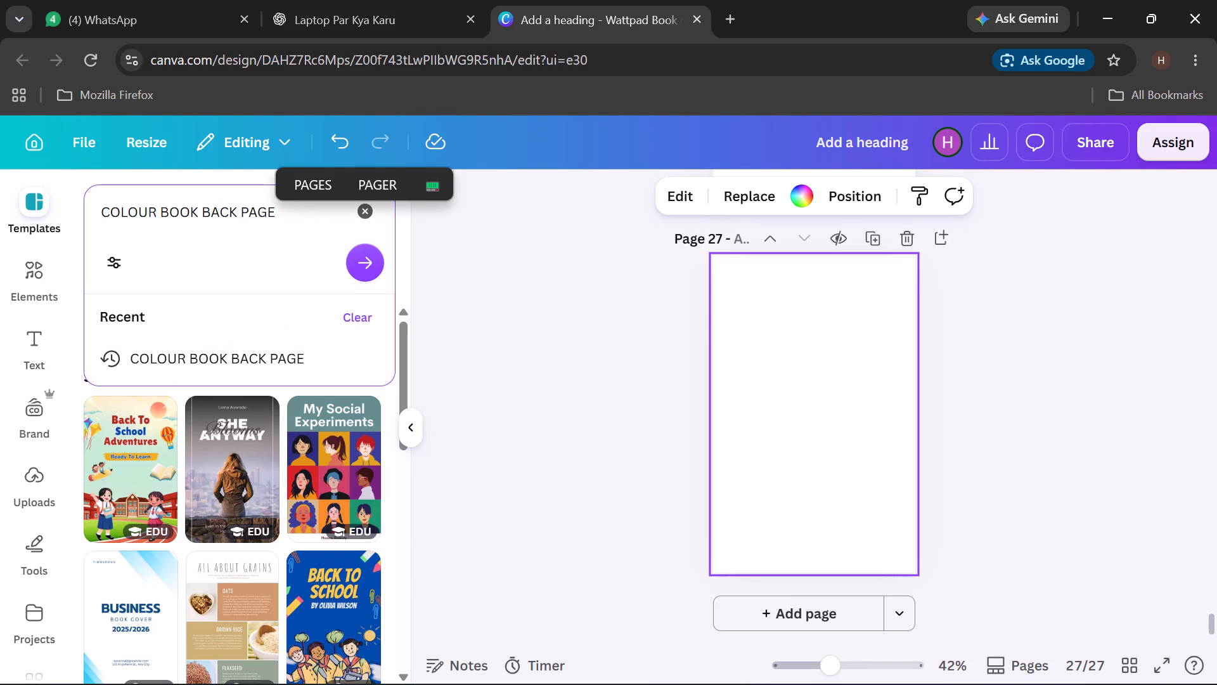
left_click_drag(371, 268, 362, 270)
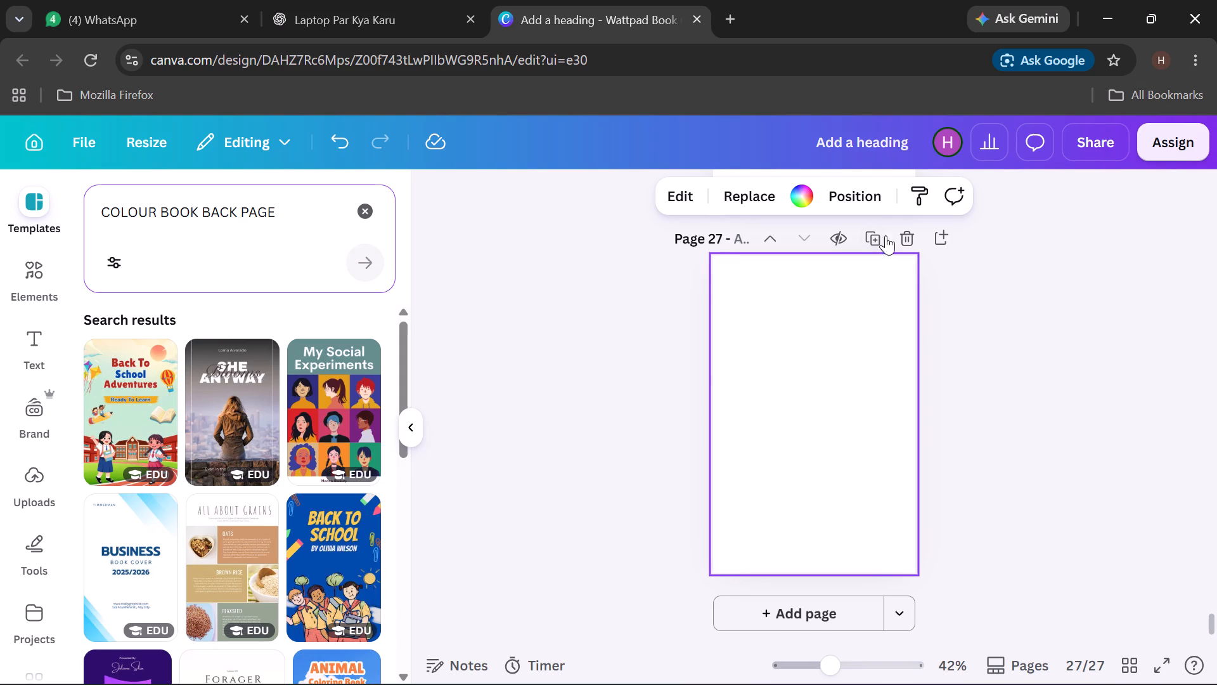
Delete the blank page 27 after the squirrel page.
left_click(912, 236)
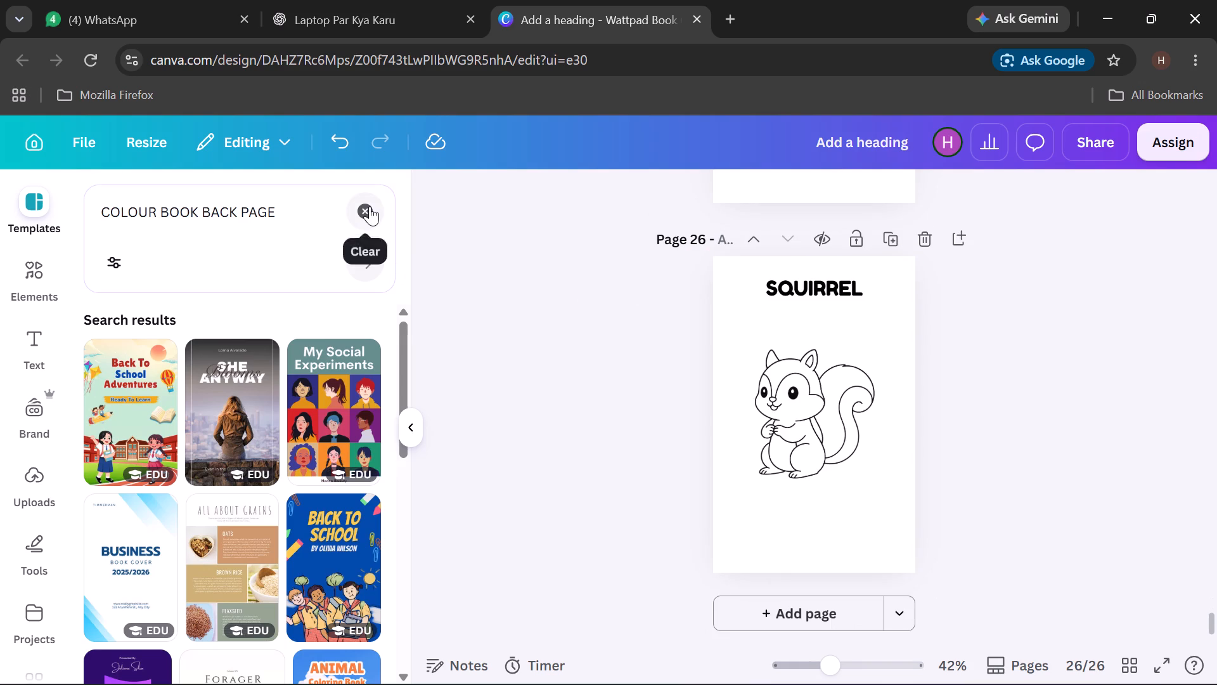
Reload the recent "COLOUR BOOK BACK PAGE" template search and look through the results for a suitable back page.
left_click(370, 206)
left_click(200, 364)
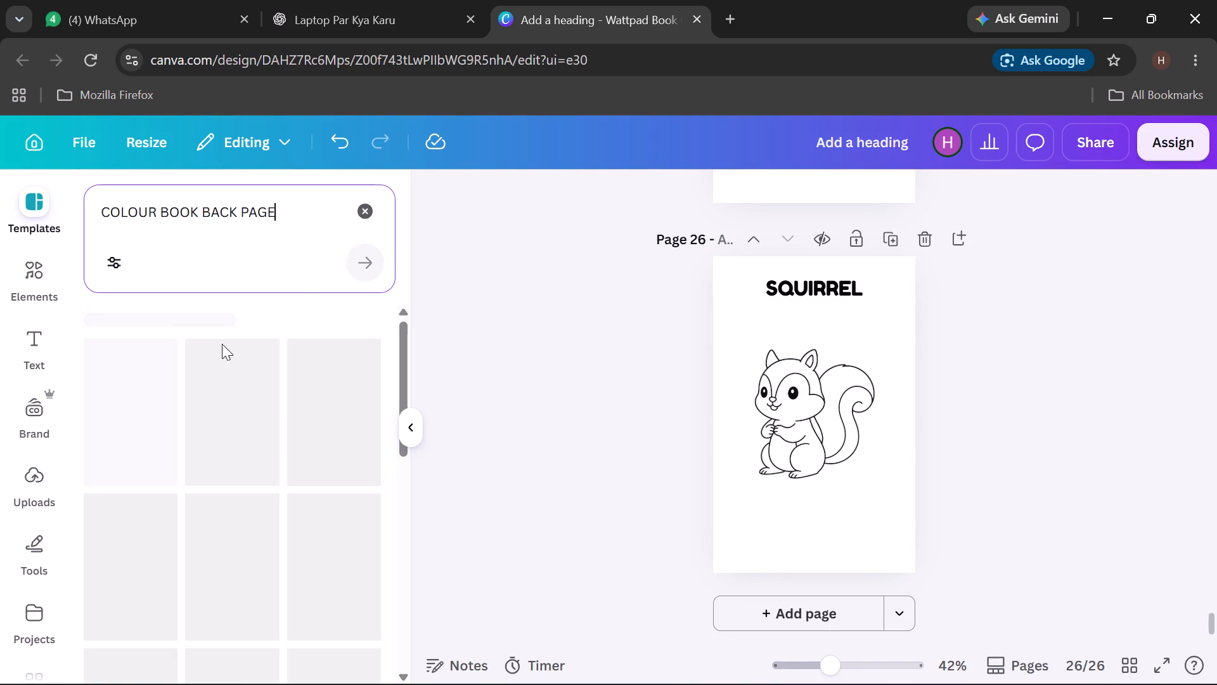
scroll(208, 380, "down", 2)
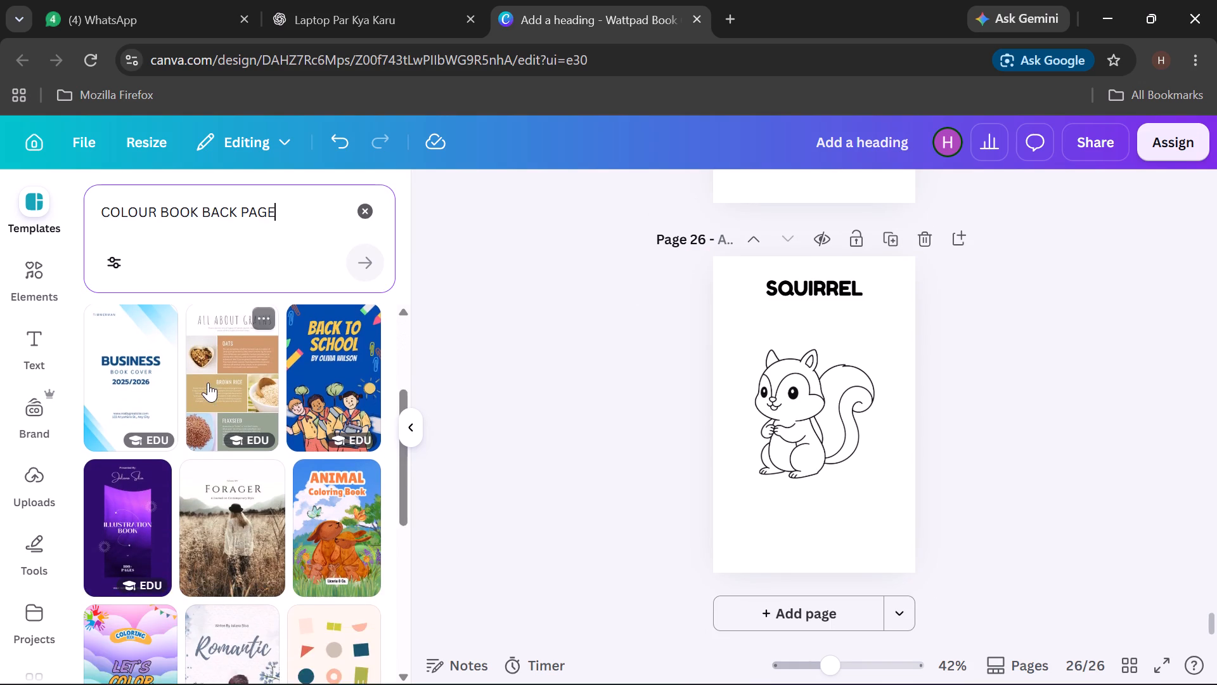
scroll(208, 382, "down", 2)
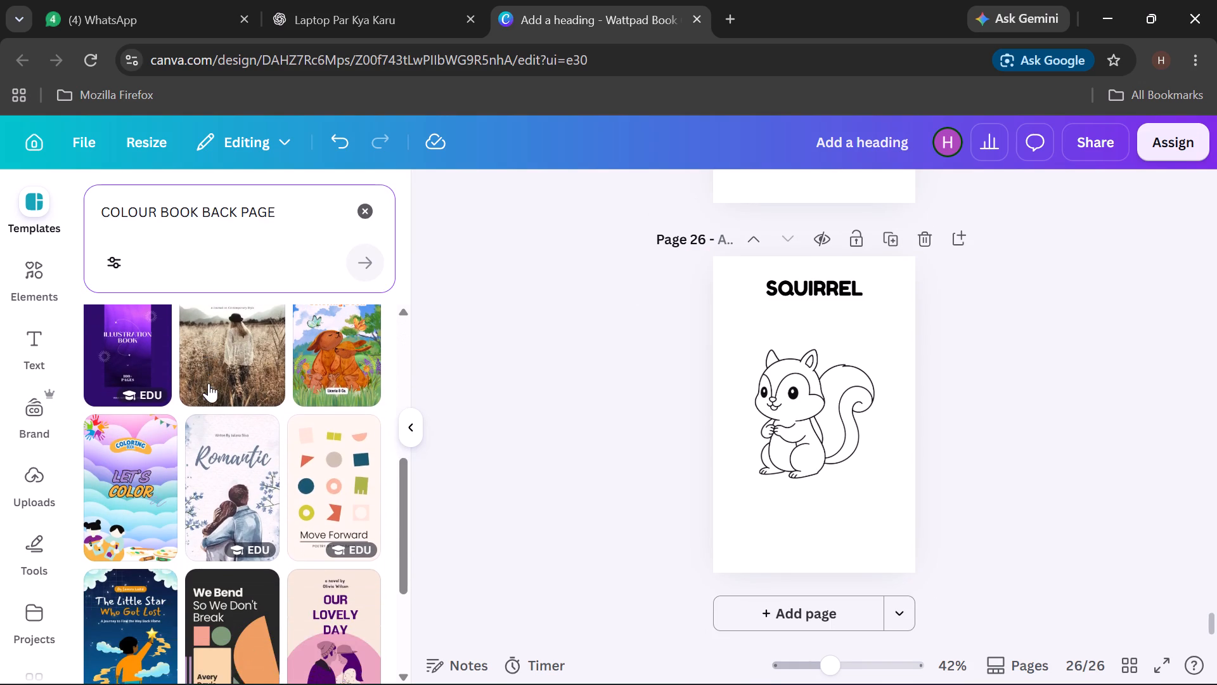
scroll(211, 383, "down", 3)
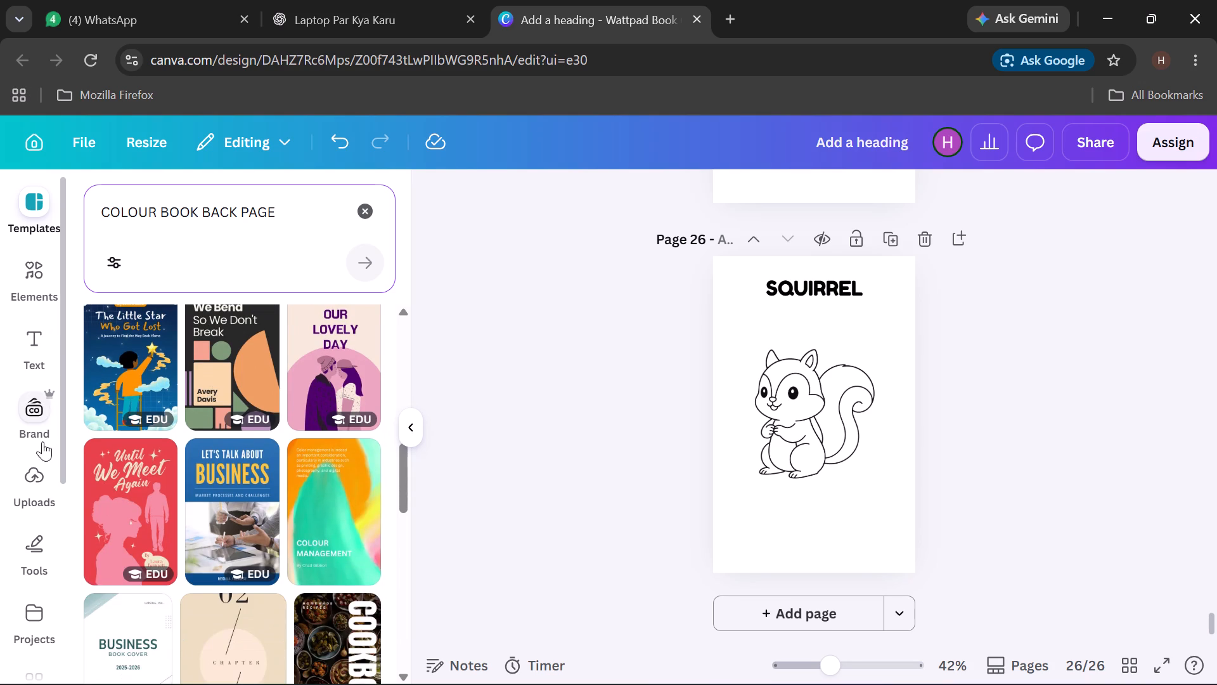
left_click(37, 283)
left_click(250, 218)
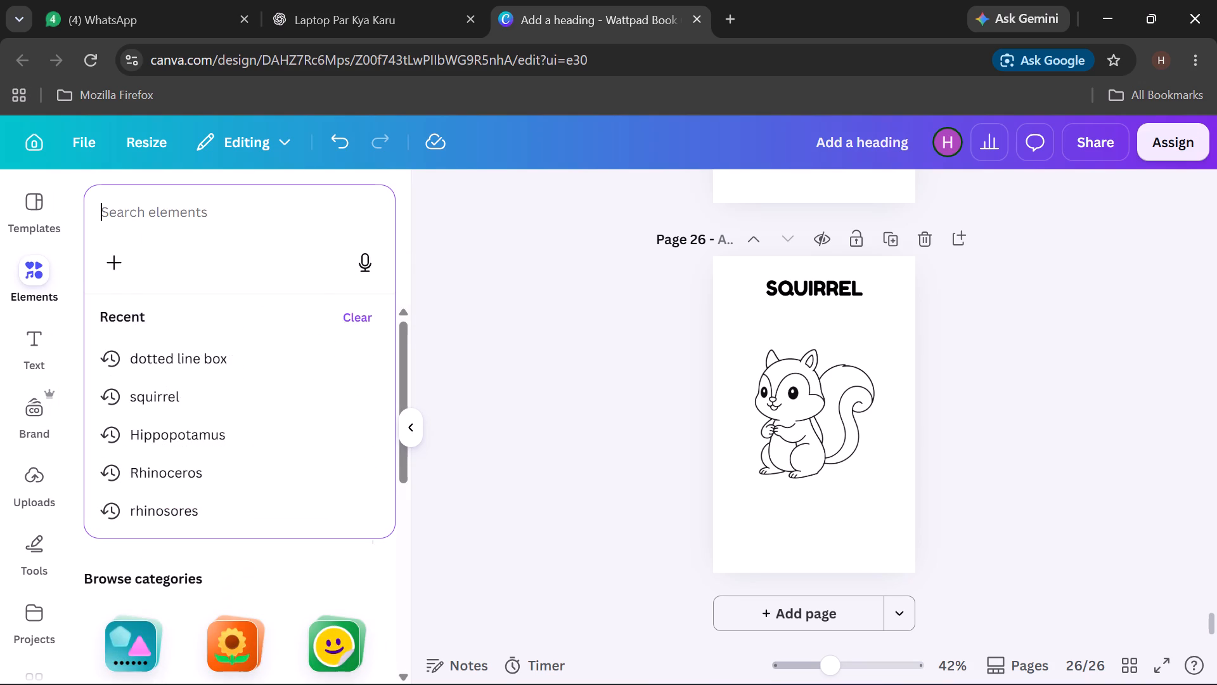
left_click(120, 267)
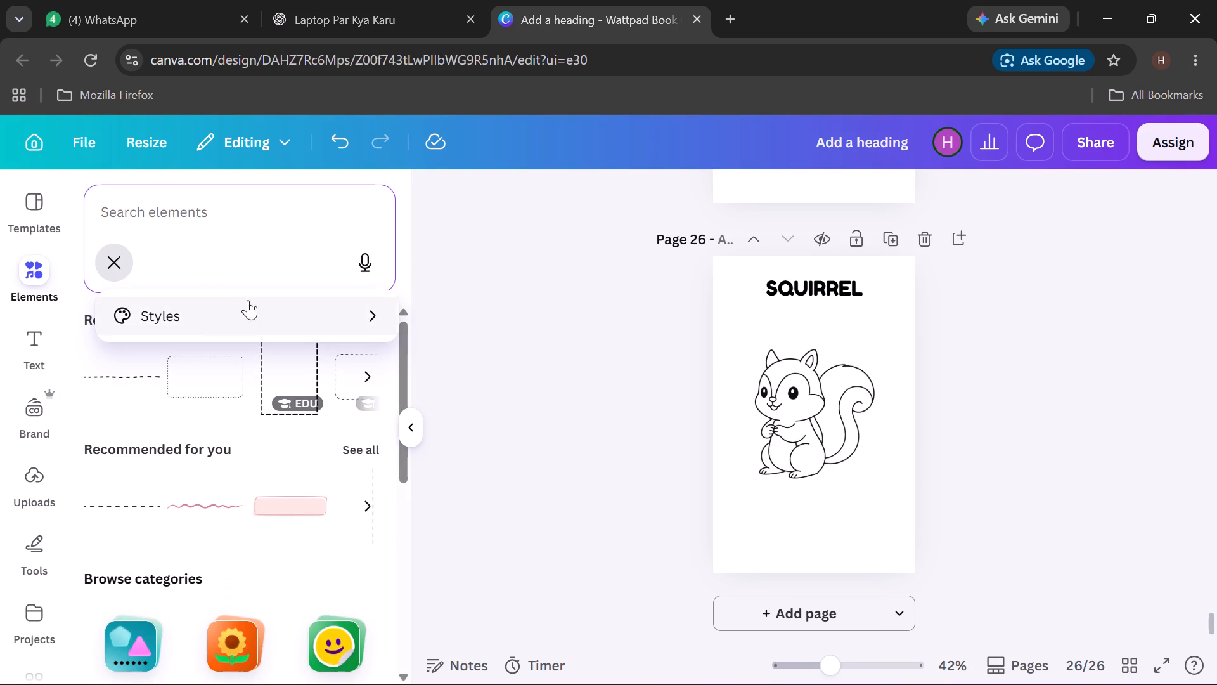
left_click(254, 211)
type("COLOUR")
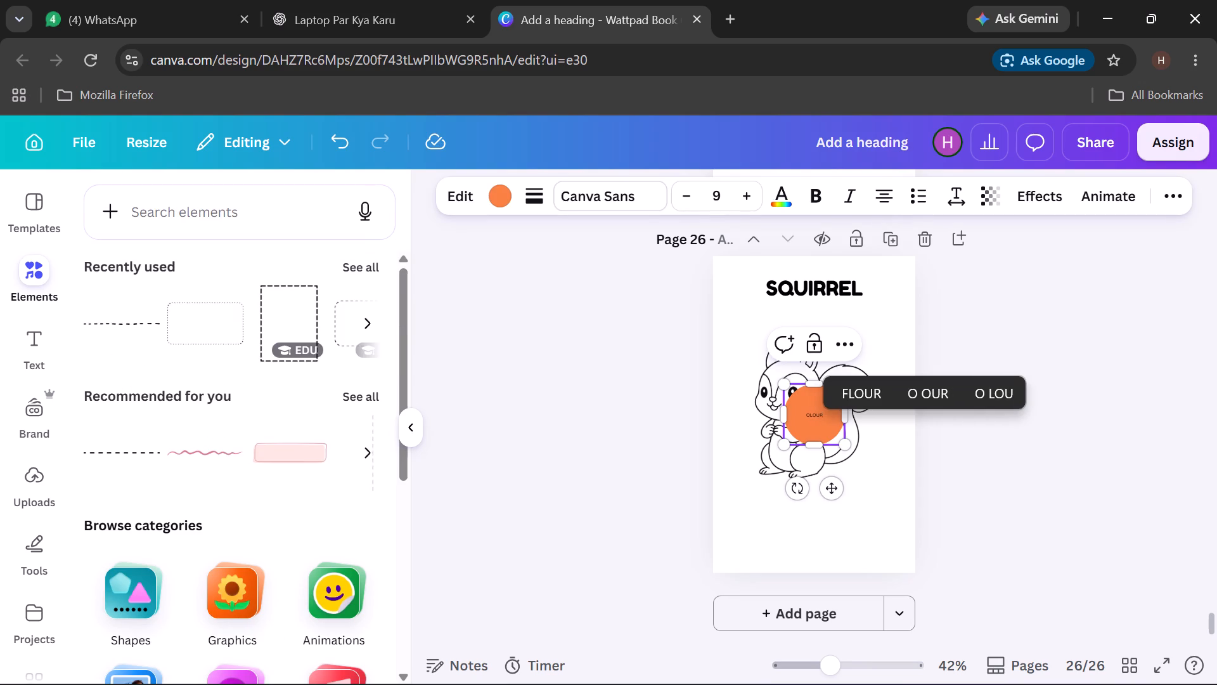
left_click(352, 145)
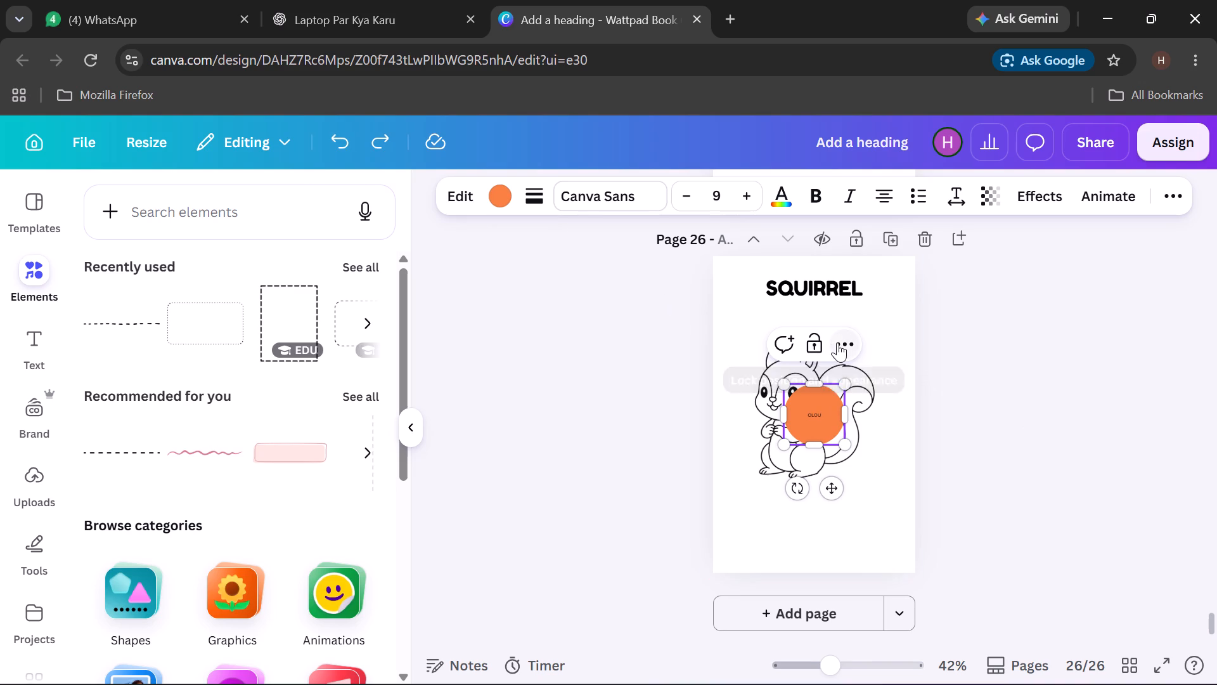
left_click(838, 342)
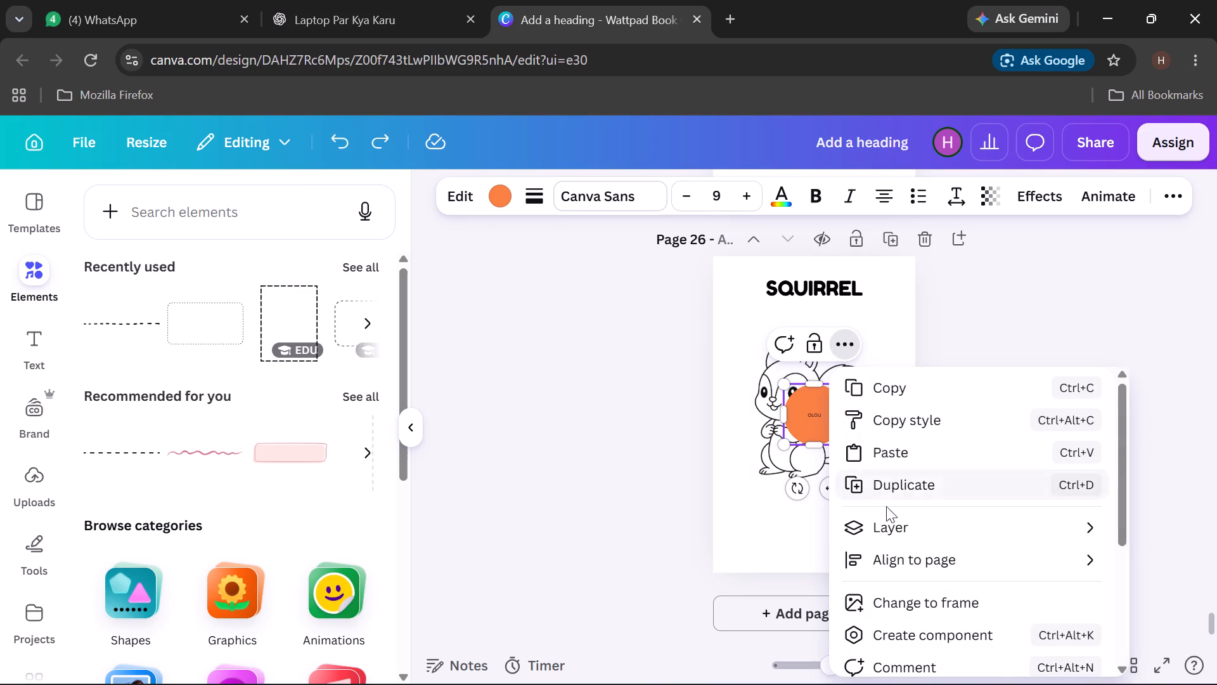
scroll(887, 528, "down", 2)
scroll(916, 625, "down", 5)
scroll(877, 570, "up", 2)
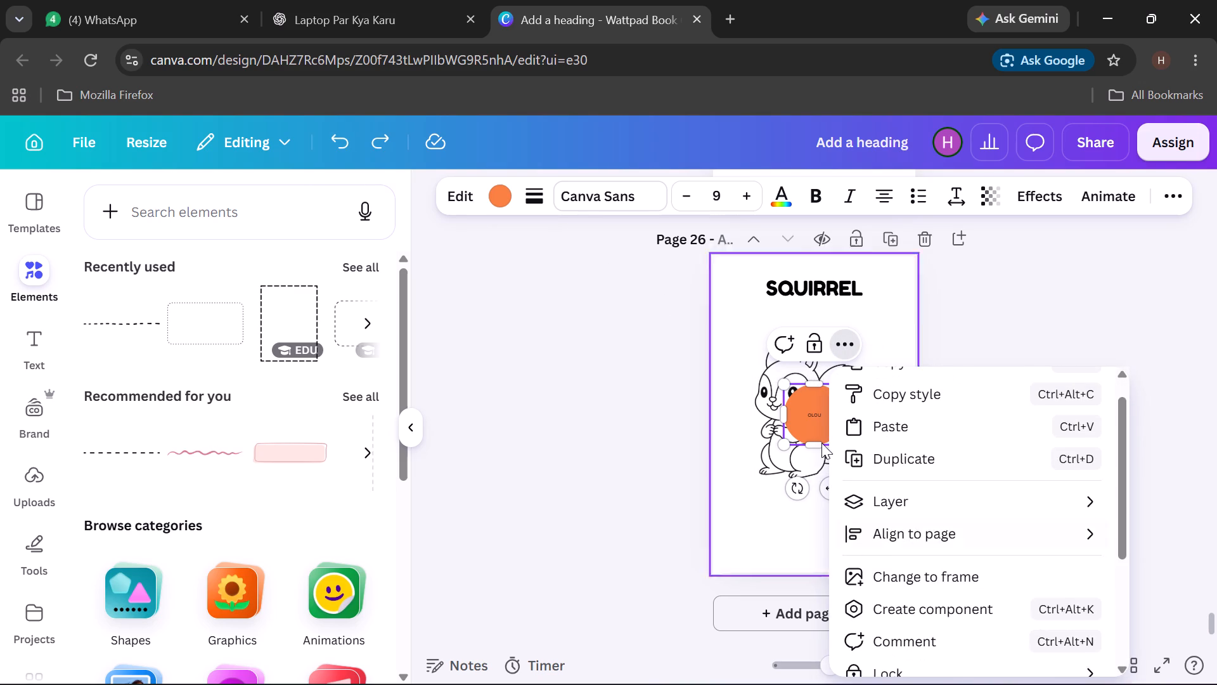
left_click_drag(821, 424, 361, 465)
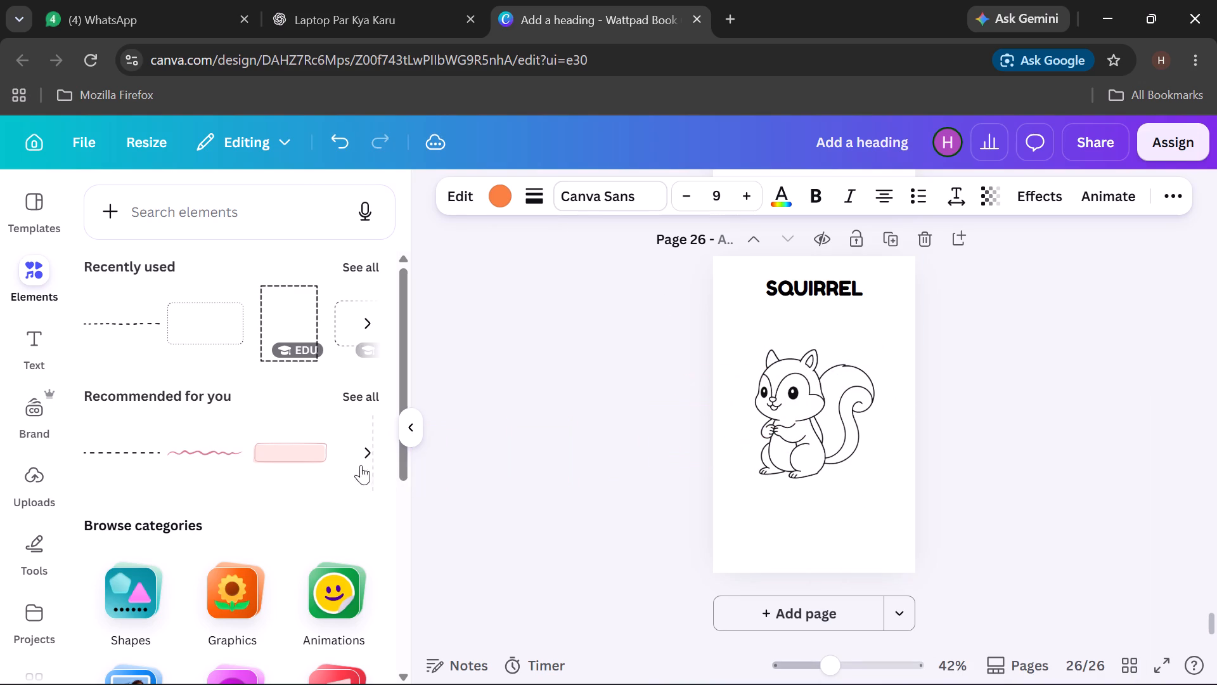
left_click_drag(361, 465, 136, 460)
Search the elements library for "COLOUR BOOK BACK PAGE".
left_click(171, 205)
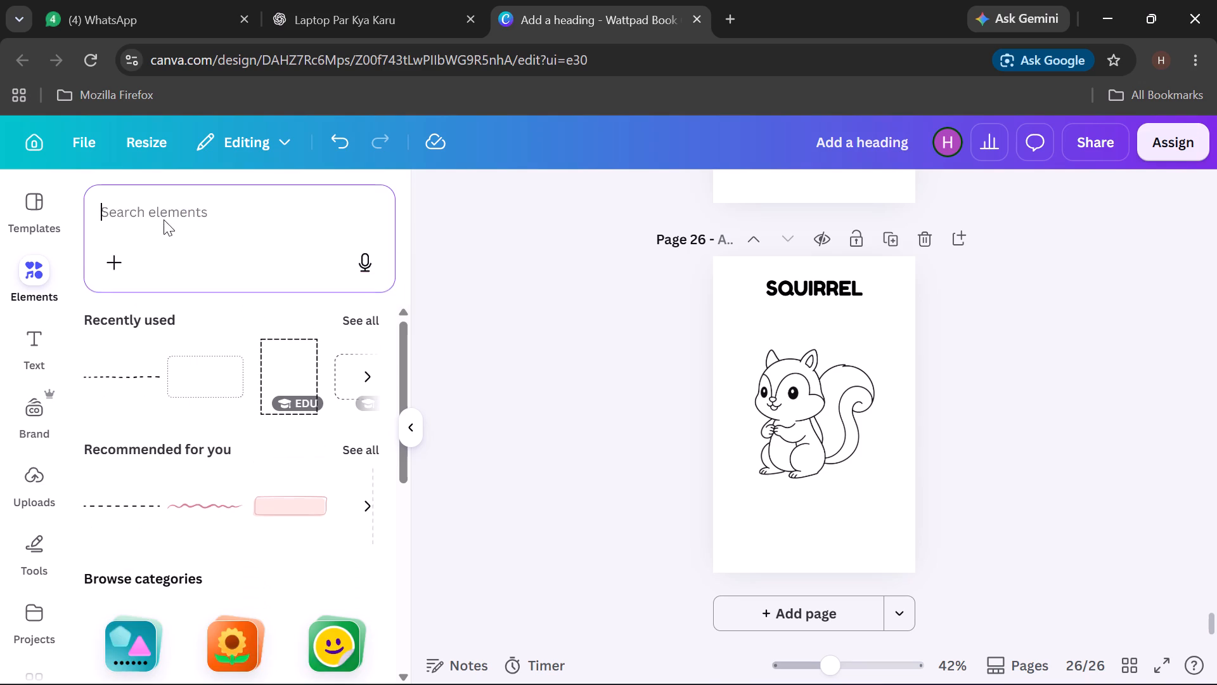
type("COLO")
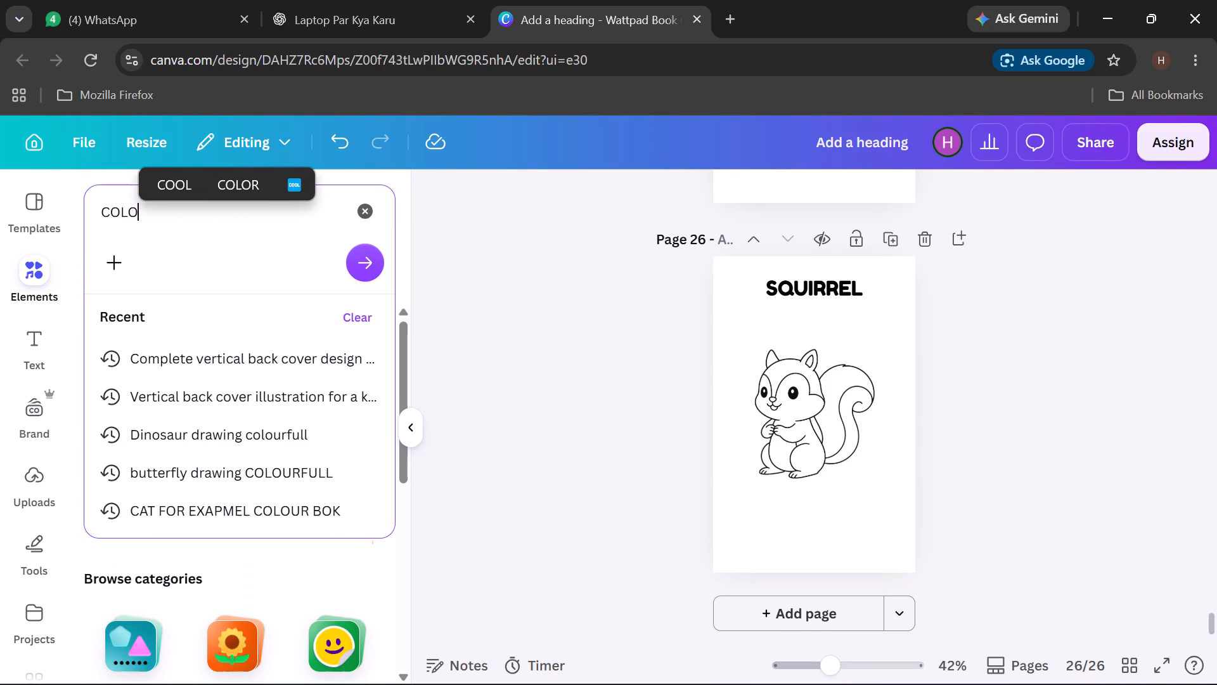
type("UR BI")
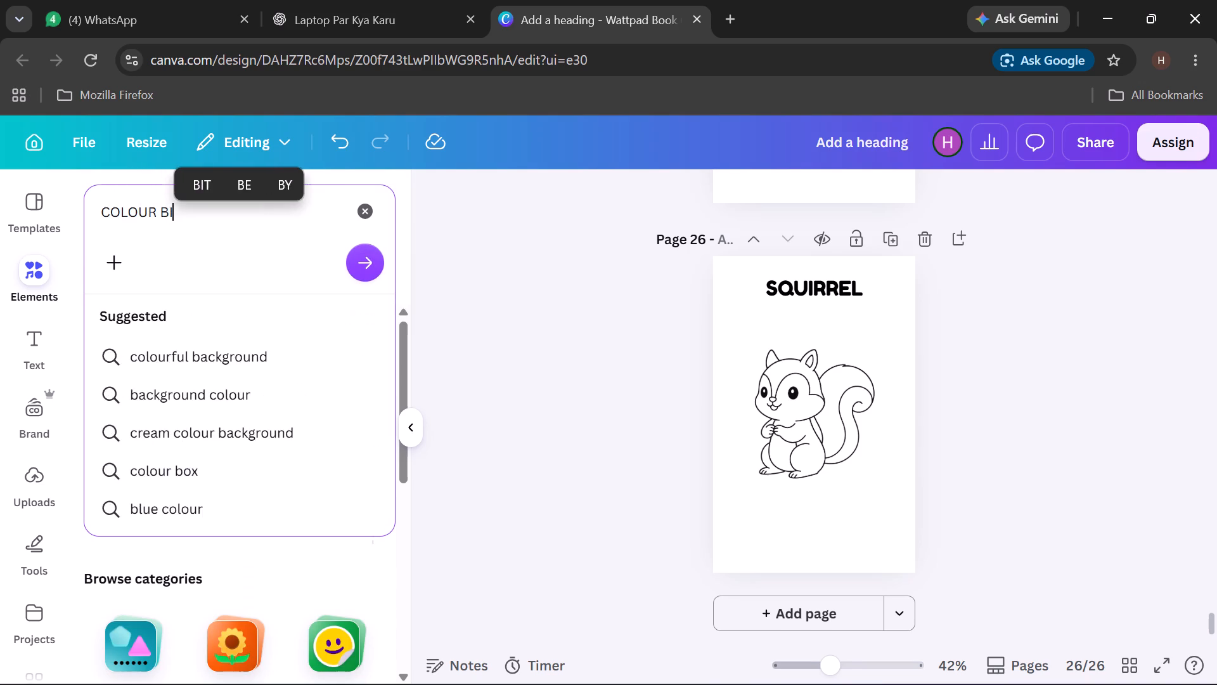
key("BackSpace")
type("OOK")
key("space")
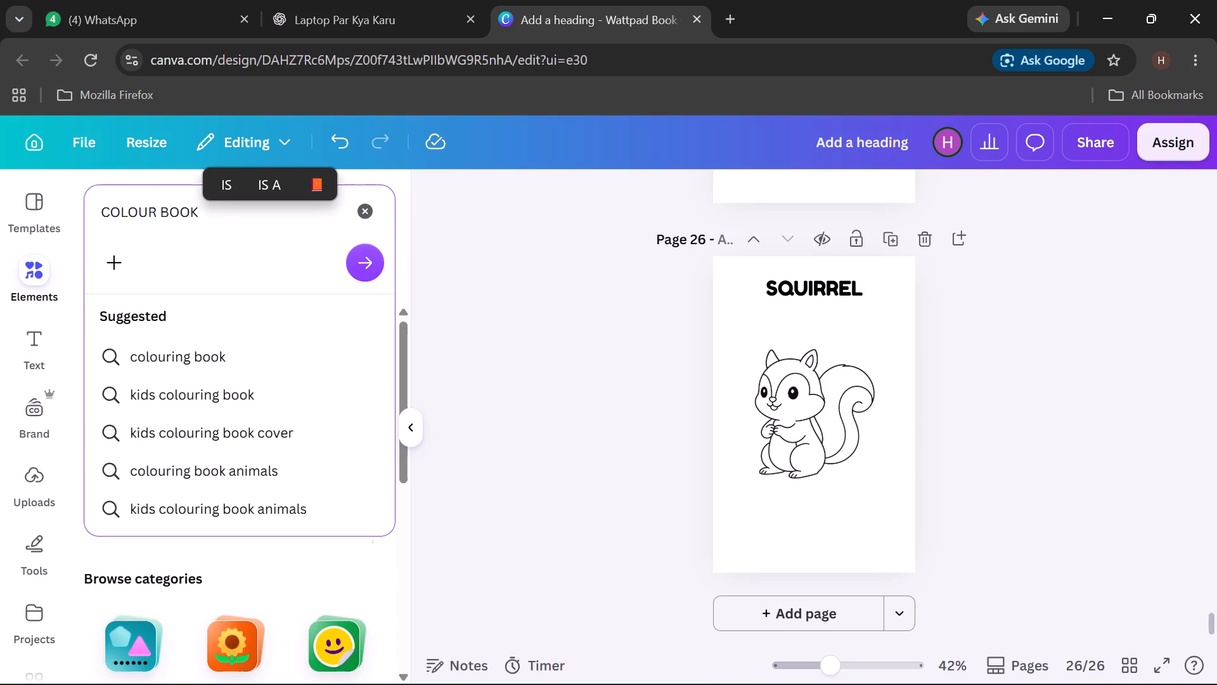
type("BACK PAD")
key("BackSpace")
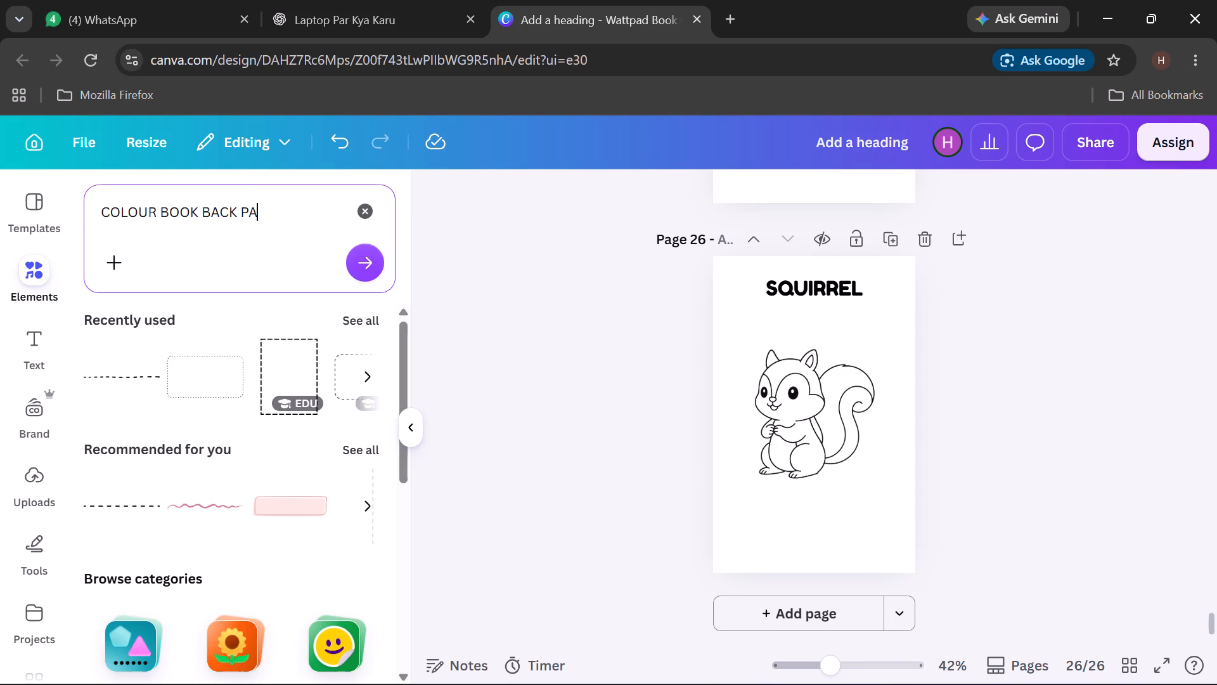
type("GE")
key("Return")
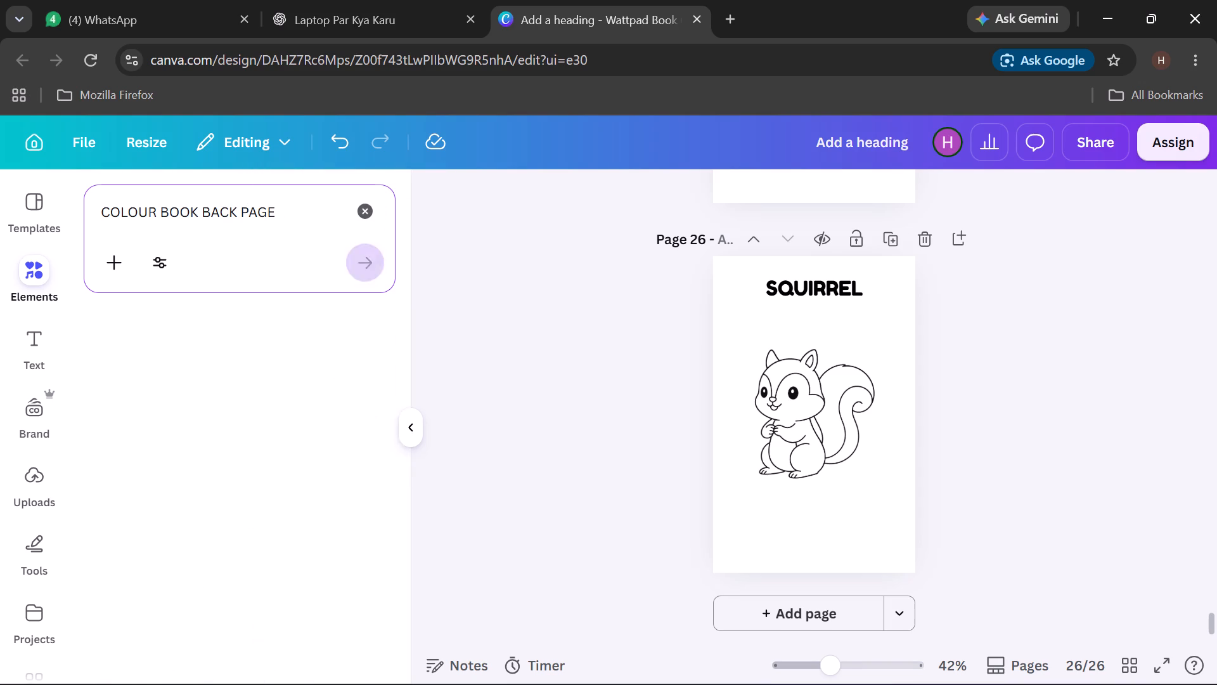
Look through the element search results, including the photos, for a design that suits the coloring book's back page.
scroll(164, 330, "down", 1)
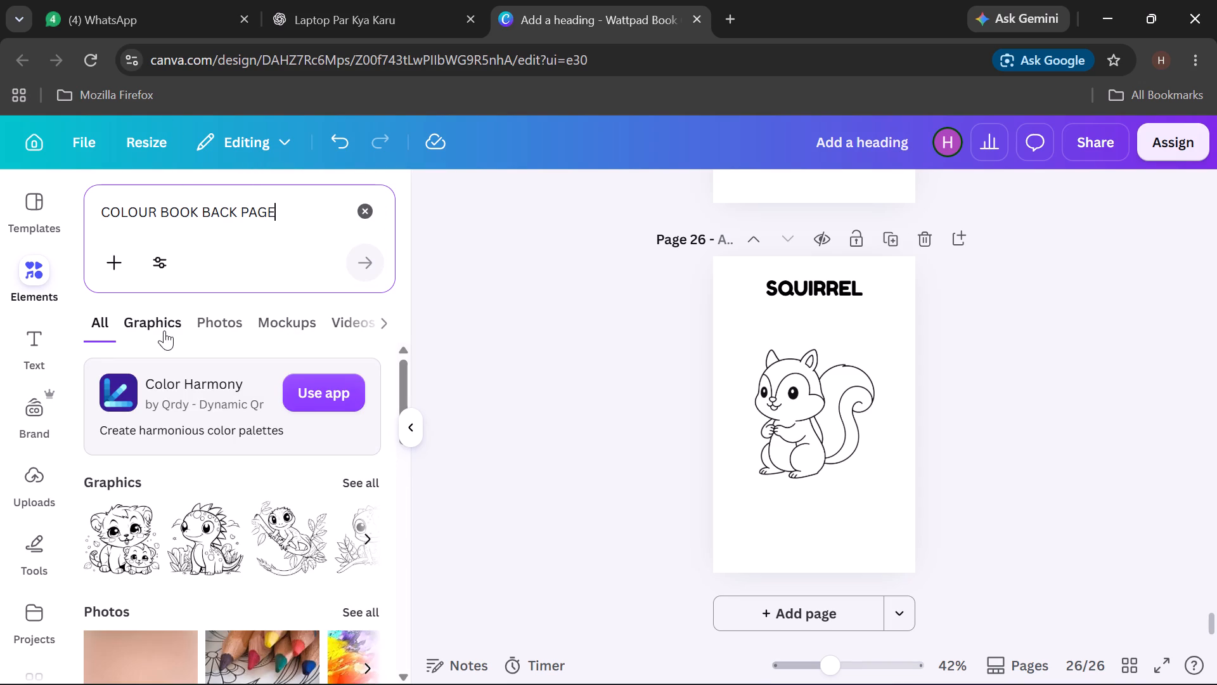
scroll(164, 330, "down", 2)
scroll(263, 492, "down", 8)
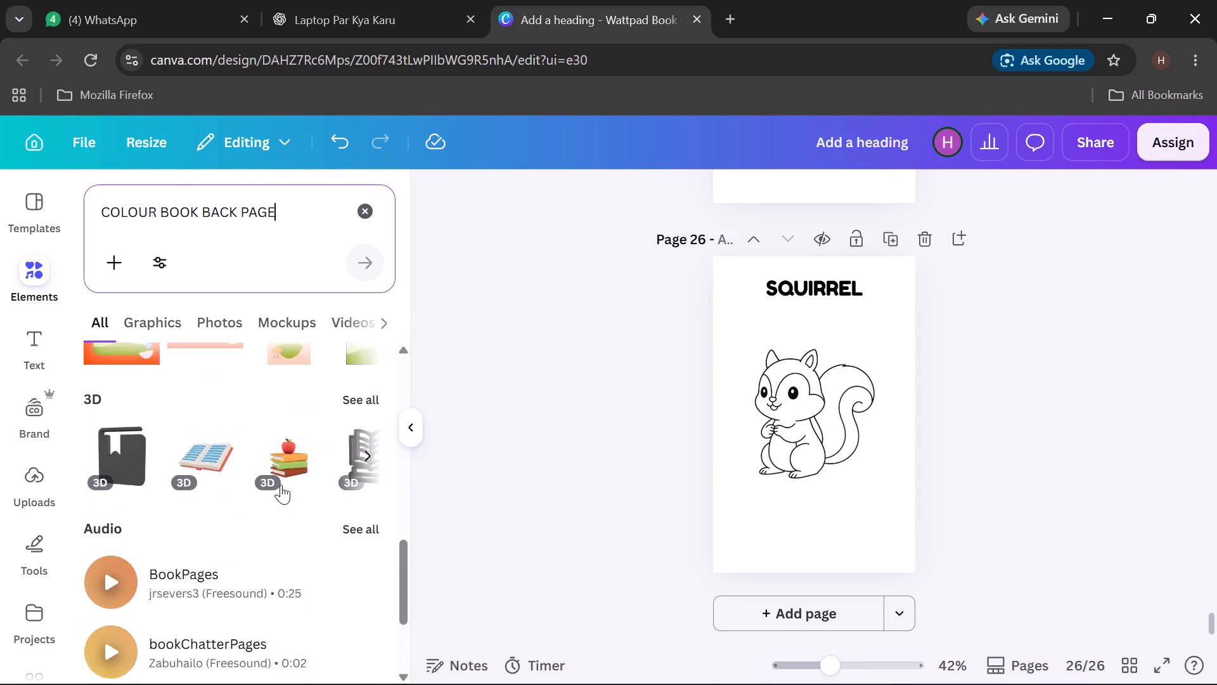
scroll(281, 485, "down", 3)
scroll(281, 484, "up", 9)
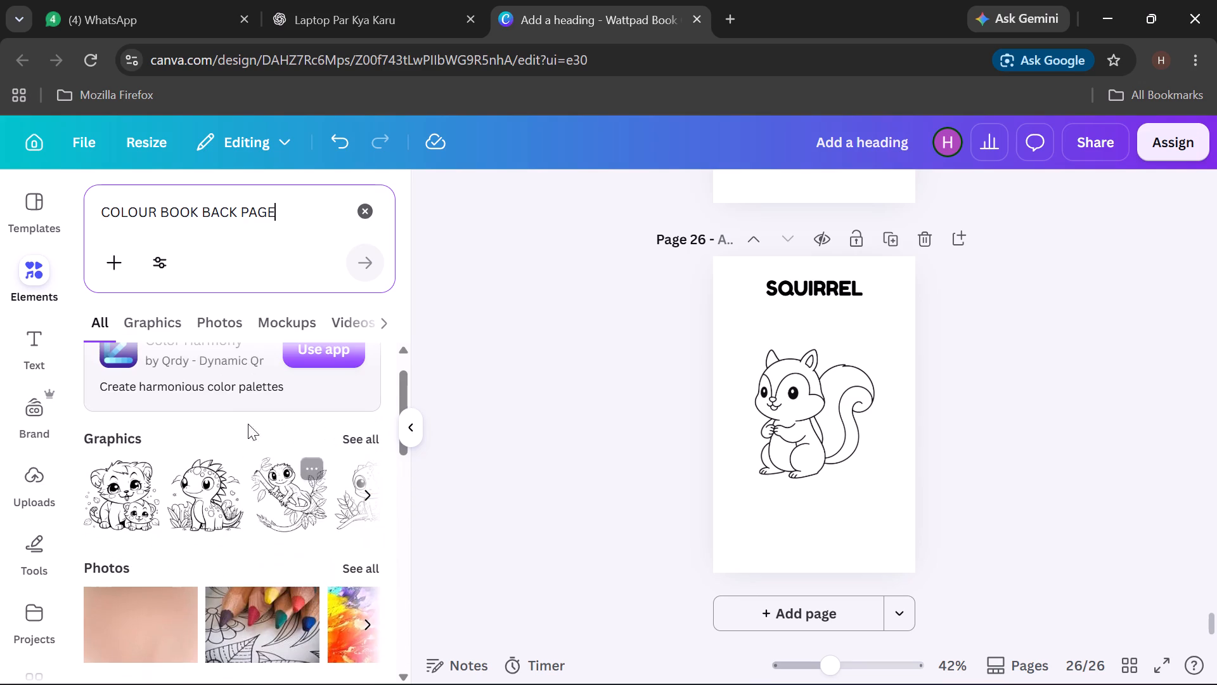
left_click(228, 325)
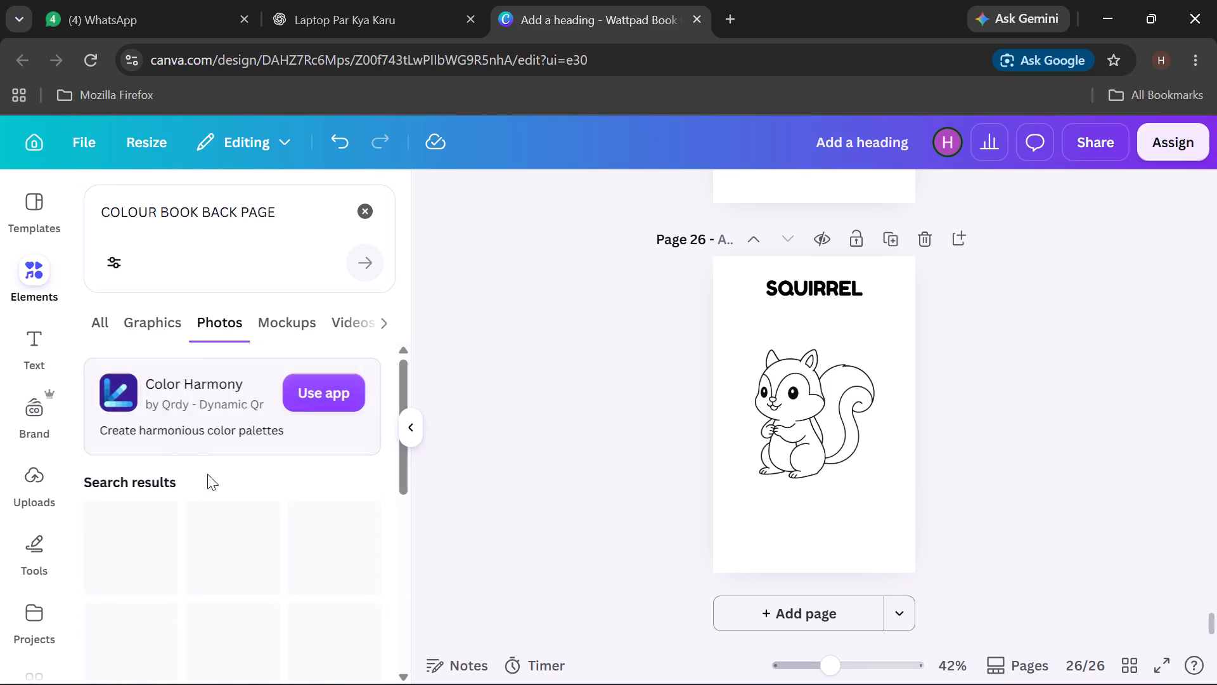
scroll(212, 476, "down", 3)
scroll(229, 462, "up", 4)
Open the Color Harmony app and look through its color palettes for something usable on the back page.
left_click(330, 386)
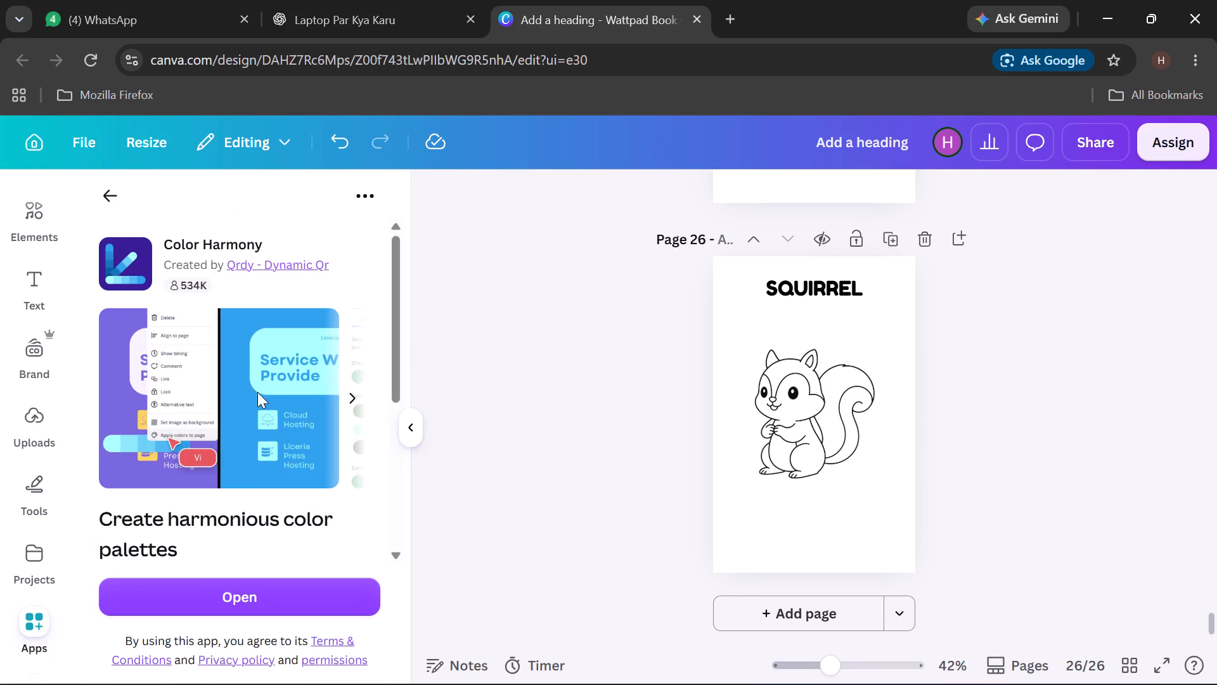
scroll(264, 391, "down", 2)
left_click(203, 596)
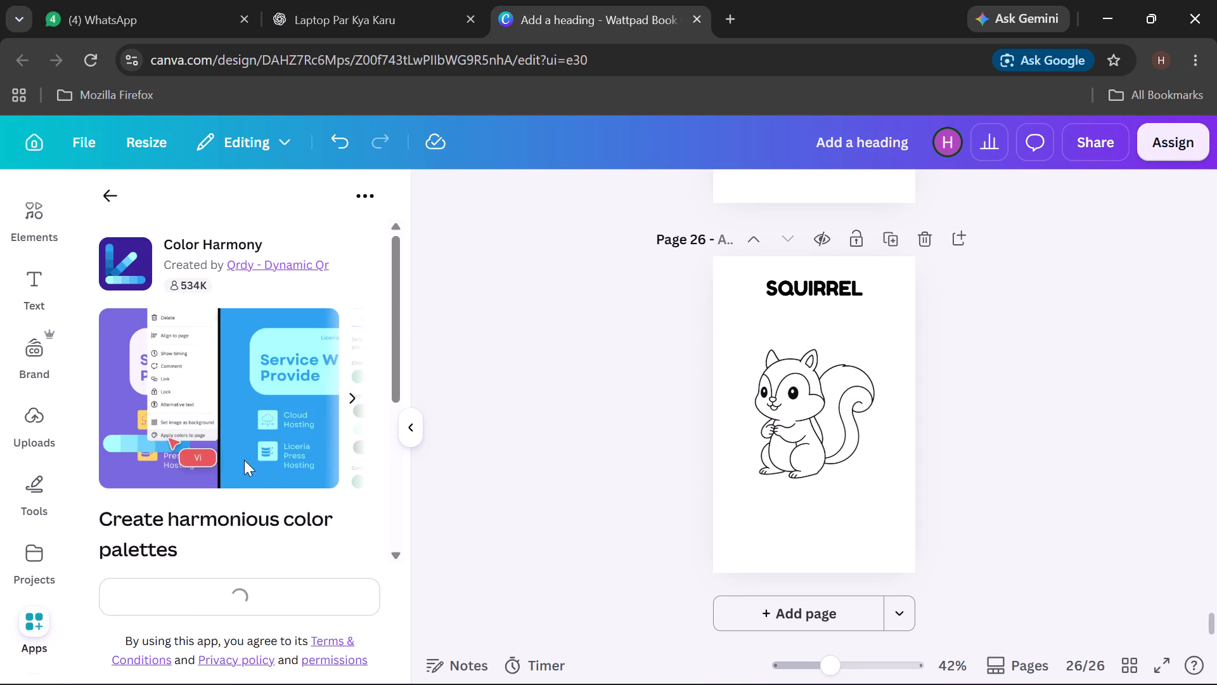
scroll(240, 460, "down", 2)
scroll(251, 547, "down", 1)
scroll(273, 469, "up", 2)
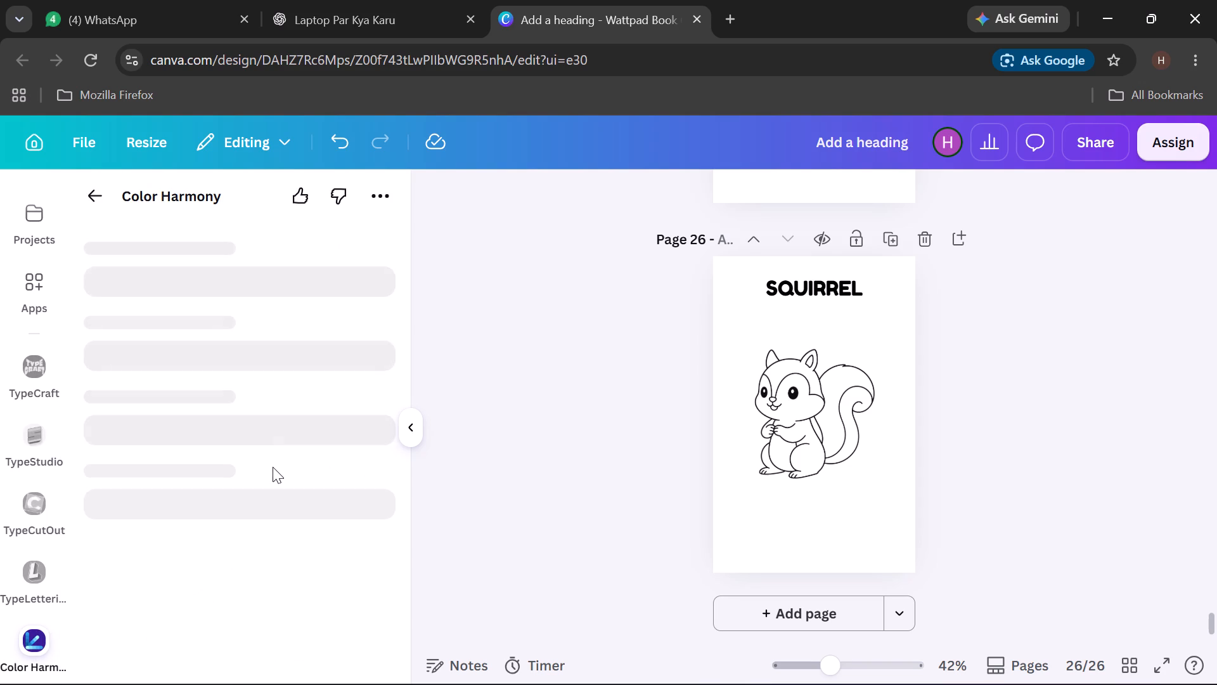
scroll(273, 465, "up", 3)
scroll(277, 452, "down", 2)
scroll(278, 452, "up", 2)
scroll(285, 455, "down", 3)
scroll(287, 460, "up", 4)
scroll(287, 460, "down", 3)
scroll(300, 457, "up", 3)
scroll(310, 454, "down", 2)
scroll(314, 452, "up", 1)
scroll(314, 362, "down", 2)
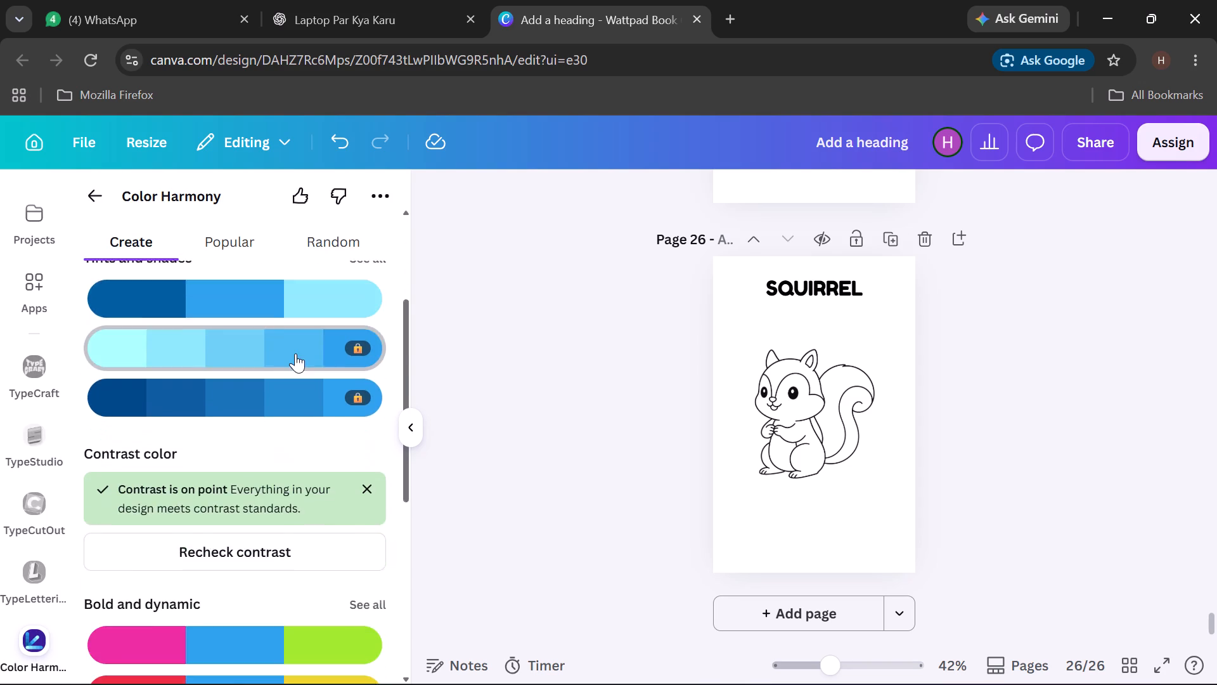
scroll(294, 355, "down", 5)
scroll(292, 358, "up", 8)
scroll(34, 386, "up", 3)
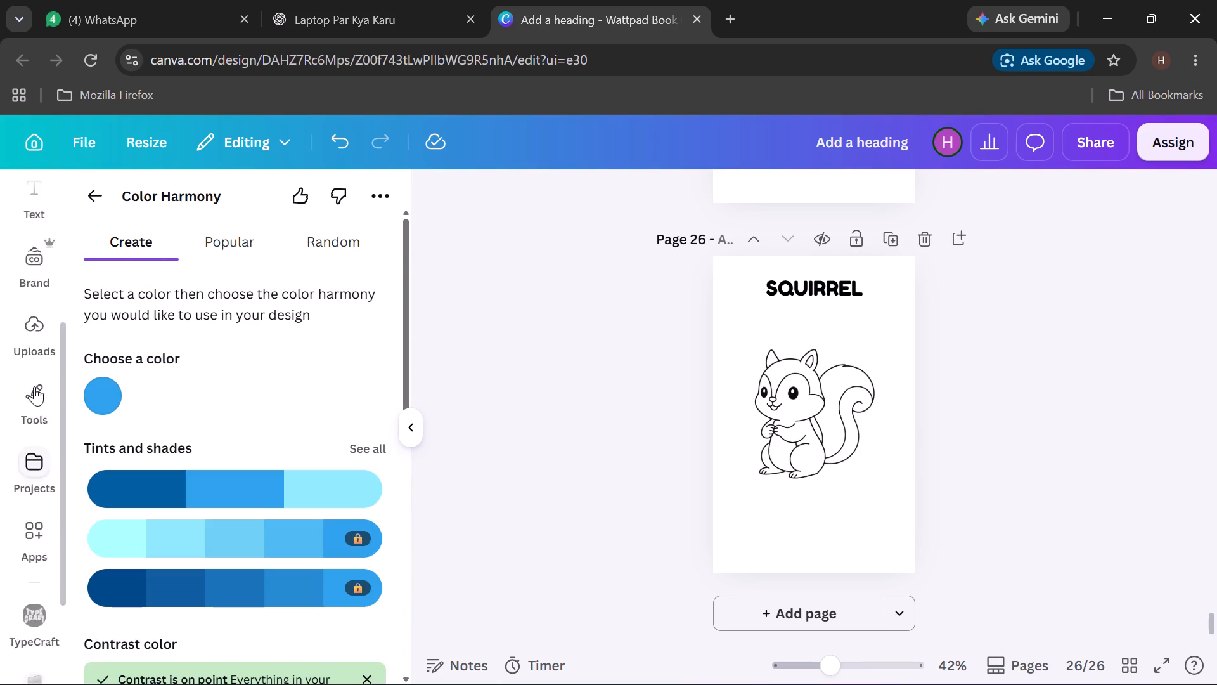
Browse the text styles and font combinations for a closing text suited to the back page.
scroll(35, 386, "up", 5)
left_click(41, 356)
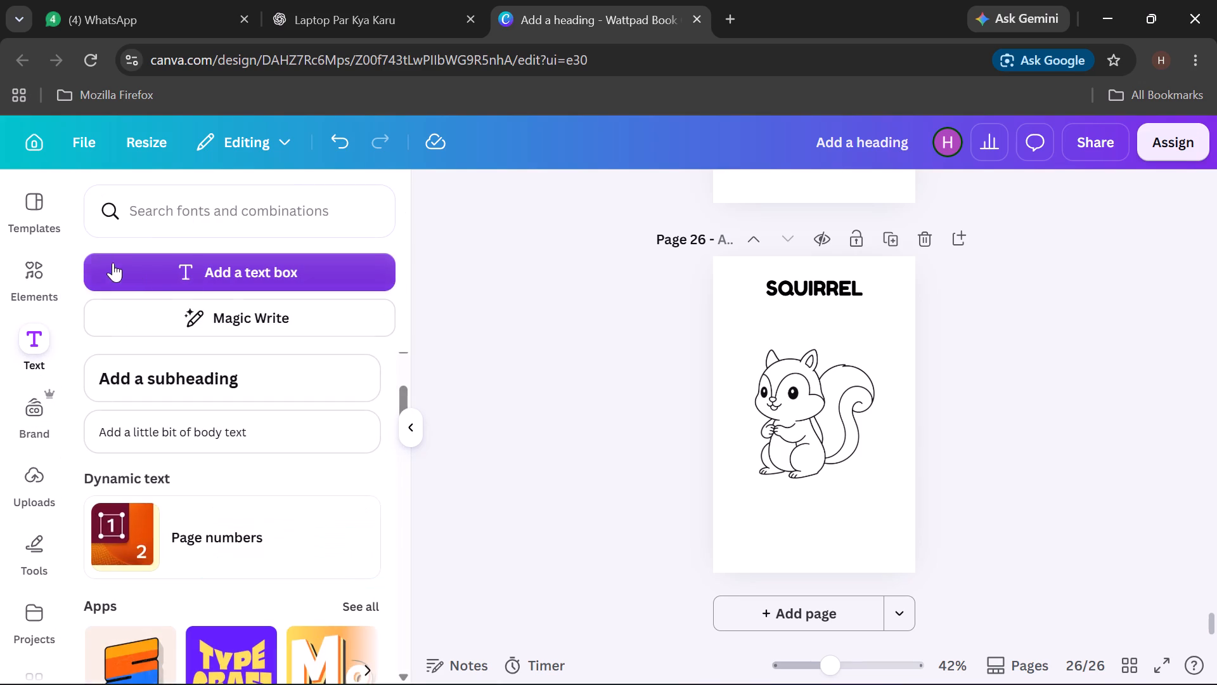
scroll(235, 273, "up", 2)
scroll(227, 289, "down", 10)
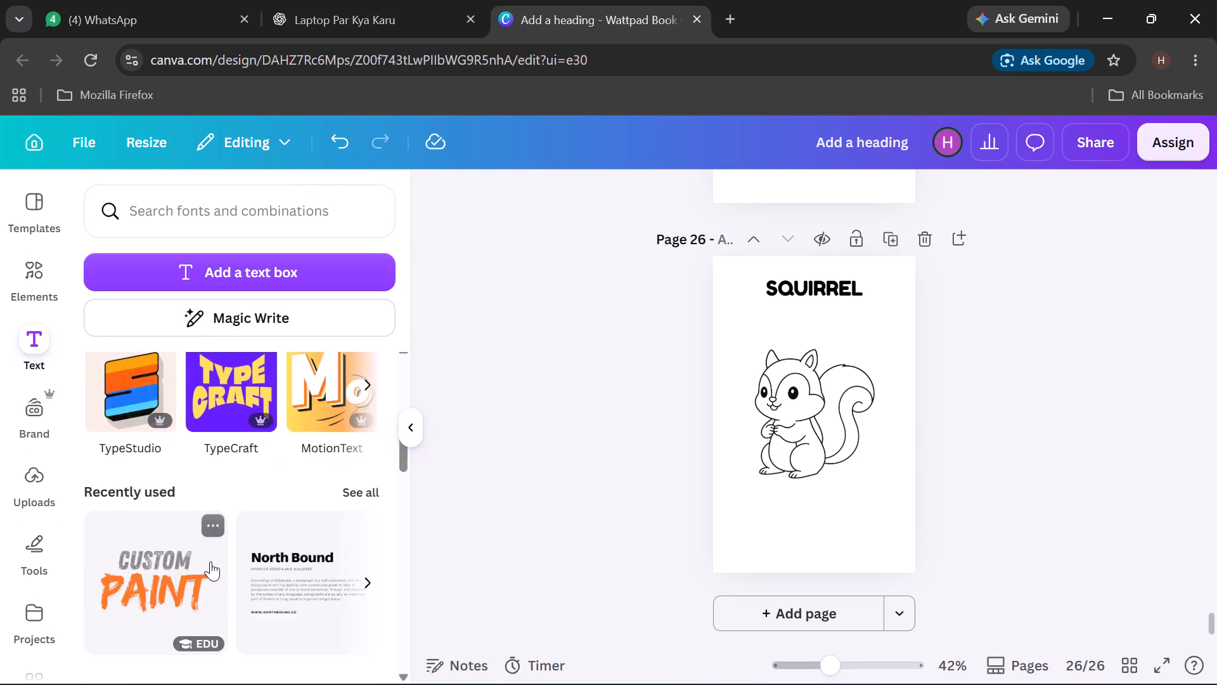
scroll(210, 561, "down", 5)
scroll(224, 549, "up", 20)
scroll(224, 549, "up", 1)
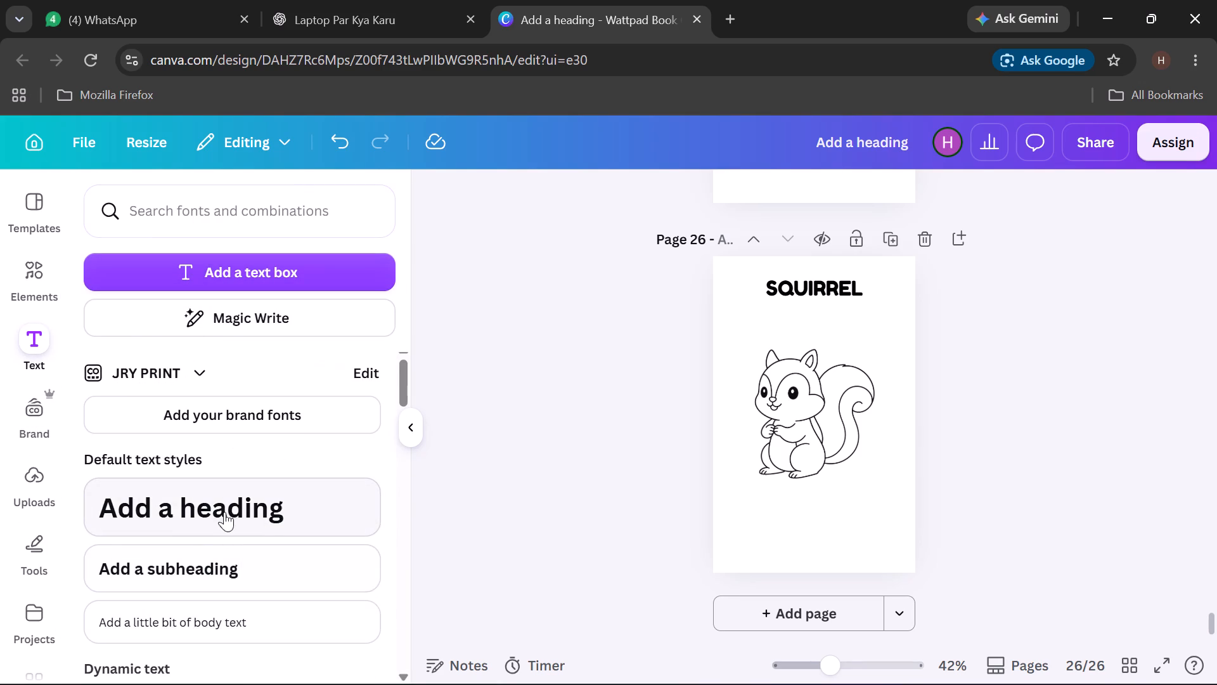
scroll(191, 519, "down", 6)
scroll(78, 573, "down", 3)
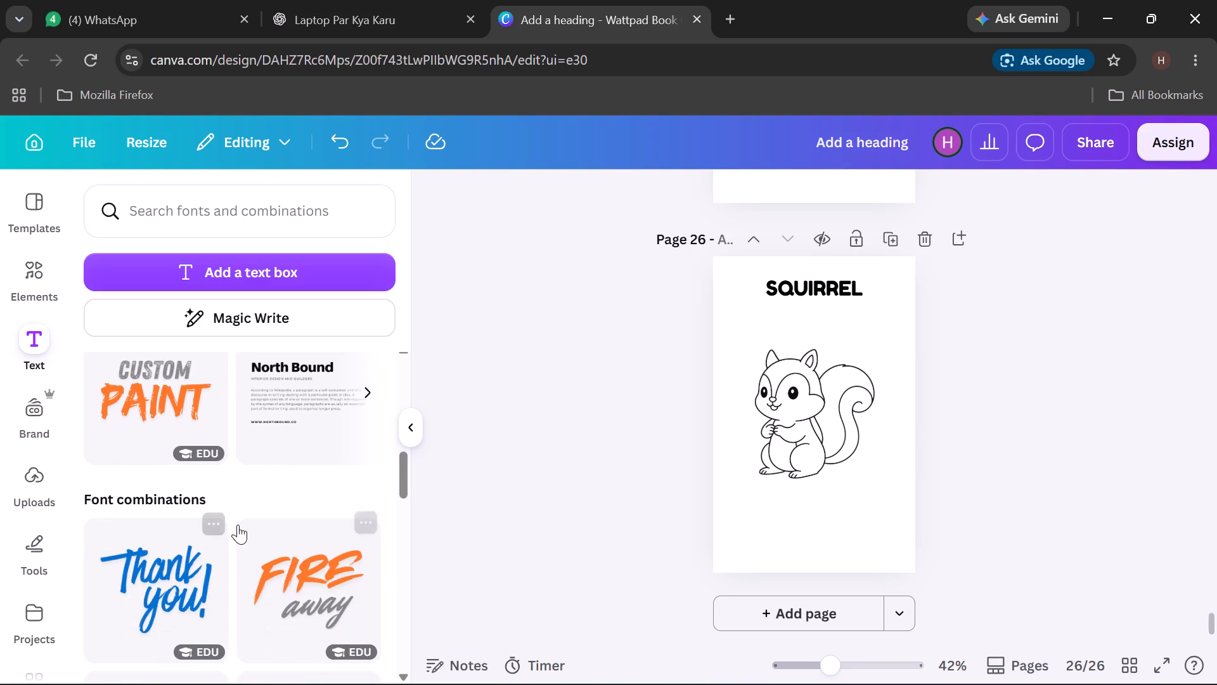
scroll(221, 518, "down", 4)
scroll(240, 546, "up", 2)
scroll(240, 546, "down", 2)
scroll(240, 546, "up", 5)
scroll(240, 546, "down", 2)
scroll(240, 546, "up", 2)
scroll(240, 546, "down", 7)
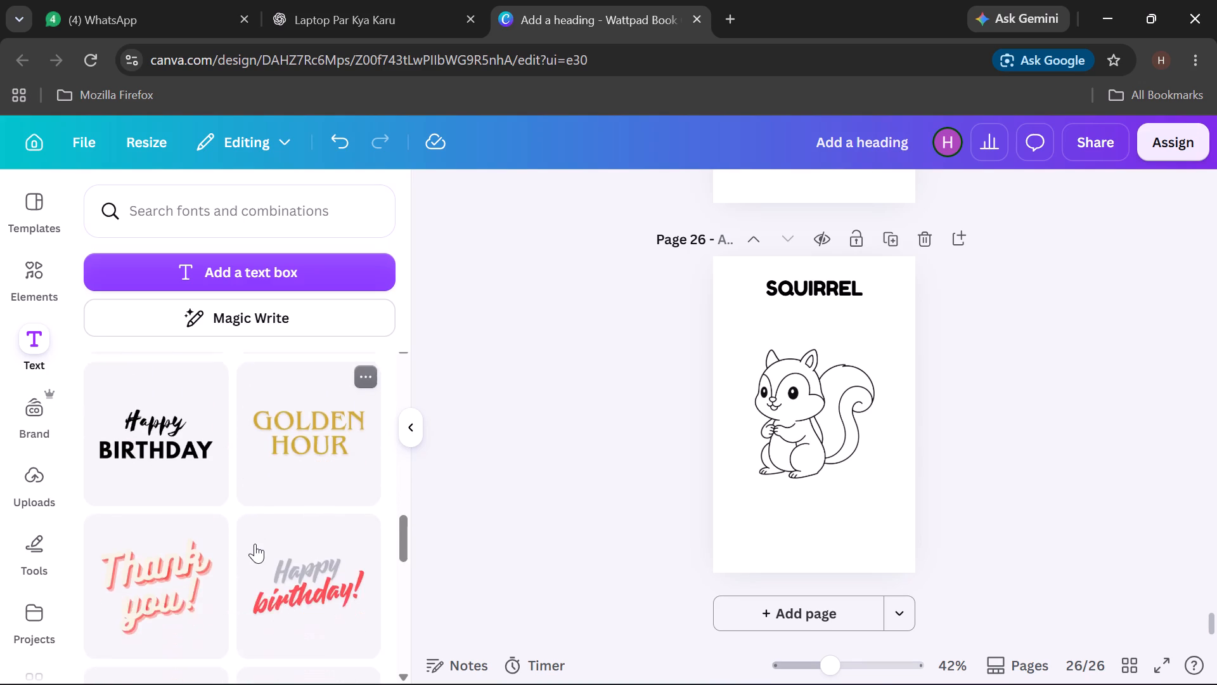
scroll(255, 544, "down", 2)
scroll(255, 544, "up", 9)
scroll(196, 415, "up", 1)
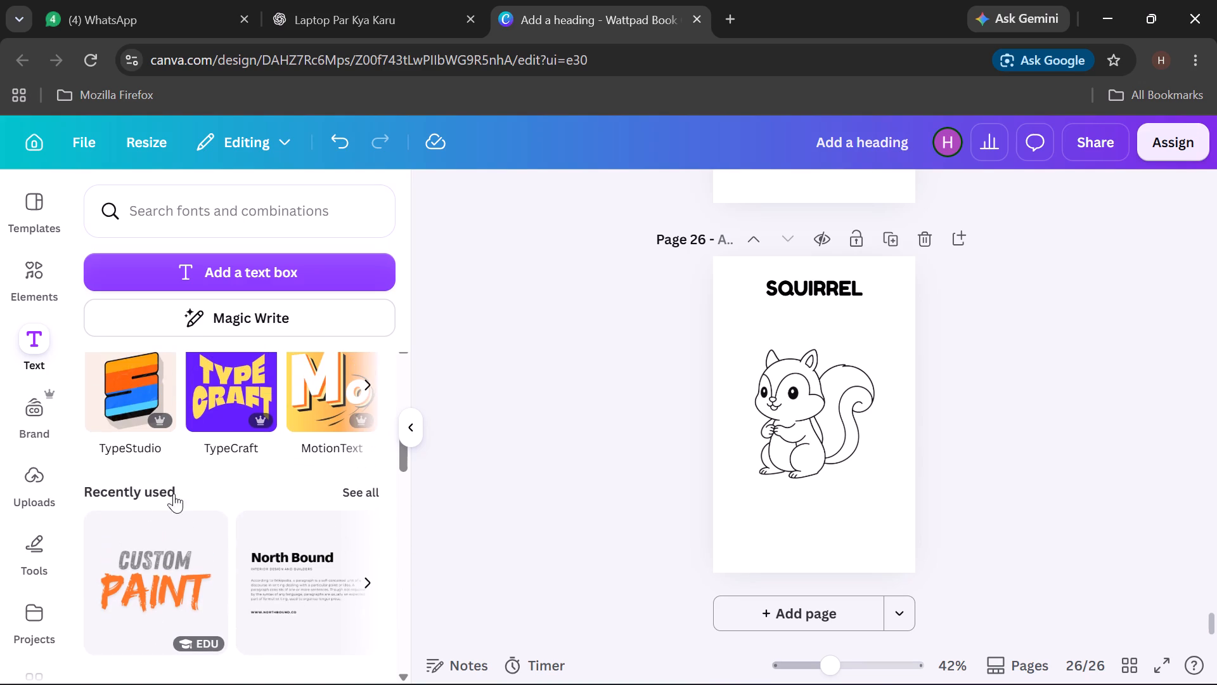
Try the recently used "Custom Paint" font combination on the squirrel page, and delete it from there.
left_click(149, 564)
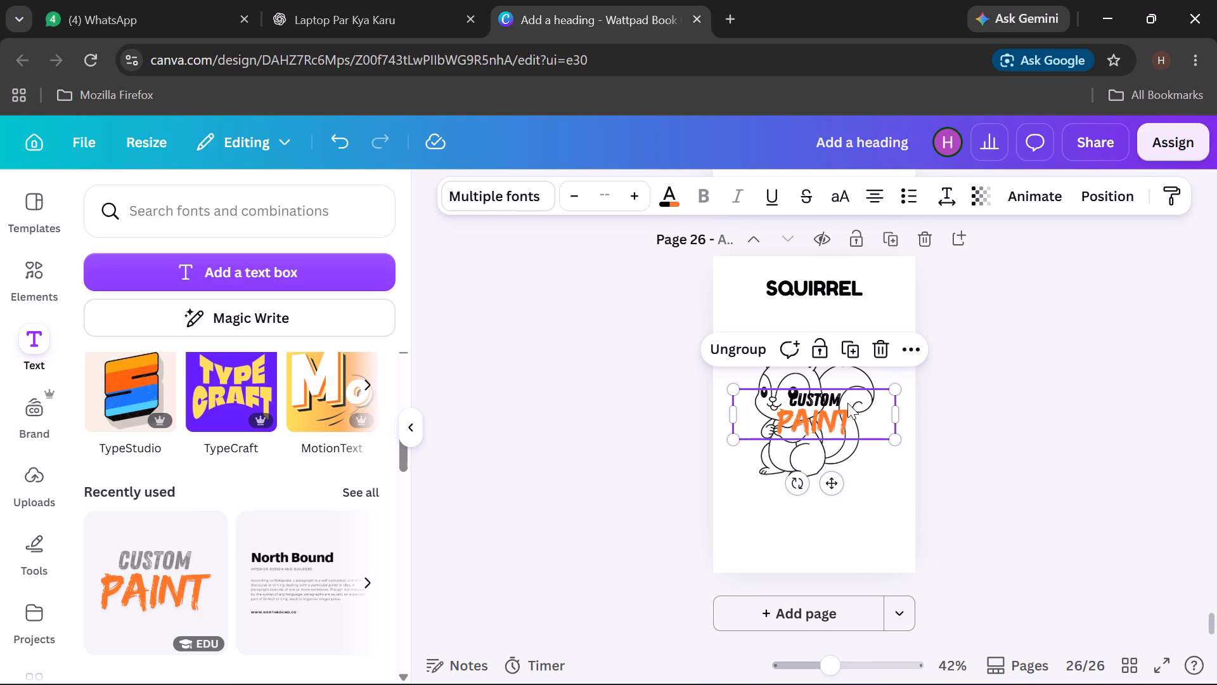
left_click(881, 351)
Add a blank page 27 after the squirrel page and insert the "Custom Paint" font combination on it.
scroll(870, 540, "down", 3)
left_click(808, 630)
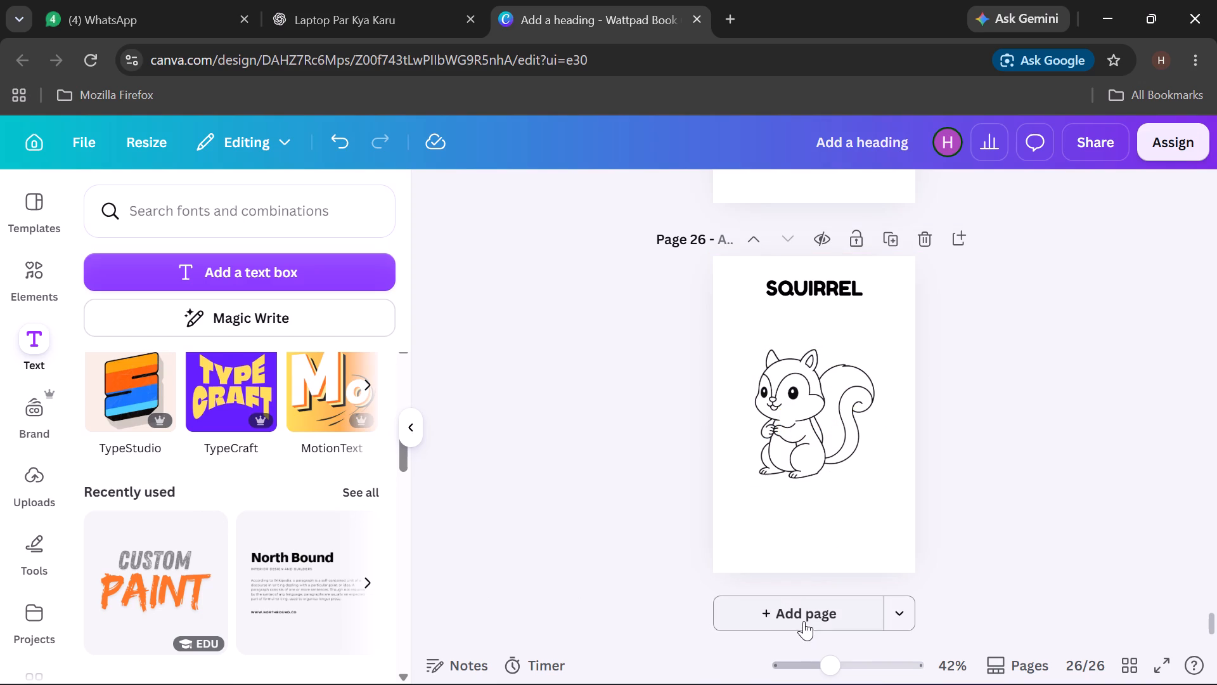
scroll(706, 581, "down", 4)
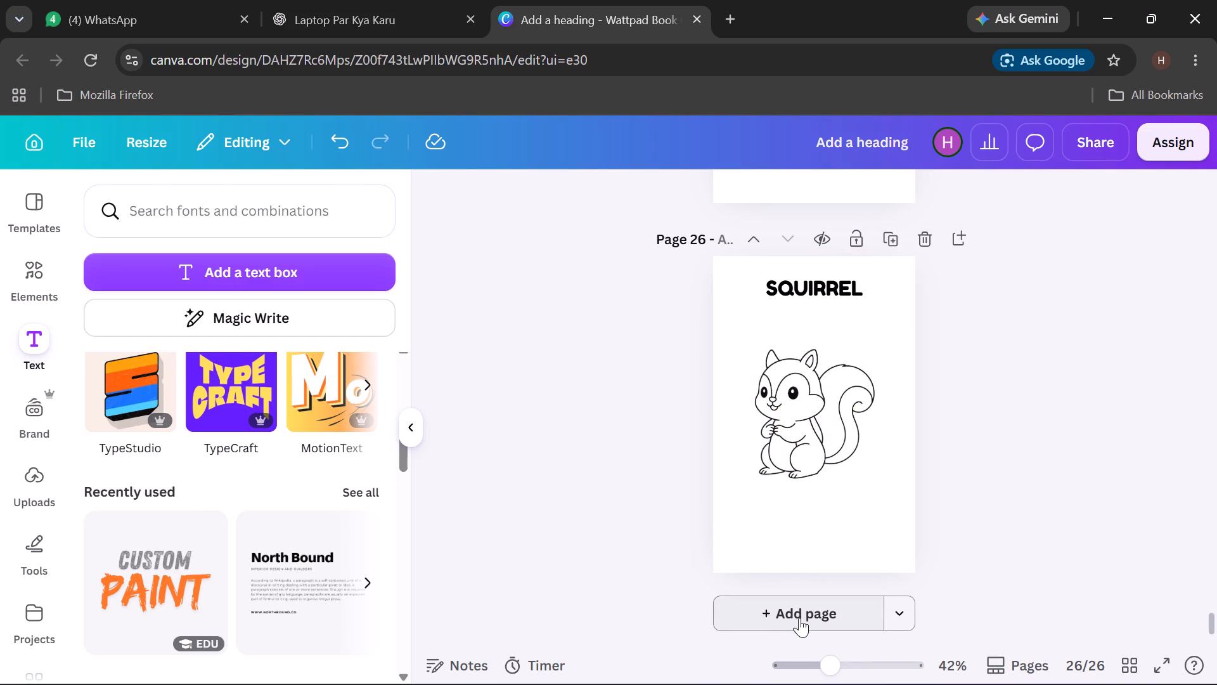
left_click(800, 618)
scroll(586, 504, "down", 3)
left_click(181, 551)
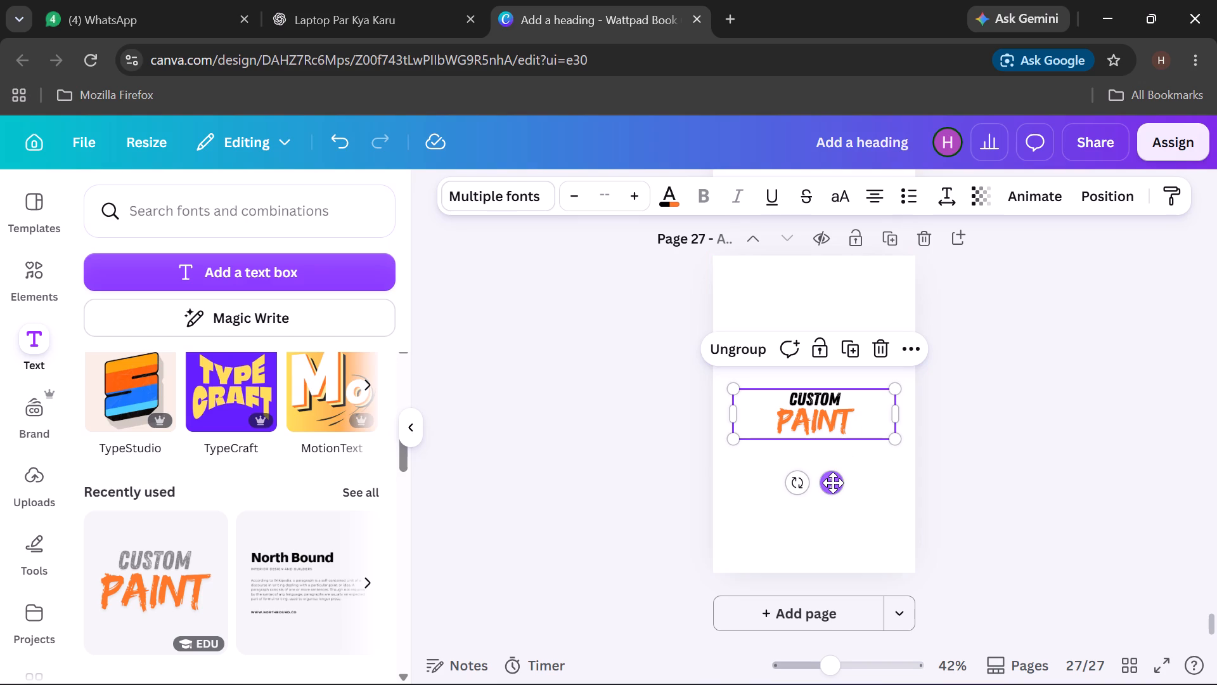
Enlarge the "Custom Paint" text group on page 27 until its frame extends past both sides of the page.
left_click_drag(733, 389, 729, 348)
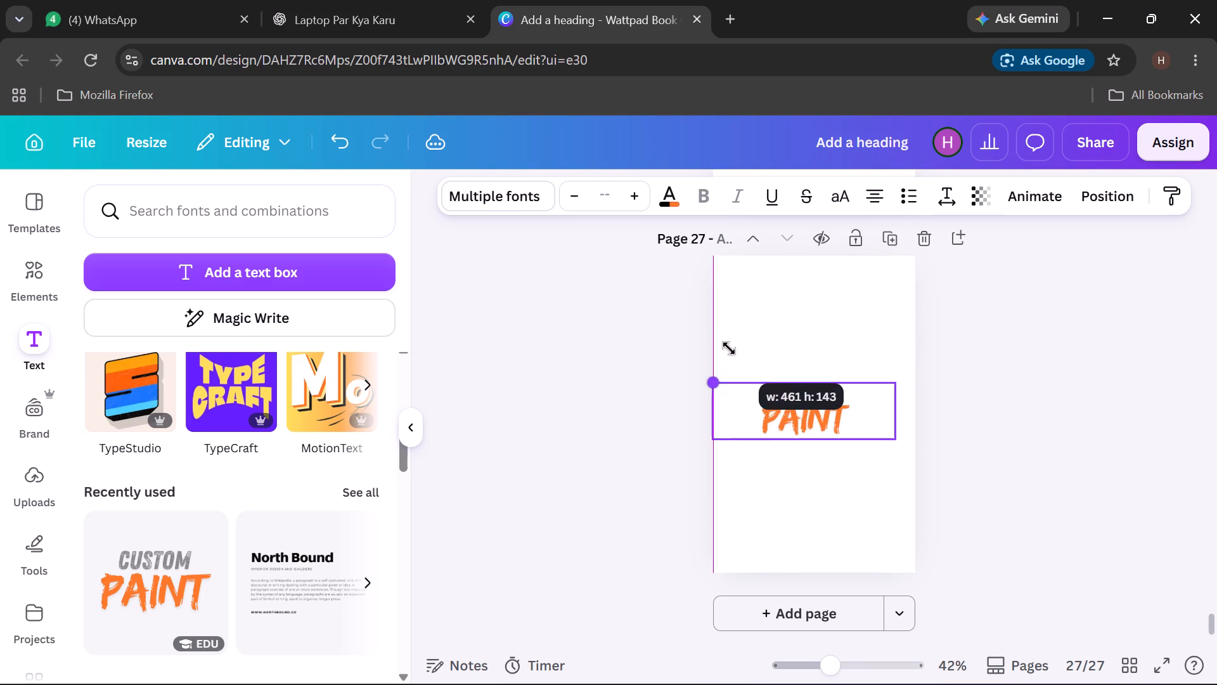
left_click_drag(729, 348, 710, 314)
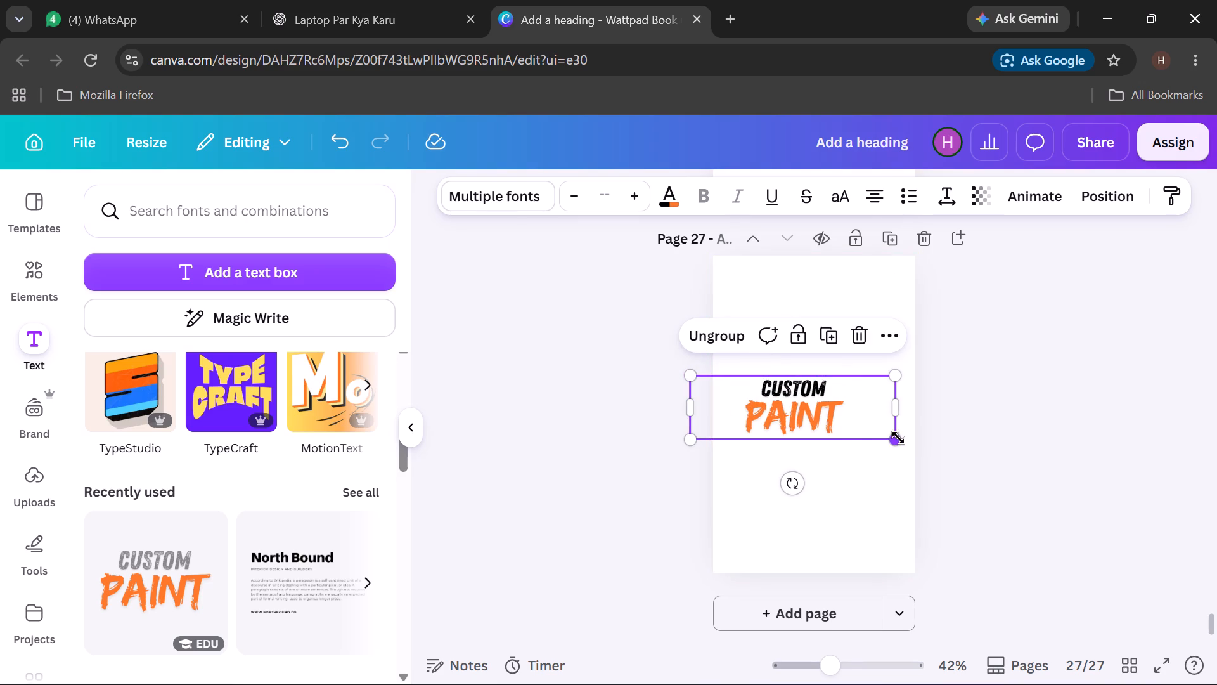
left_click_drag(898, 438, 936, 457)
Replace the group's text on page 27, changing "CUSTOM" to "THANK" and "PAINT" to "YOU".
left_click(837, 404)
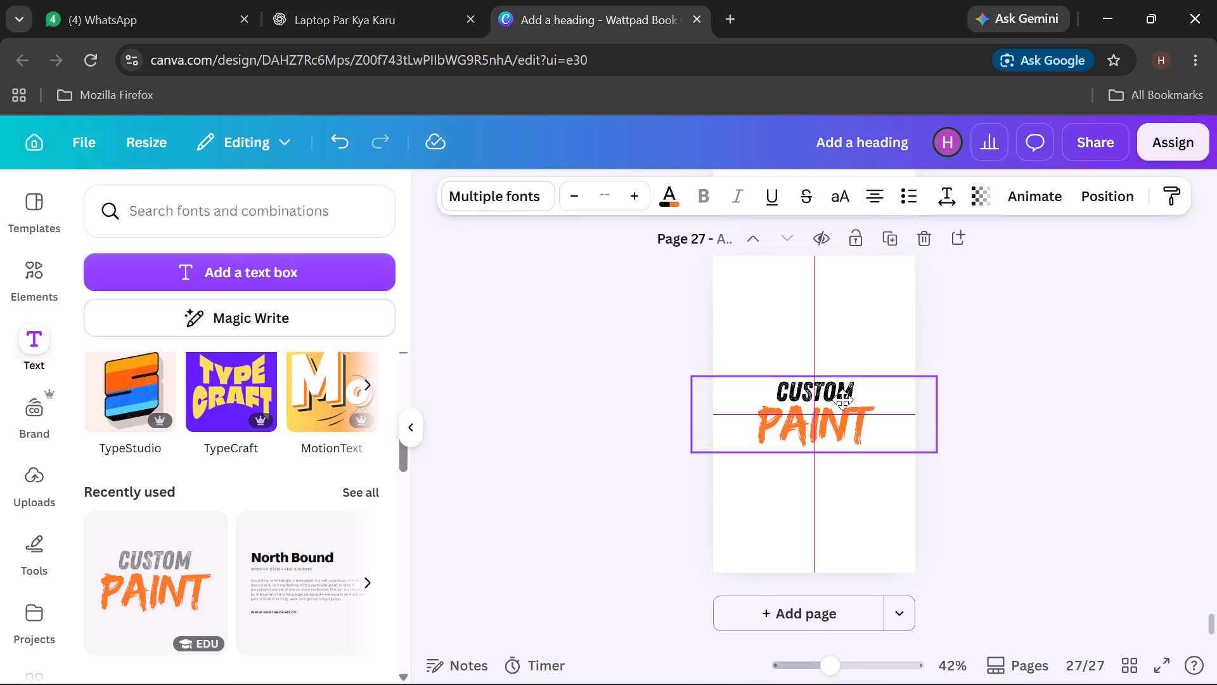
left_click(827, 396)
left_click(840, 384)
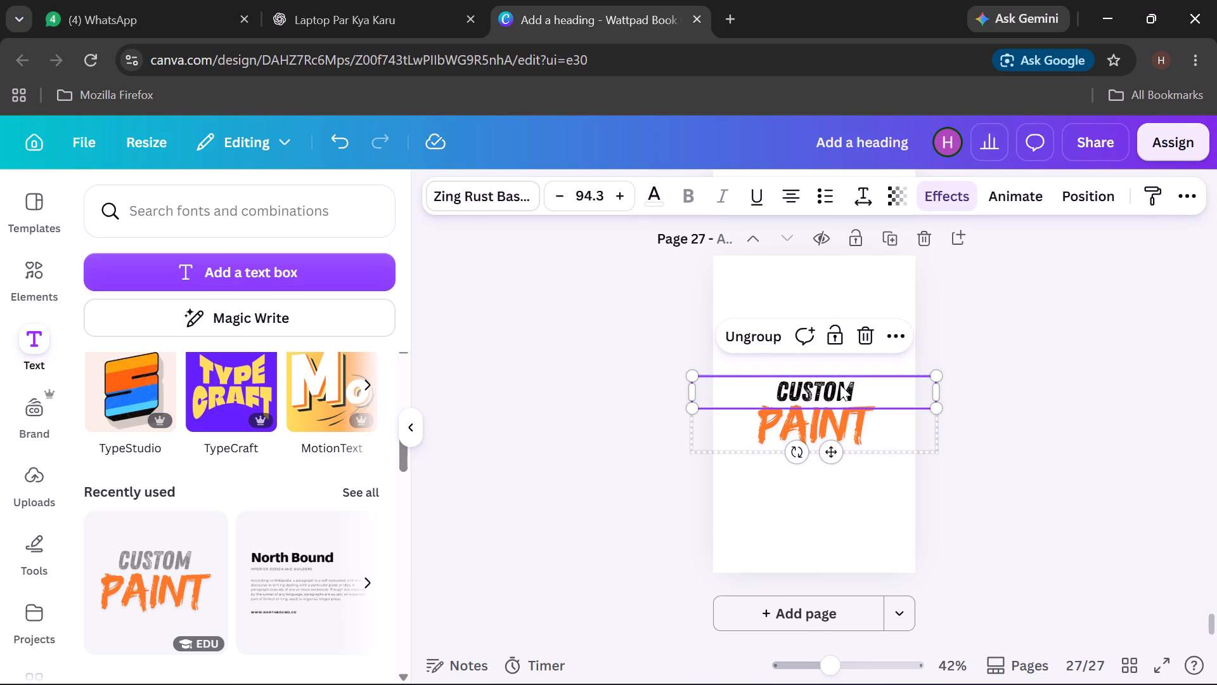
left_click(840, 384)
type("THANK")
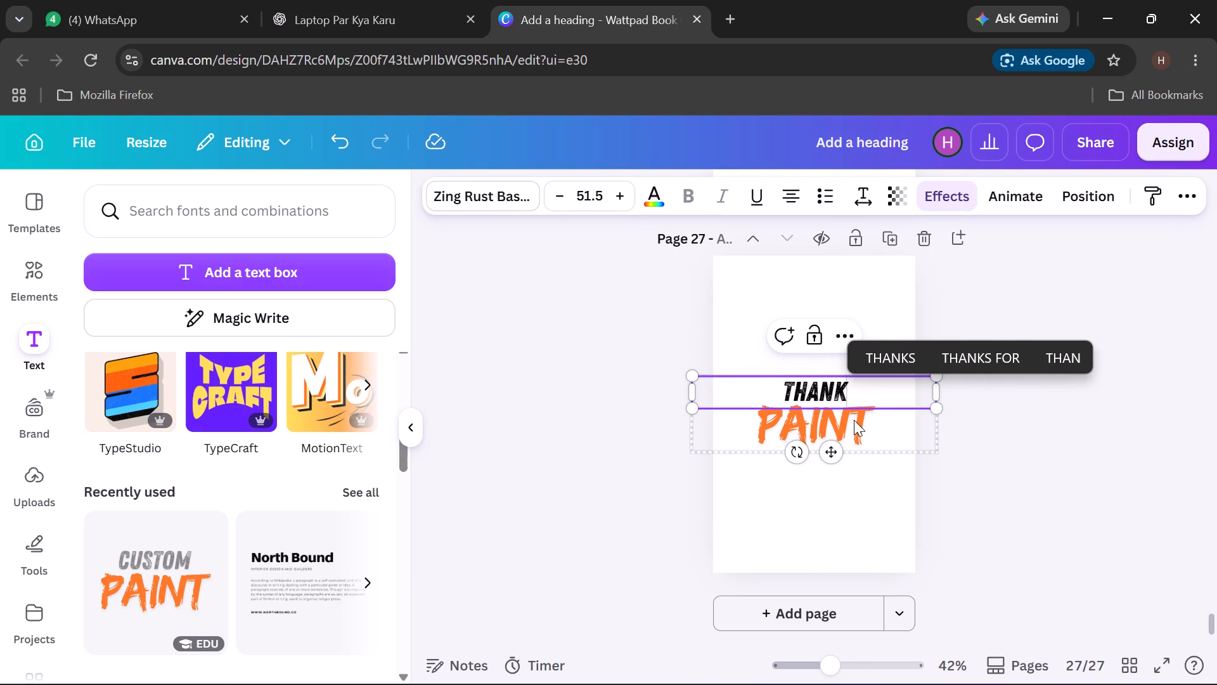
left_click(854, 420)
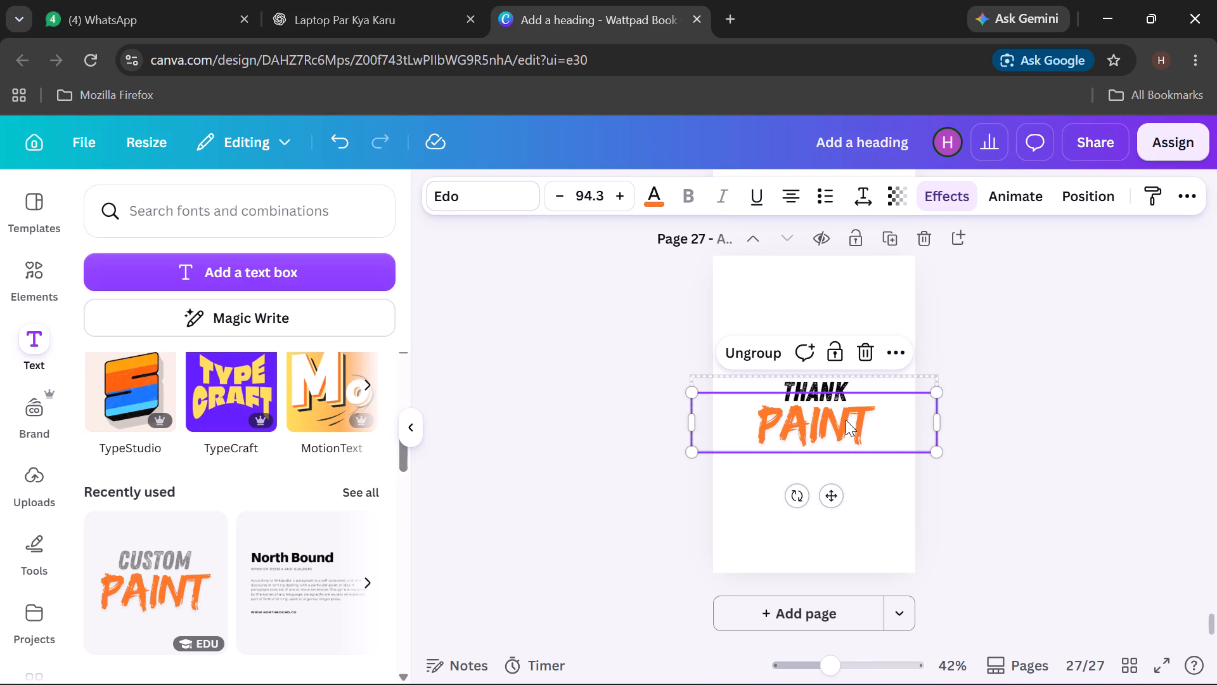
type("OU")
left_click(782, 424)
type("YOU")
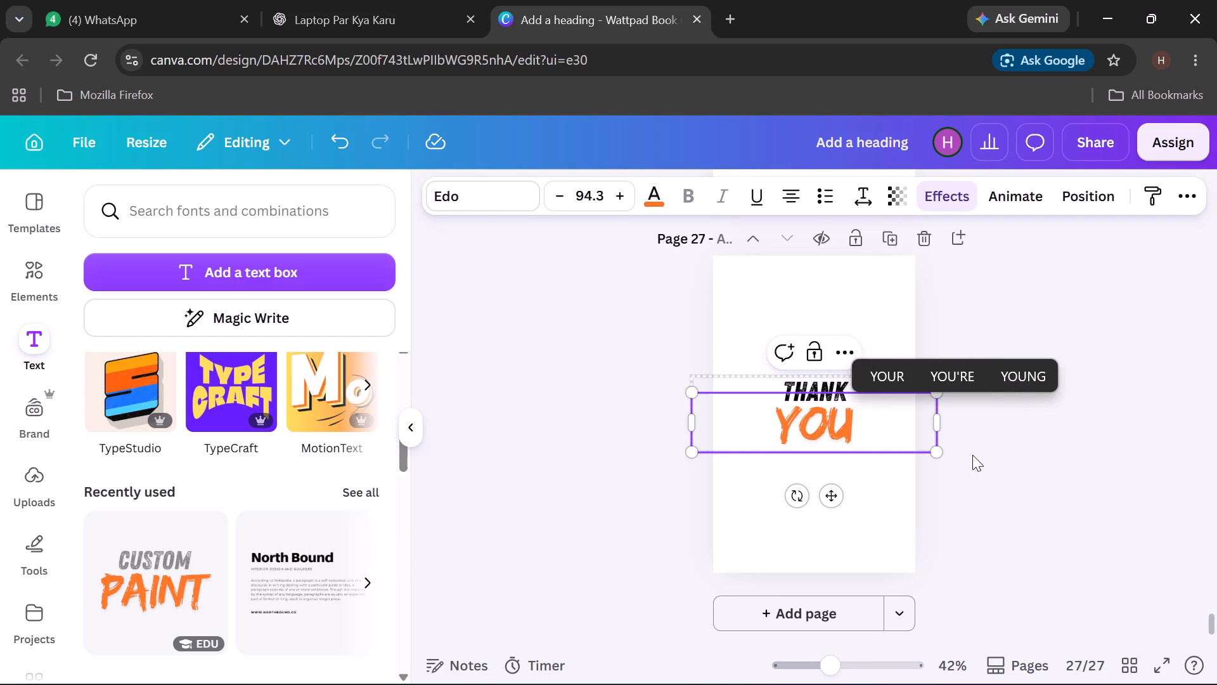
left_click(1005, 447)
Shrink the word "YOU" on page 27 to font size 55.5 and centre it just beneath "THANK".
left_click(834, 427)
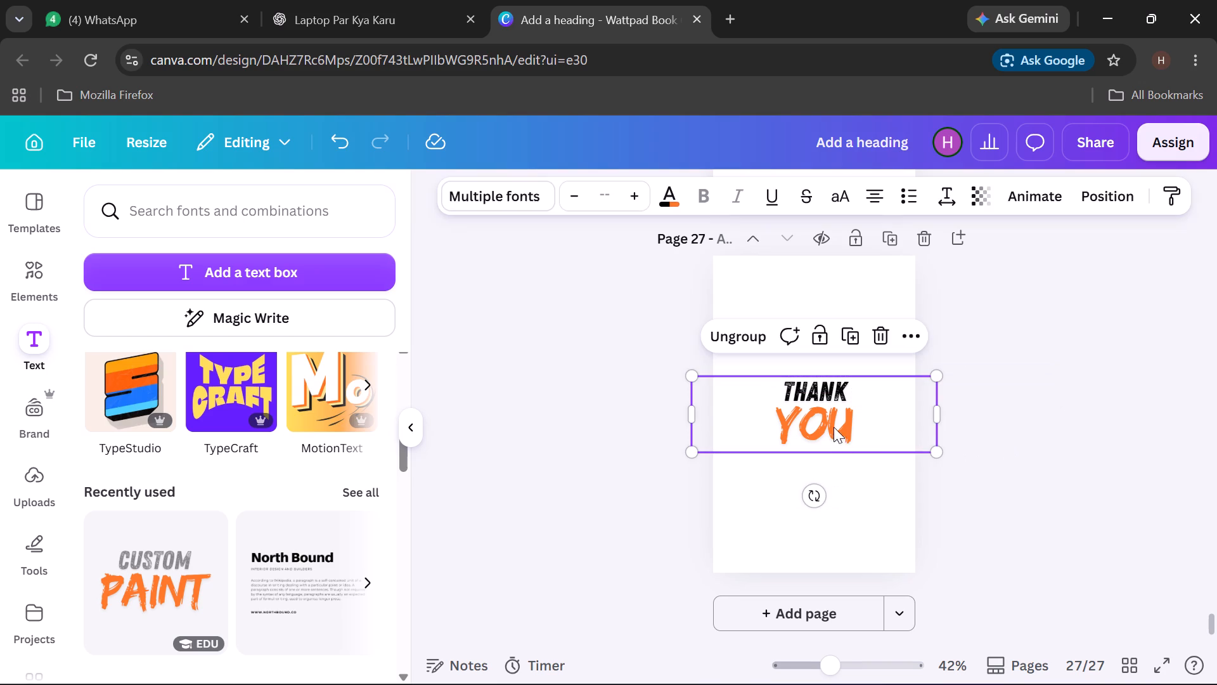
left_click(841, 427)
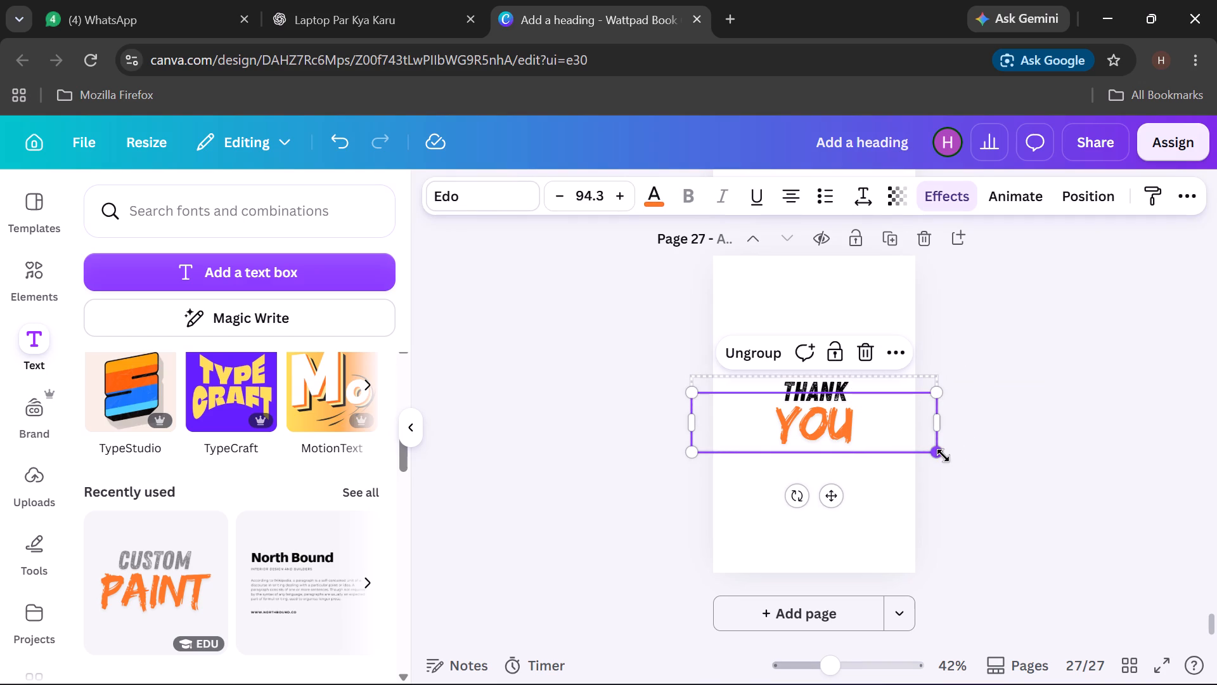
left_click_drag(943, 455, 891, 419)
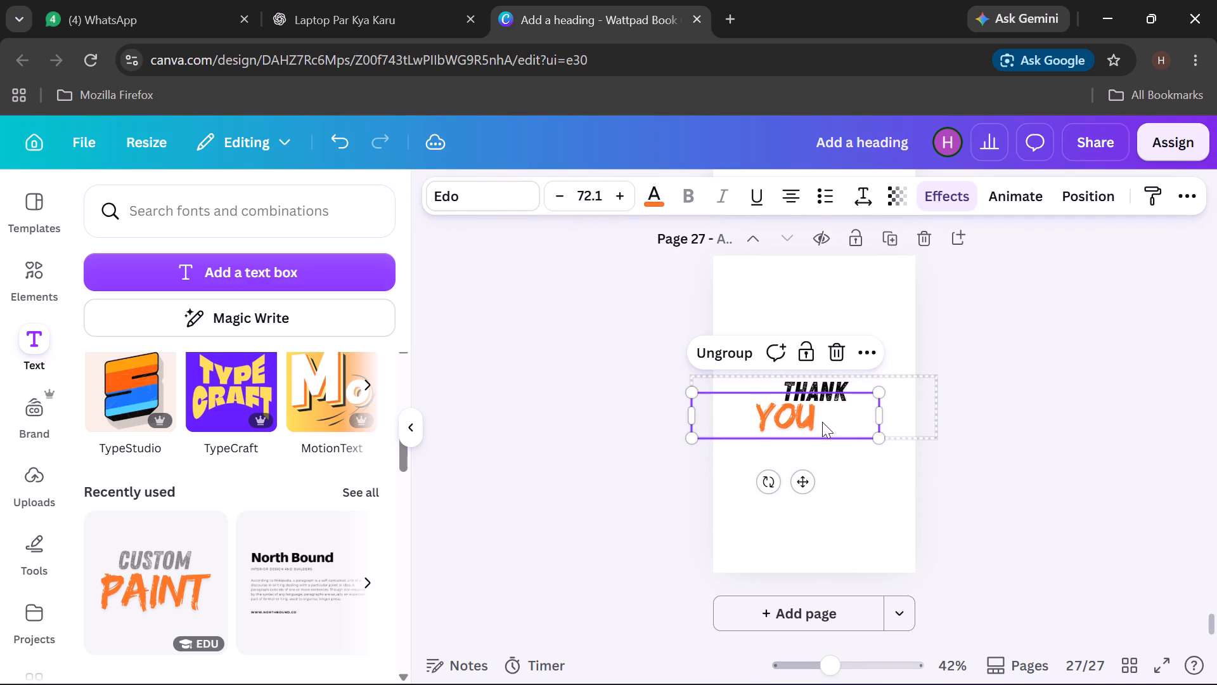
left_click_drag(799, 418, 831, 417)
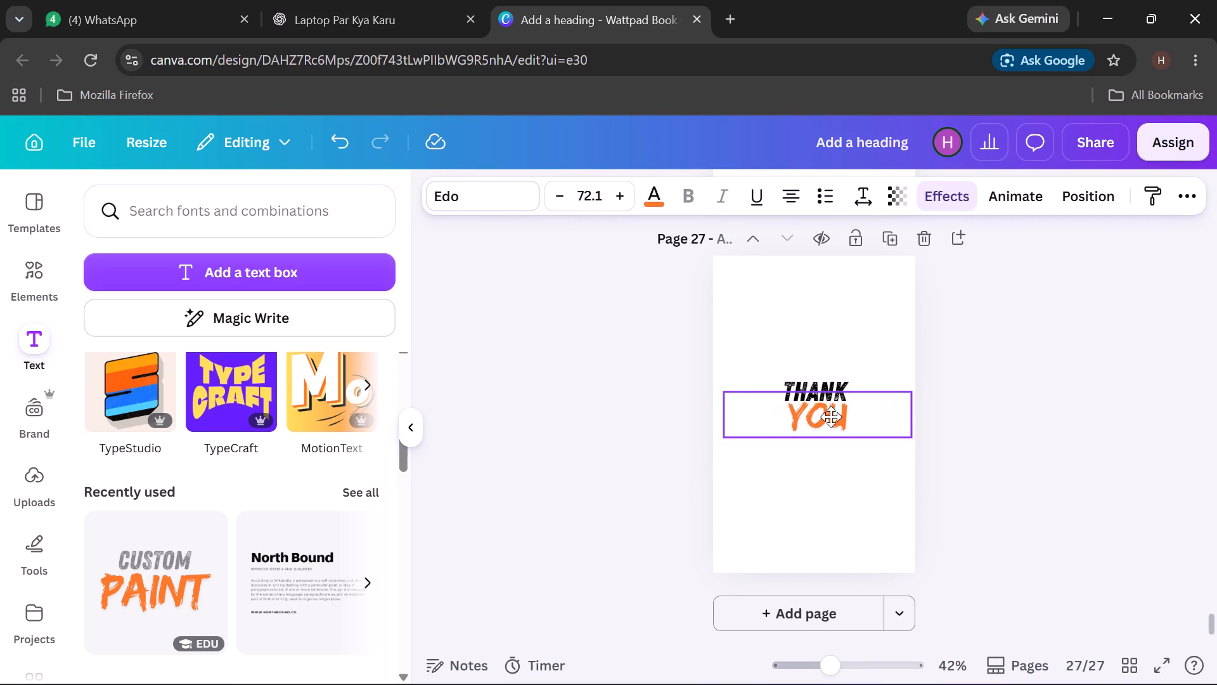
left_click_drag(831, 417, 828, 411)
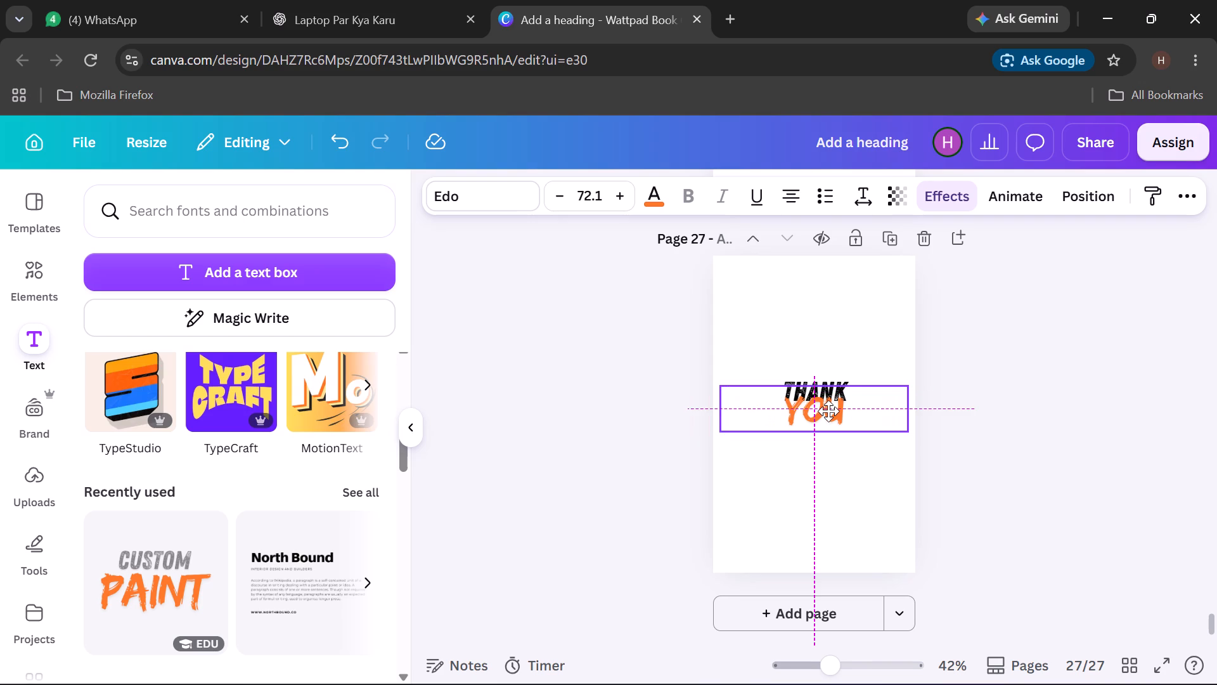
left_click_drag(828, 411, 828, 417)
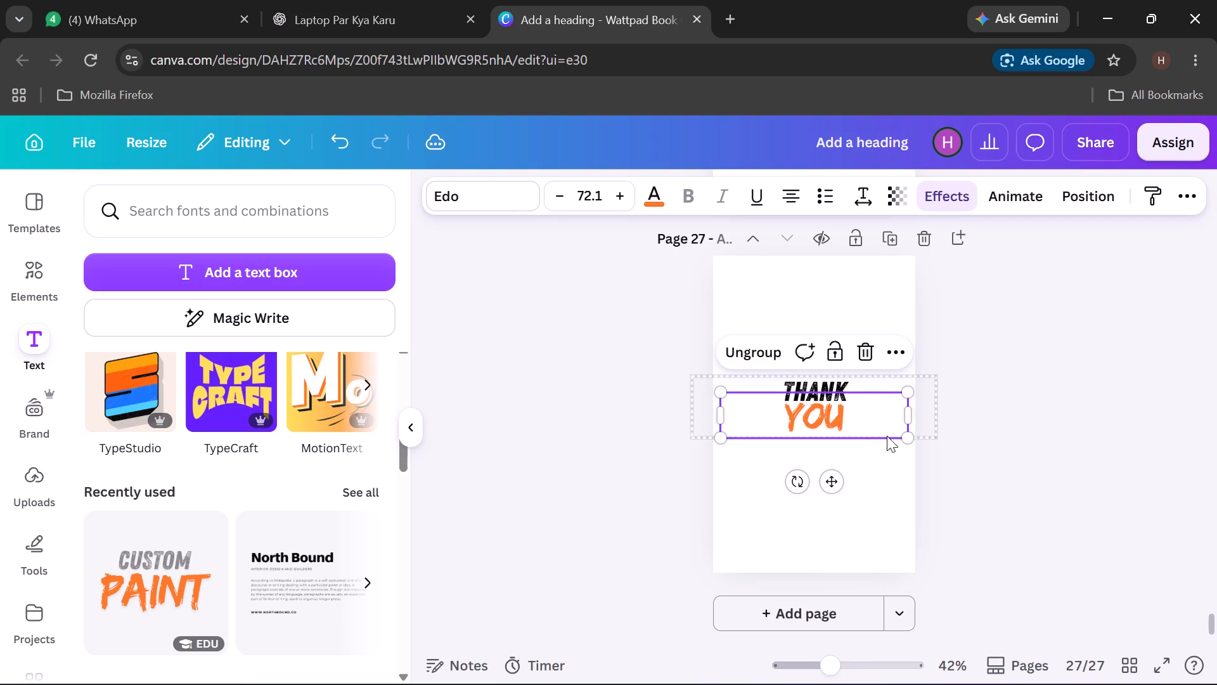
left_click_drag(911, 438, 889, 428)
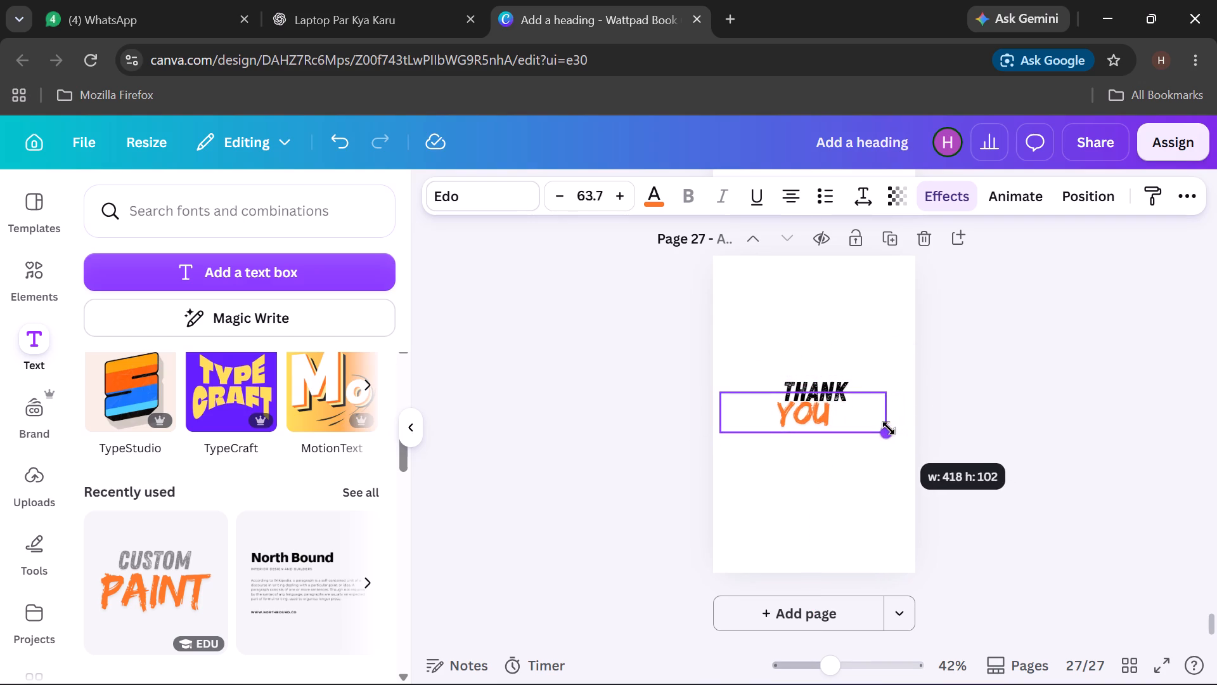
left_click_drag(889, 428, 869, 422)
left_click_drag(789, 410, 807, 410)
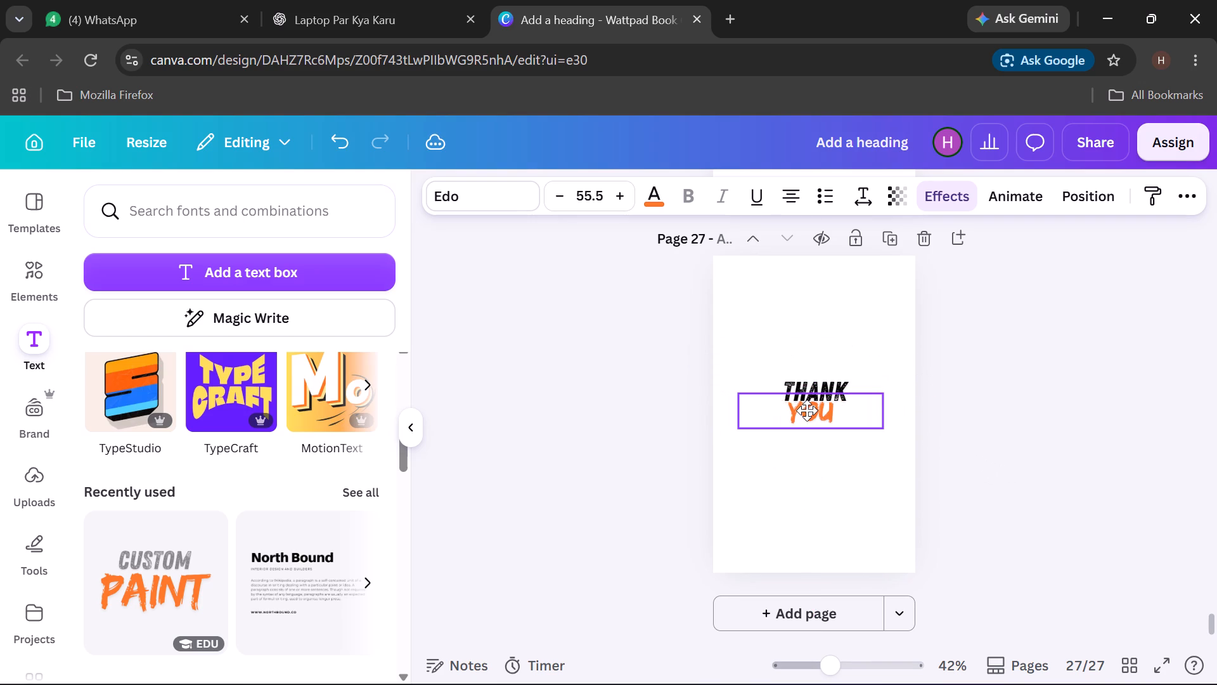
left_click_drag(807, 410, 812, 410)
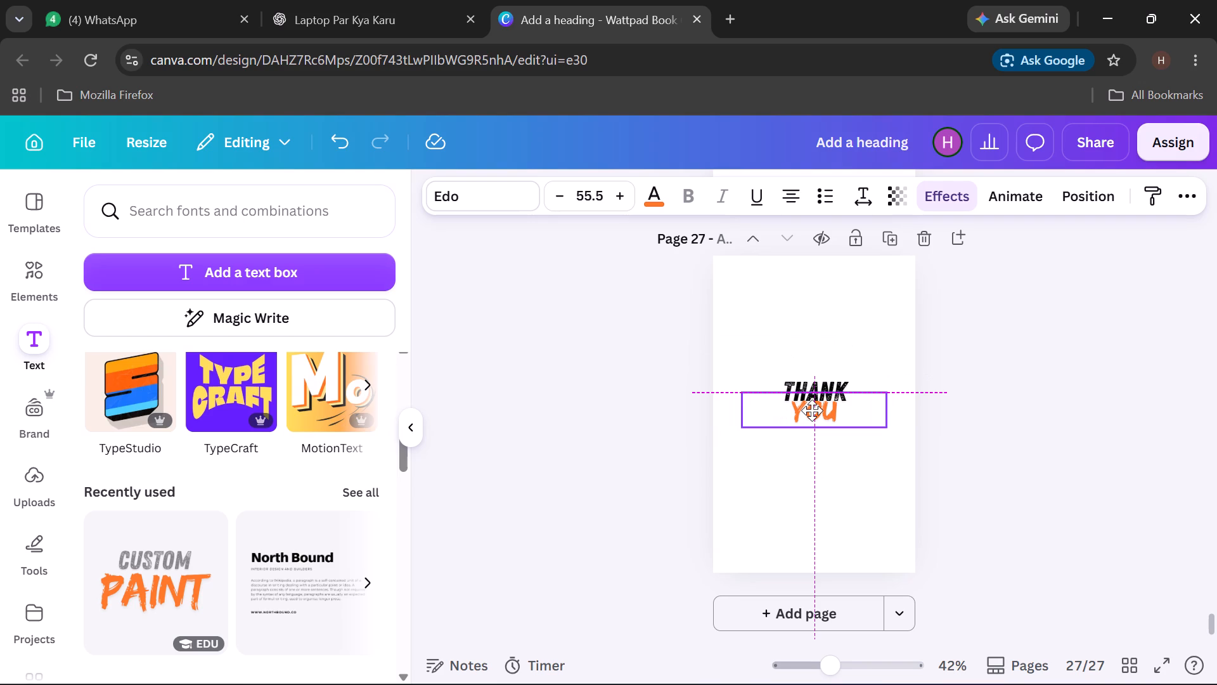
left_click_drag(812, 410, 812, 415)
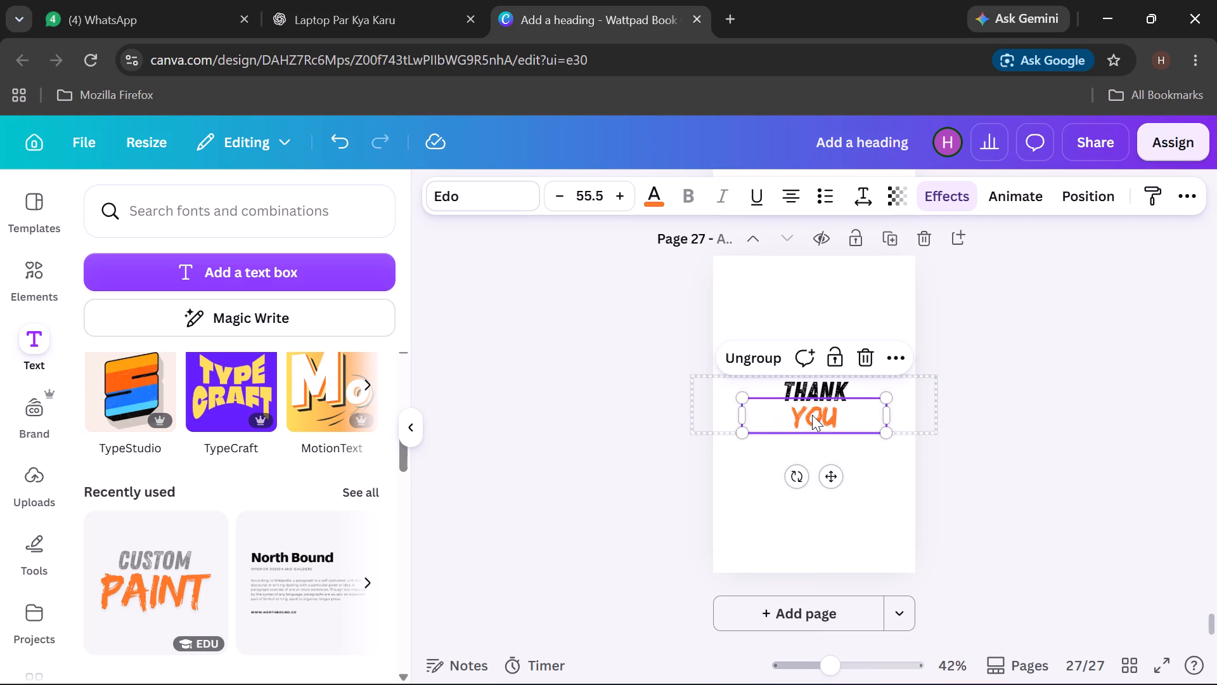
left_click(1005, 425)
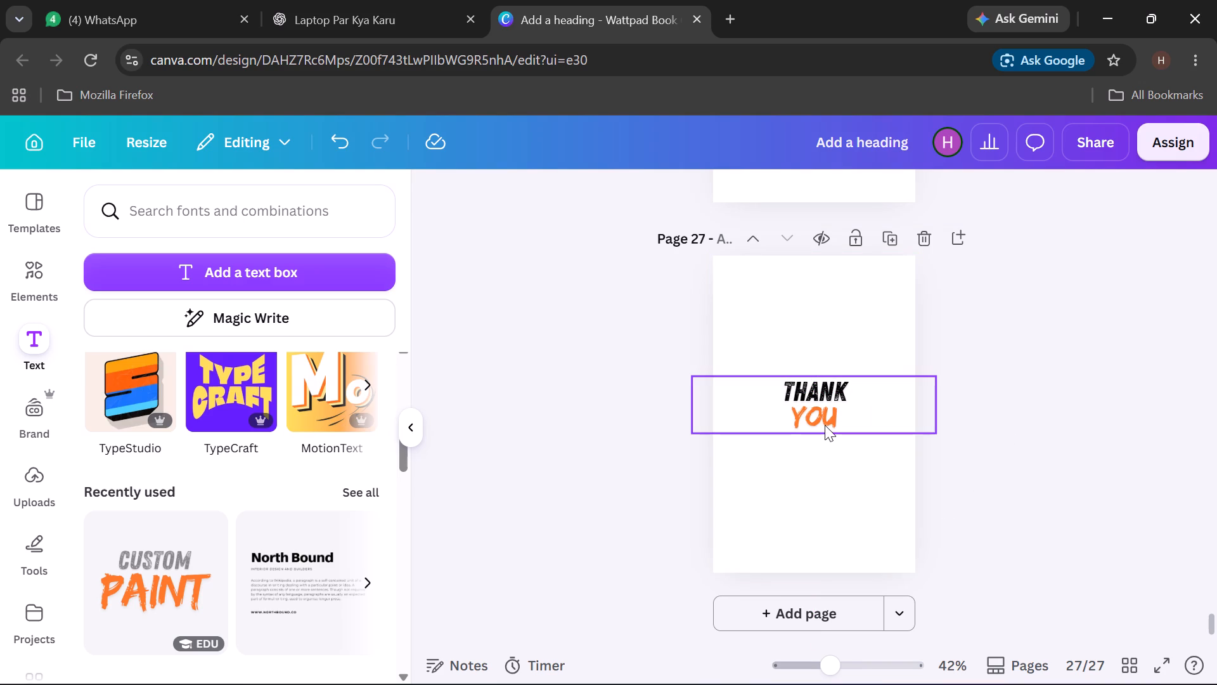
Delete the "THANK YOU" text group from page 27.
left_click(828, 419)
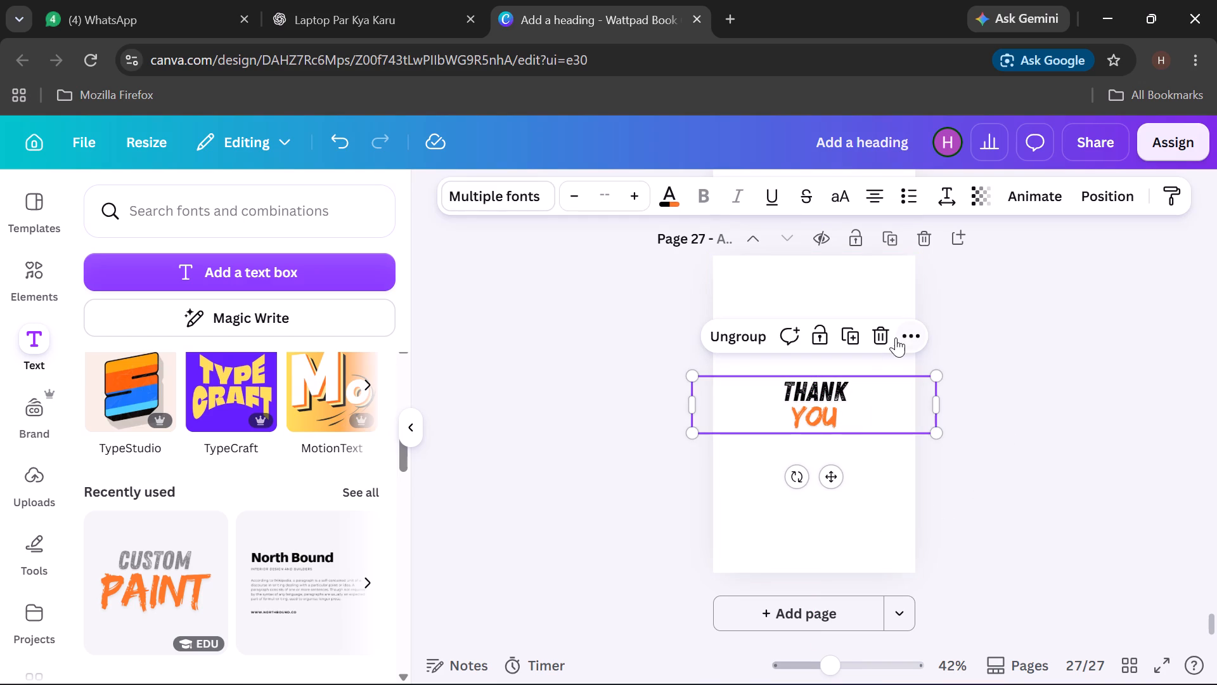
left_click(887, 336)
Browse the font combinations for a closing-page text style and examine all keywords of the "Custom Paint" combination.
scroll(299, 540, "down", 4)
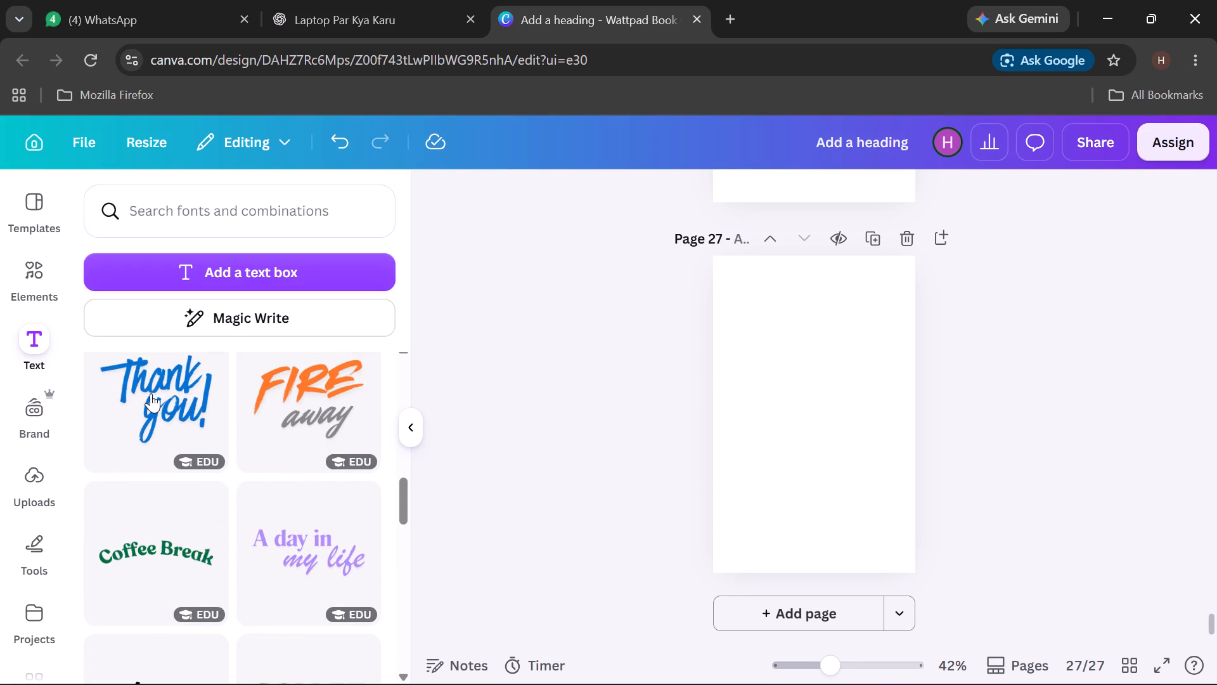
scroll(243, 452, "down", 8)
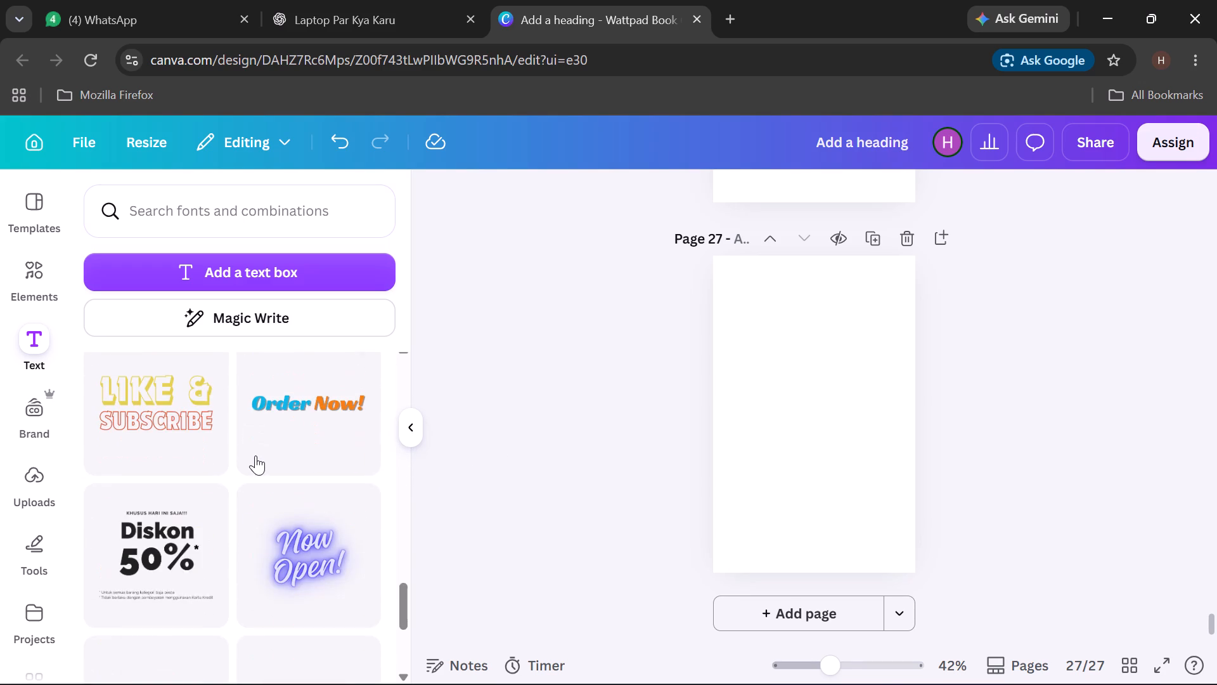
scroll(256, 455, "down", 1)
scroll(259, 453, "up", 10)
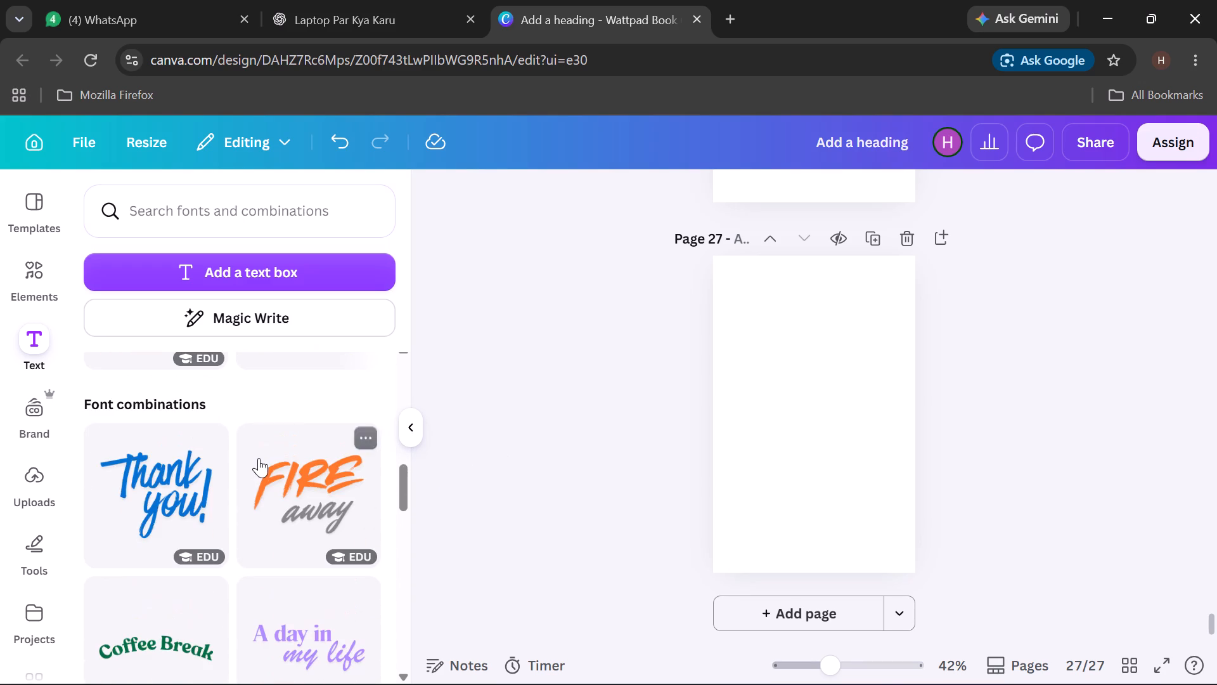
scroll(259, 458, "up", 2)
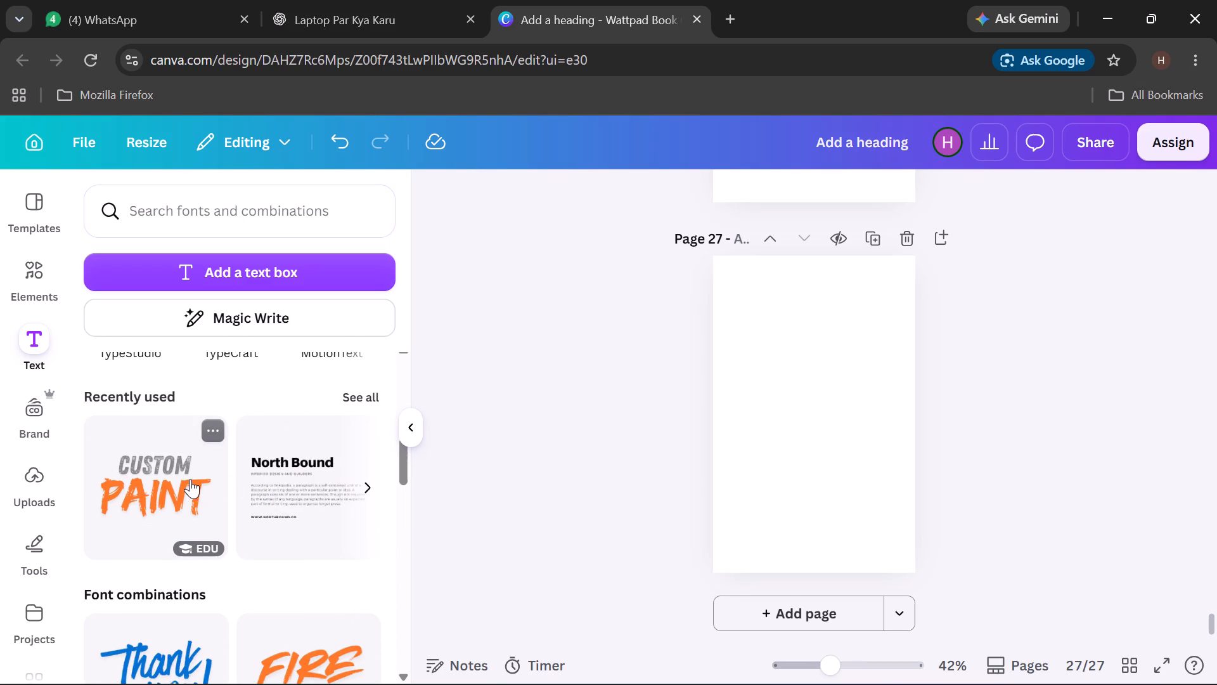
left_click(209, 431)
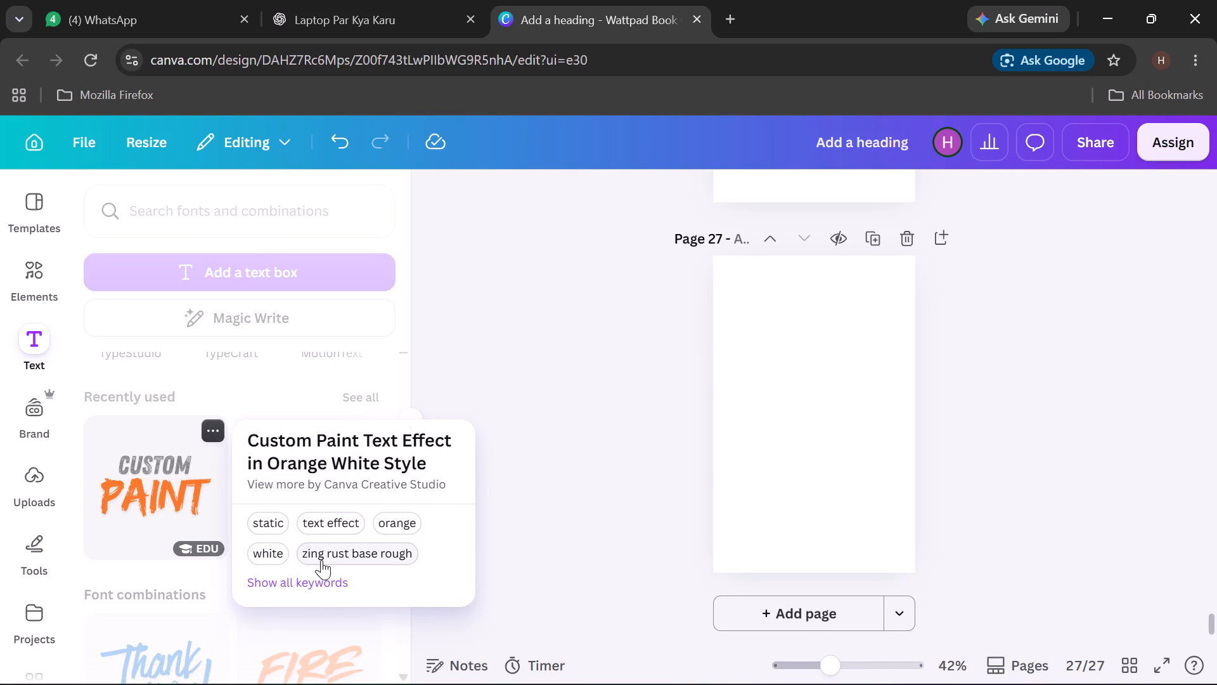
left_click(323, 585)
left_click(250, 320)
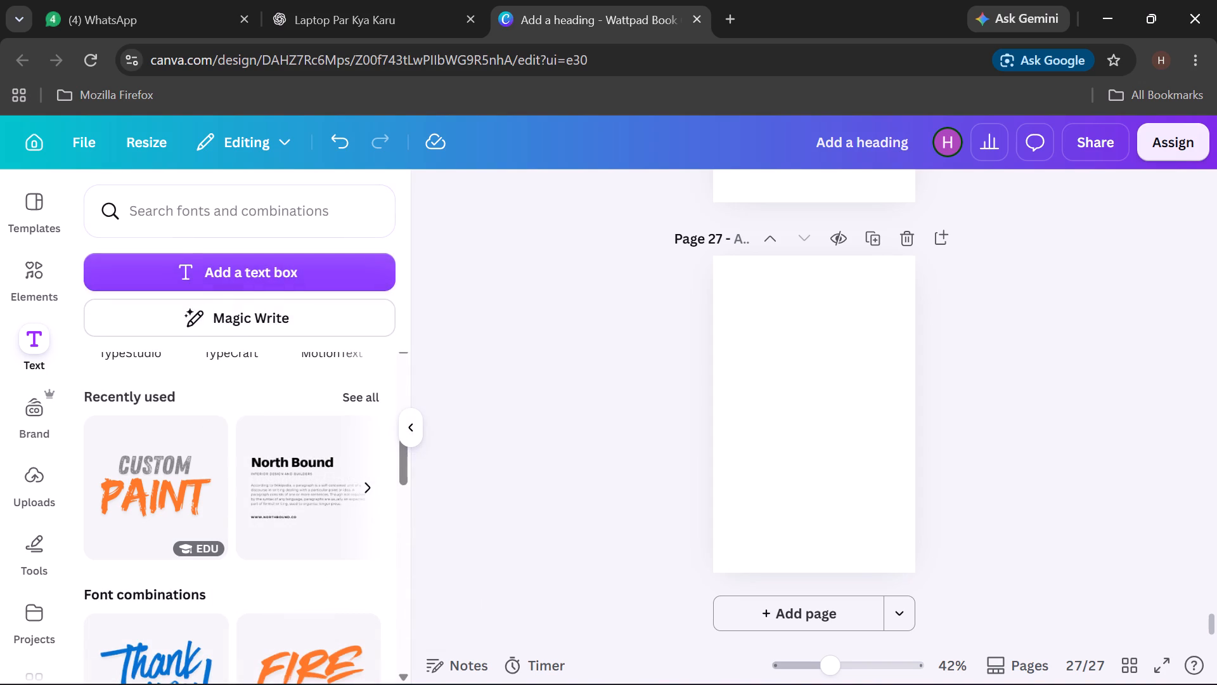
Search the fonts and combinations for "THANK YOU RUST" and look through the results.
left_click(183, 219)
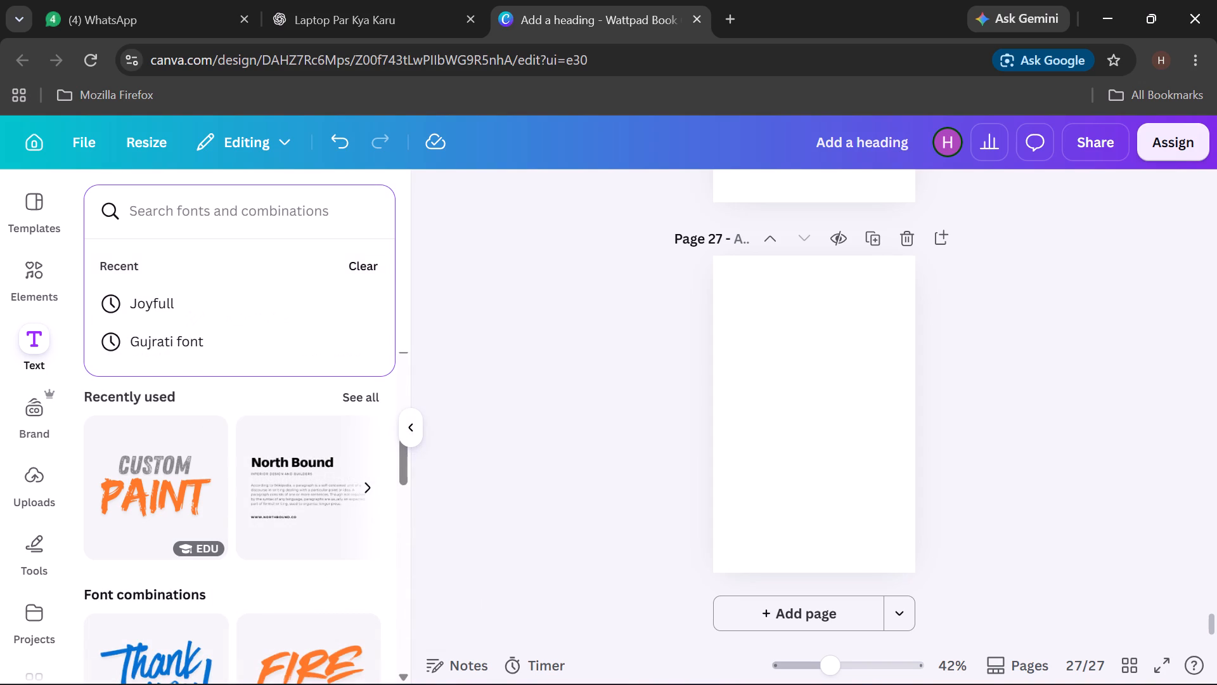
type("THANK YOU")
key("space")
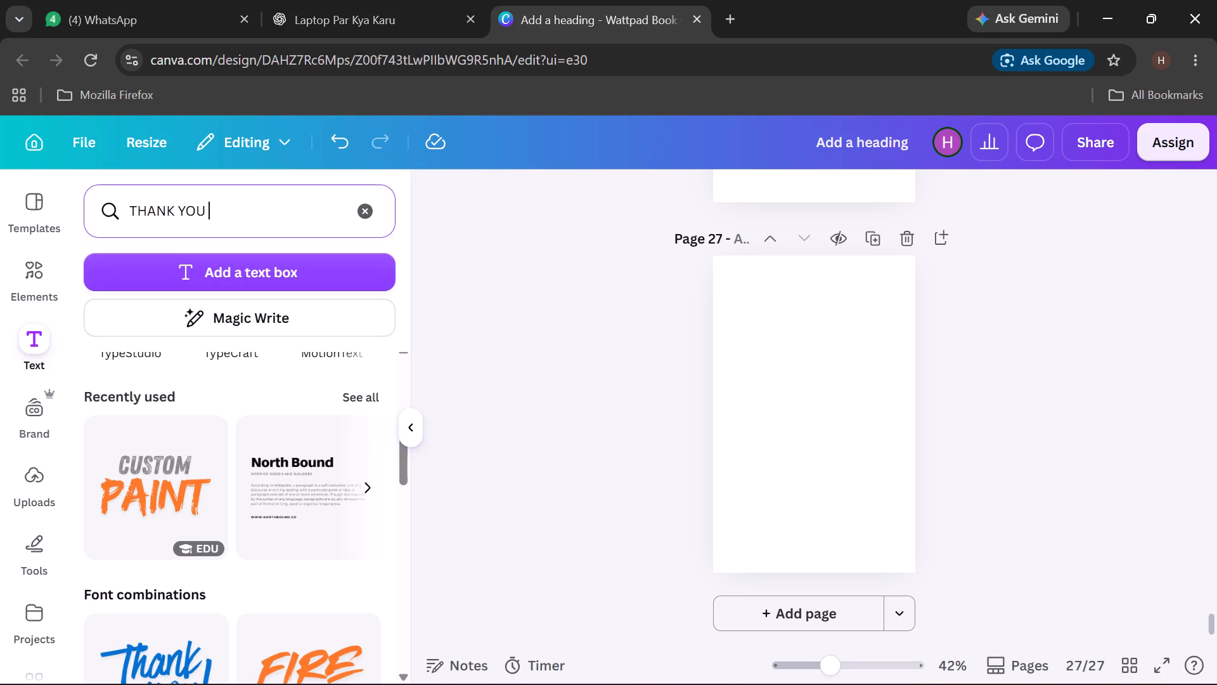
type("RUST")
key("Return")
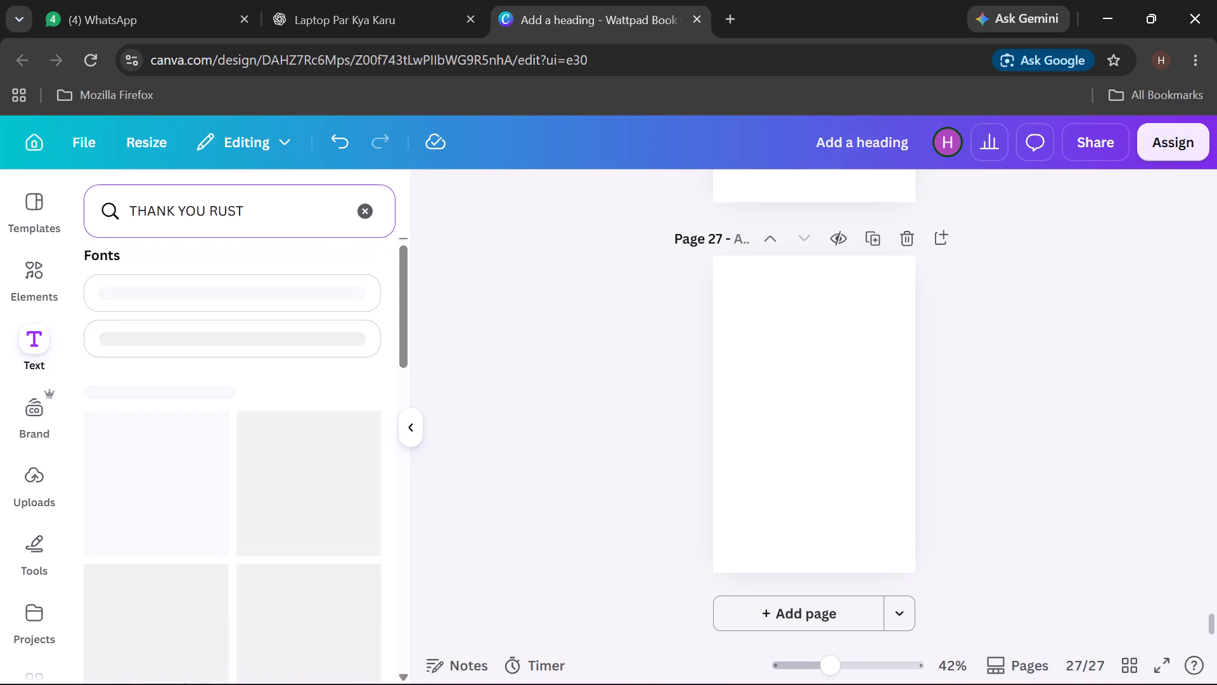
scroll(222, 341, "down", 2)
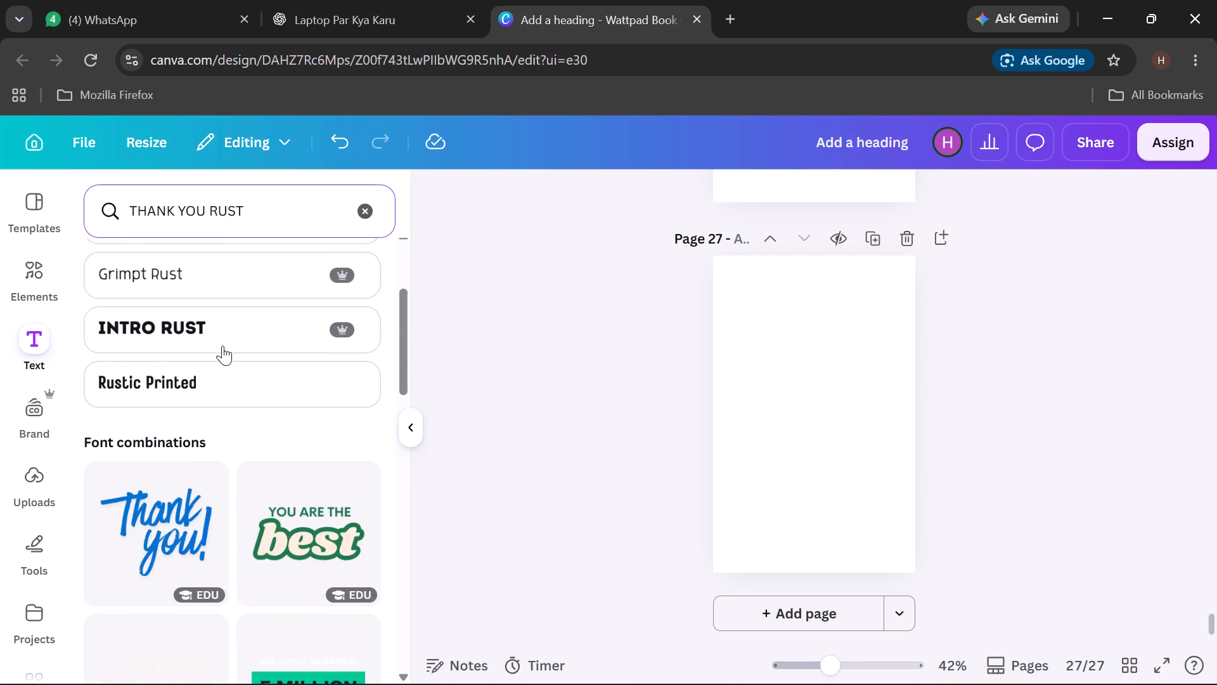
scroll(223, 346, "down", 3)
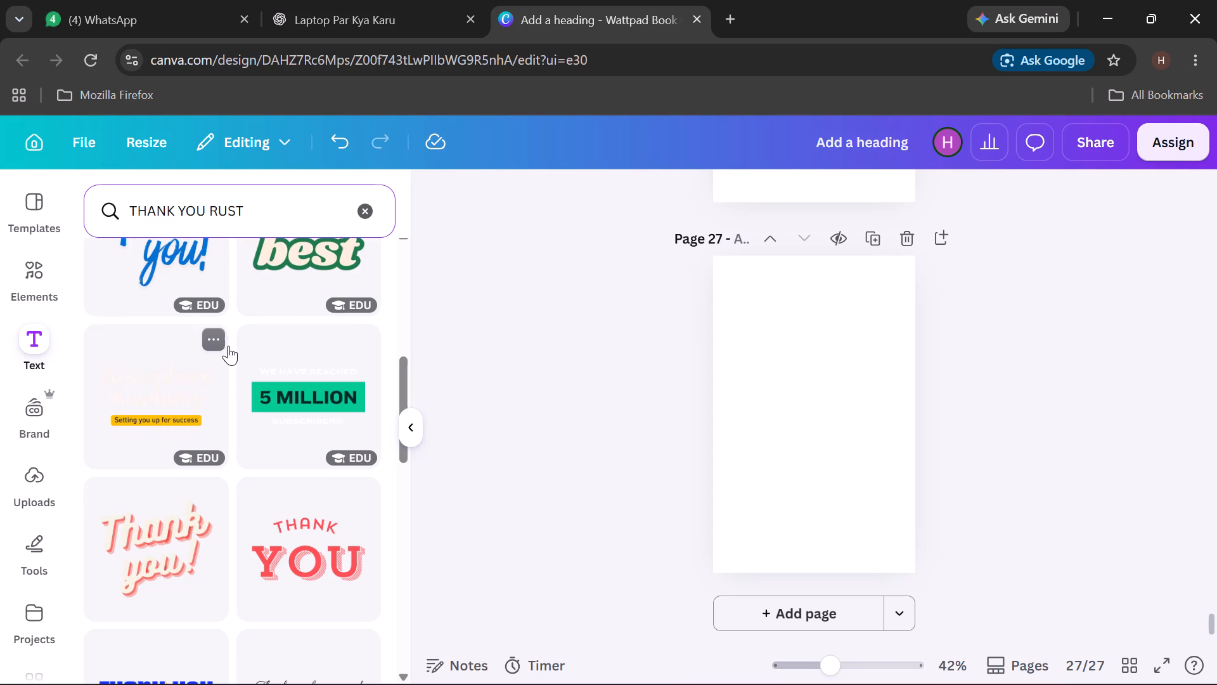
scroll(228, 346, "down", 9)
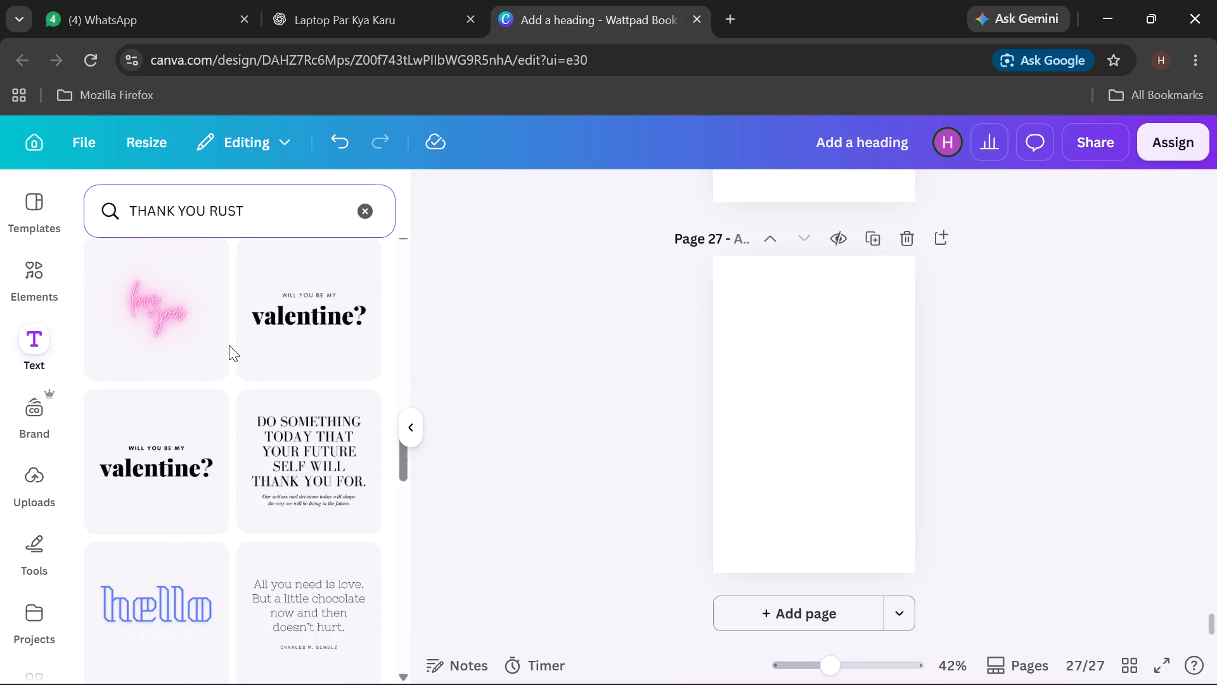
scroll(229, 345, "down", 2)
scroll(229, 345, "up", 5)
Shorten the font combination search to "THANK YOU" and look through the results for a suitable style.
left_click(323, 196)
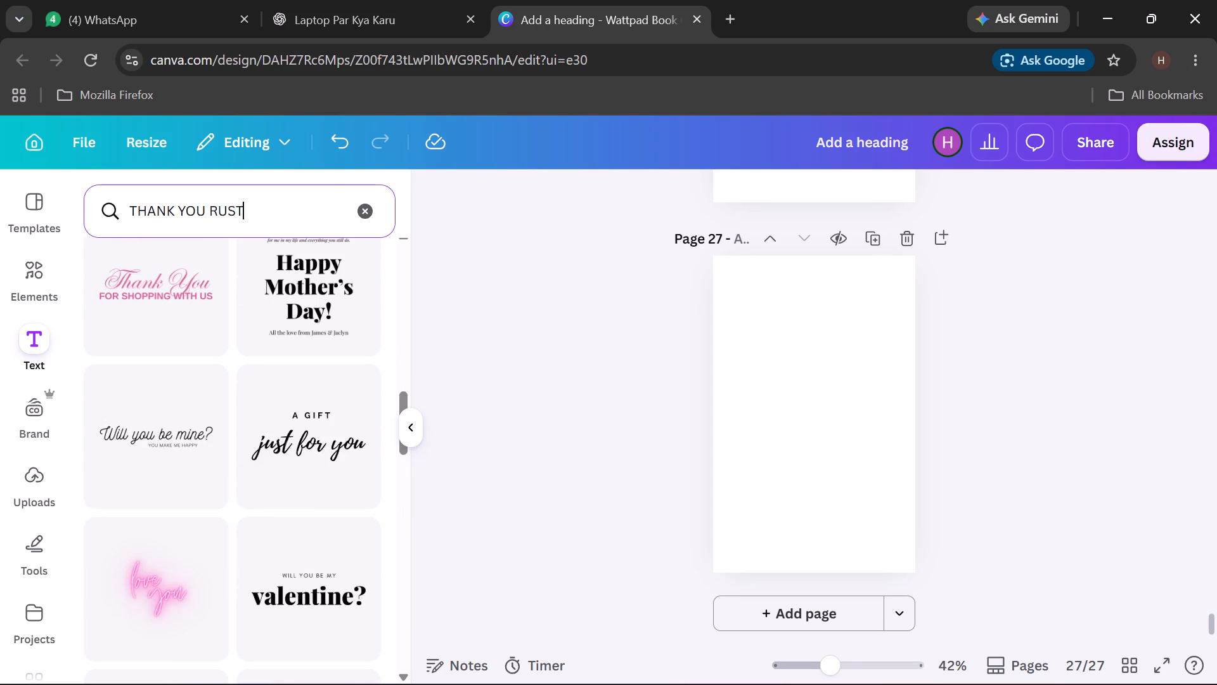
key("BackSpace")
key("BackSpace")
key("BackSpace")
key("BackSpace")
key("Return")
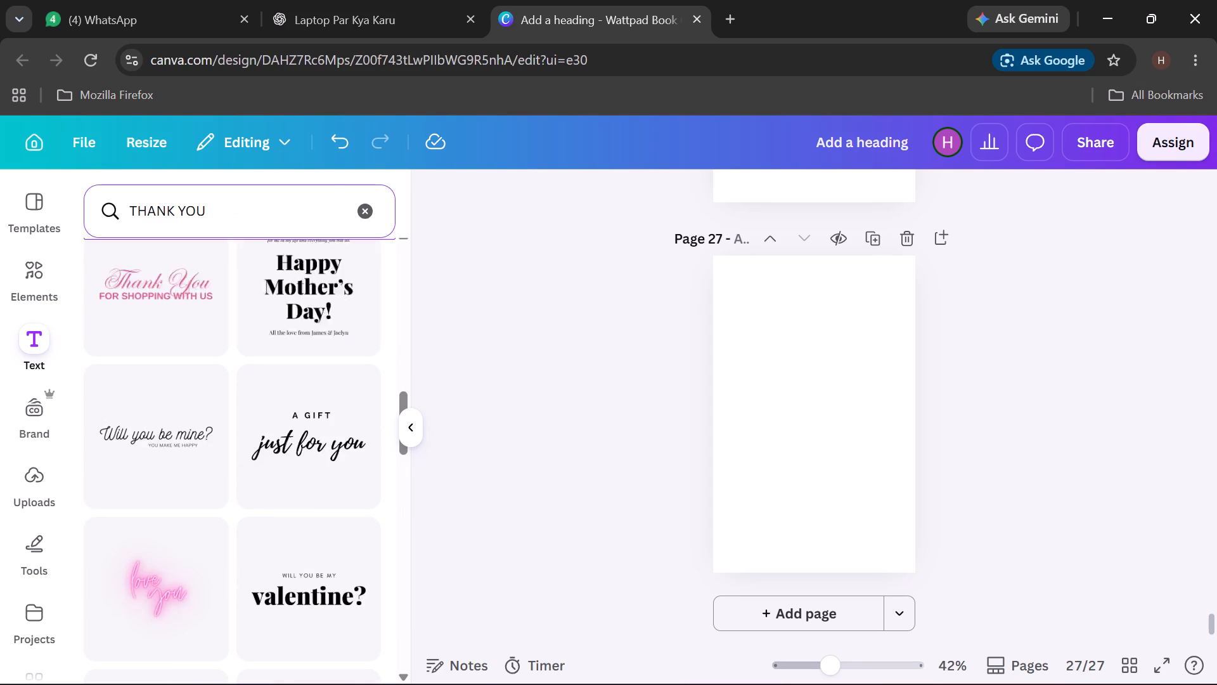
scroll(178, 270, "down", 4)
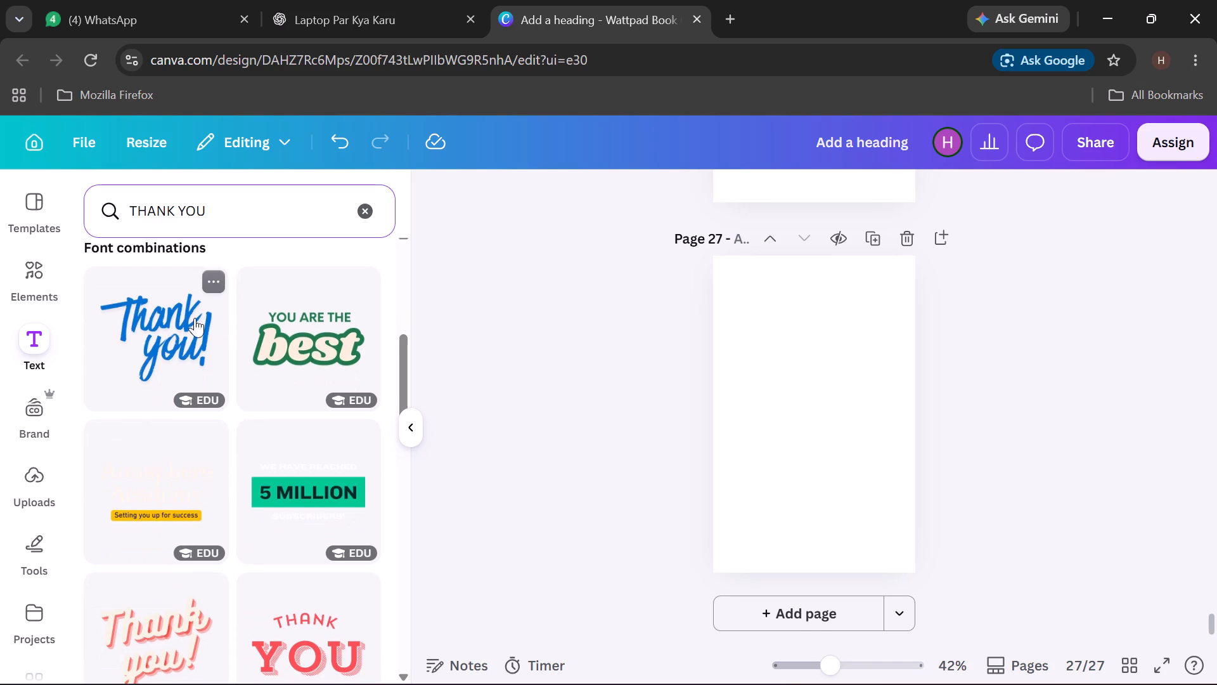
scroll(221, 339, "down", 3)
scroll(247, 336, "up", 2)
scroll(247, 336, "down", 3)
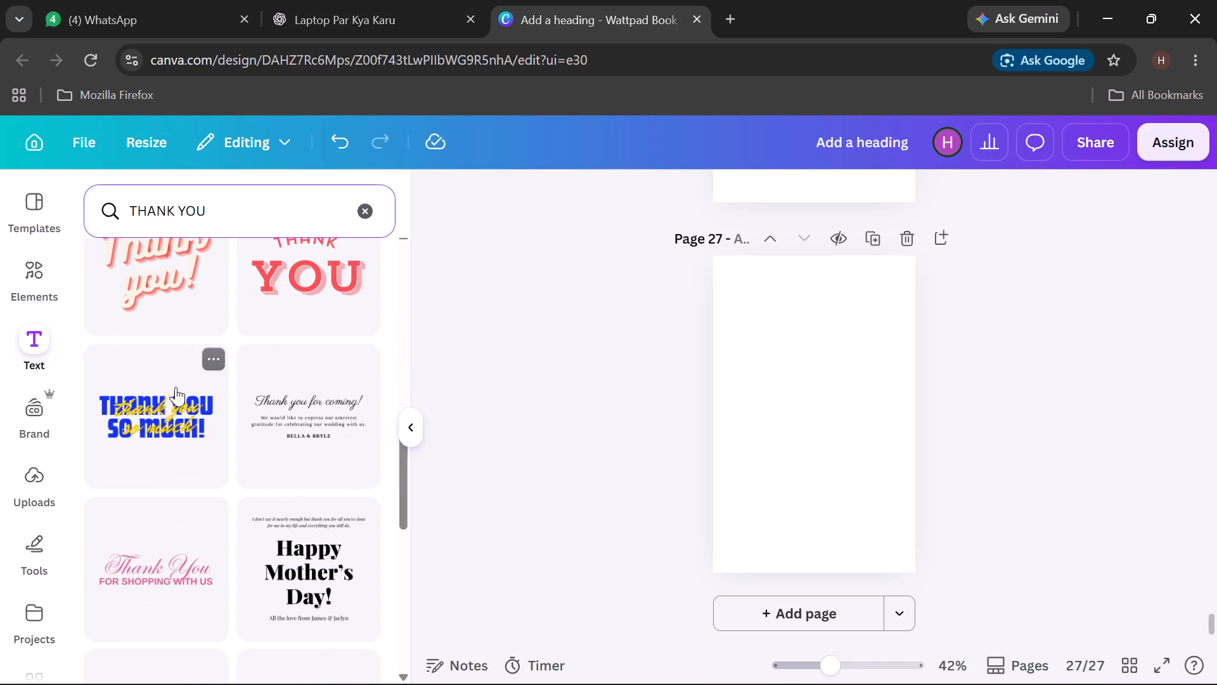
scroll(256, 396, "down", 4)
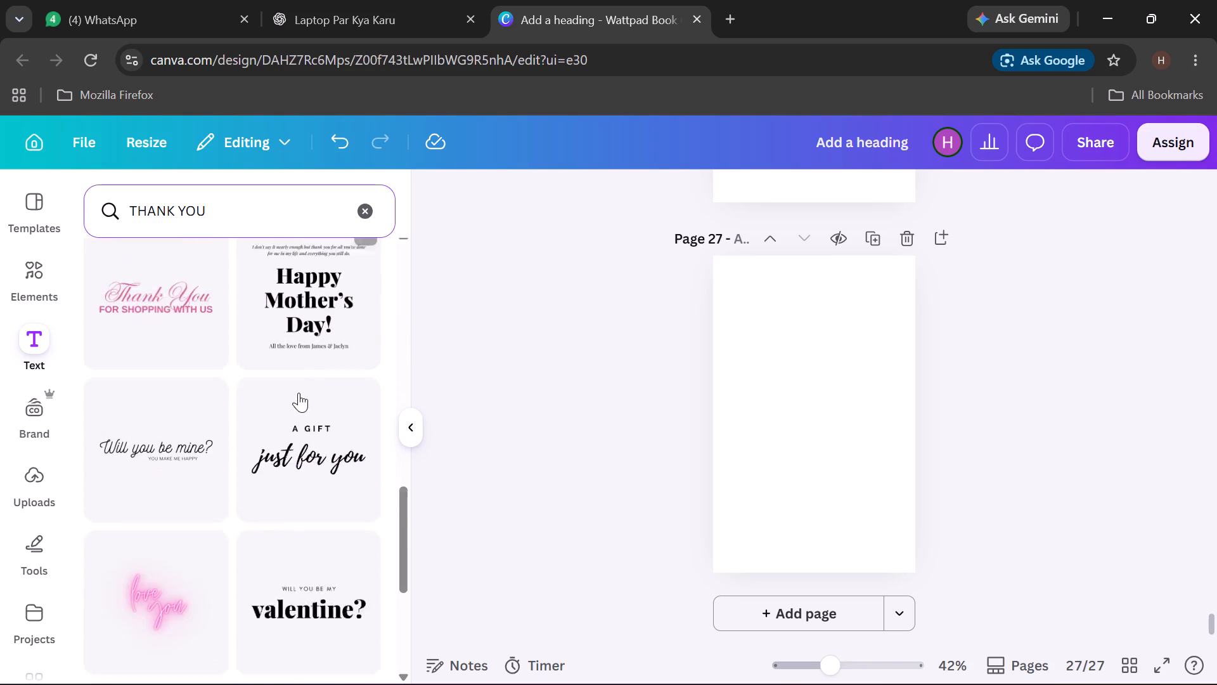
scroll(302, 387, "down", 11)
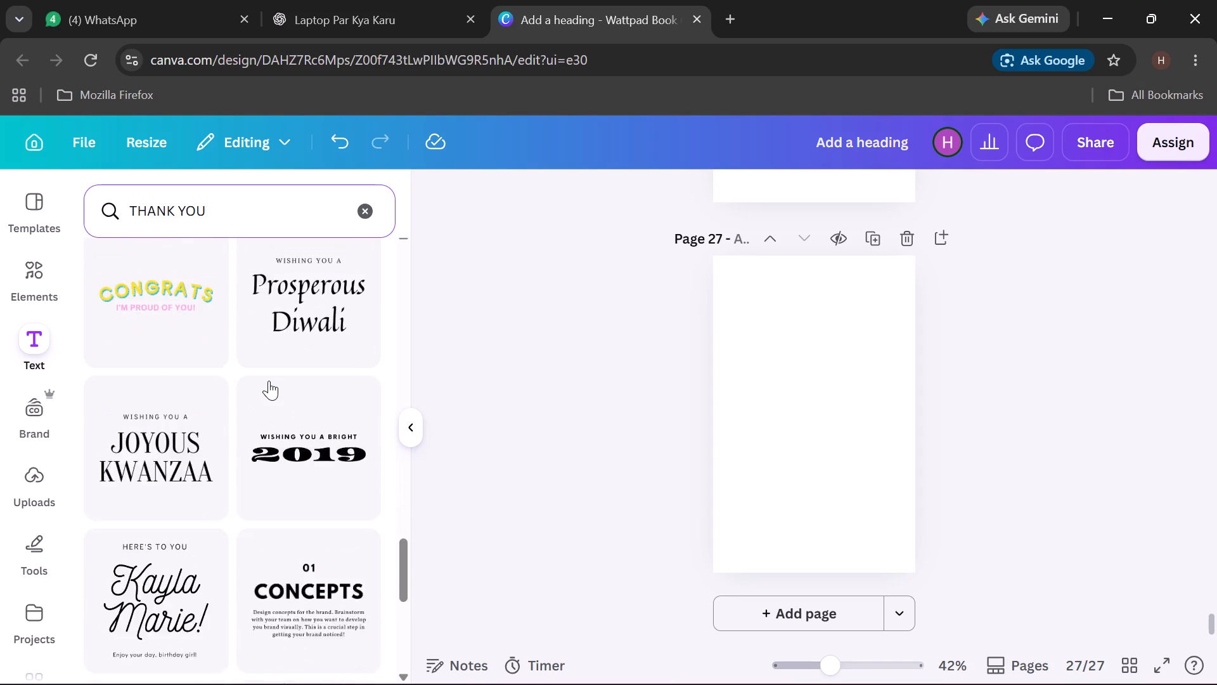
scroll(269, 381, "up", 3)
scroll(269, 381, "down", 8)
scroll(269, 377, "up", 4)
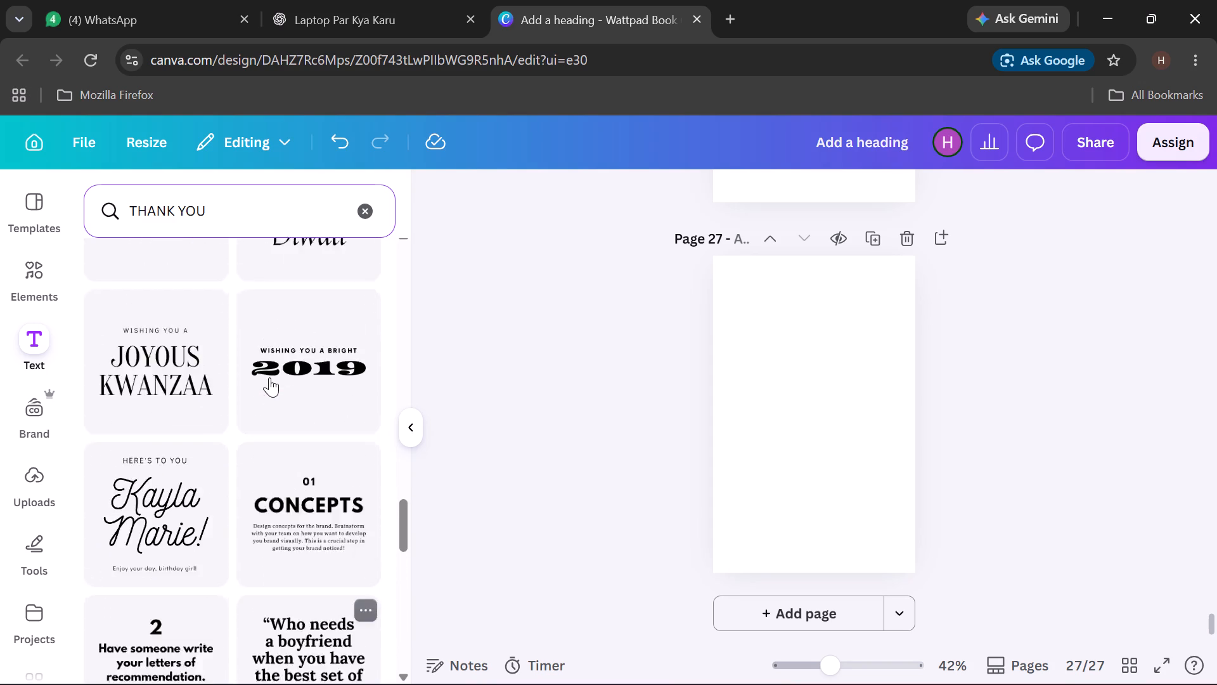
scroll(269, 377, "up", 2)
Insert the blue and lime "YOU DID IT!" font combination on page 27 and select its text.
left_click(184, 280)
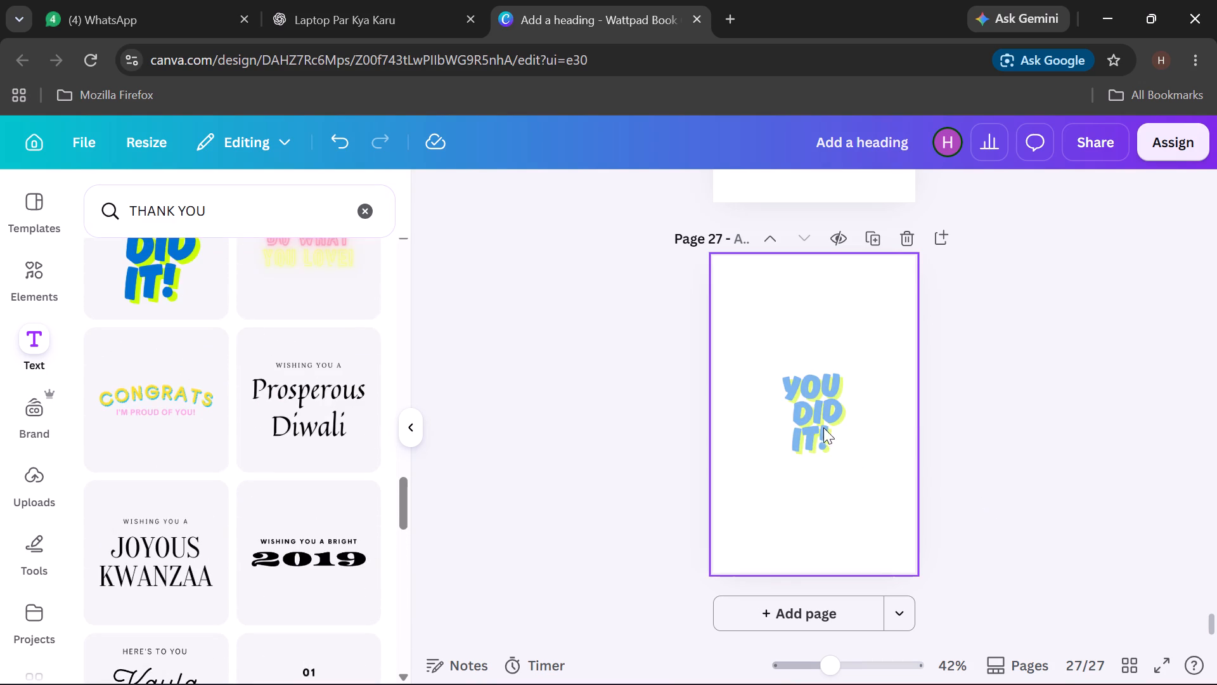
left_click(812, 420)
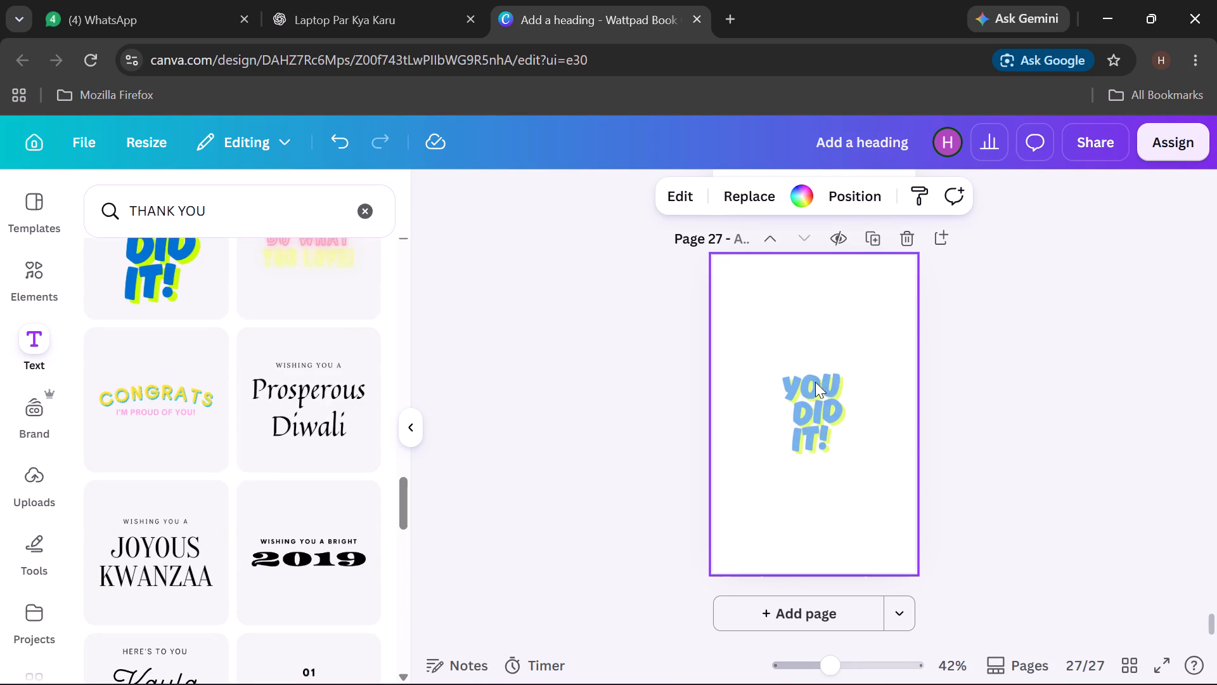
scroll(814, 384, "up", 2)
scroll(814, 384, "down", 5)
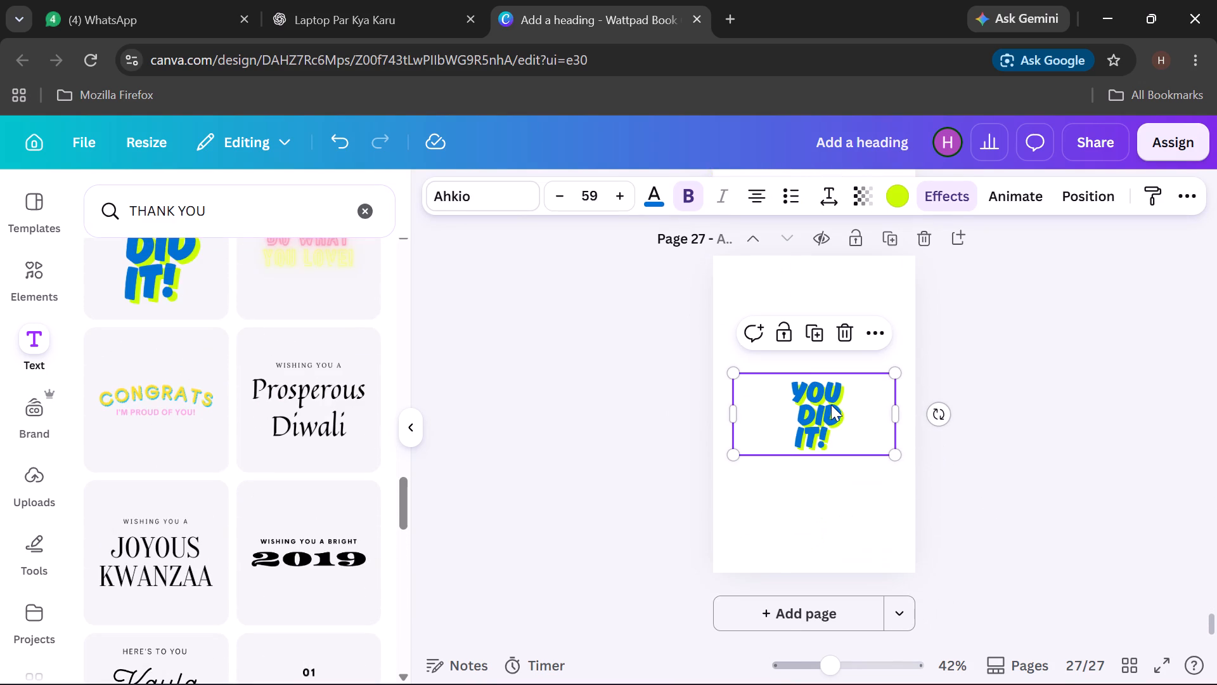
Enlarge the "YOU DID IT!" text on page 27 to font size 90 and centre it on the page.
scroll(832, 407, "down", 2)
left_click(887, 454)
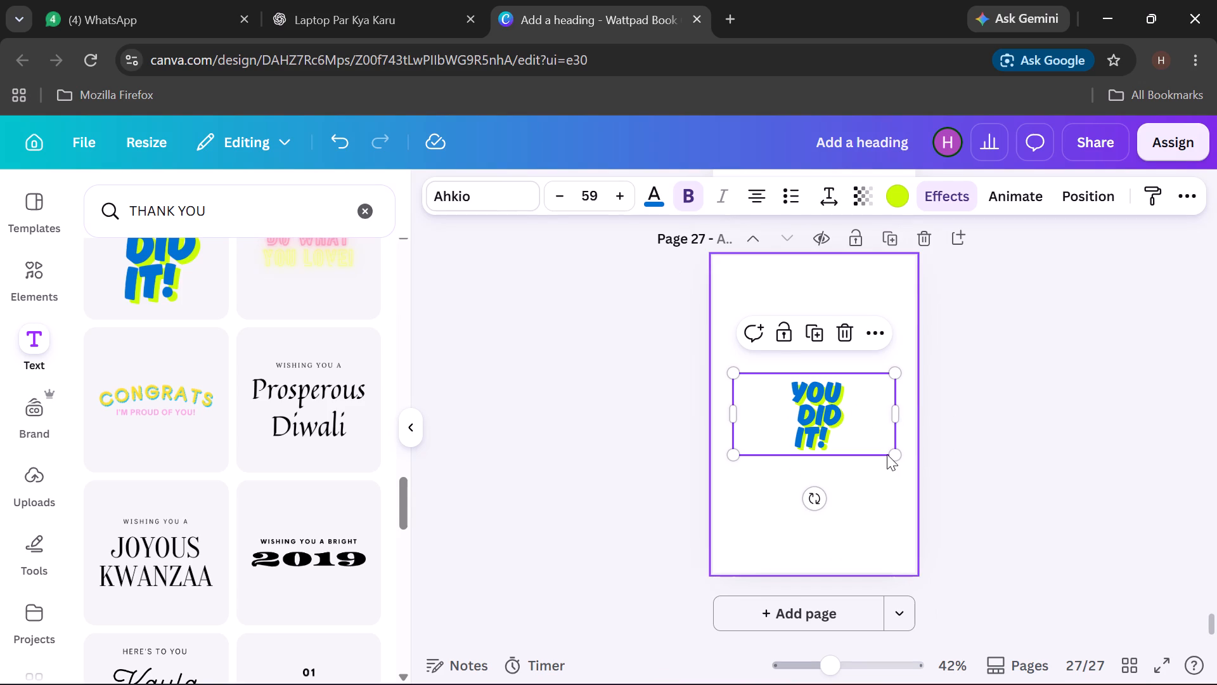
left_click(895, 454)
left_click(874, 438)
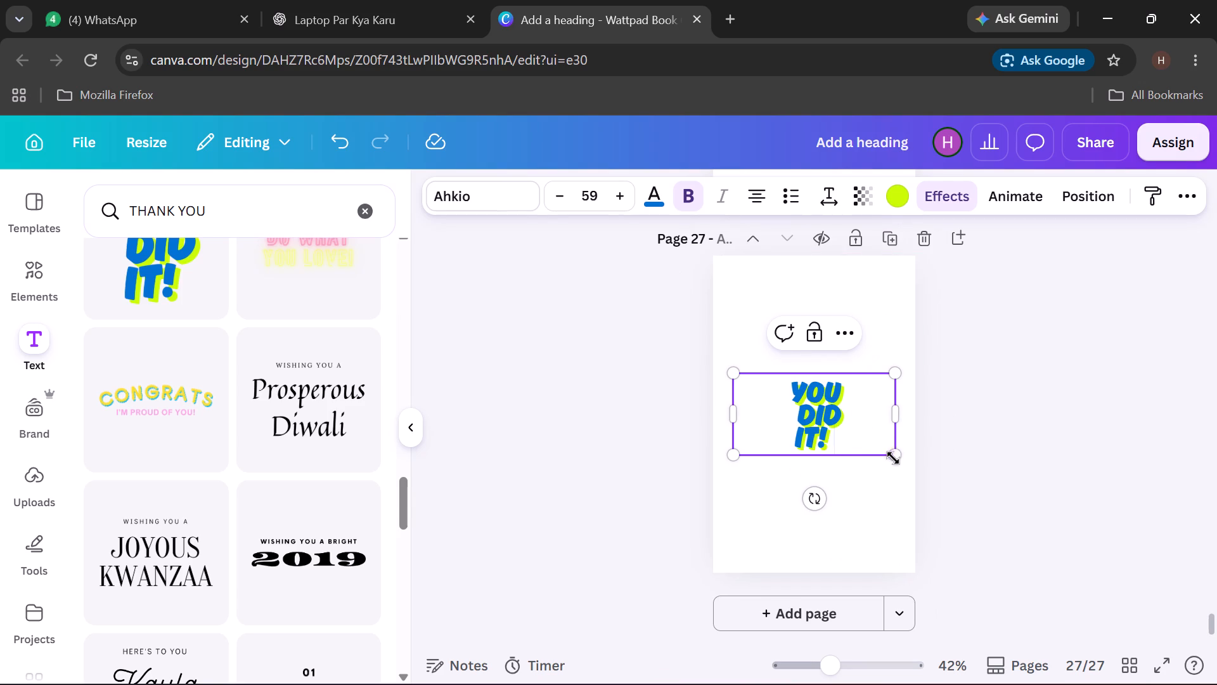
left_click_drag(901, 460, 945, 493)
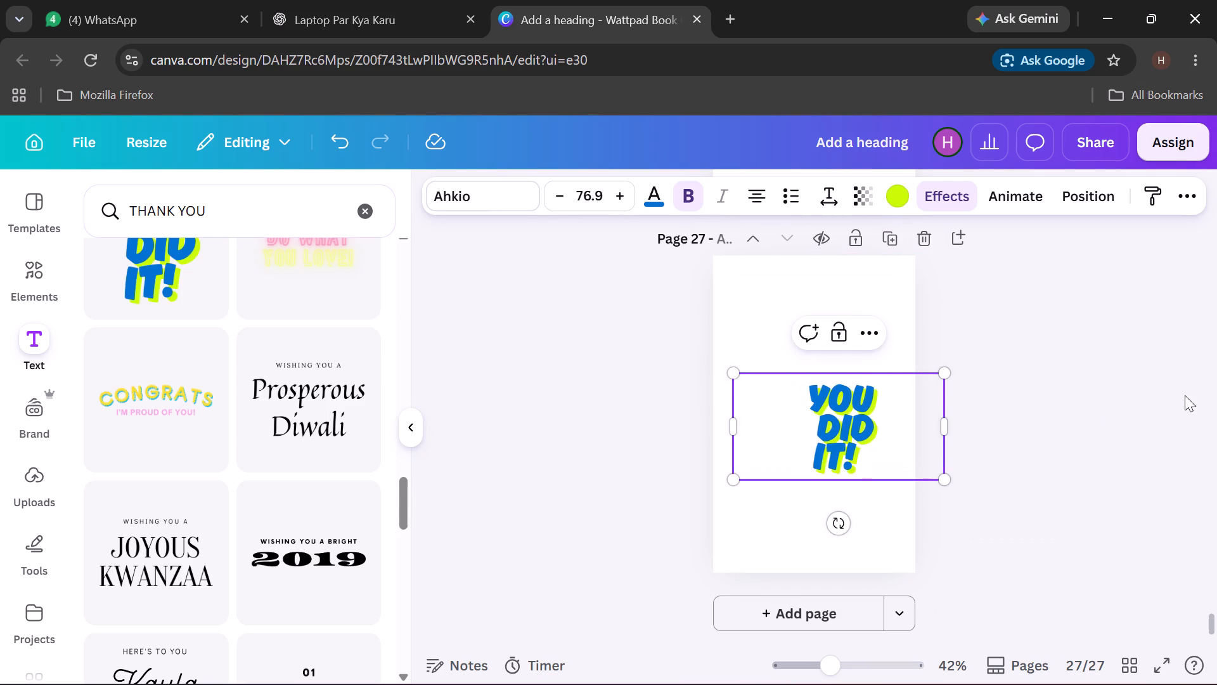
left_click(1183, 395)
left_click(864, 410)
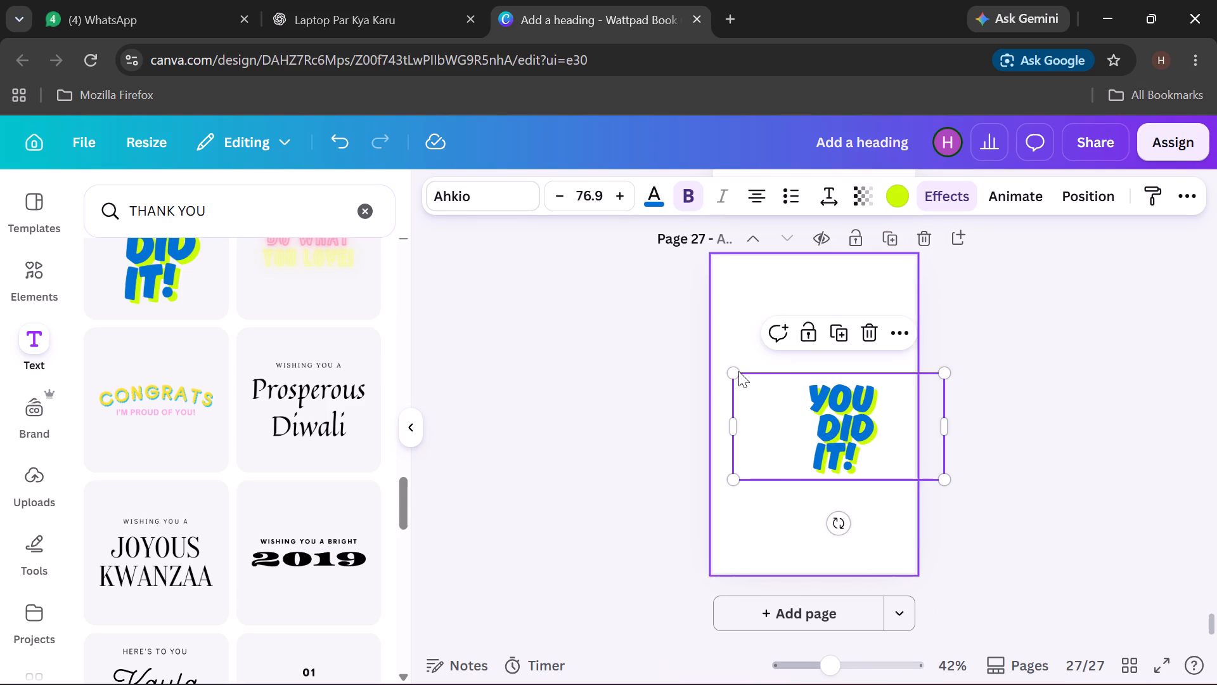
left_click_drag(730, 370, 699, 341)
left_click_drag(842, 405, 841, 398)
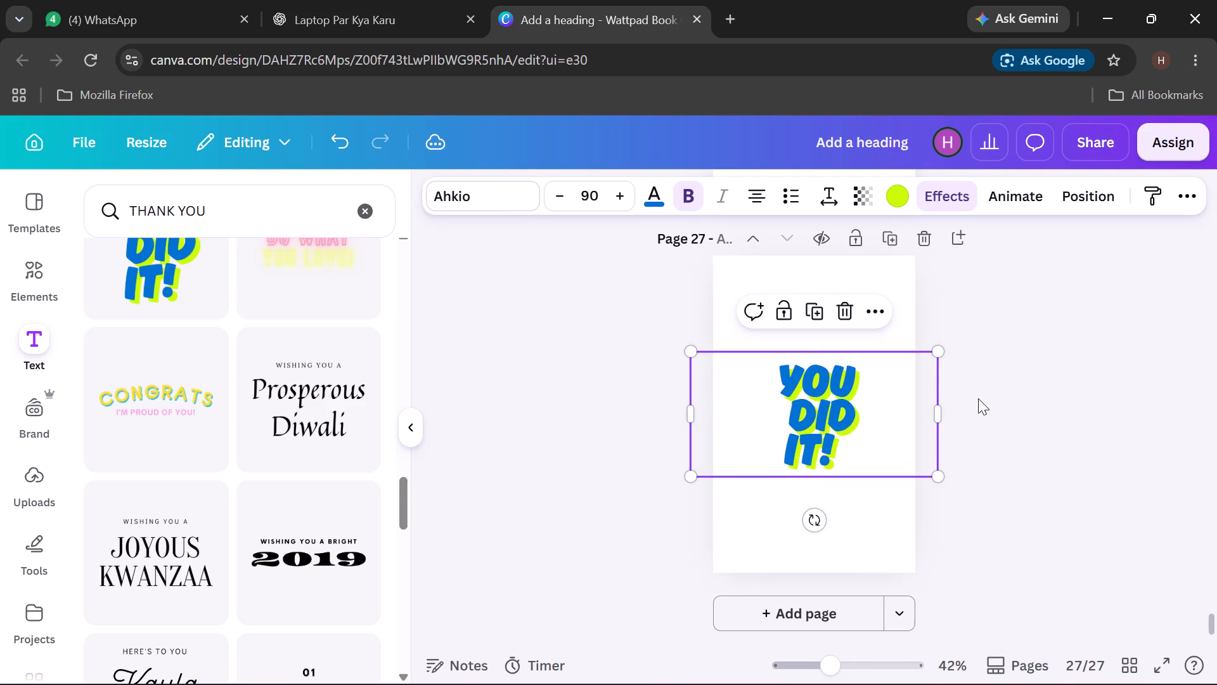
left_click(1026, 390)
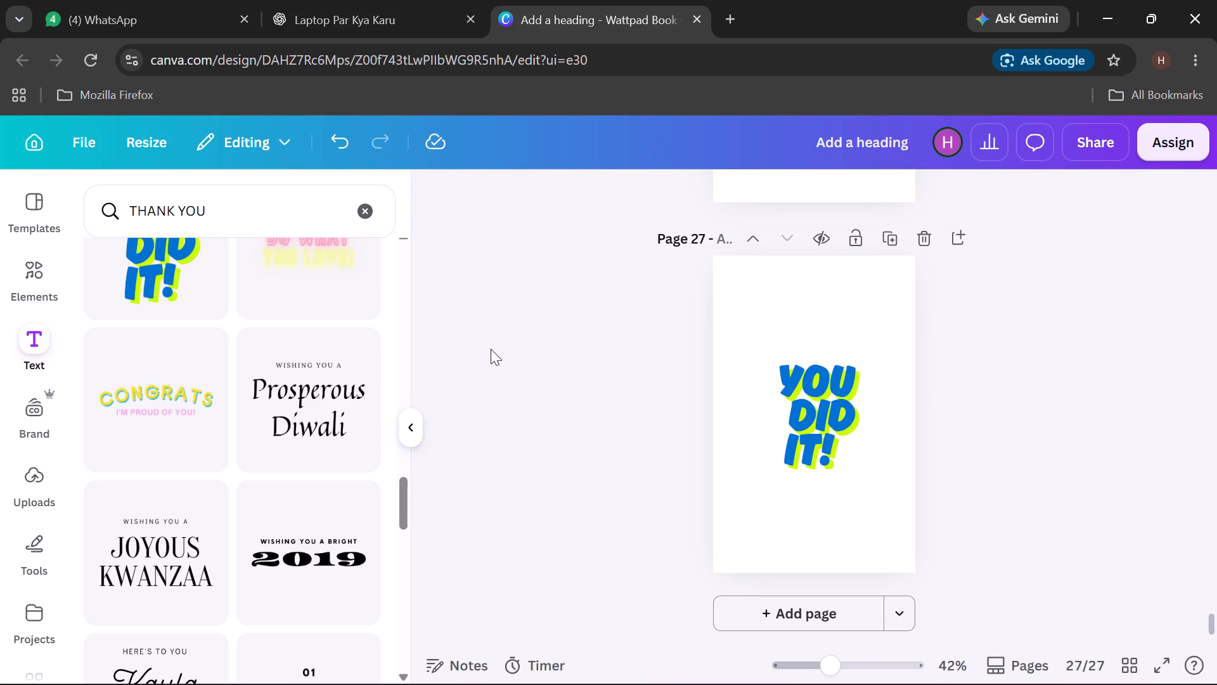
Insert the yellow "CONGRATS I'M PROUD OF YOU!" font combination and centre it at the top of page 27.
left_click(195, 391)
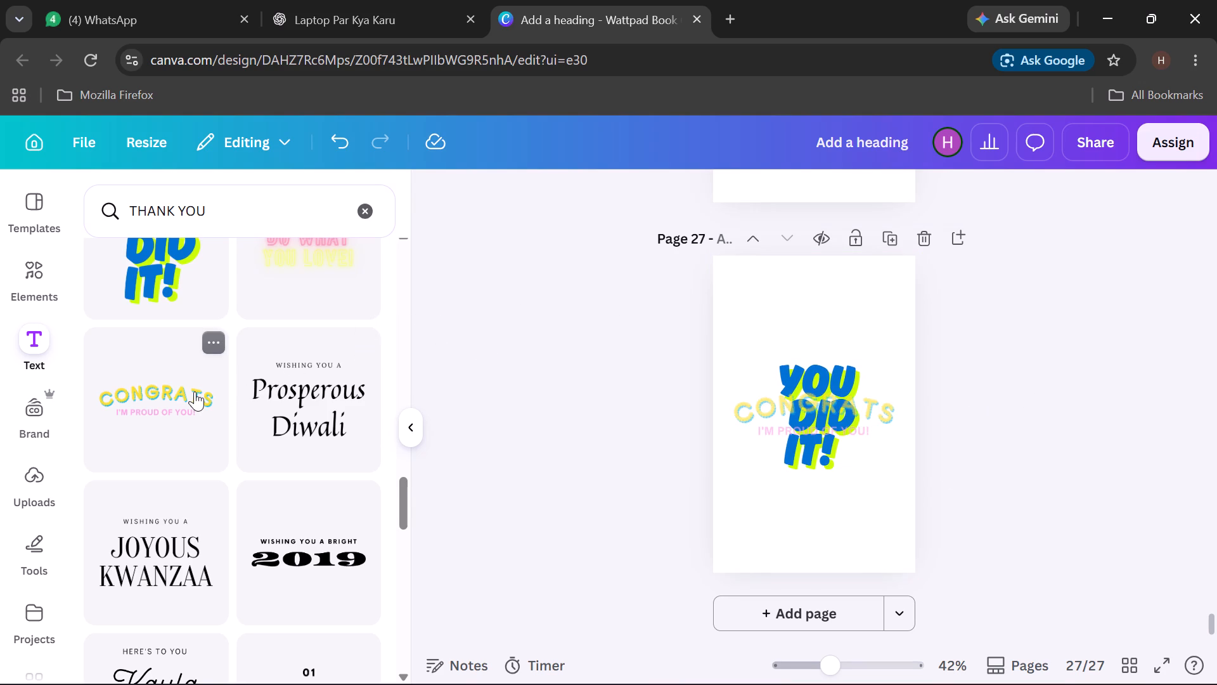
left_click(849, 413)
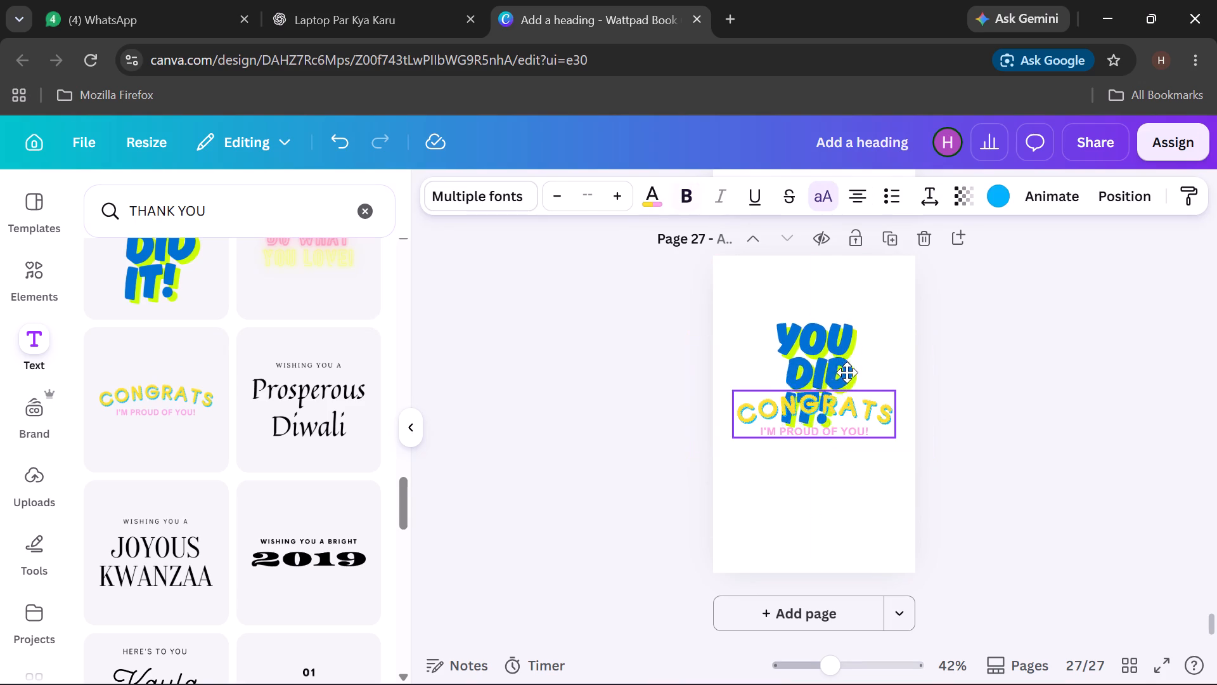
left_click_drag(865, 426, 864, 325)
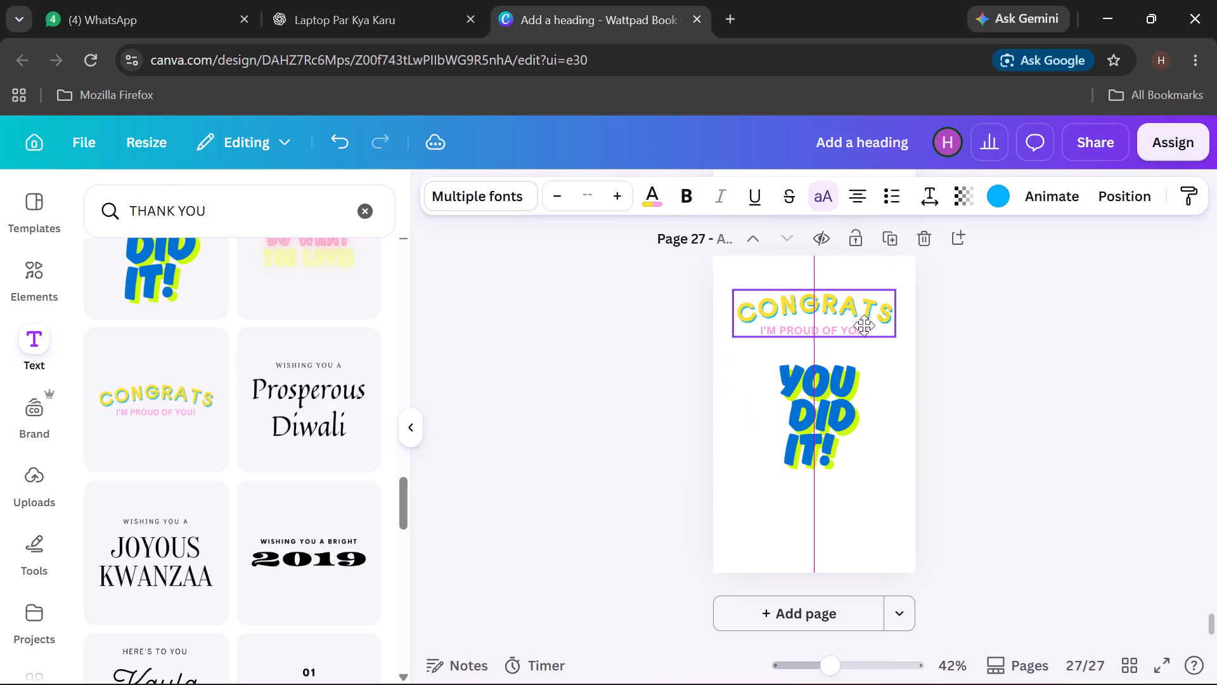
left_click_drag(864, 325, 865, 334)
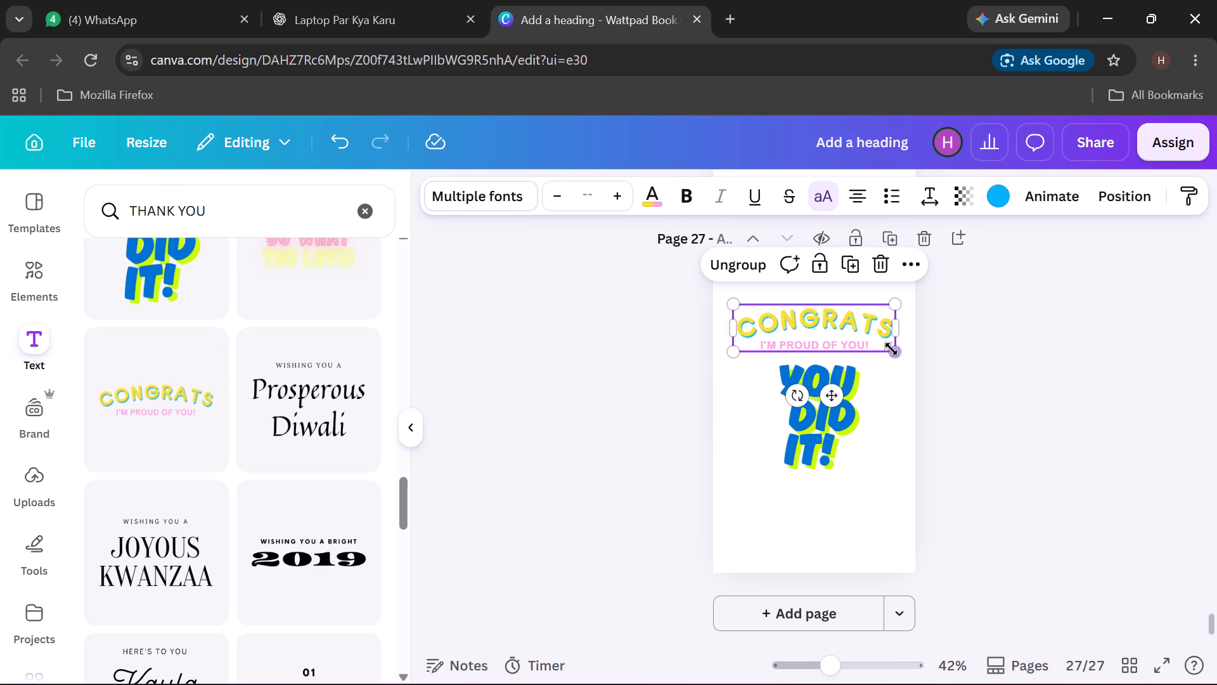
left_click(962, 345)
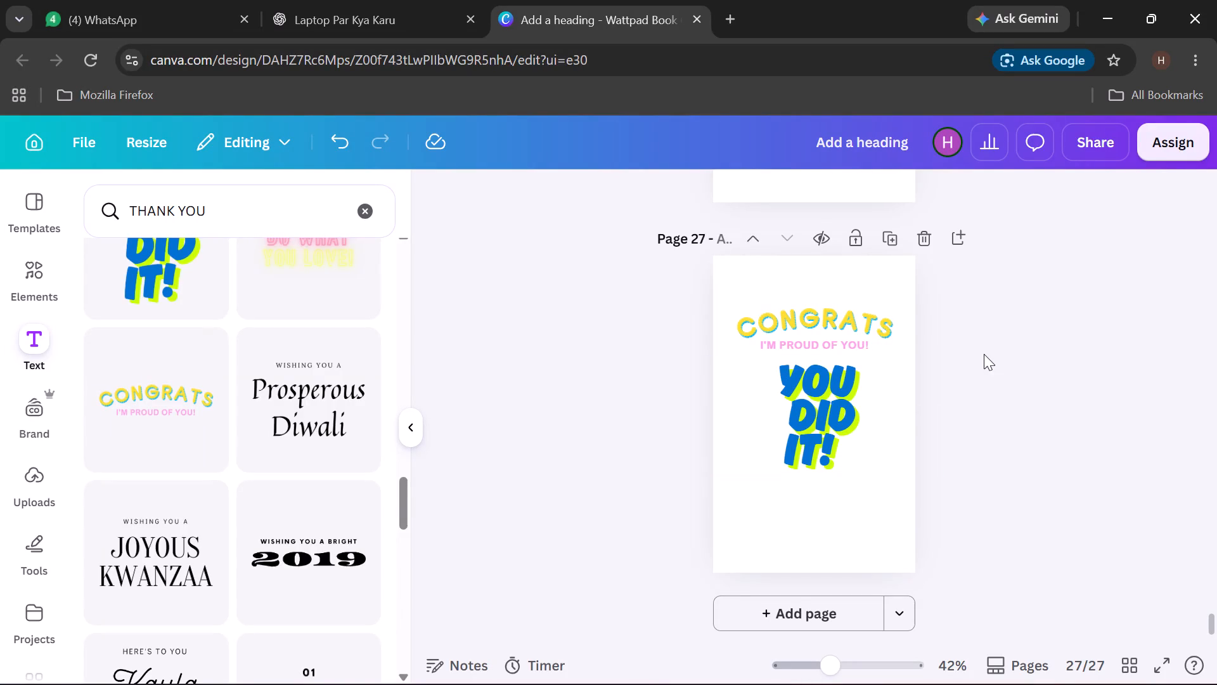
left_click(808, 322)
left_click_drag(819, 322, 820, 322)
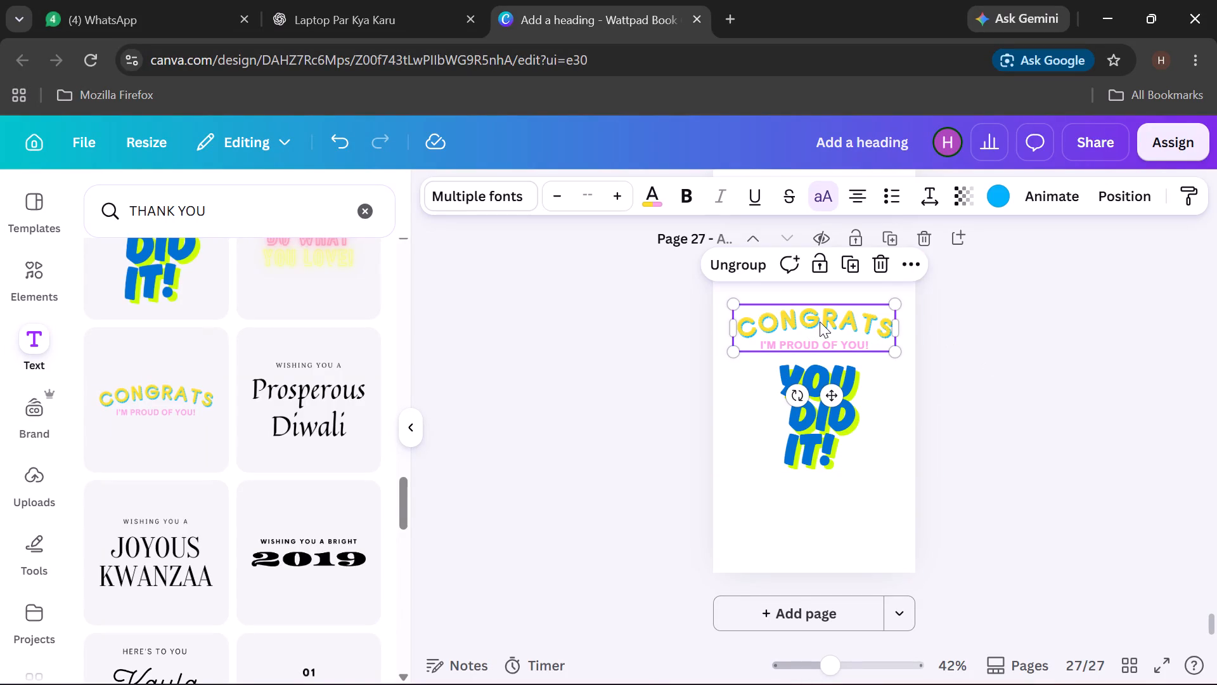
left_click_drag(820, 322, 825, 297)
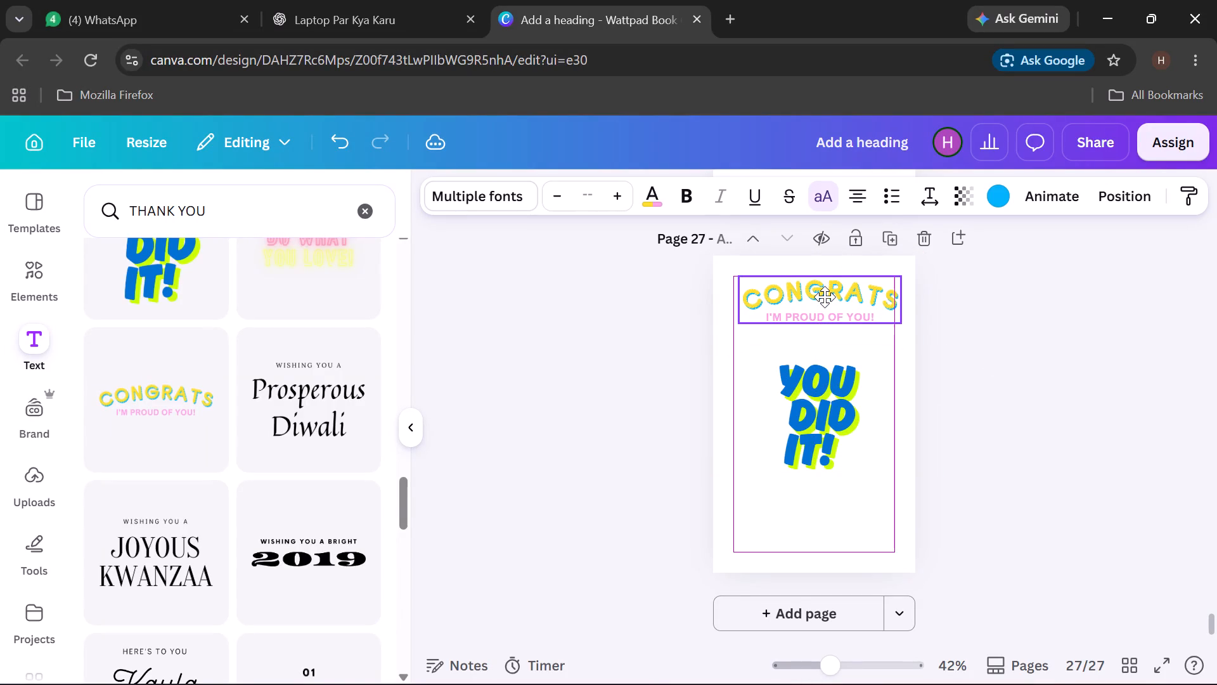
left_click_drag(825, 297, 824, 297)
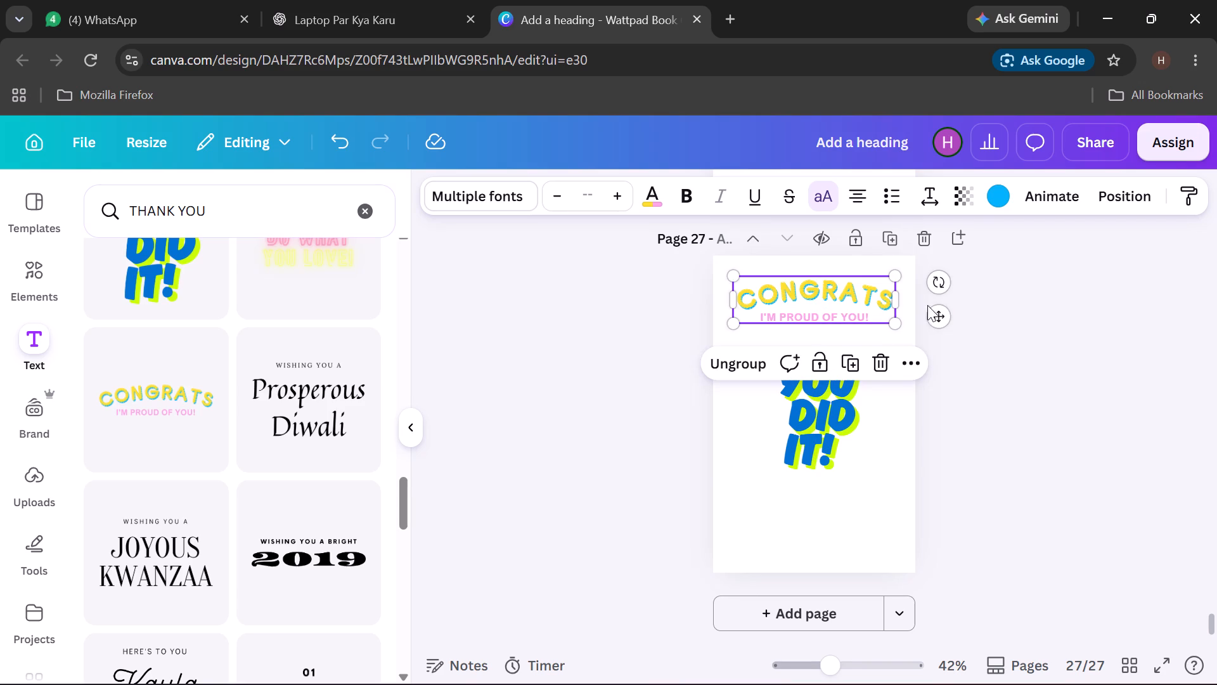
left_click(999, 317)
Delete the blue and lime "YOU DID IT!" text from page 27.
left_click(828, 429)
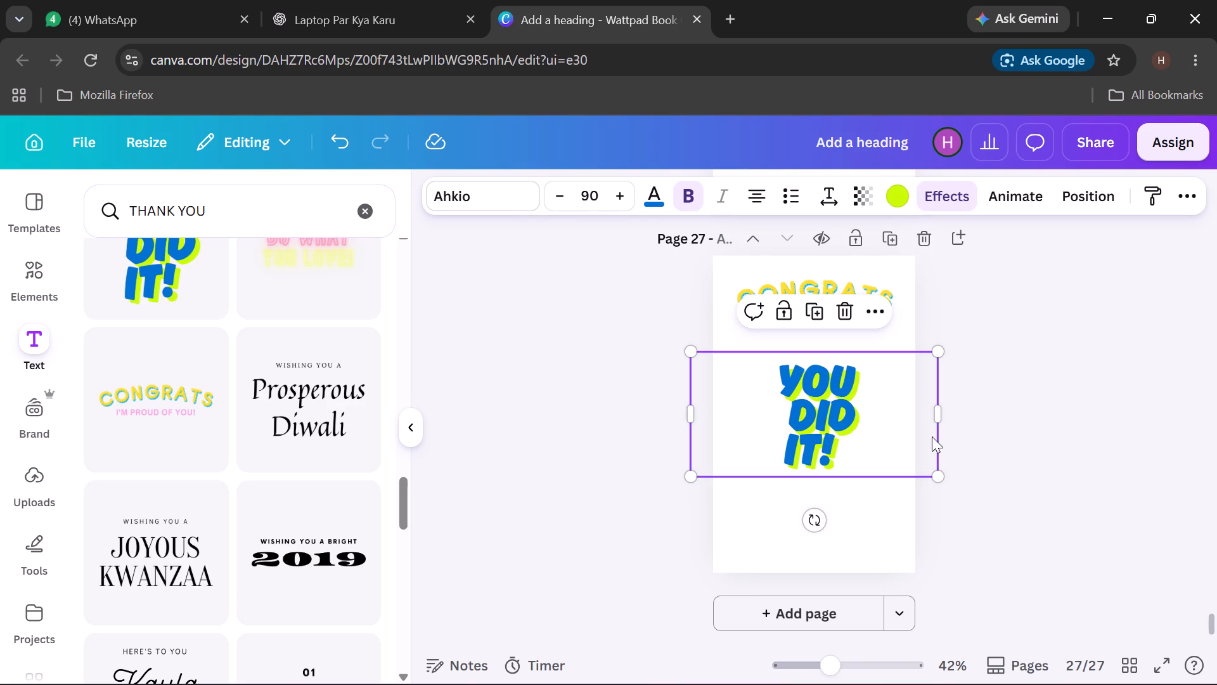
left_click(851, 317)
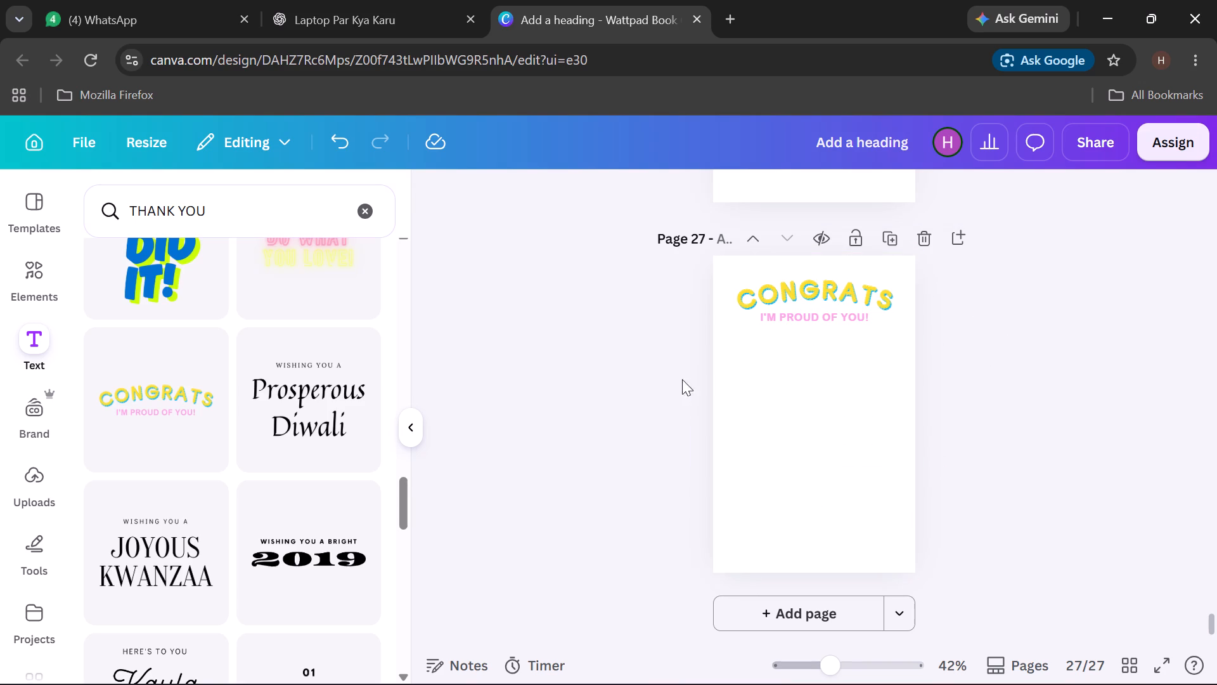
Insert the "WISHING YOU A BRIGHT 2019" font combination and centre it near the bottom edge of page 27.
scroll(316, 391, "down", 1)
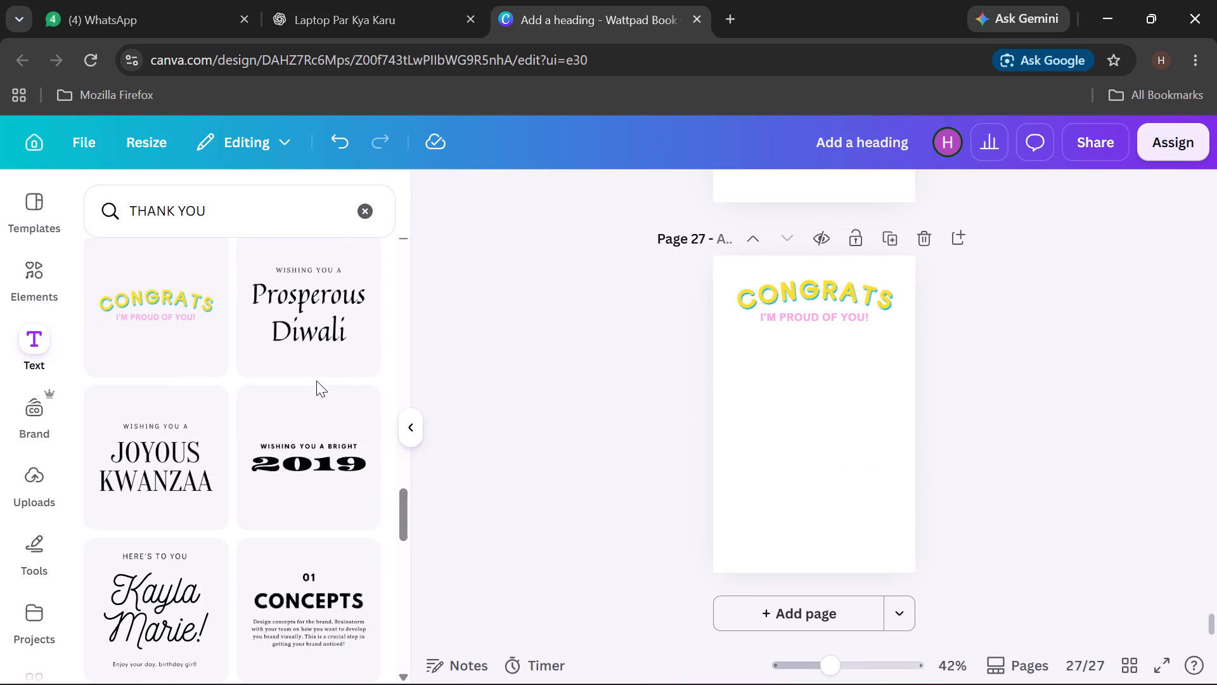
scroll(297, 414, "down", 3)
scroll(295, 416, "up", 2)
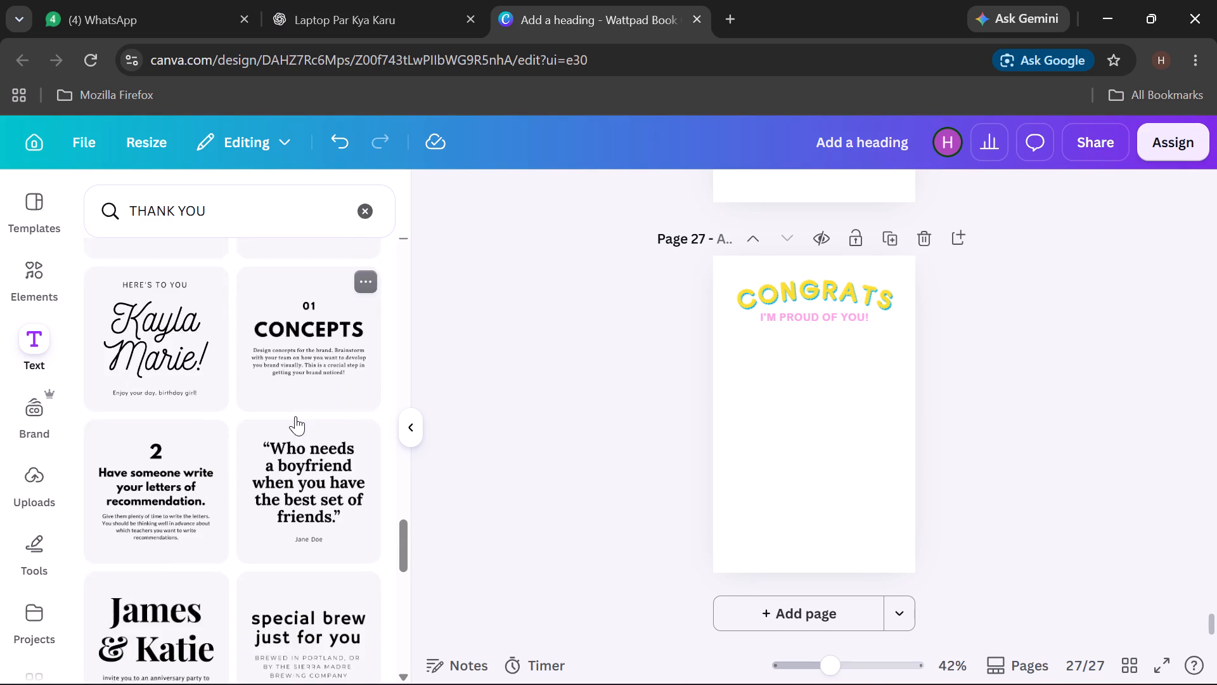
scroll(295, 416, "up", 1)
left_click(312, 462)
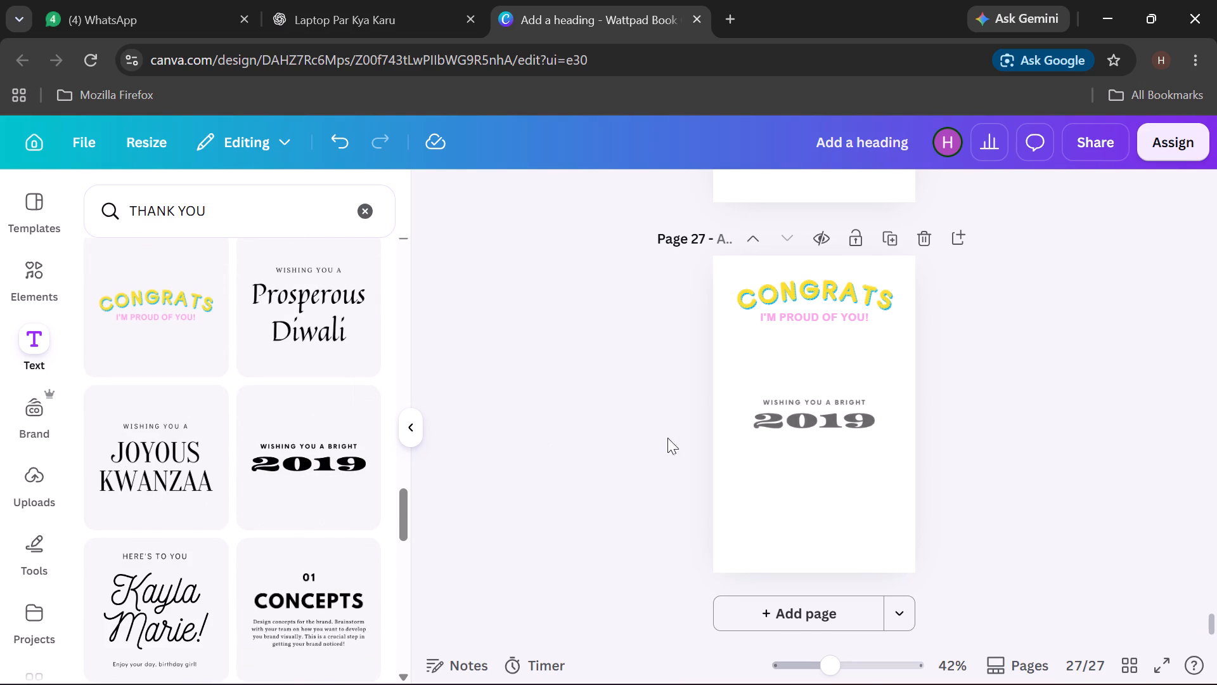
left_click_drag(834, 413, 851, 503)
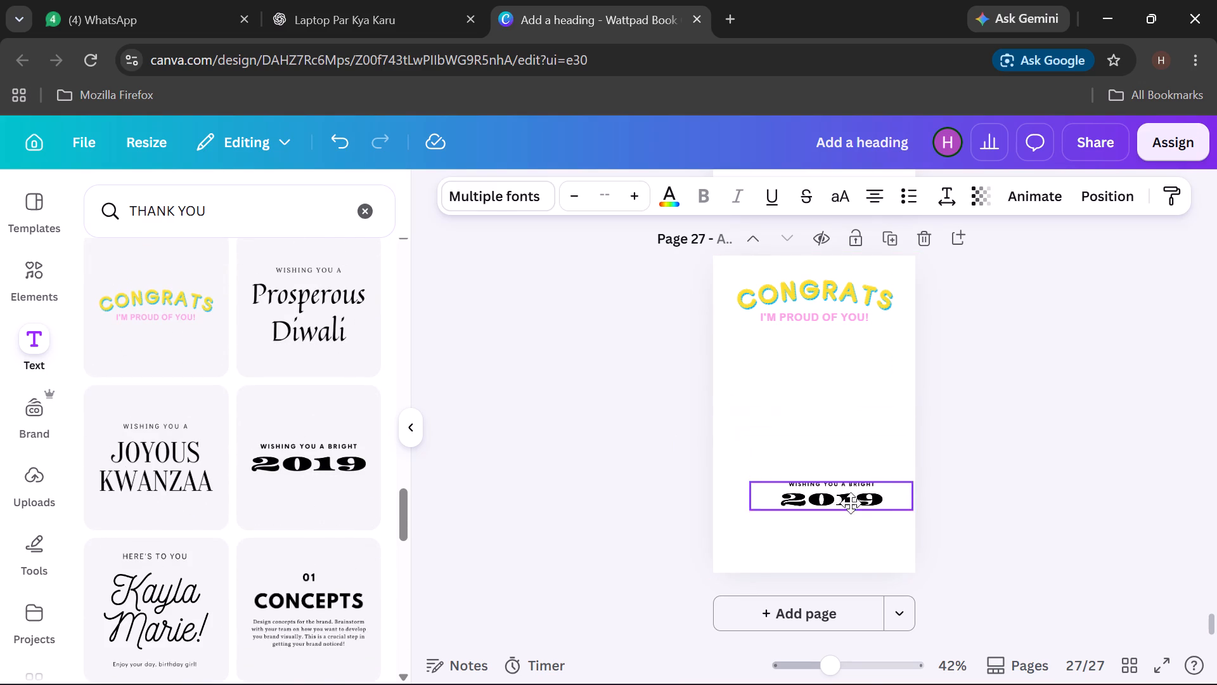
left_click_drag(851, 503, 833, 543)
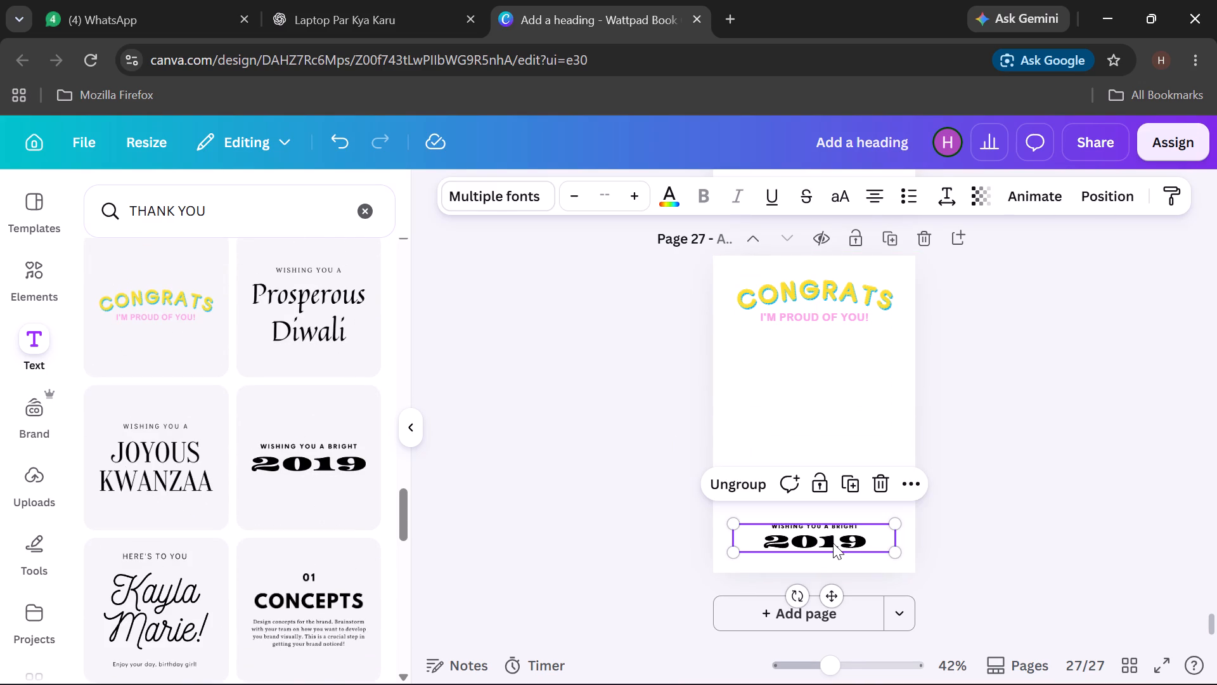
Change the year in the "WISHING YOU A BRIGHT" text at the page's bottom to 2027.
left_click(844, 539)
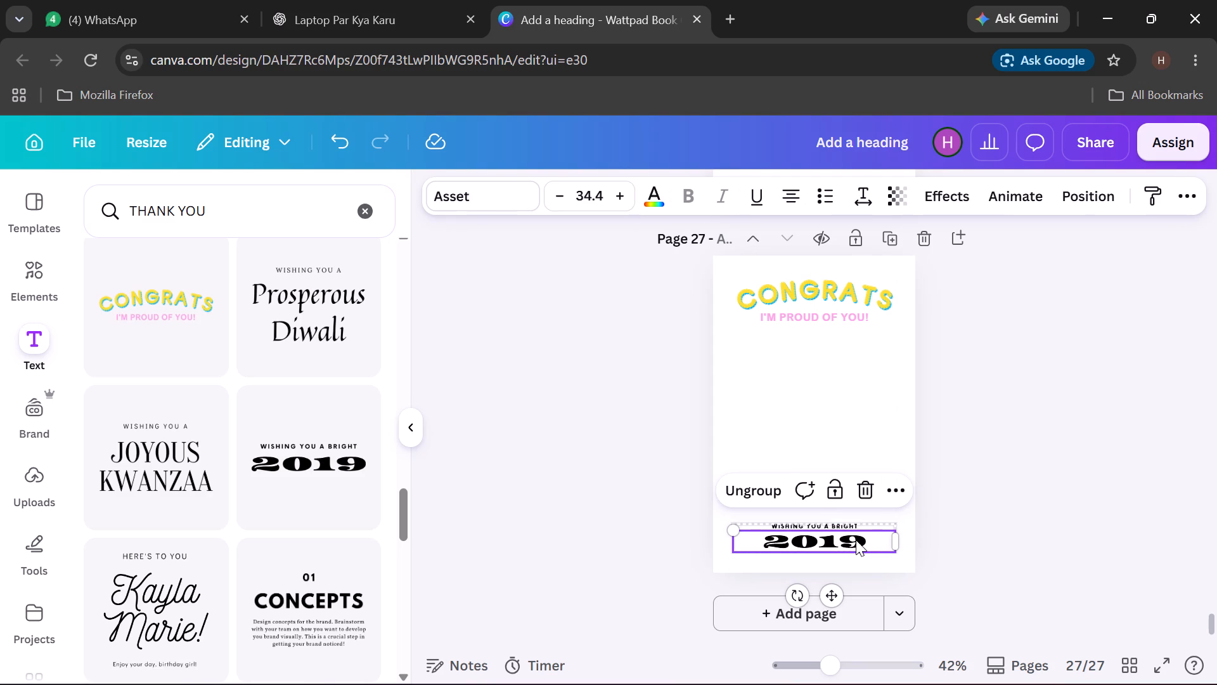
left_click(870, 545)
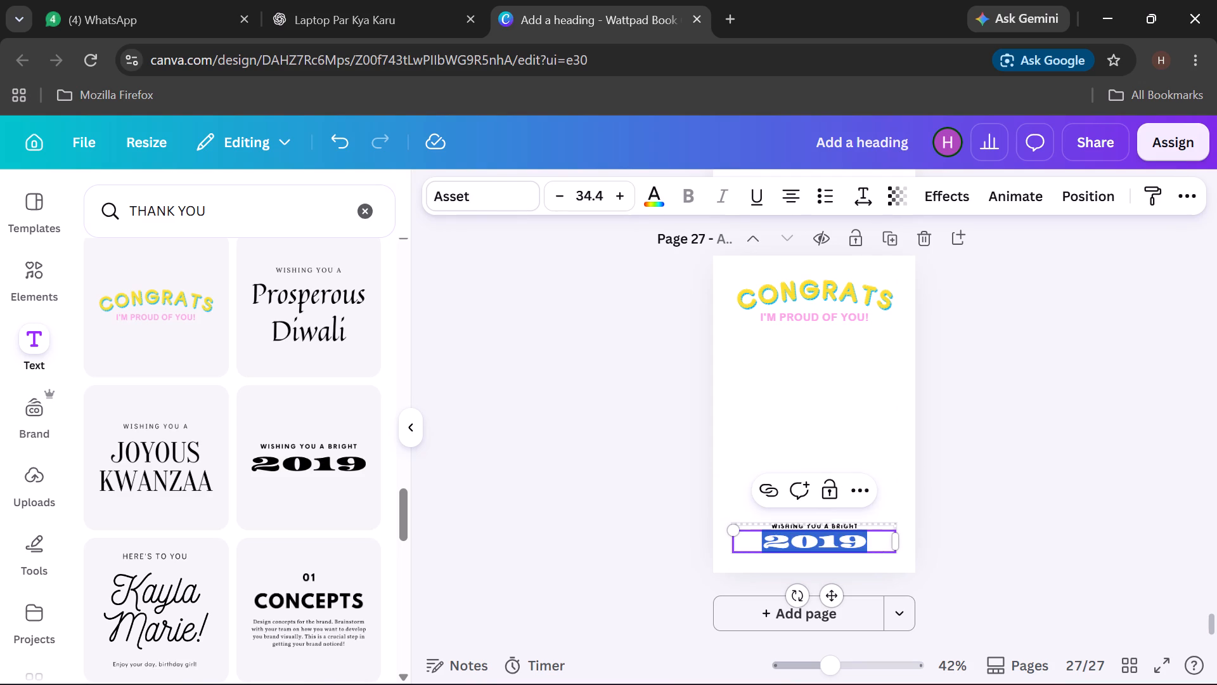
left_click(870, 545)
key("BackSpace")
key("BackSpace")
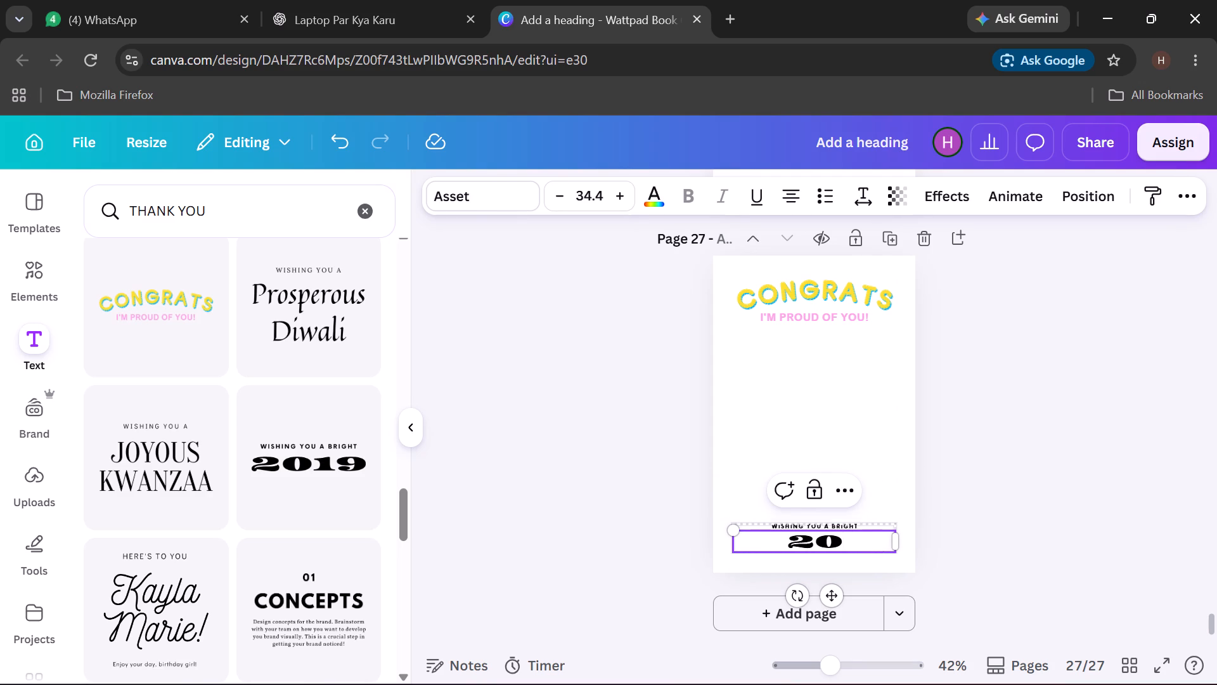
type("27")
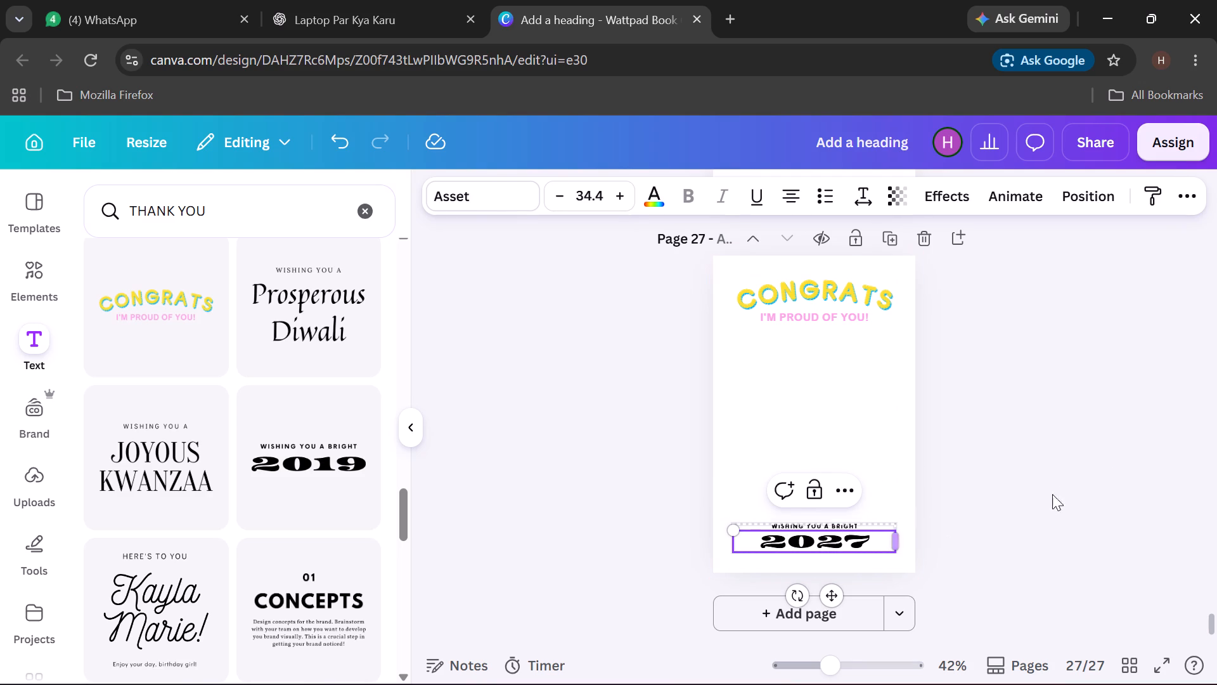
left_click(1044, 475)
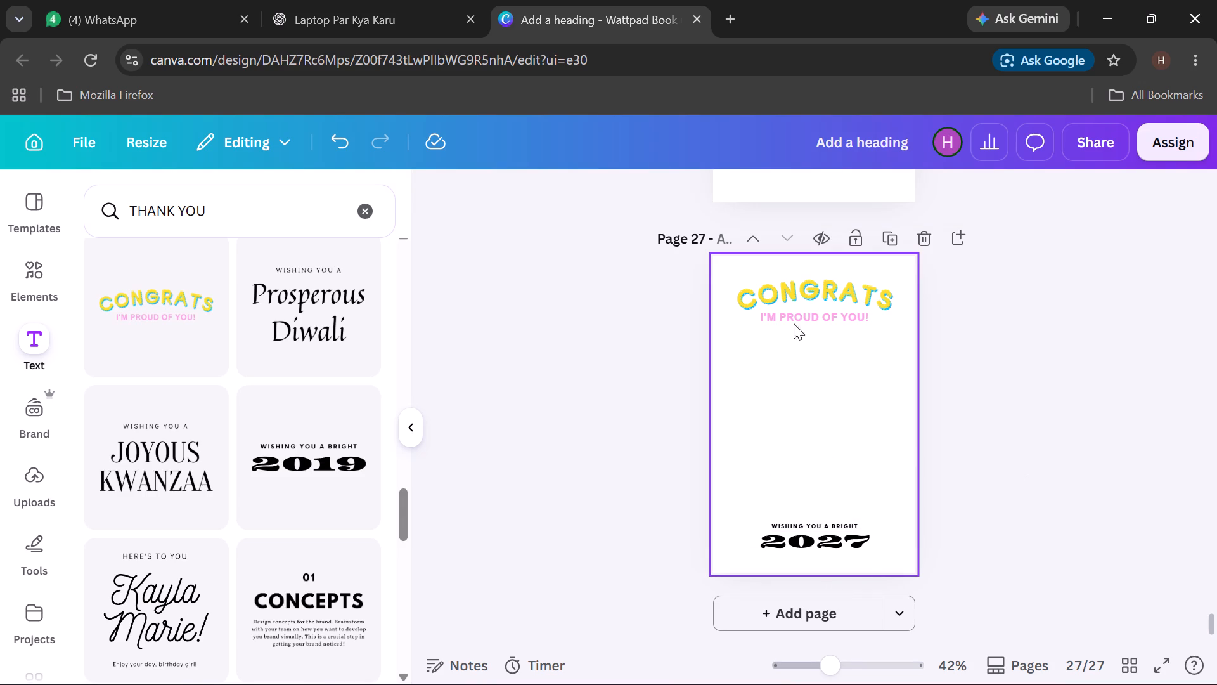
Insert the "Make opportunities / Take the next step." font combination in the middle of page 27.
left_click(864, 283)
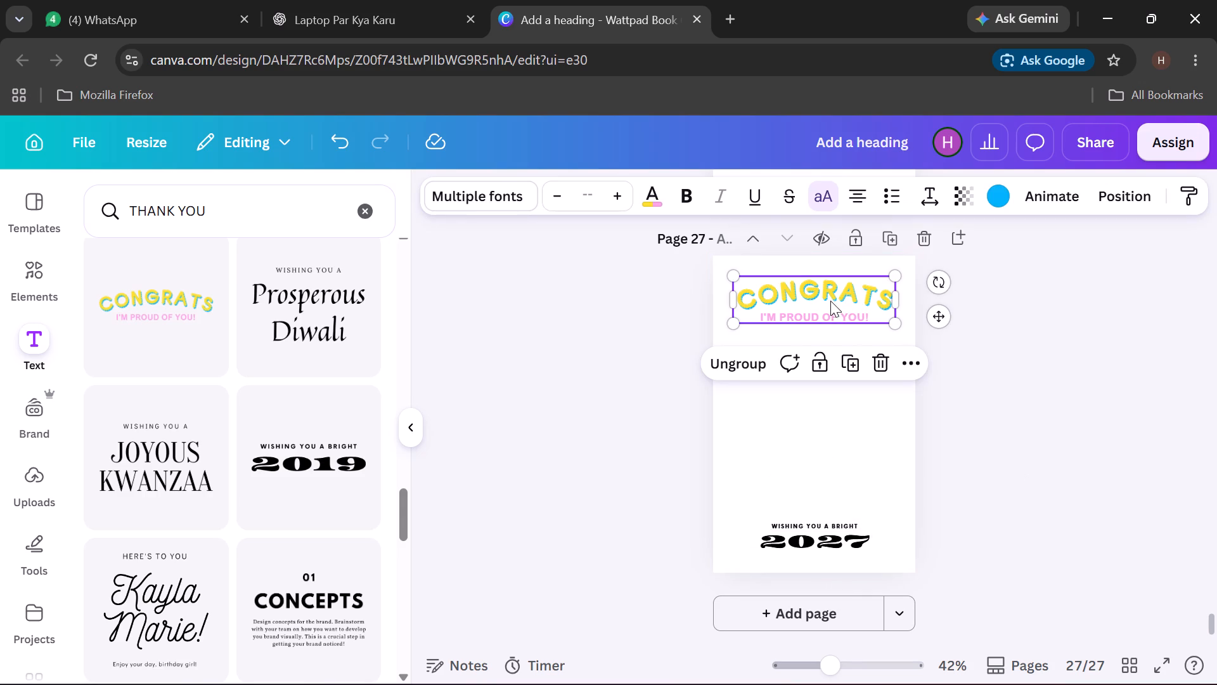
scroll(288, 428, "down", 2)
scroll(283, 430, "up", 3)
scroll(283, 430, "down", 3)
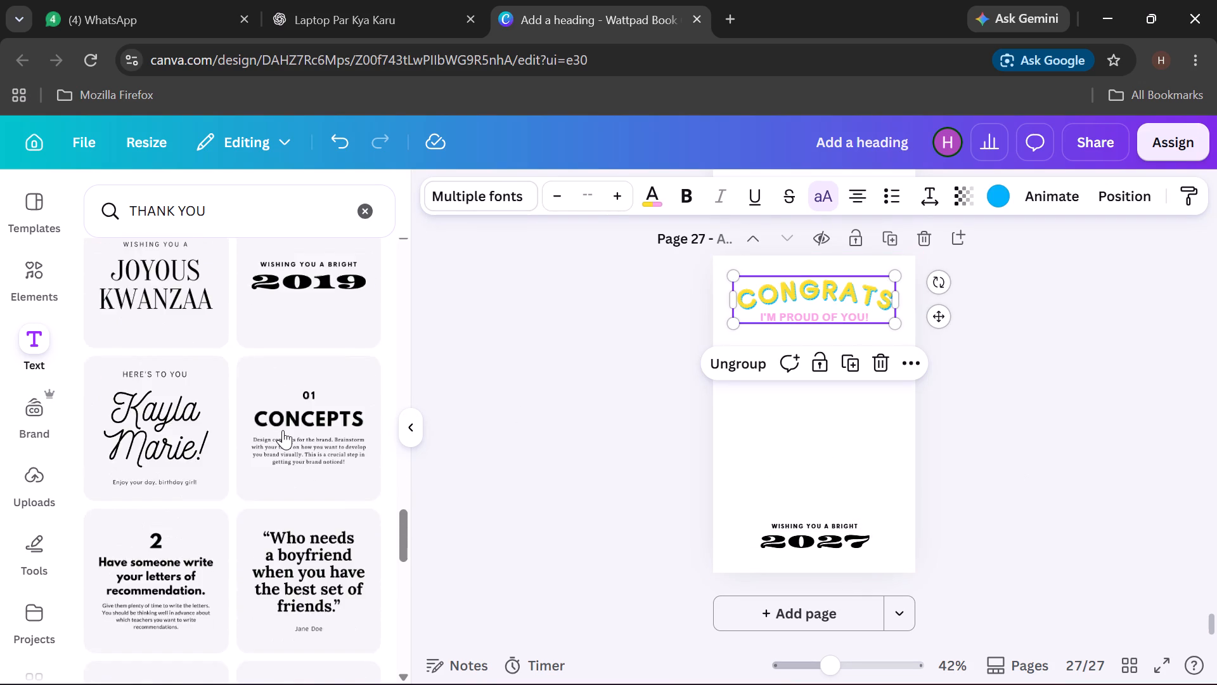
scroll(283, 430, "down", 6)
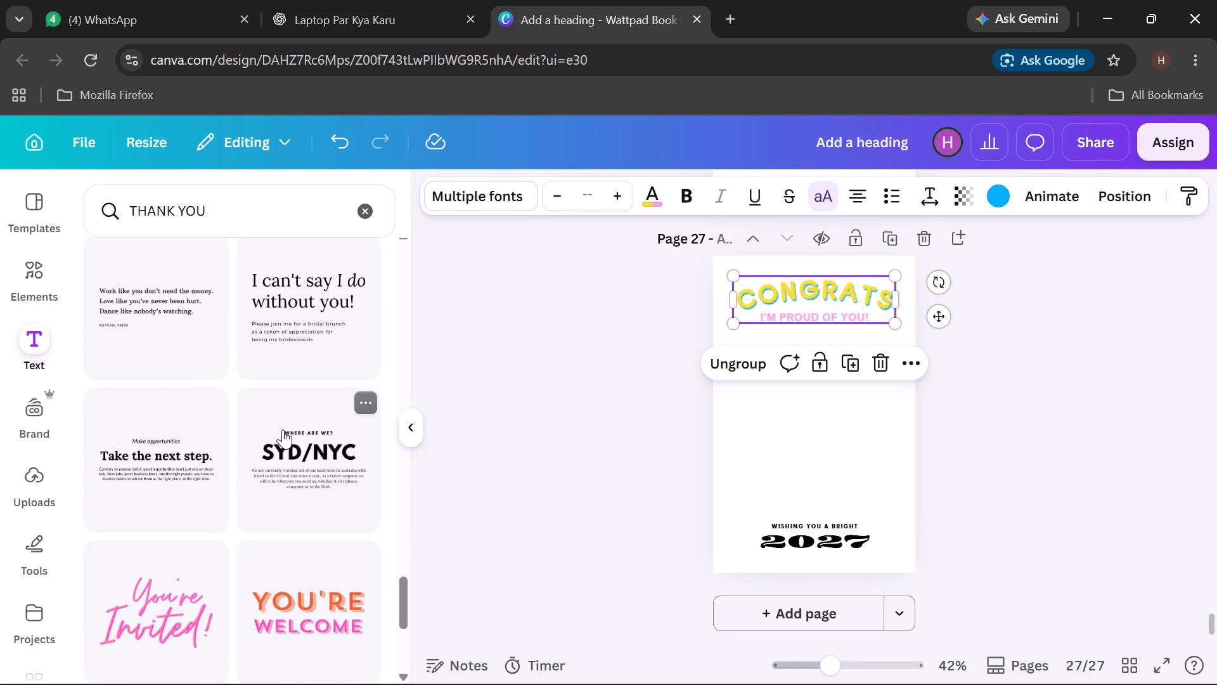
scroll(283, 429, "down", 2)
scroll(283, 429, "up", 2)
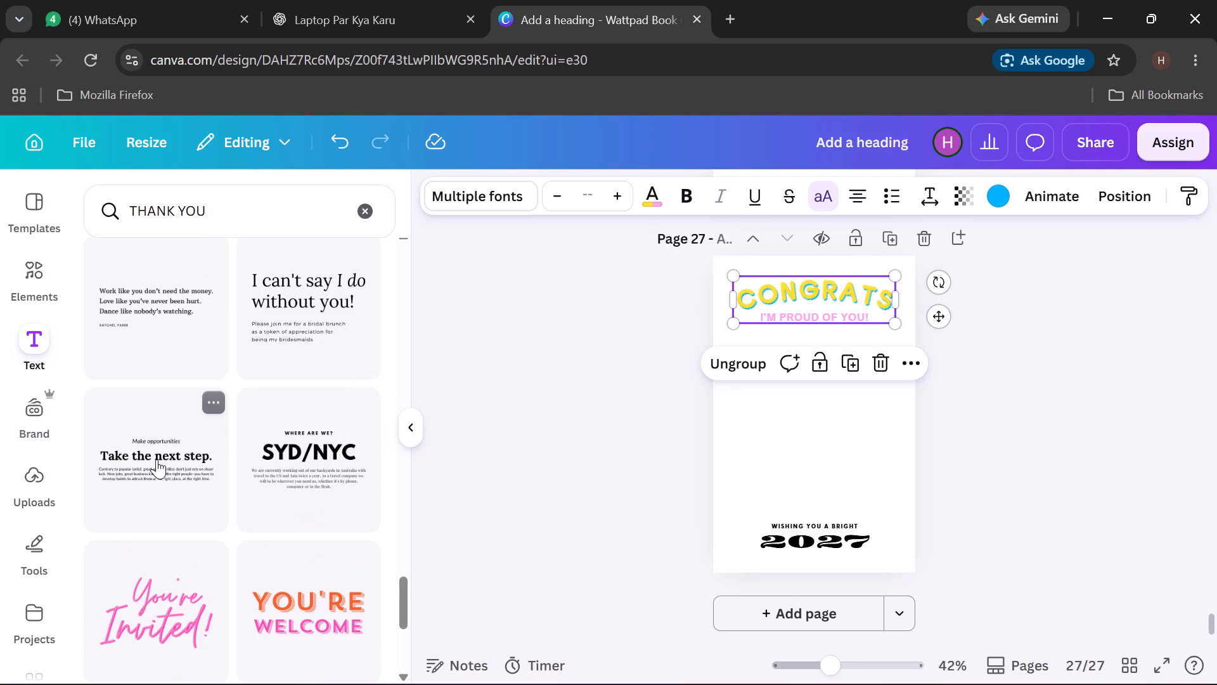
left_click(157, 459)
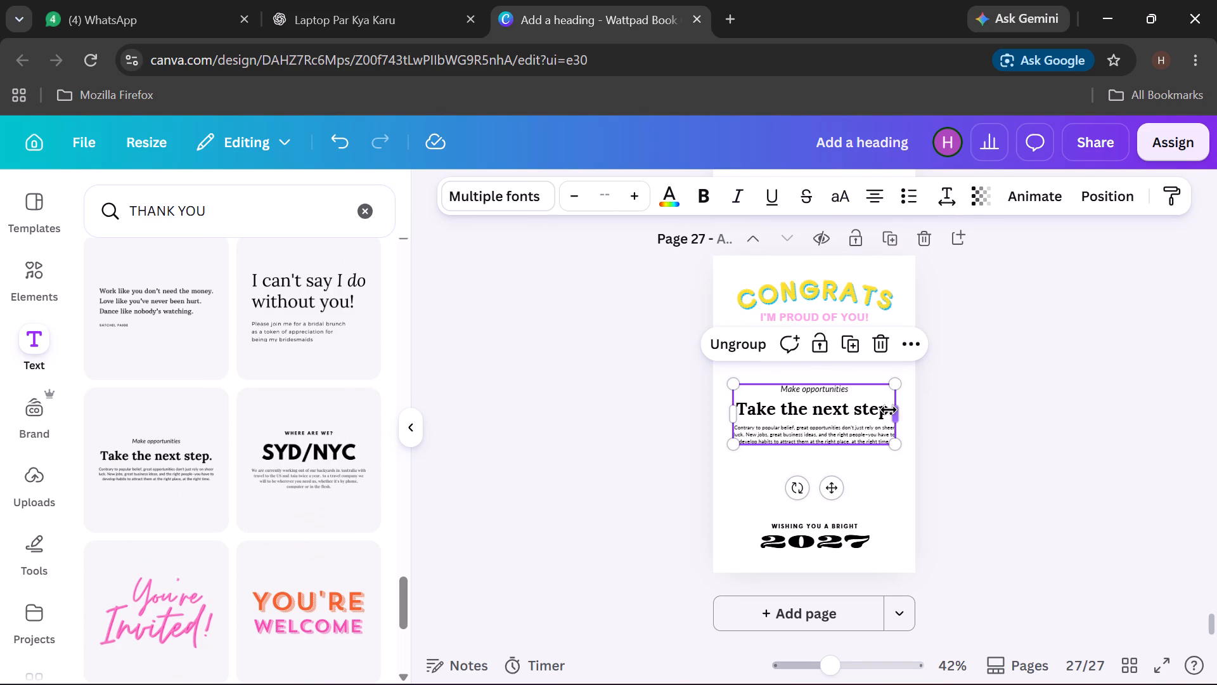
left_click(987, 407)
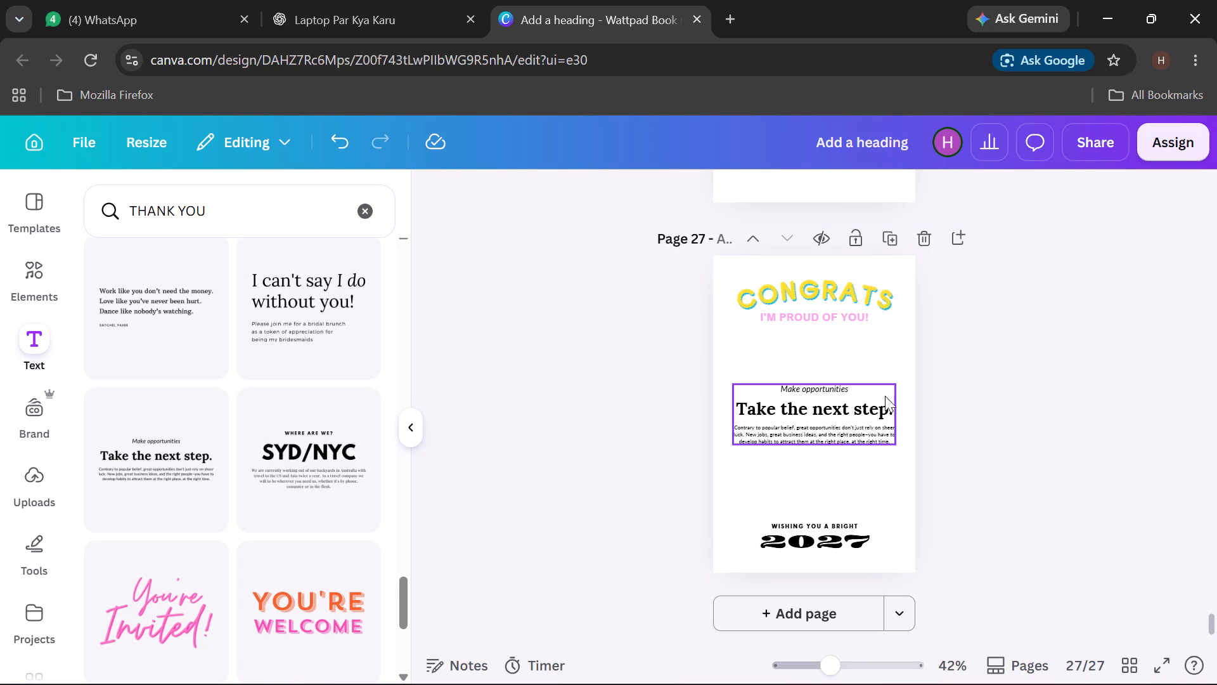
left_click(811, 425)
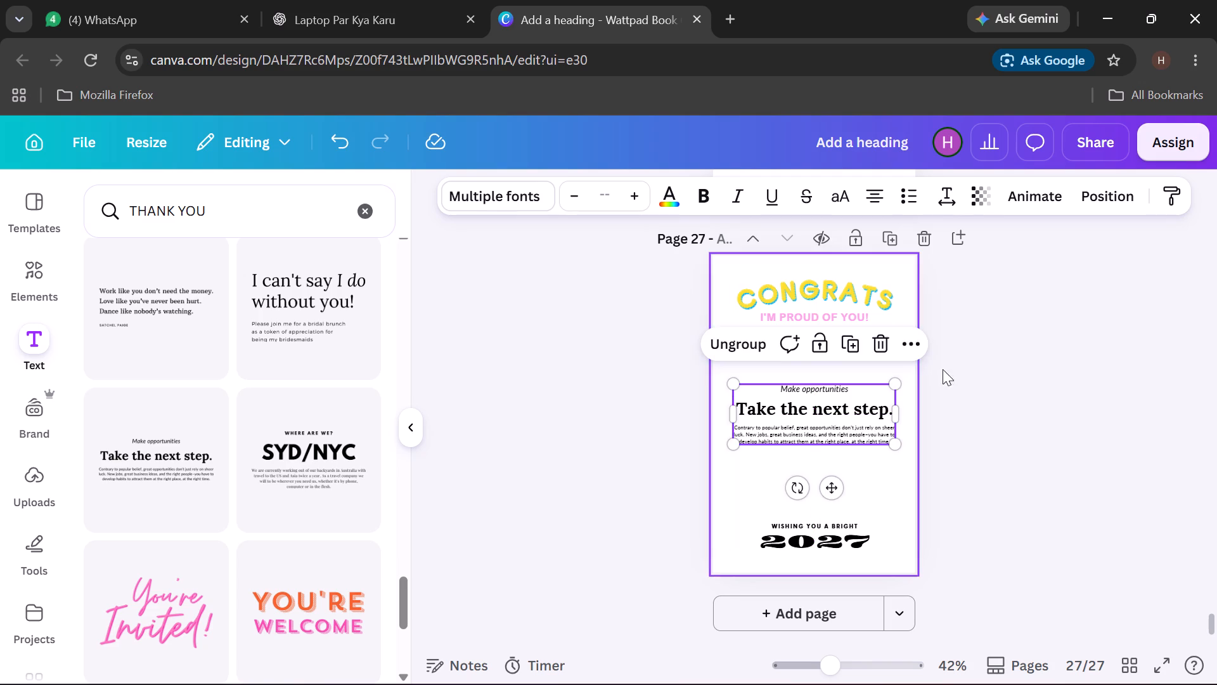
left_click(988, 363)
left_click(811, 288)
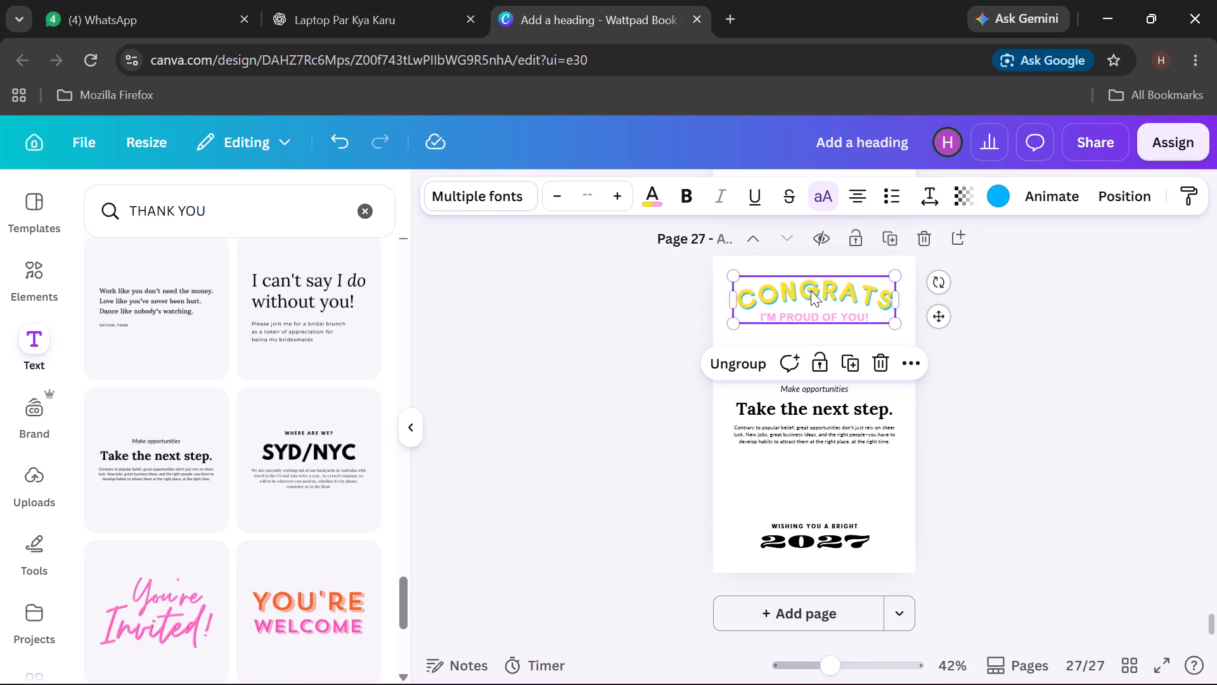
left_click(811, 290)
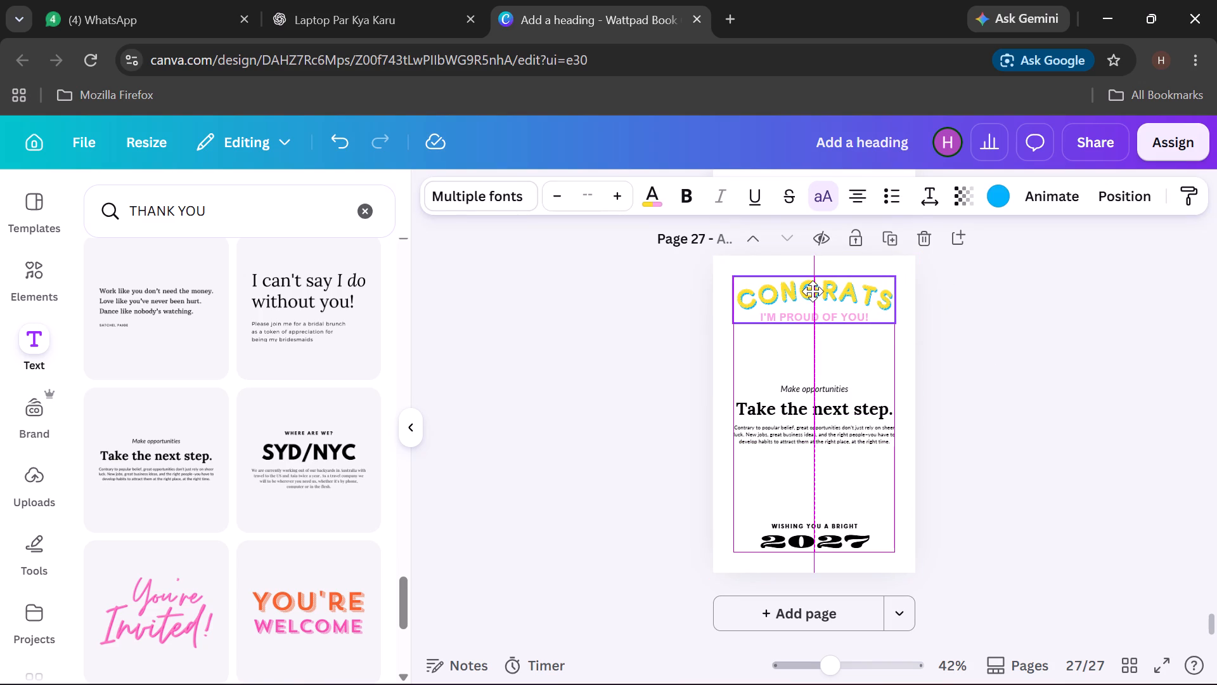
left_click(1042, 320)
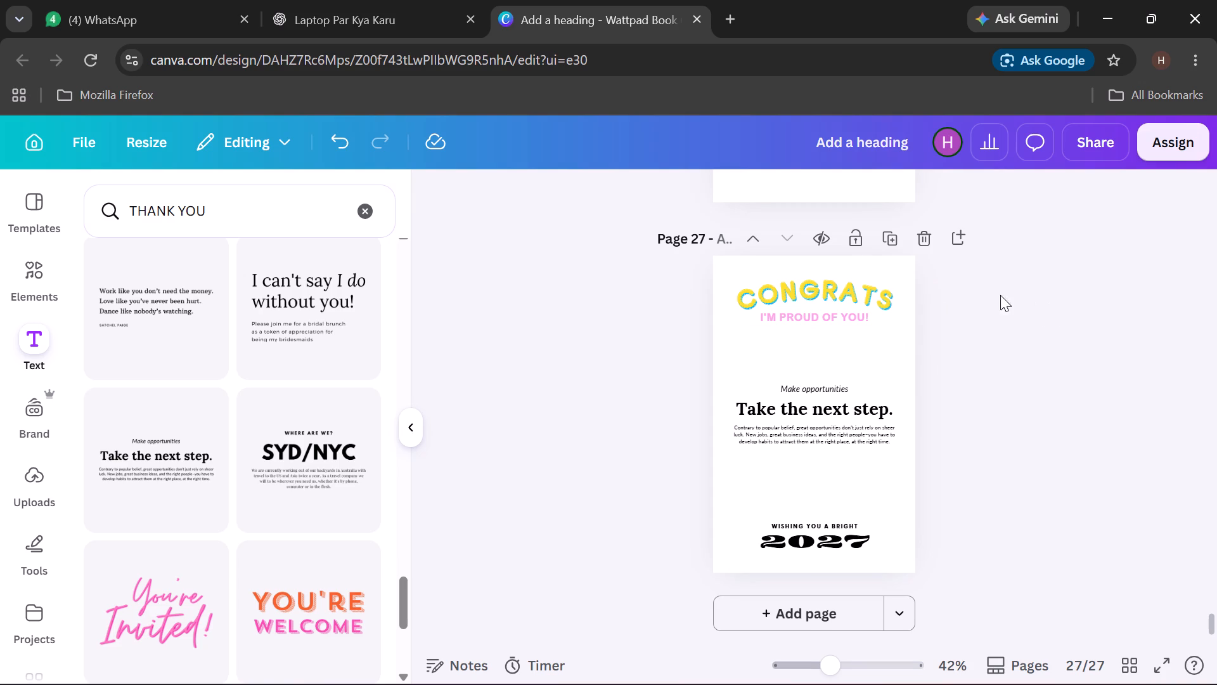
Delete the "Make opportunities / Take the next step." text from the middle of page 27.
left_click(796, 426)
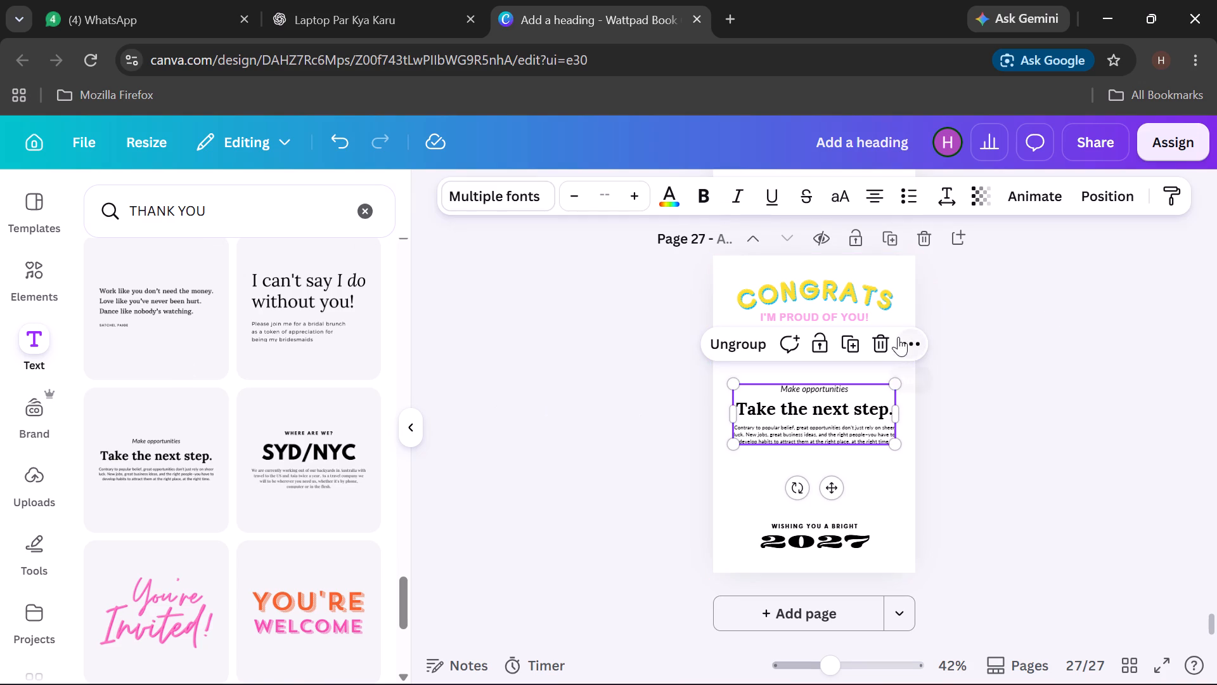
left_click(884, 345)
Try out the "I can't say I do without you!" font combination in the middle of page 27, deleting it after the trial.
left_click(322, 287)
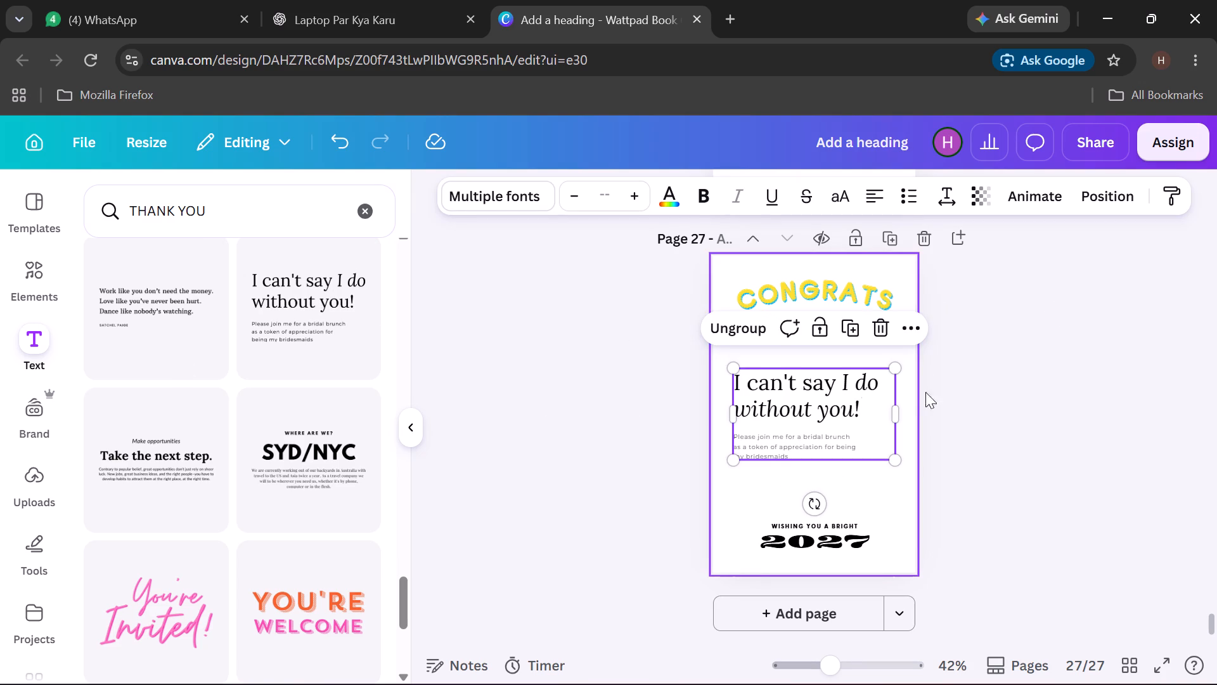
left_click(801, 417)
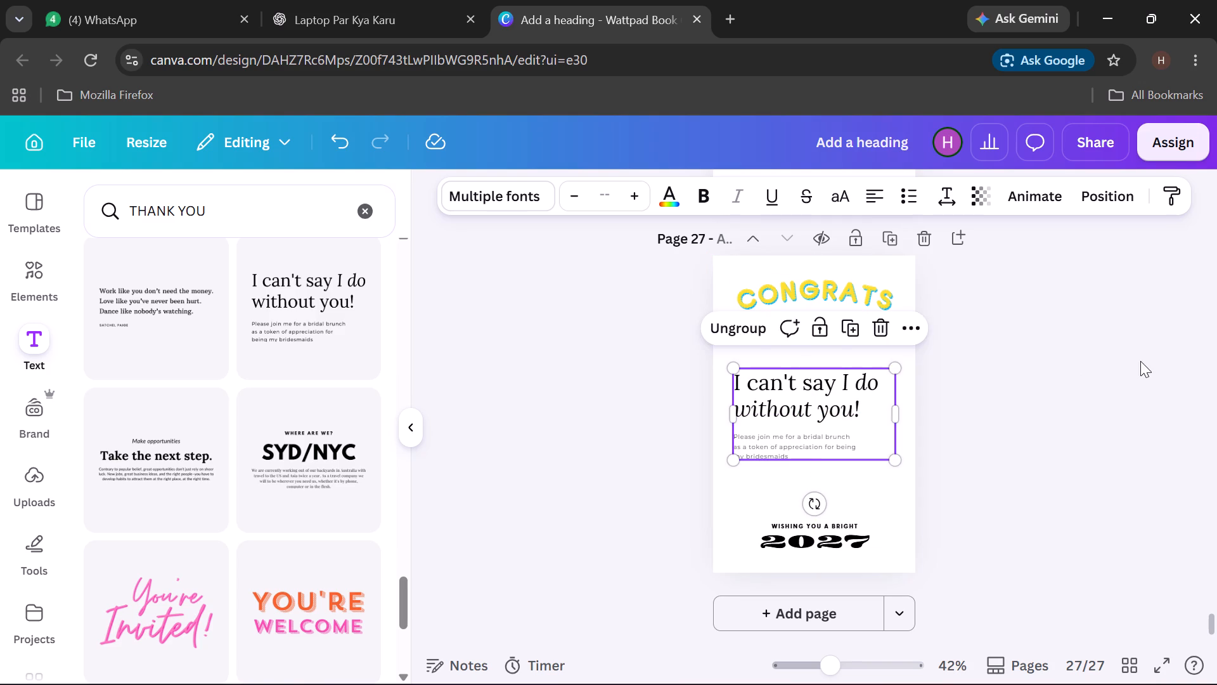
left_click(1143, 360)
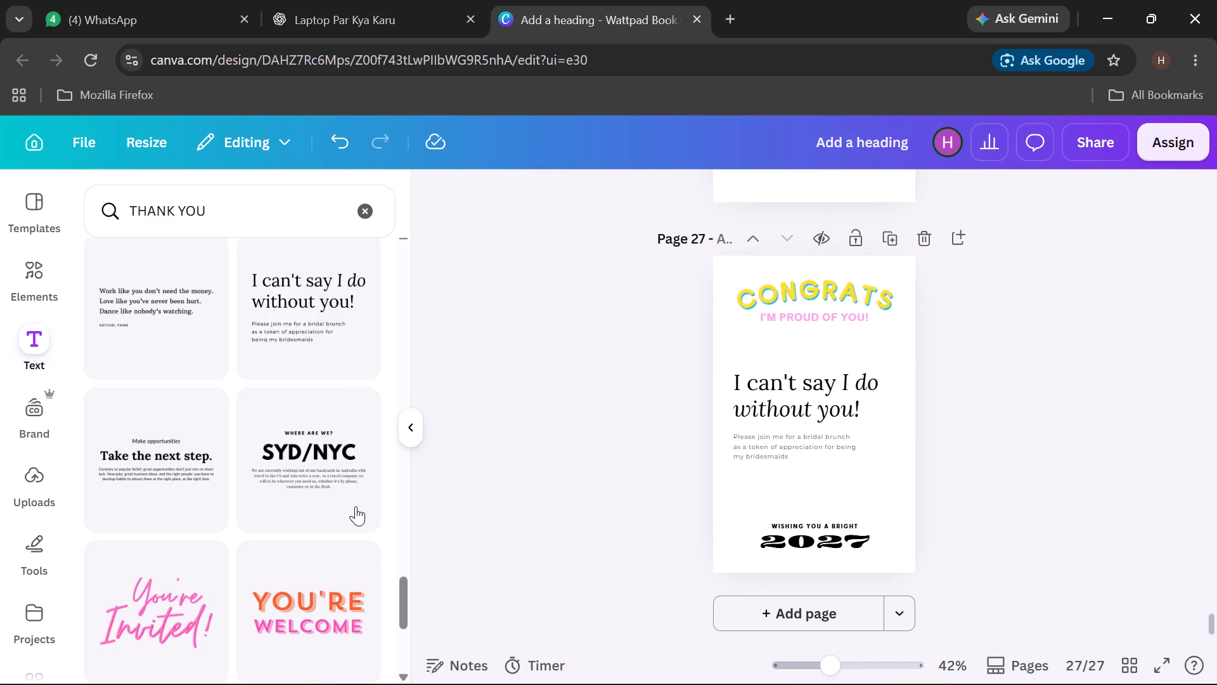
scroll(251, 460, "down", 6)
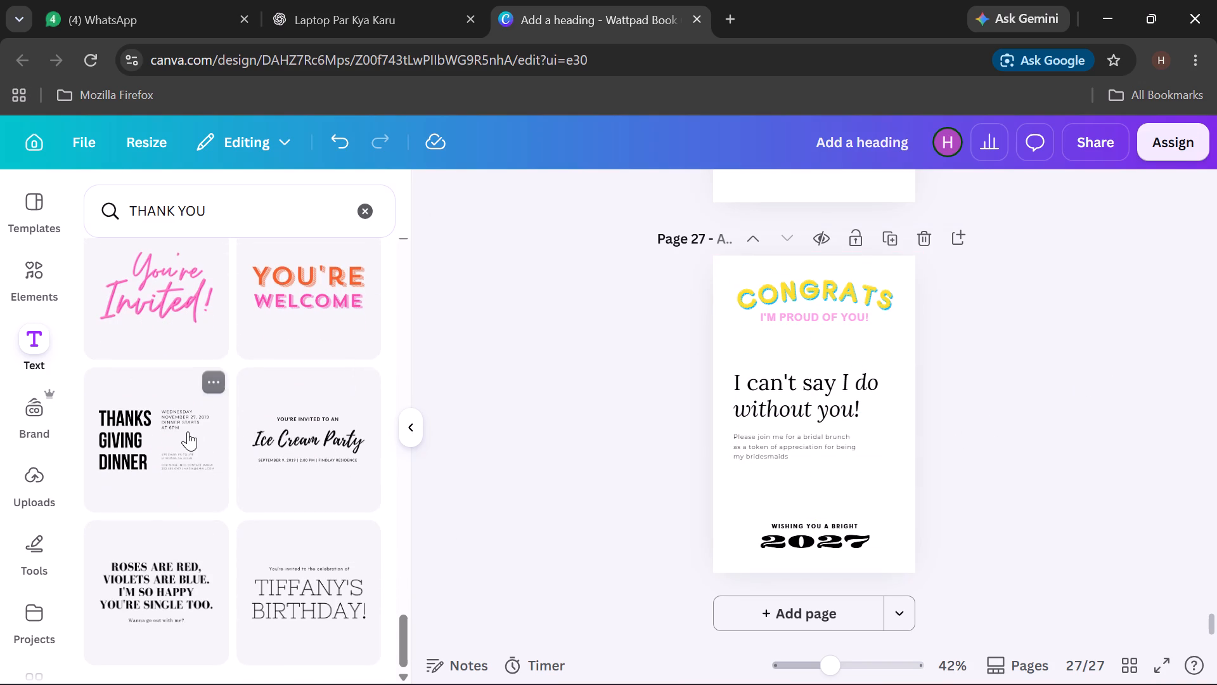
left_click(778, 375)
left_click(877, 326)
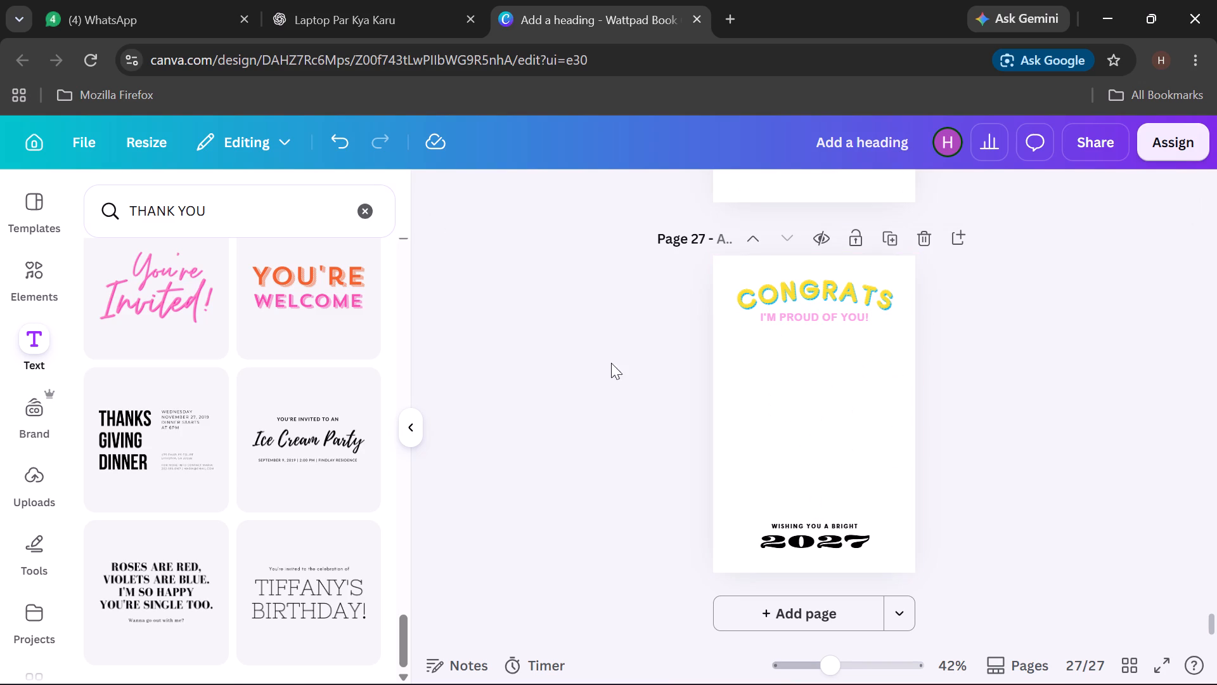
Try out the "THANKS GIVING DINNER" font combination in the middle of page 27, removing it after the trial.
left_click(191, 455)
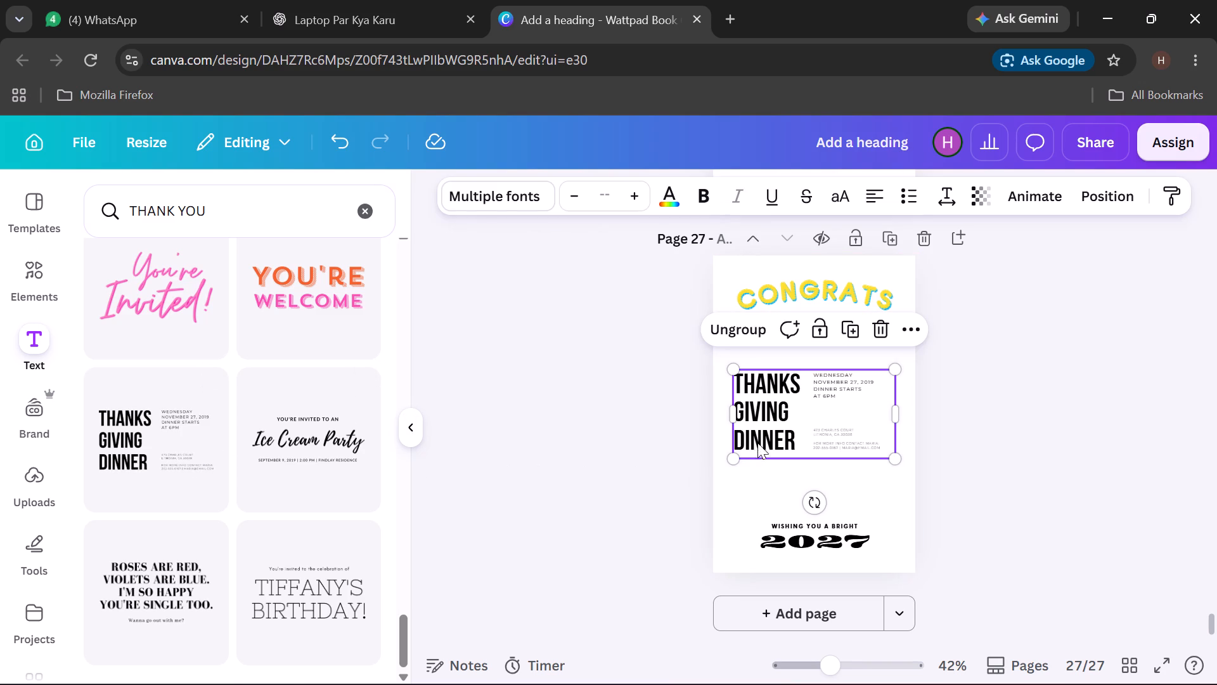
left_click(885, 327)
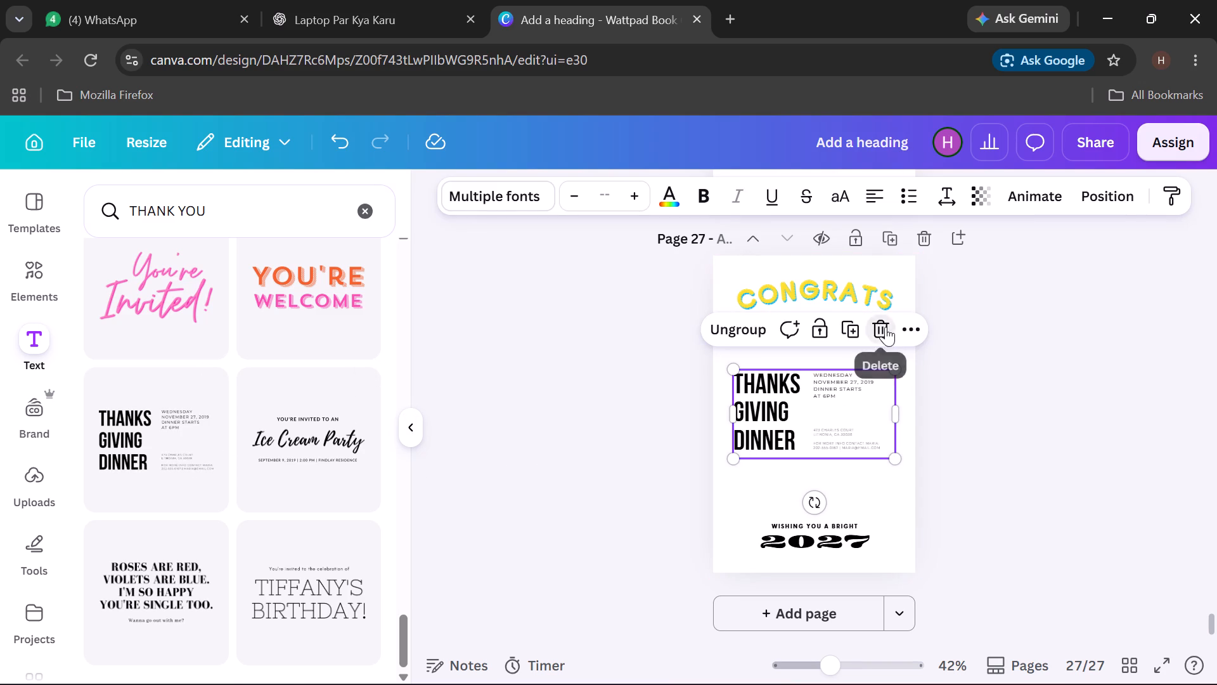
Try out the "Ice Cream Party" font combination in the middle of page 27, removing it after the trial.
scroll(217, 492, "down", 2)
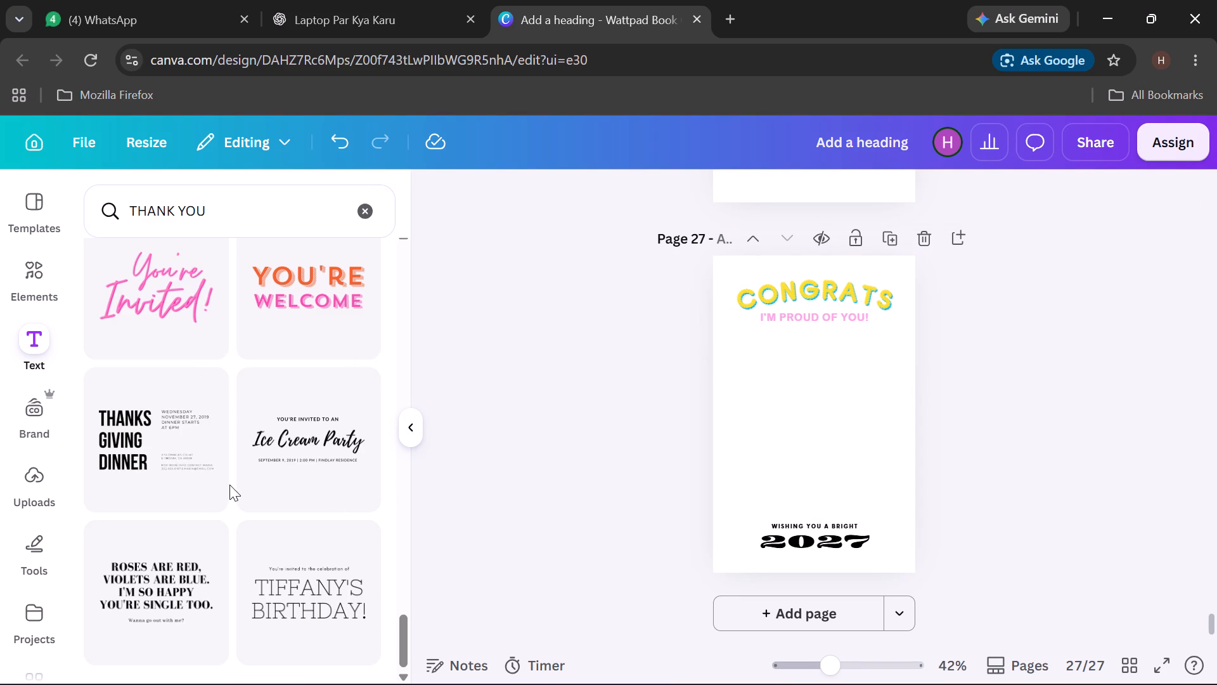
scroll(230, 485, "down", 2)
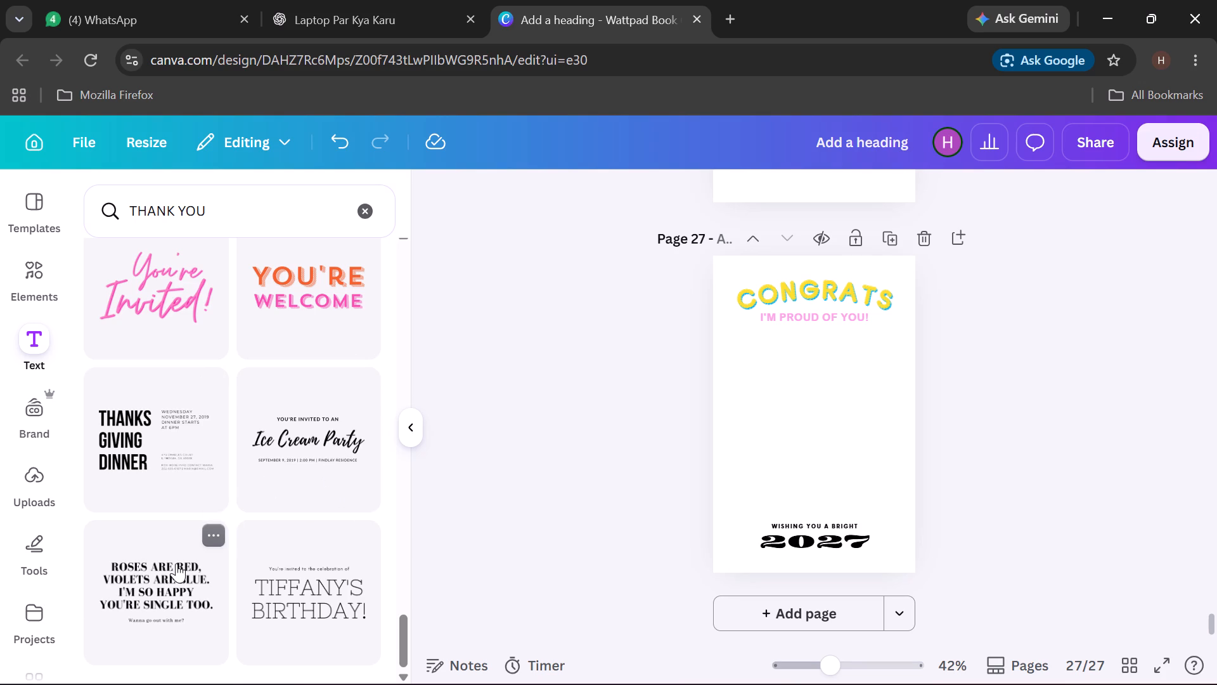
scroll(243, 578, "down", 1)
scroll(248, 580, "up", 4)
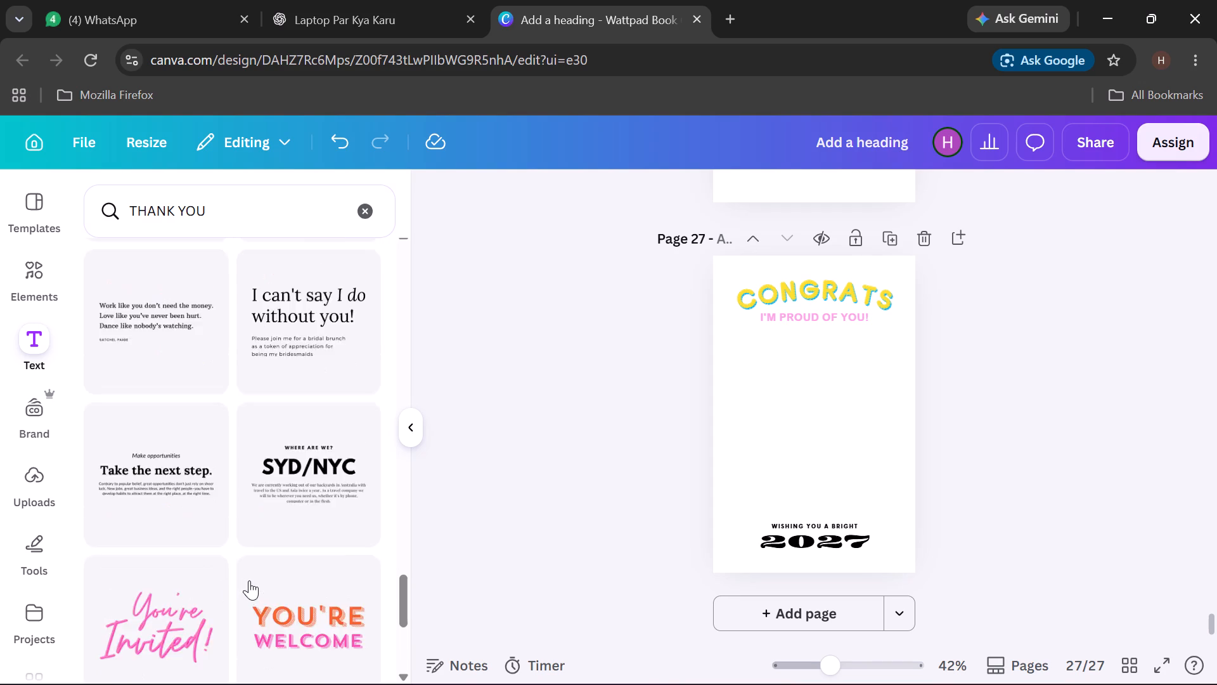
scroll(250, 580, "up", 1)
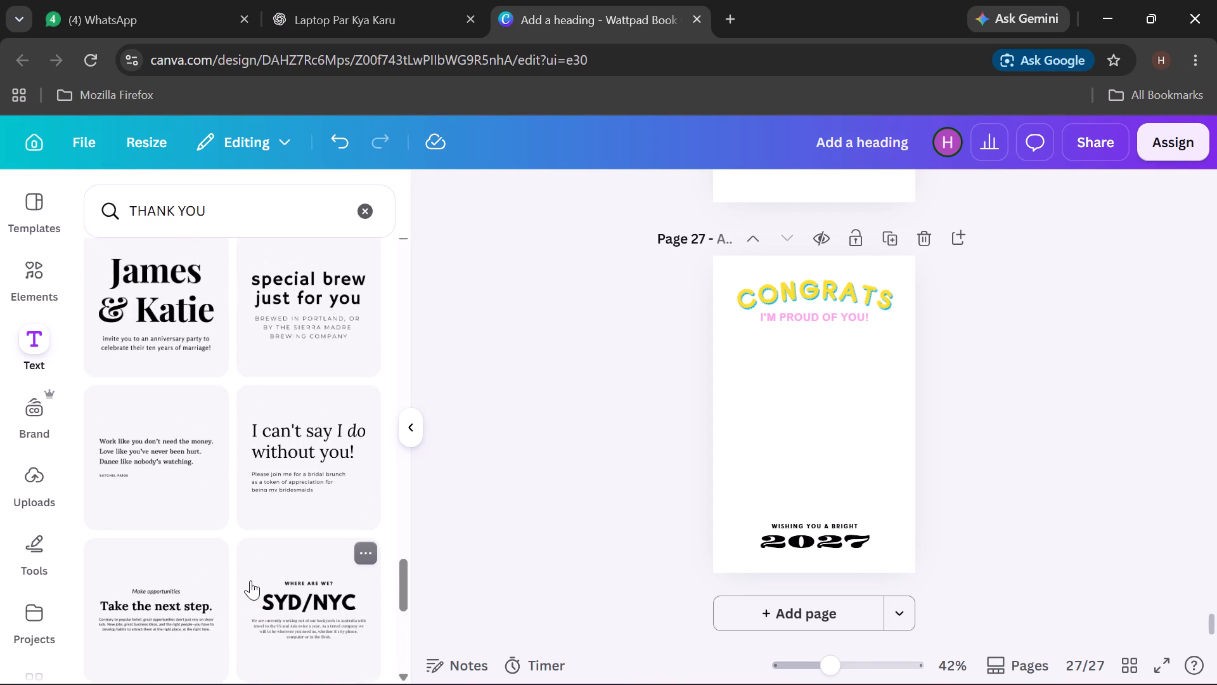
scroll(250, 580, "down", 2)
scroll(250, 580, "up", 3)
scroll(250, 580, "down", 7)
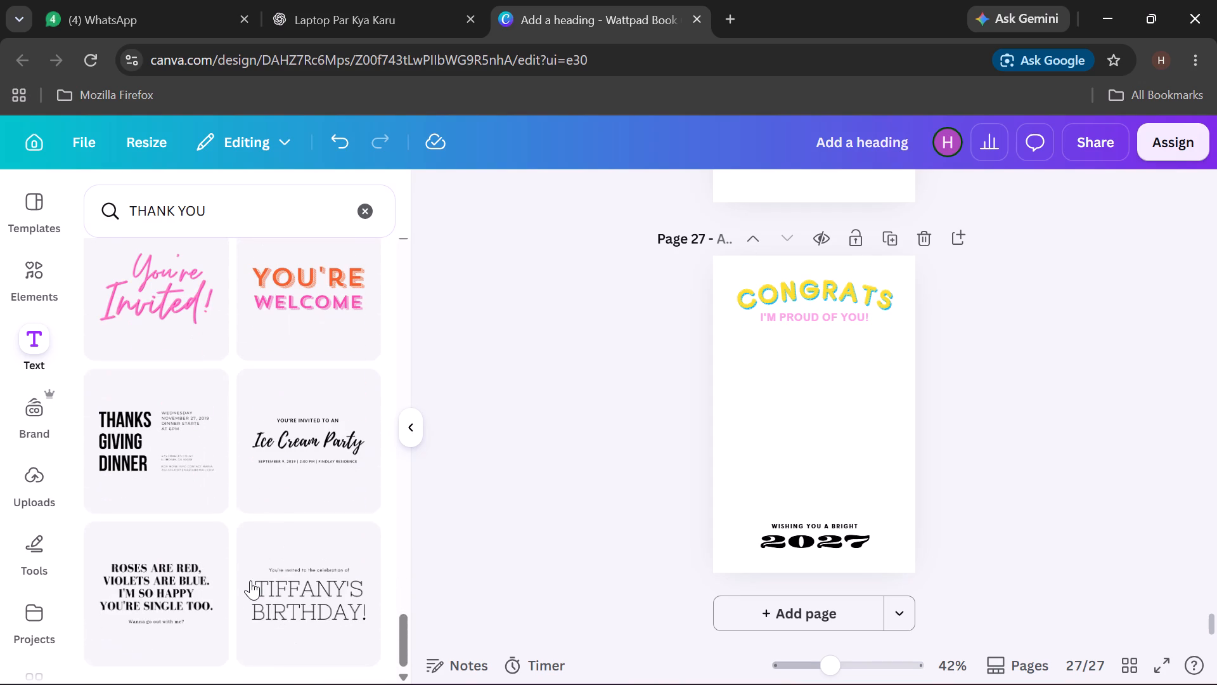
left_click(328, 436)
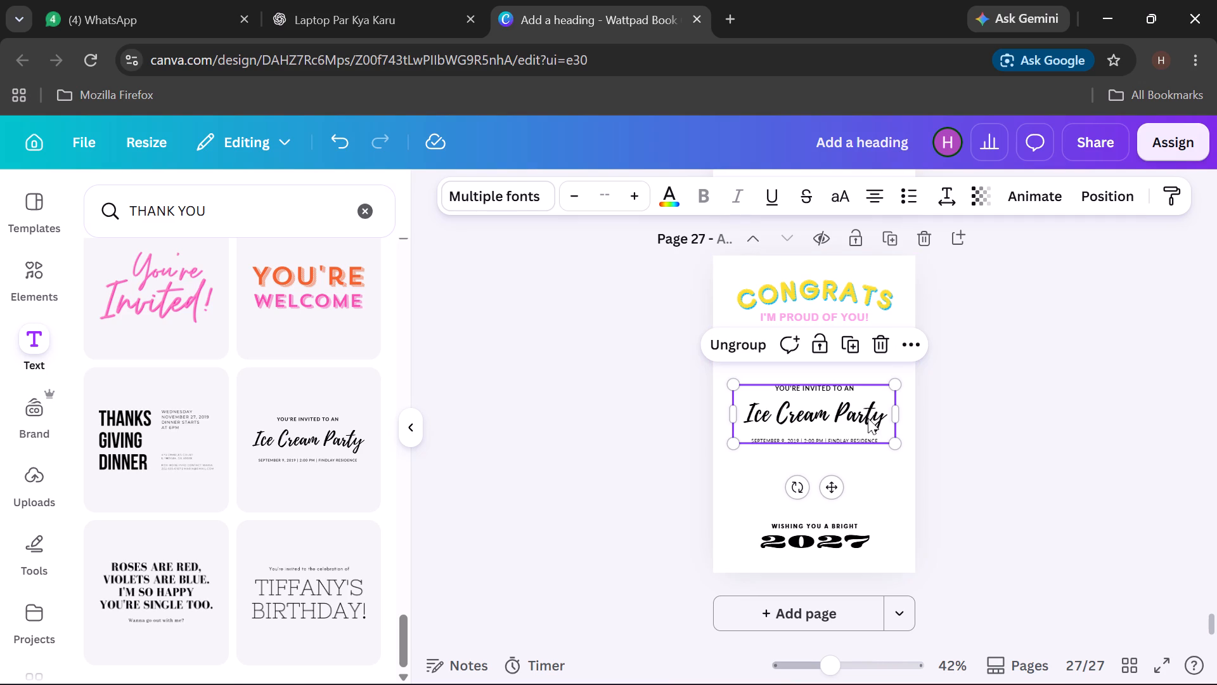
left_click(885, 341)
Insert the "DO SOMETHING TODAY THAT YOUR FUTURE SELF WILL THANK YOU FOR." font combination, centred in the middle of page 27.
scroll(216, 478, "up", 3)
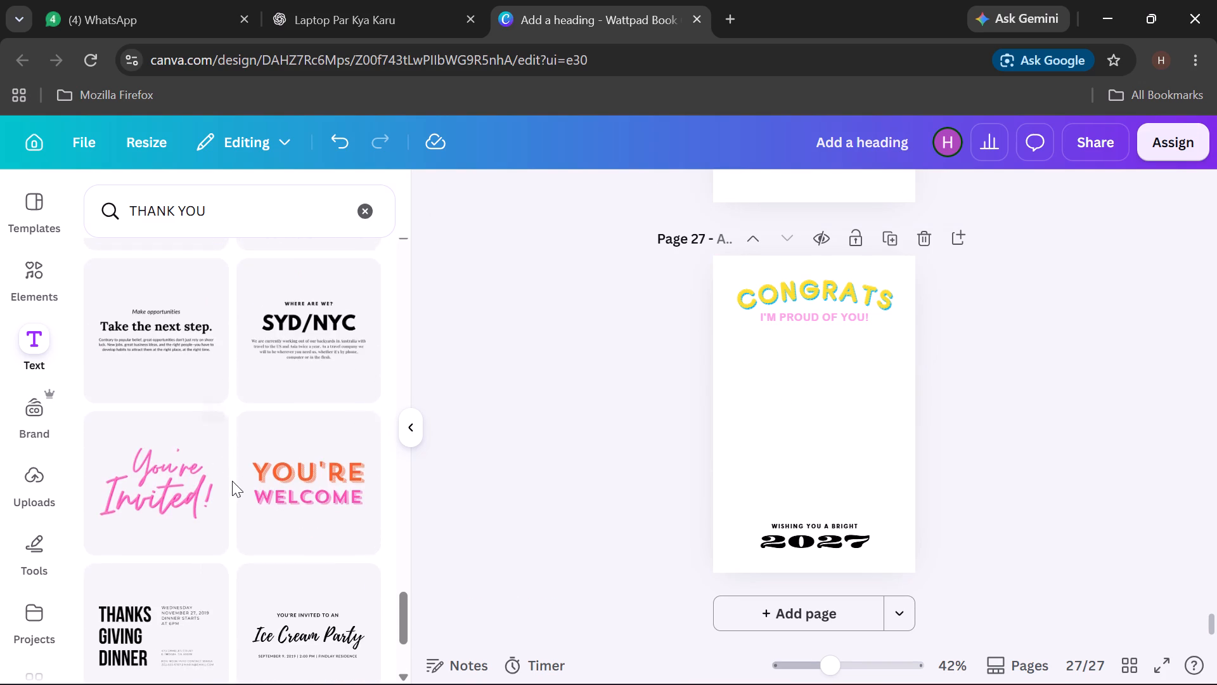
scroll(264, 504, "up", 1)
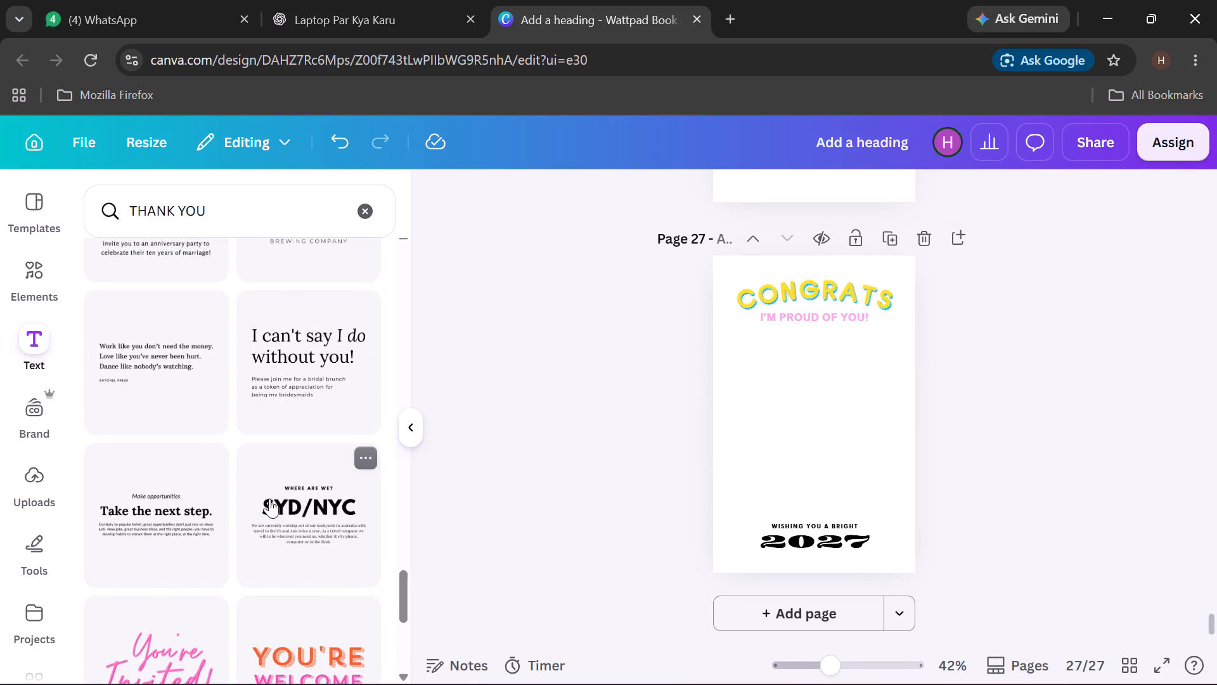
scroll(288, 497, "up", 4)
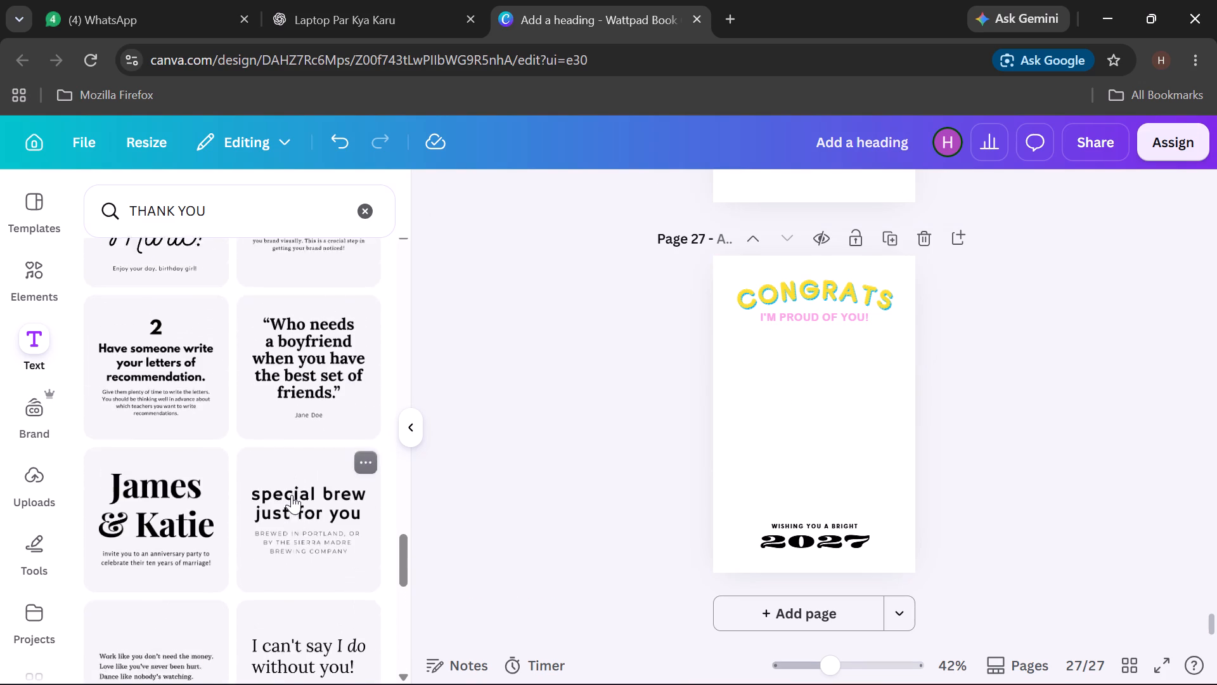
scroll(292, 495, "up", 1)
scroll(213, 532, "up", 4)
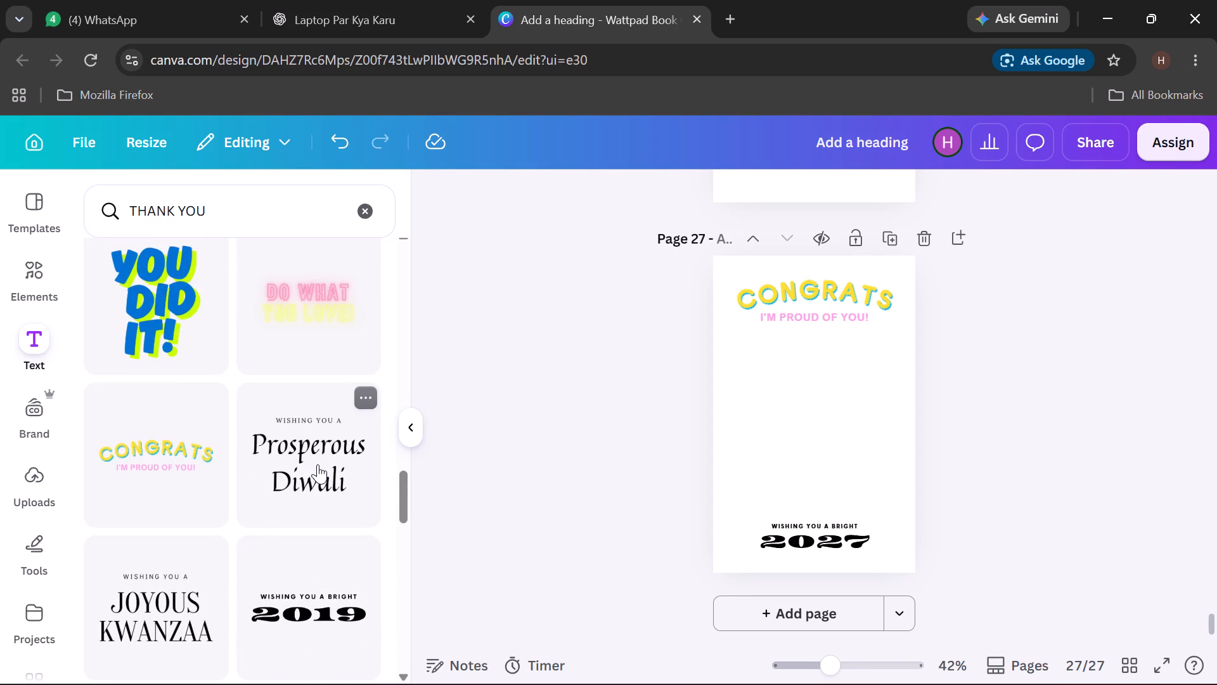
scroll(302, 471, "up", 6)
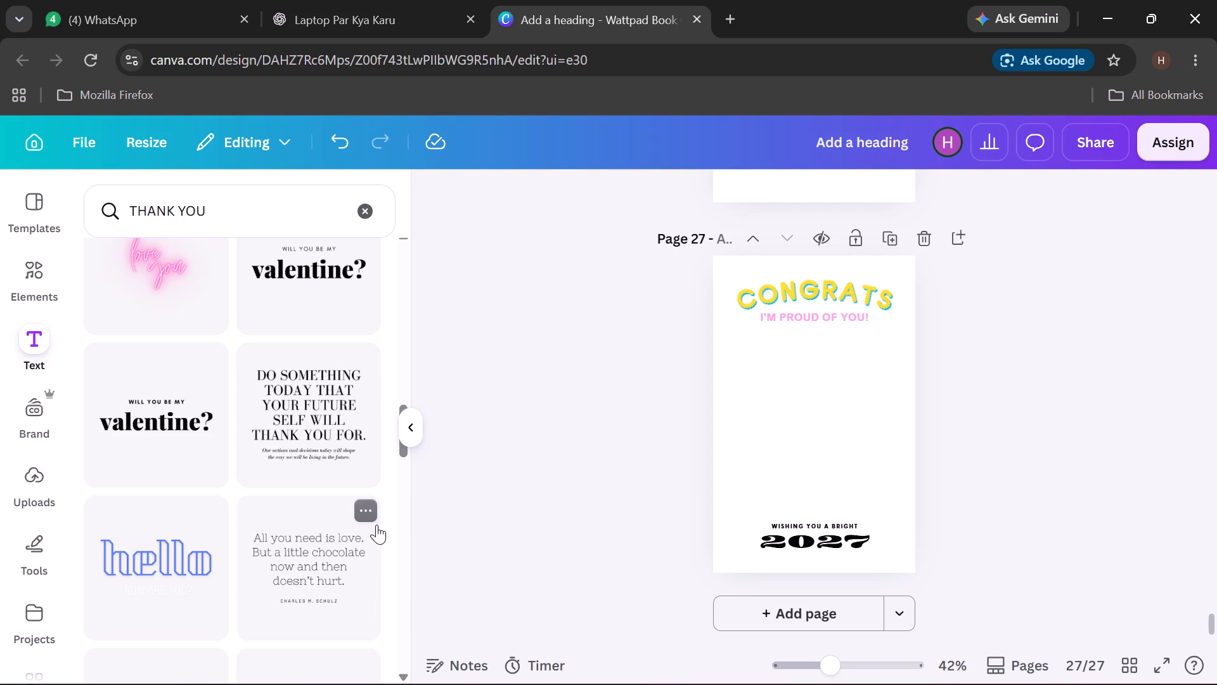
left_click(325, 424)
left_click(996, 407)
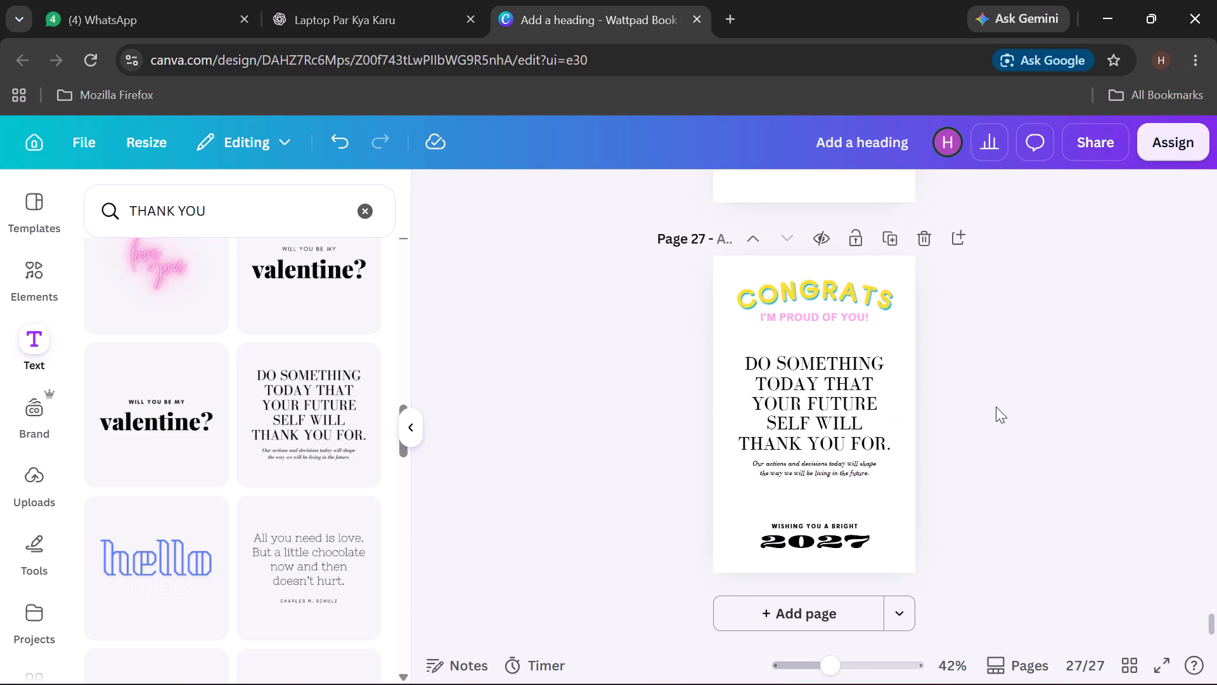
left_click(848, 422)
left_click(817, 424)
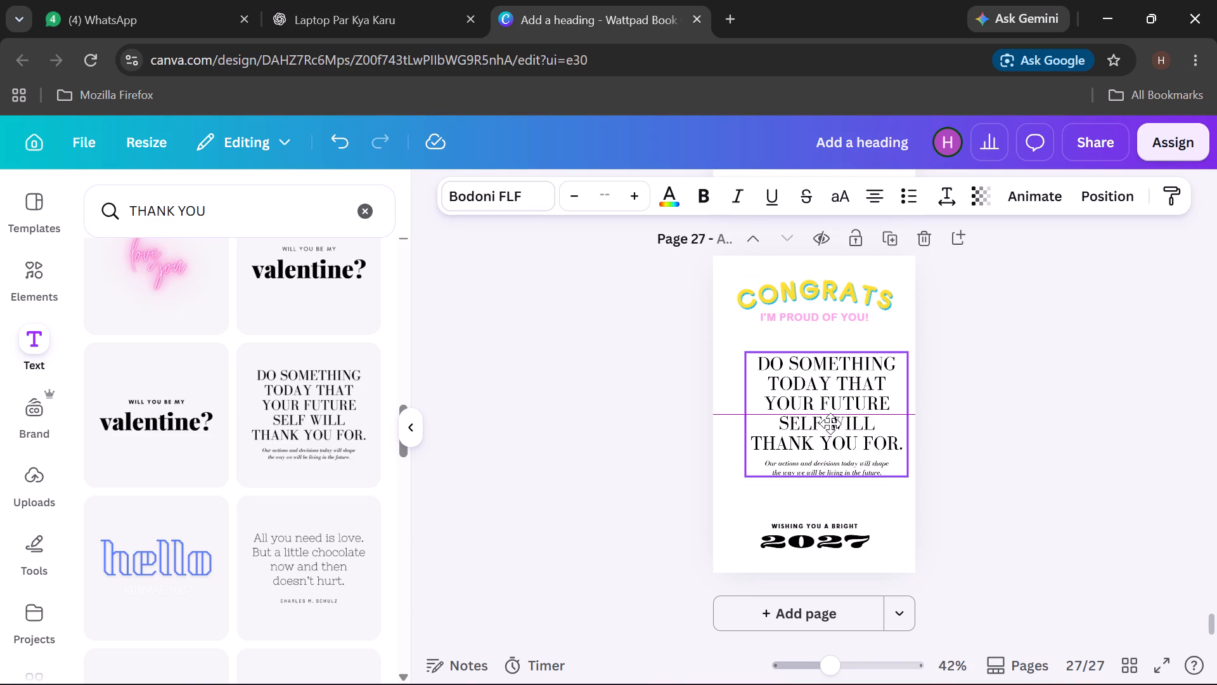
left_click(944, 419)
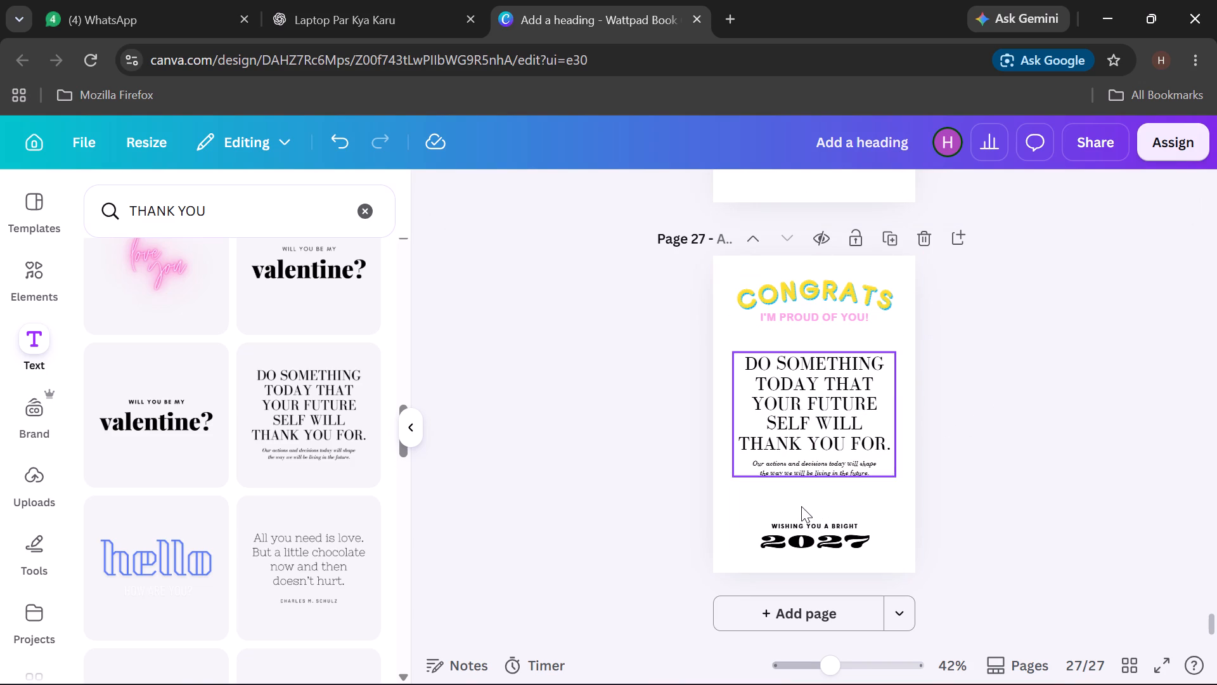
Review the composed page 27 together with the preceding squirrel coloring page.
scroll(715, 533, "up", 1)
scroll(653, 511, "down", 2)
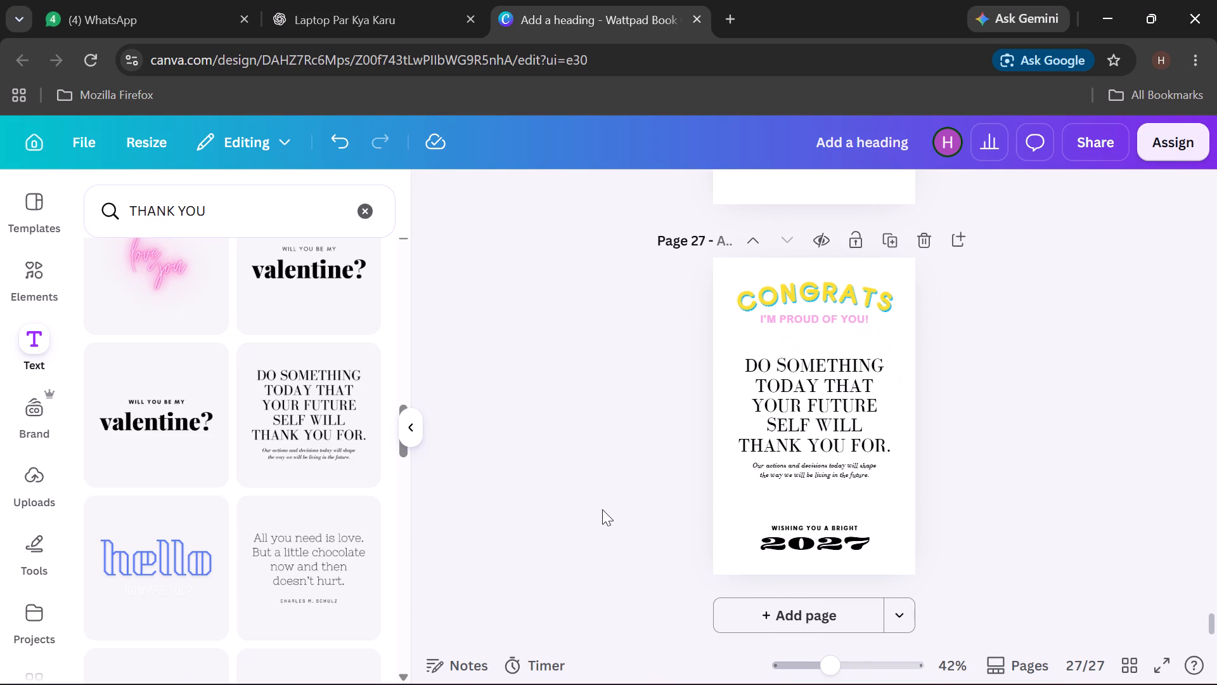
scroll(602, 508, "down", 1)
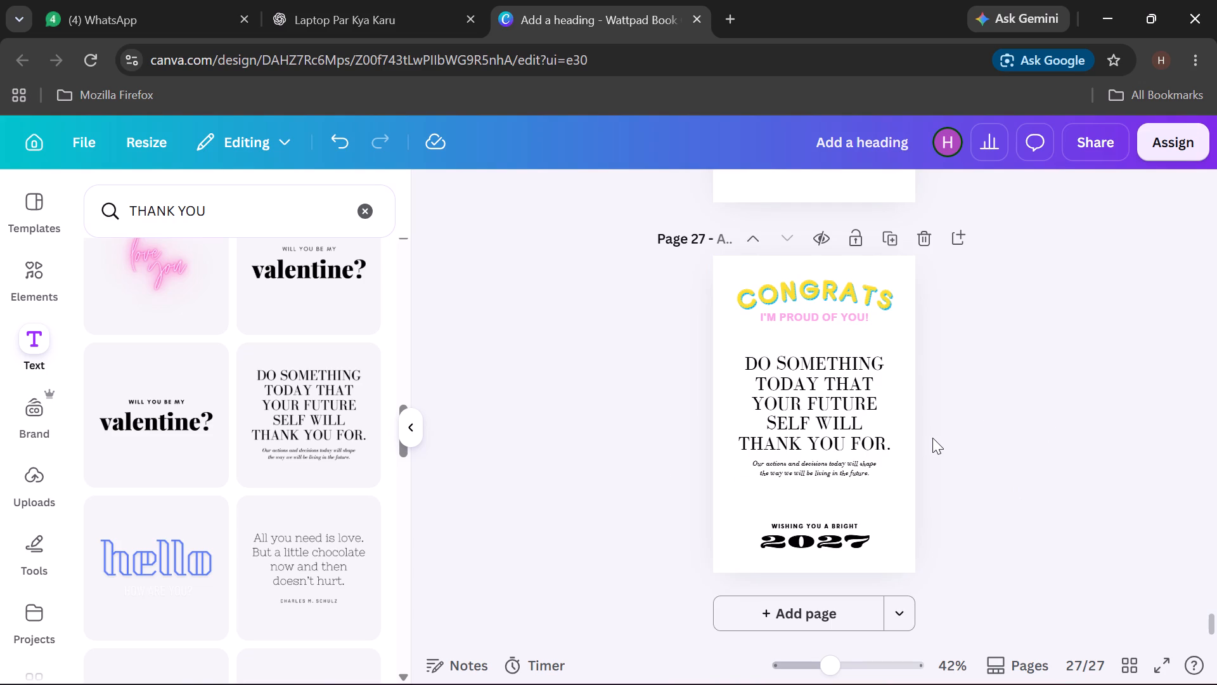
scroll(932, 438, "up", 6)
scroll(925, 453, "down", 4)
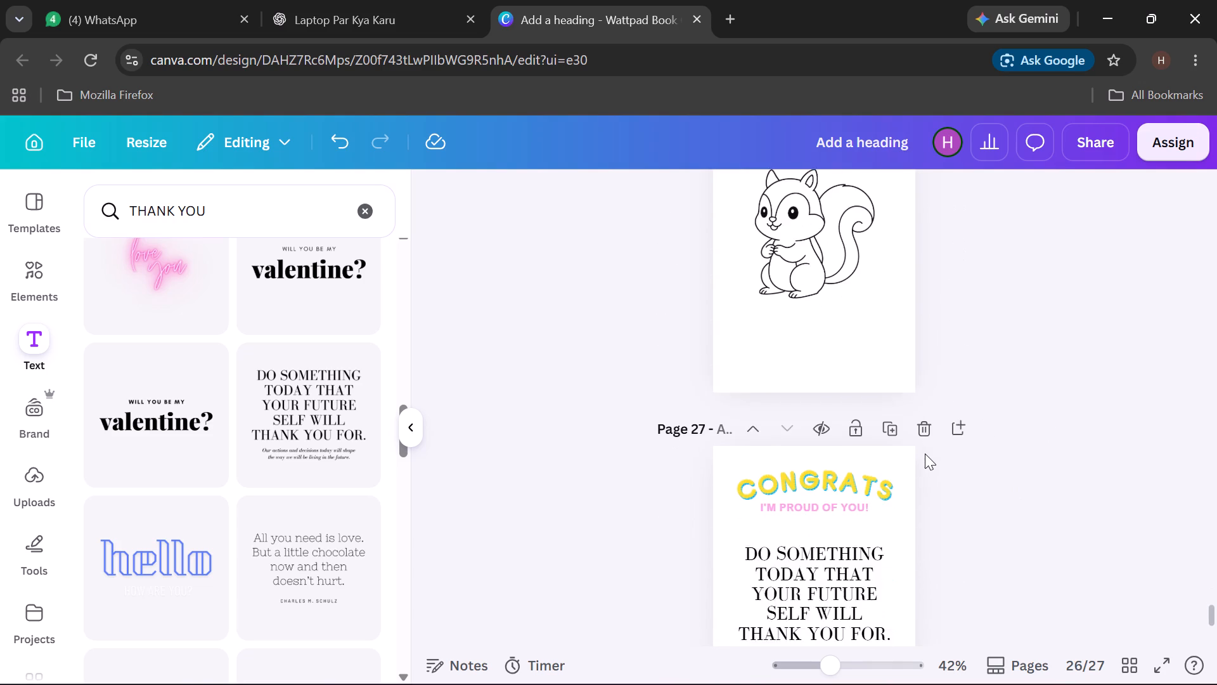
scroll(925, 453, "down", 3)
Browse the "THANK YOU" font combinations for an alternative heading for page 27.
scroll(575, 497, "up", 3)
scroll(242, 498, "up", 4)
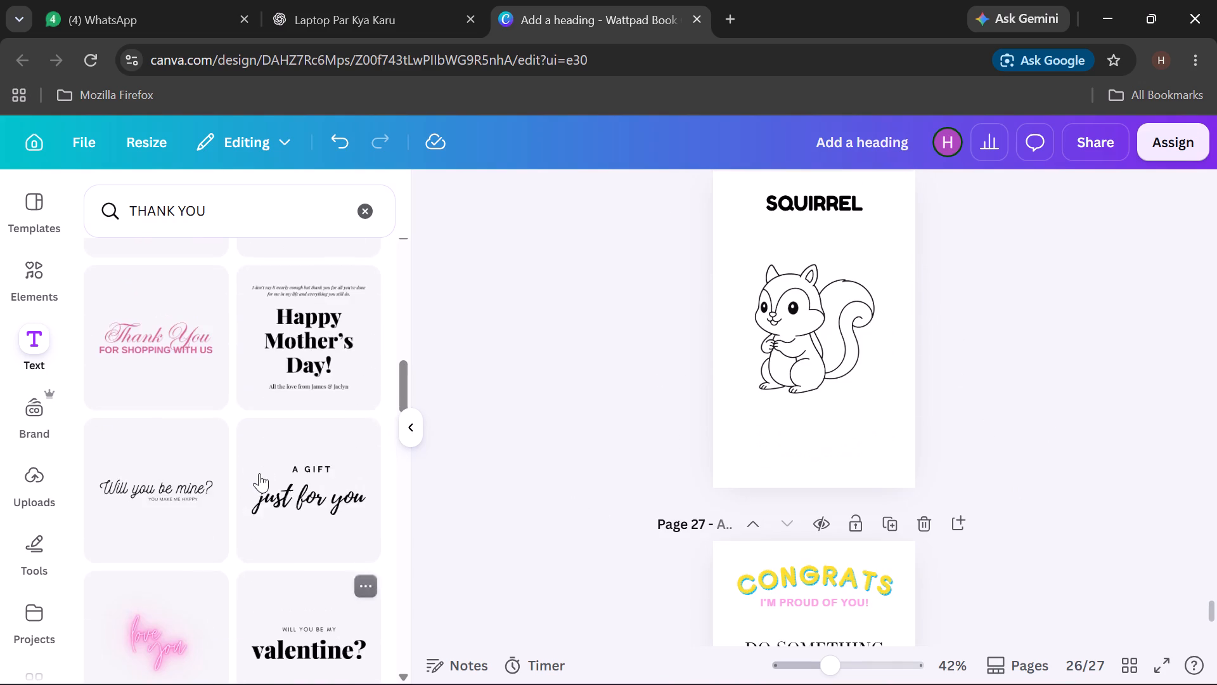
scroll(264, 478, "up", 9)
scroll(262, 475, "down", 3)
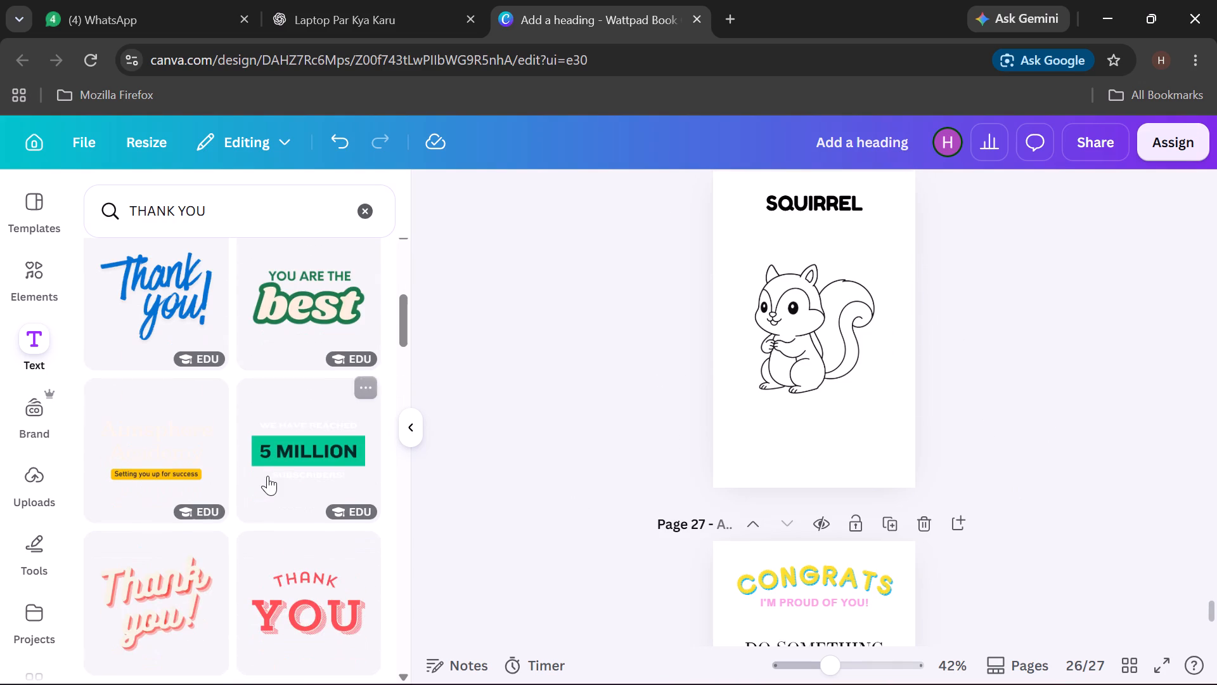
scroll(277, 472, "down", 6)
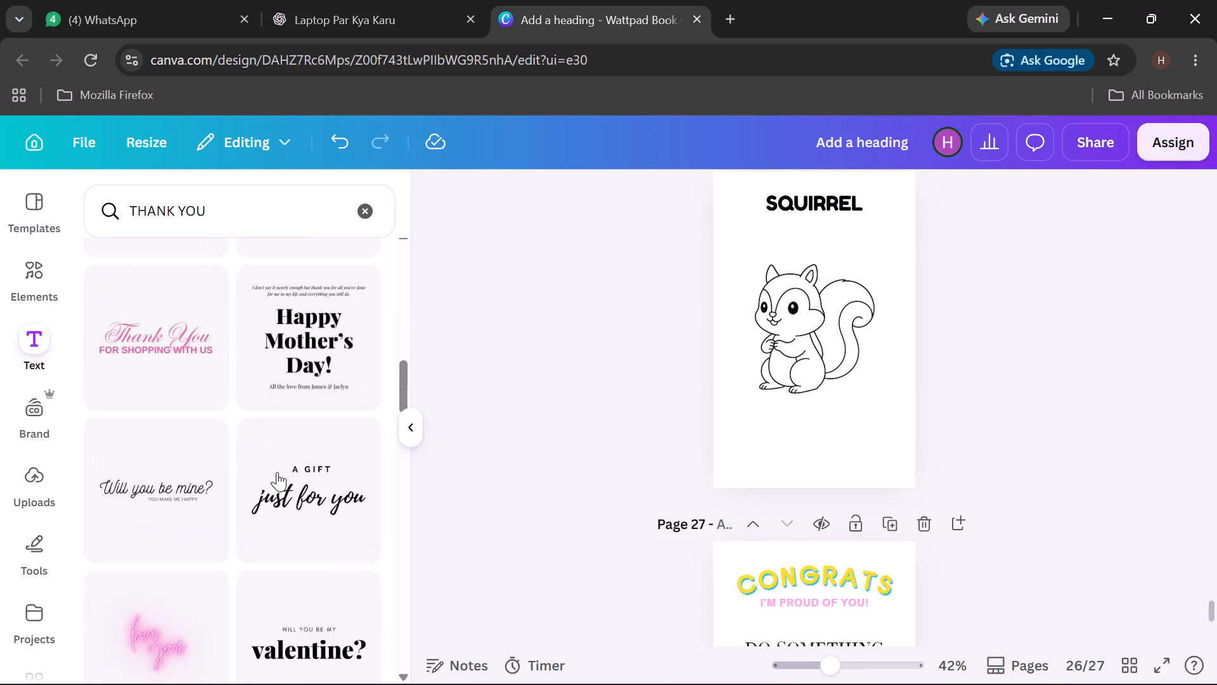
scroll(277, 472, "down", 1)
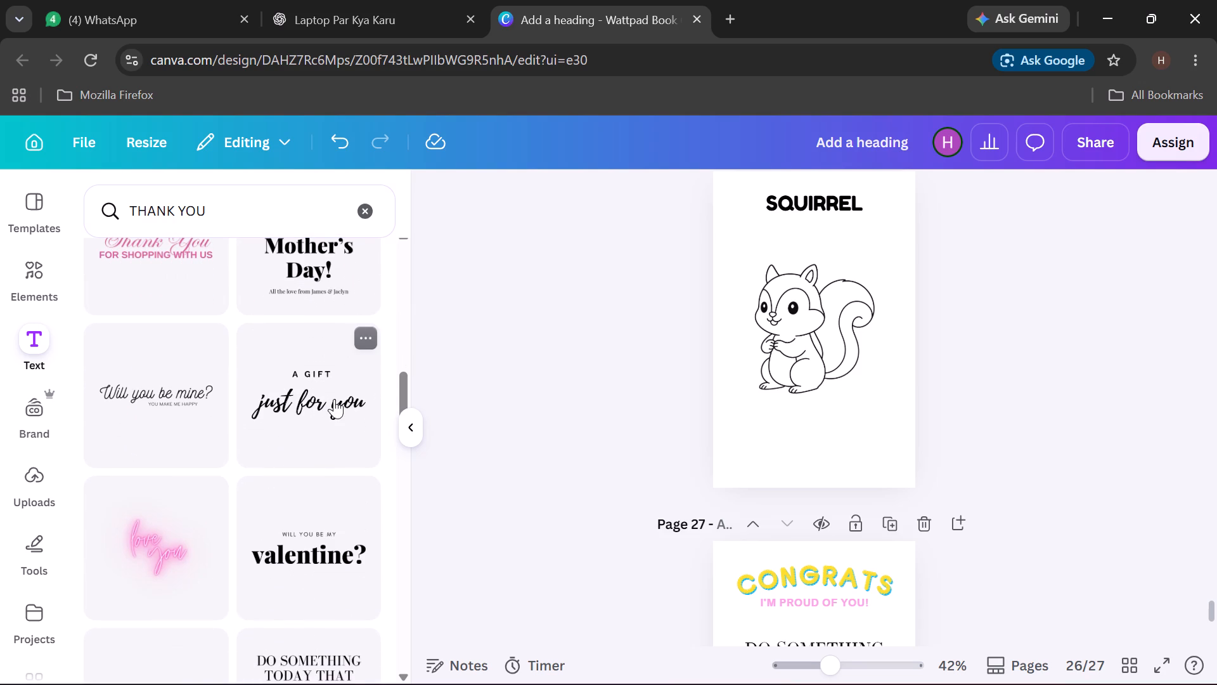
Delete the "CONGRATS I'M PROUD OF YOU!" heading from page 27.
scroll(643, 456, "down", 6)
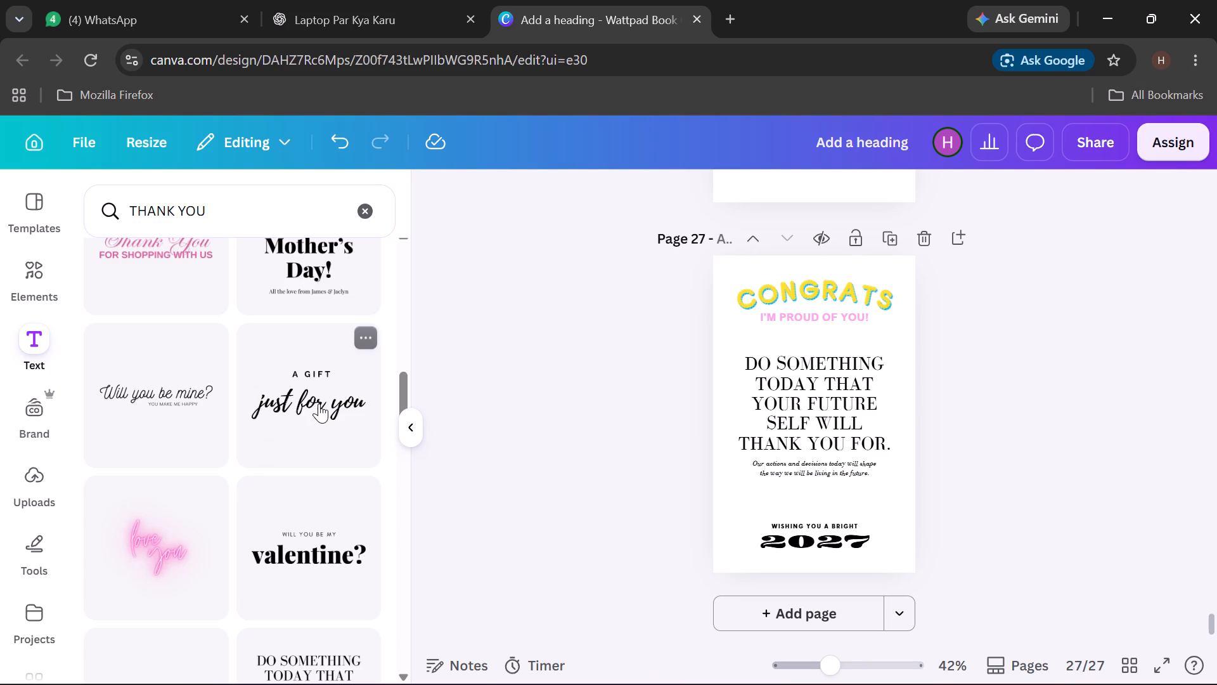
left_click(818, 289)
left_click(872, 363)
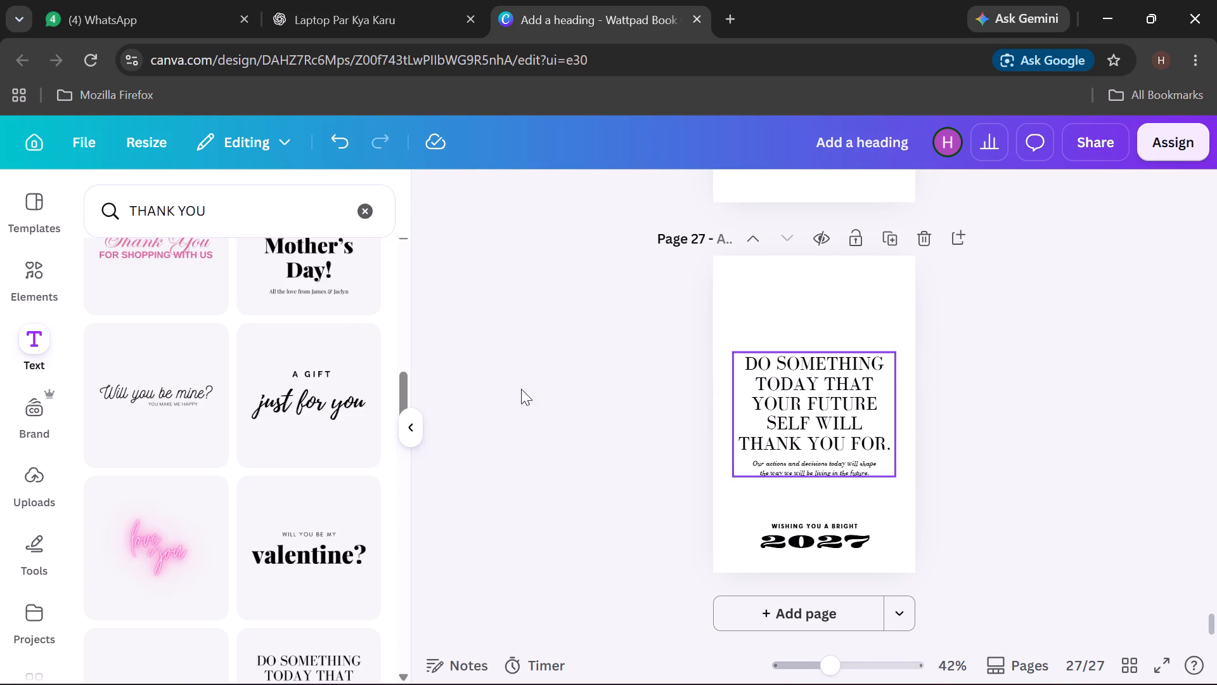
Insert the "A GIFT just for you" font combination as page 27's heading, slightly reduced in size and centred near the page's top edge.
left_click(320, 396)
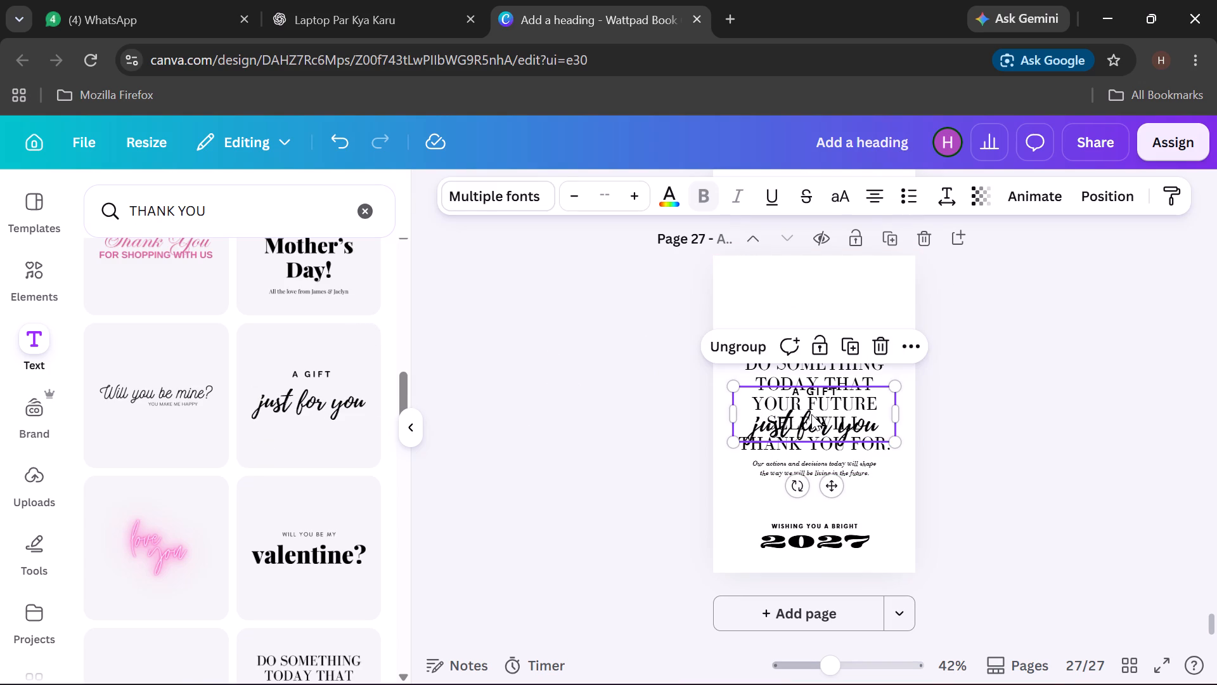
left_click_drag(811, 414, 809, 295)
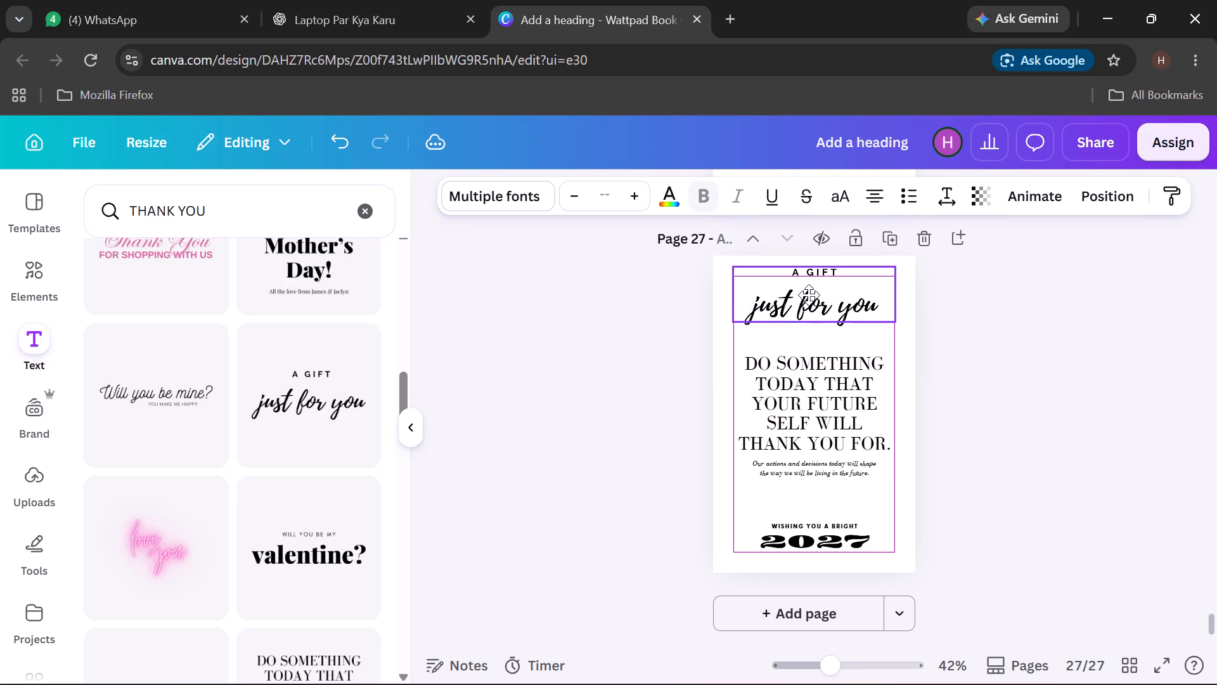
left_click_drag(809, 295, 808, 303)
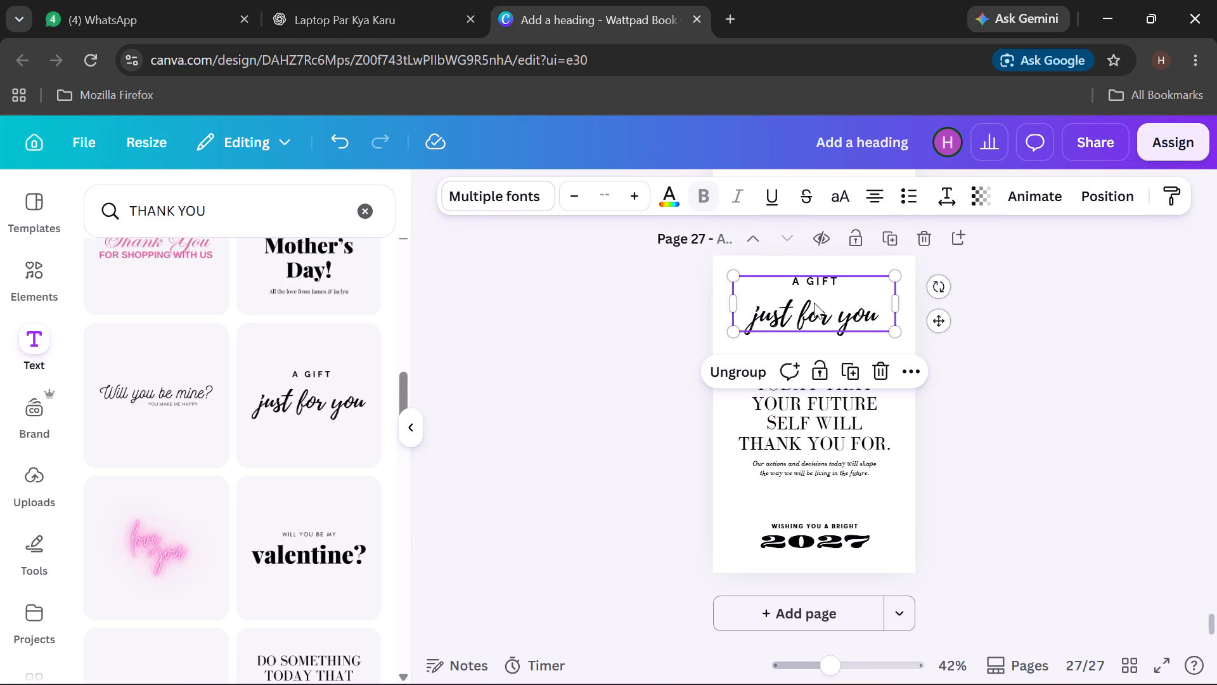
left_click_drag(898, 336, 883, 329)
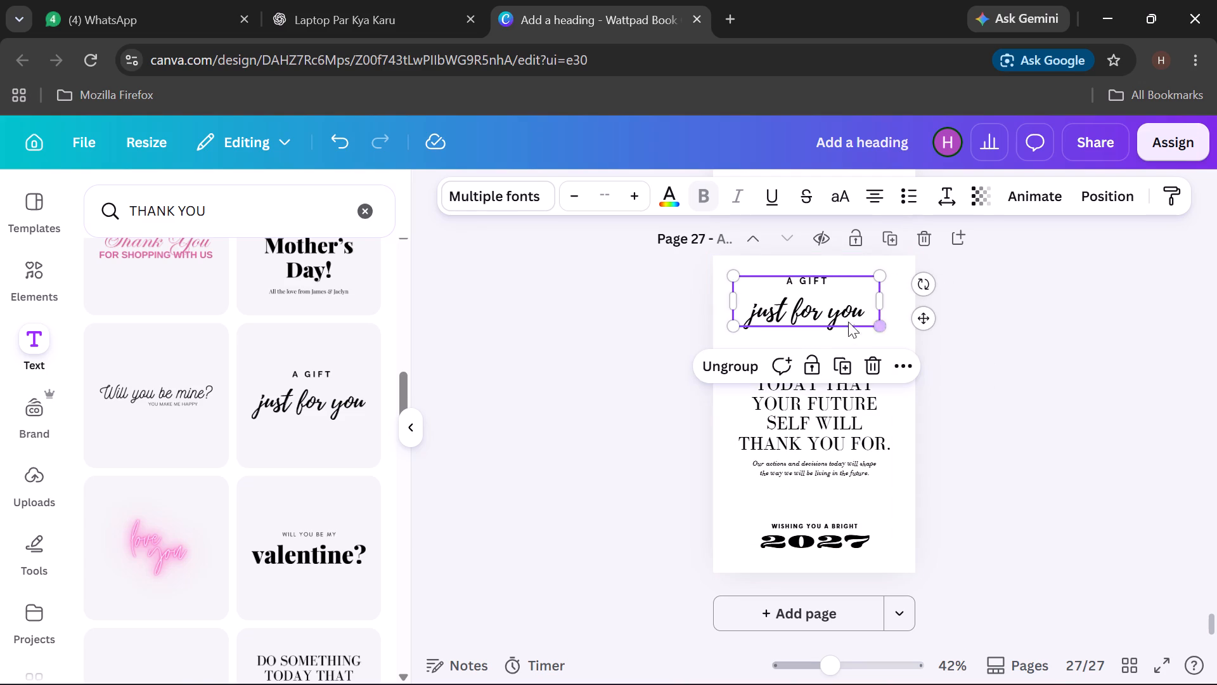
left_click_drag(795, 314, 809, 314)
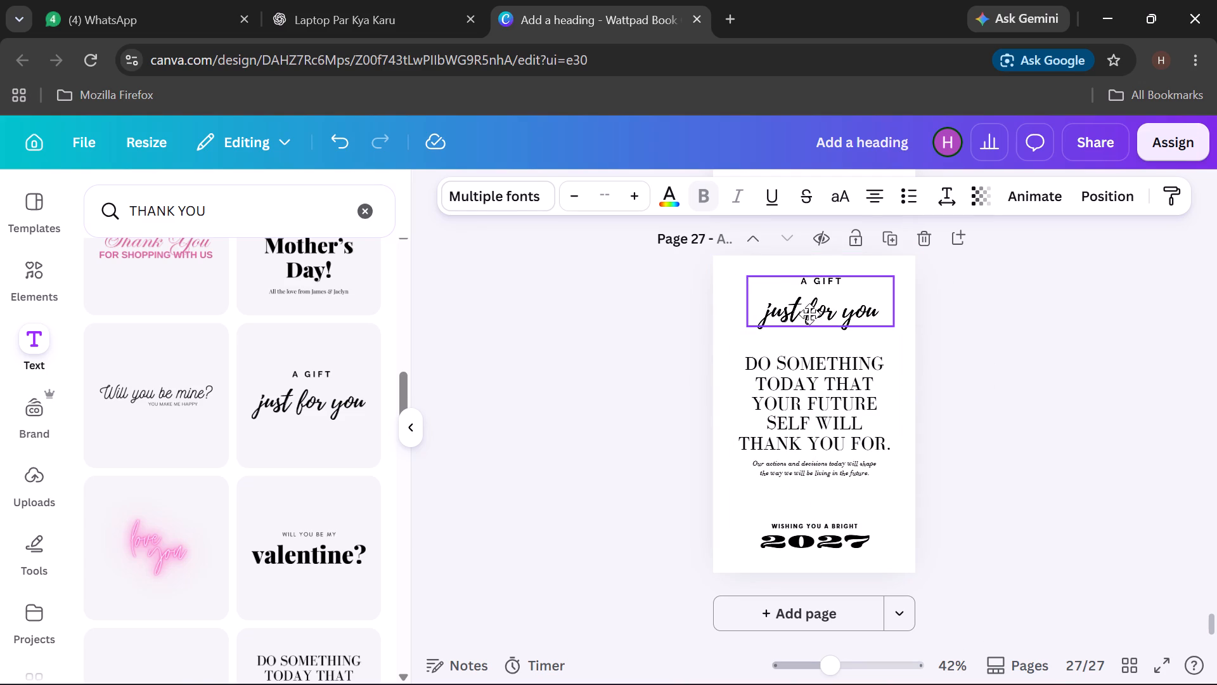
left_click_drag(809, 314, 805, 314)
left_click(1008, 344)
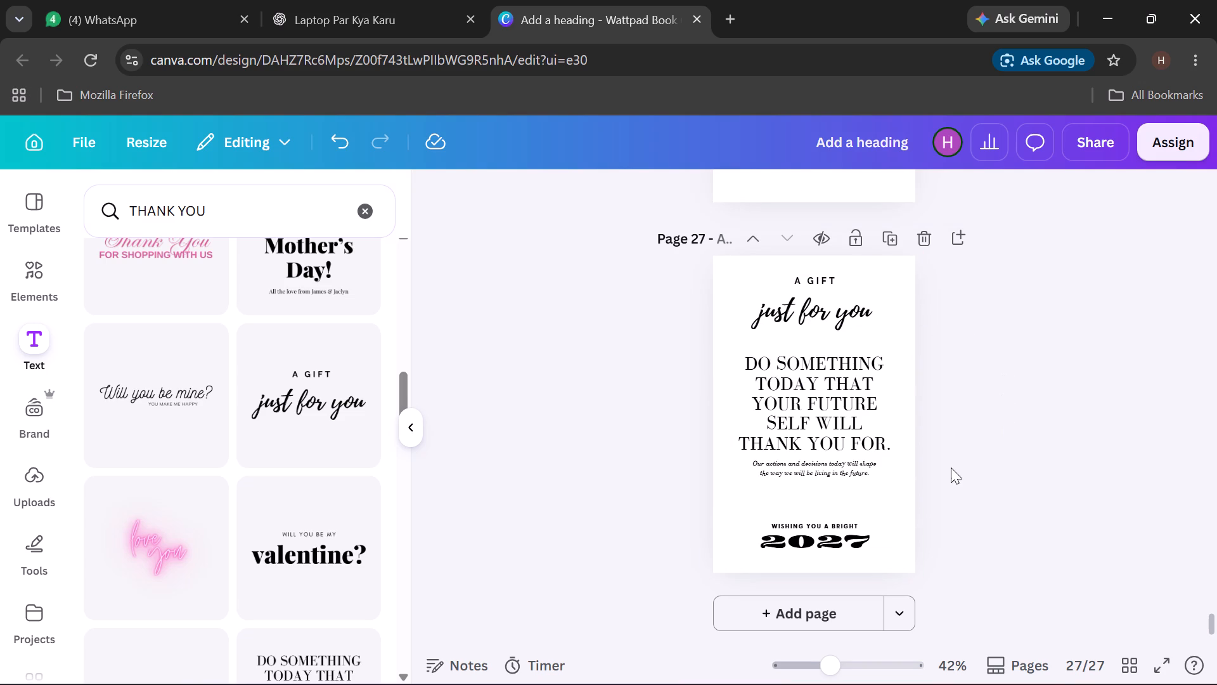
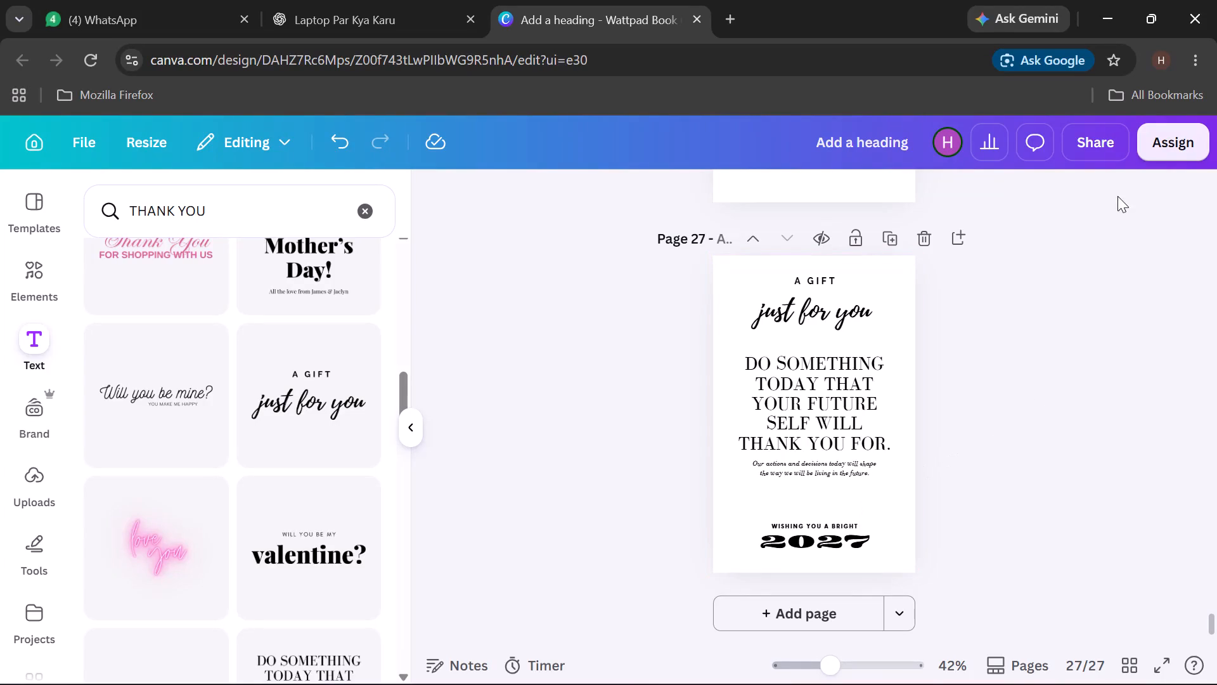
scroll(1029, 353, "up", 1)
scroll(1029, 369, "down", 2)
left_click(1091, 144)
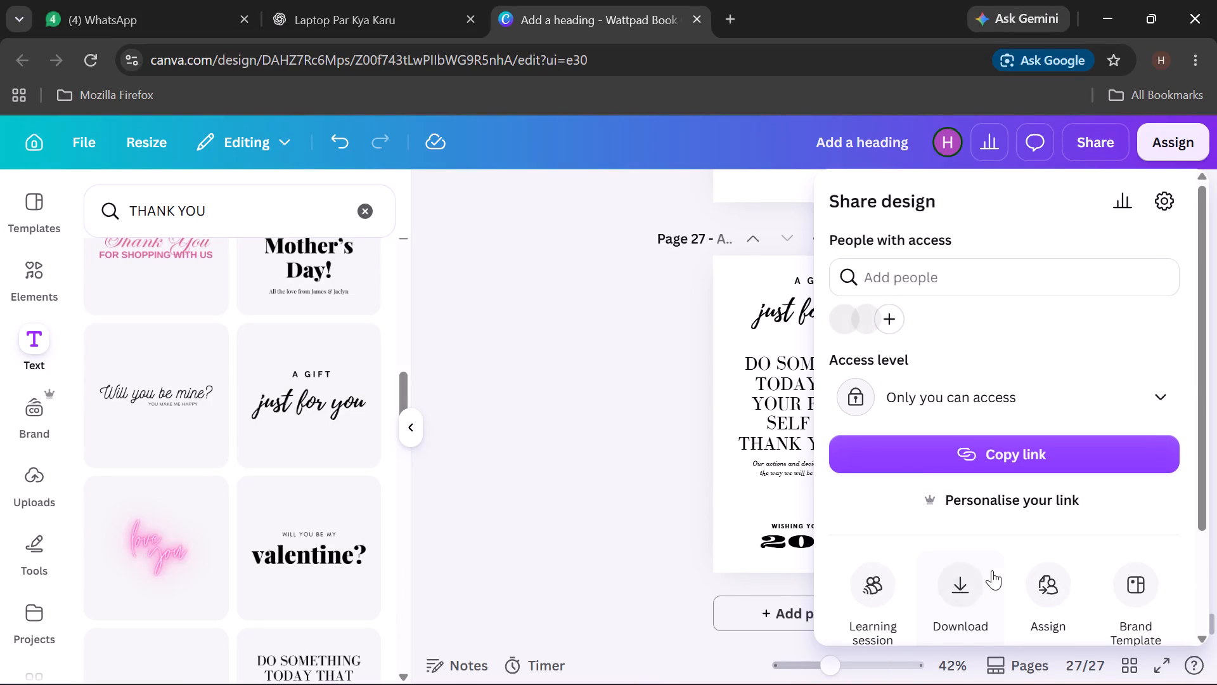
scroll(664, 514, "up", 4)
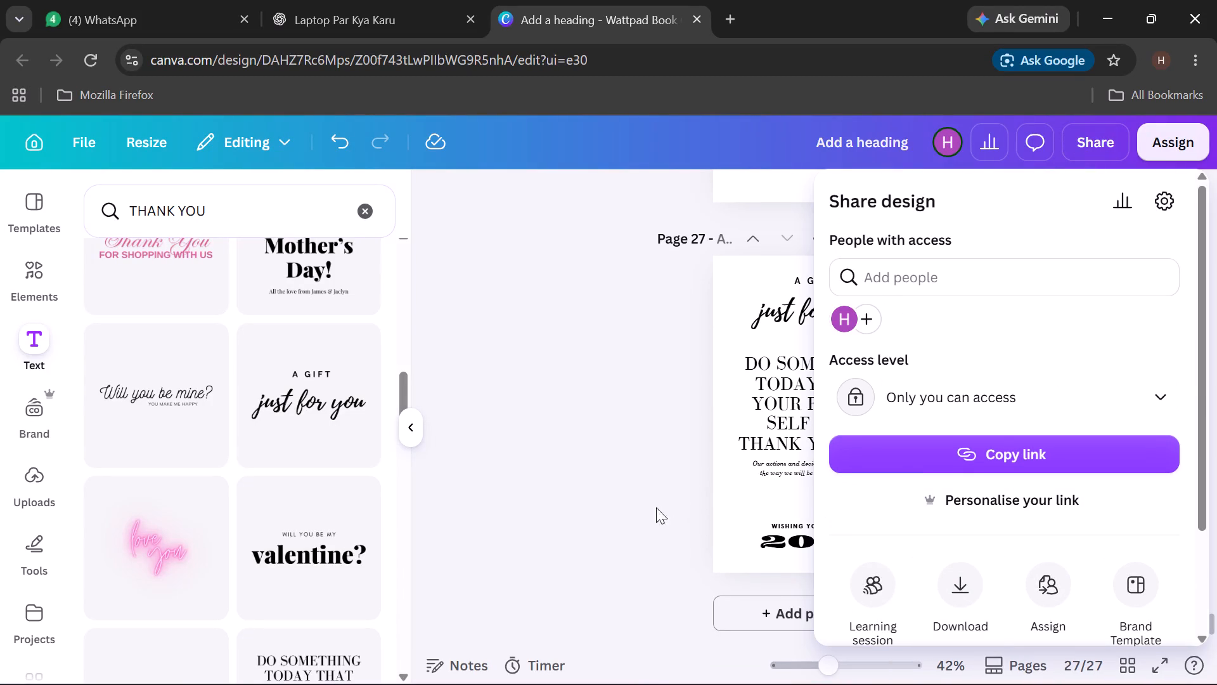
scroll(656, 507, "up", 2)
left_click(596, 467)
Review the coloring book's pages from closing page 27 back through the animal pages to the front cover.
left_click(418, 439)
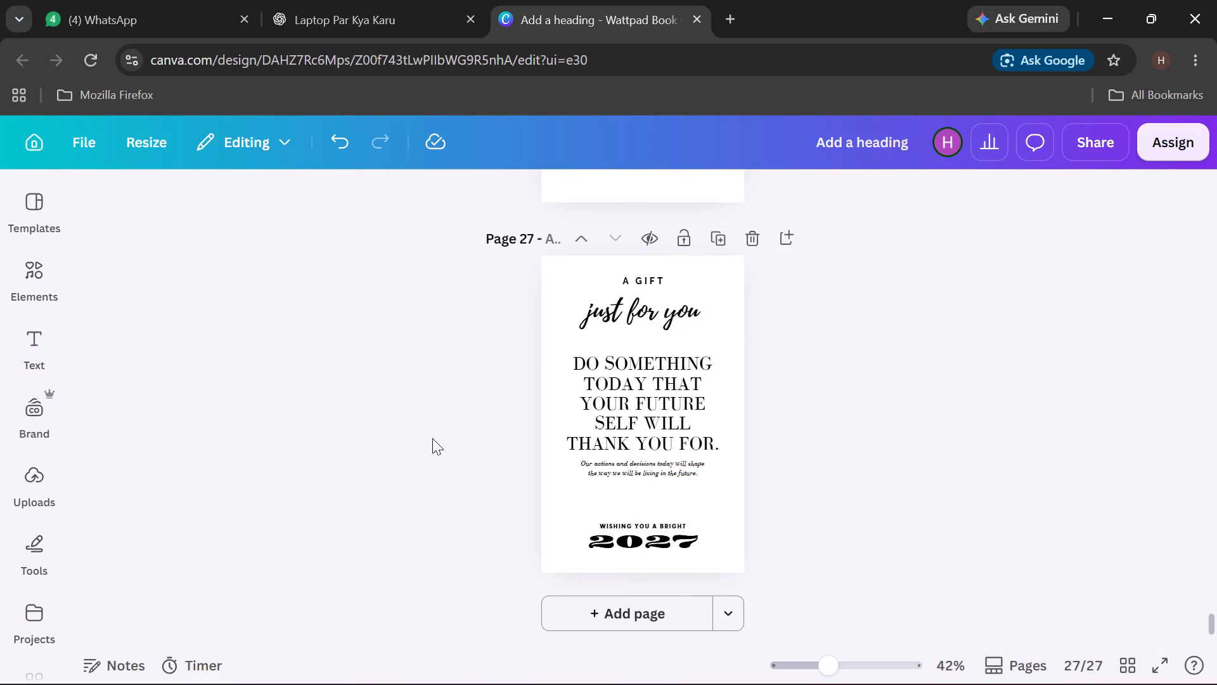
scroll(495, 436, "up", 20)
scroll(495, 436, "up", 2)
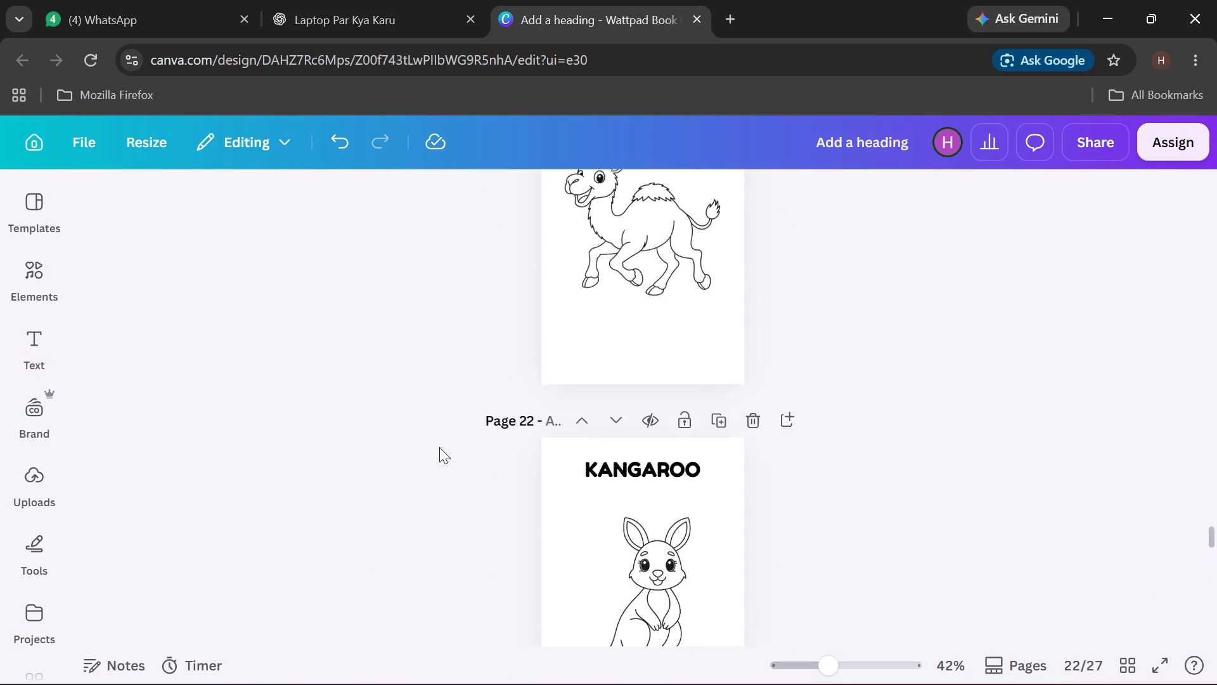
scroll(439, 447, "up", 7)
left_click_drag(263, 248, 281, 288)
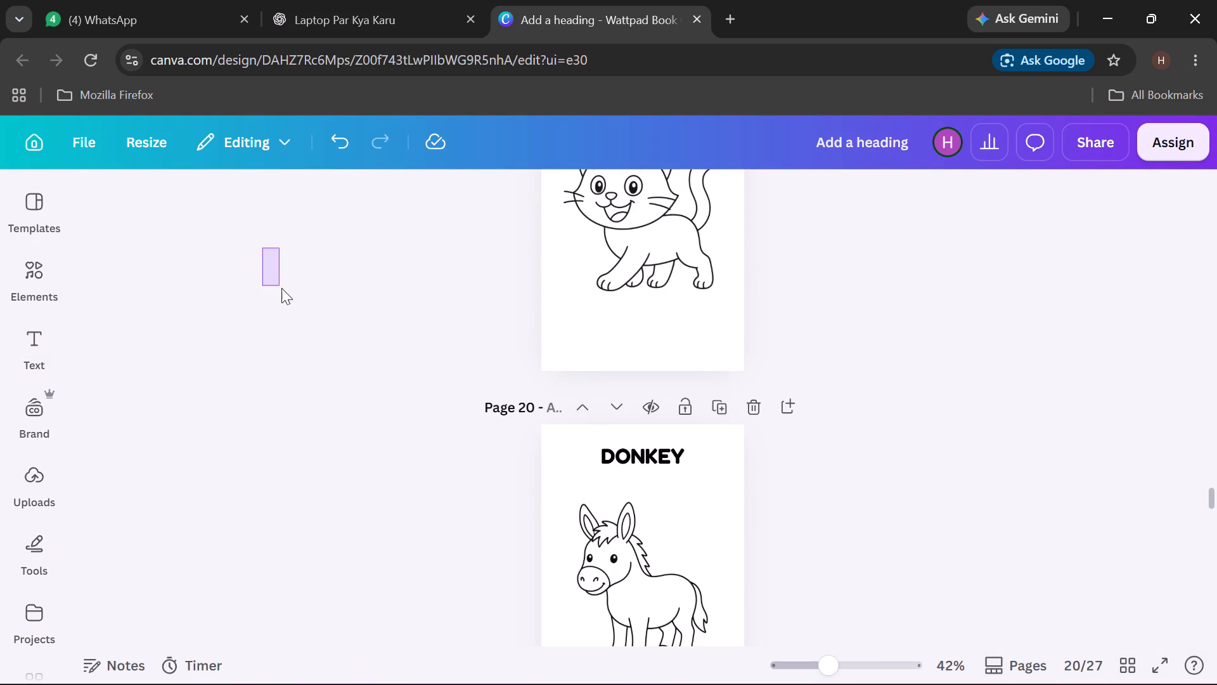
left_click_drag(281, 288, 460, 515)
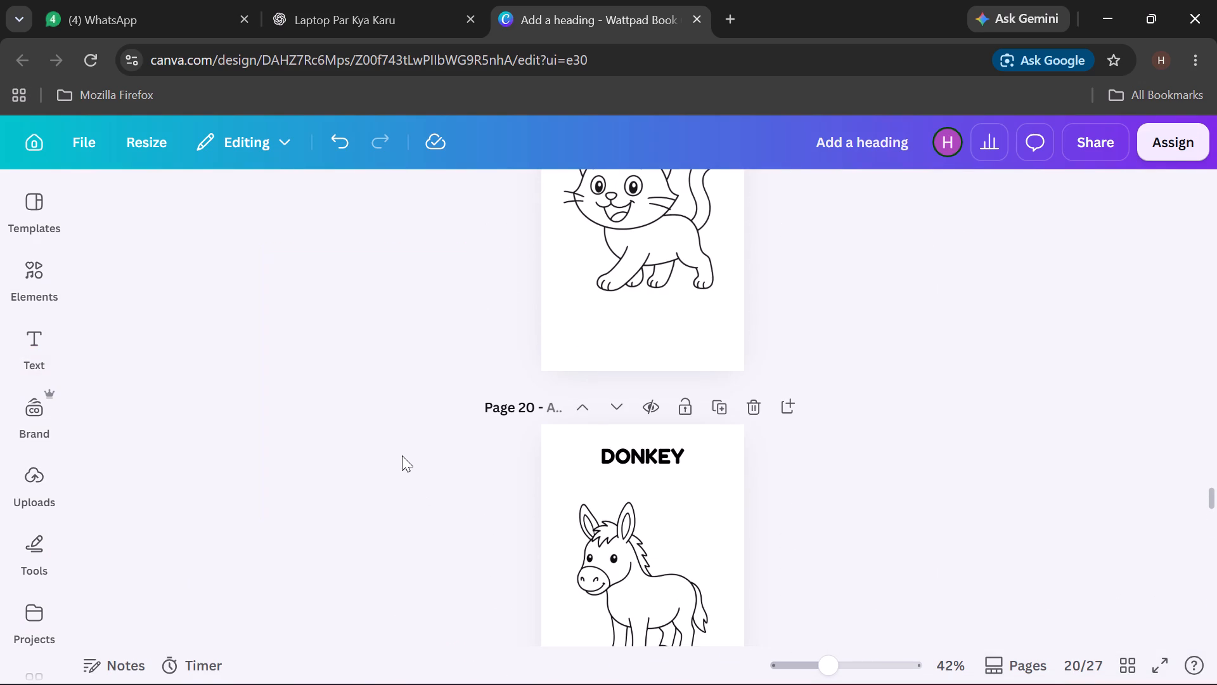
key("equal")
key("shift+space")
key("shift+plus")
key("shift+plus")
key("shift+plus")
key("shift+plus")
type("++")
left_click_drag(832, 666, 840, 666)
scroll(650, 448, "up", 6)
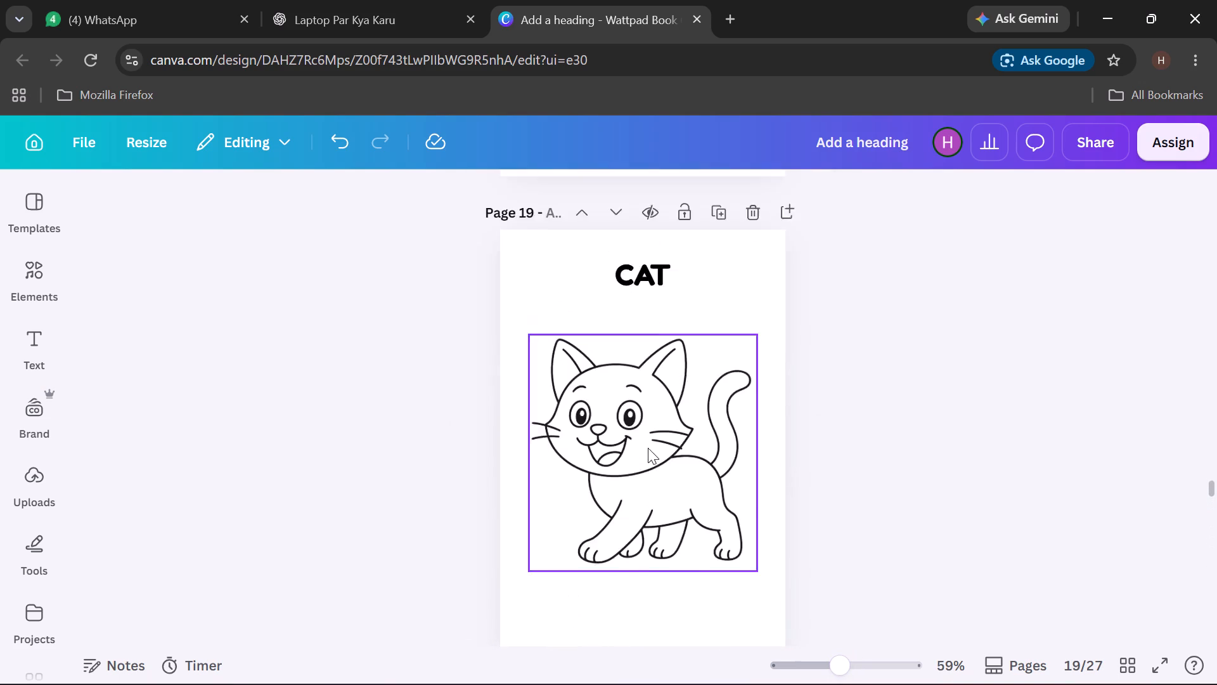
scroll(648, 448, "up", 5)
scroll(893, 386, "up", 20)
scroll(893, 386, "up", 4)
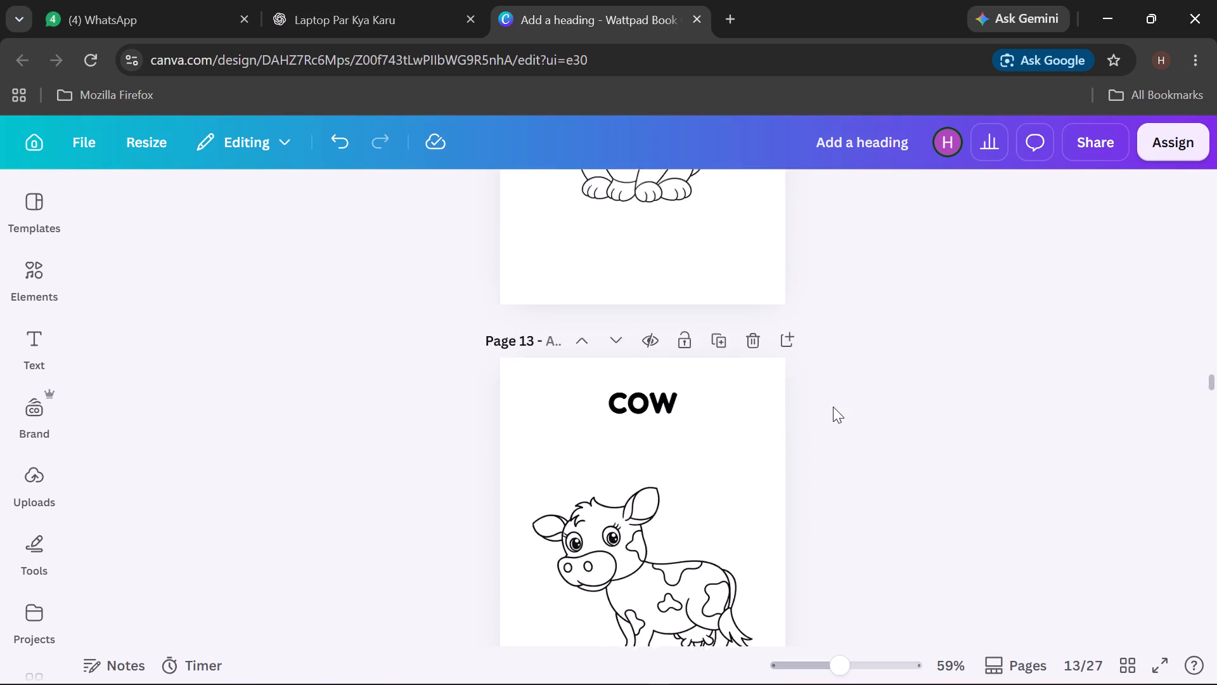
scroll(833, 407, "up", 7)
scroll(841, 329, "up", 2)
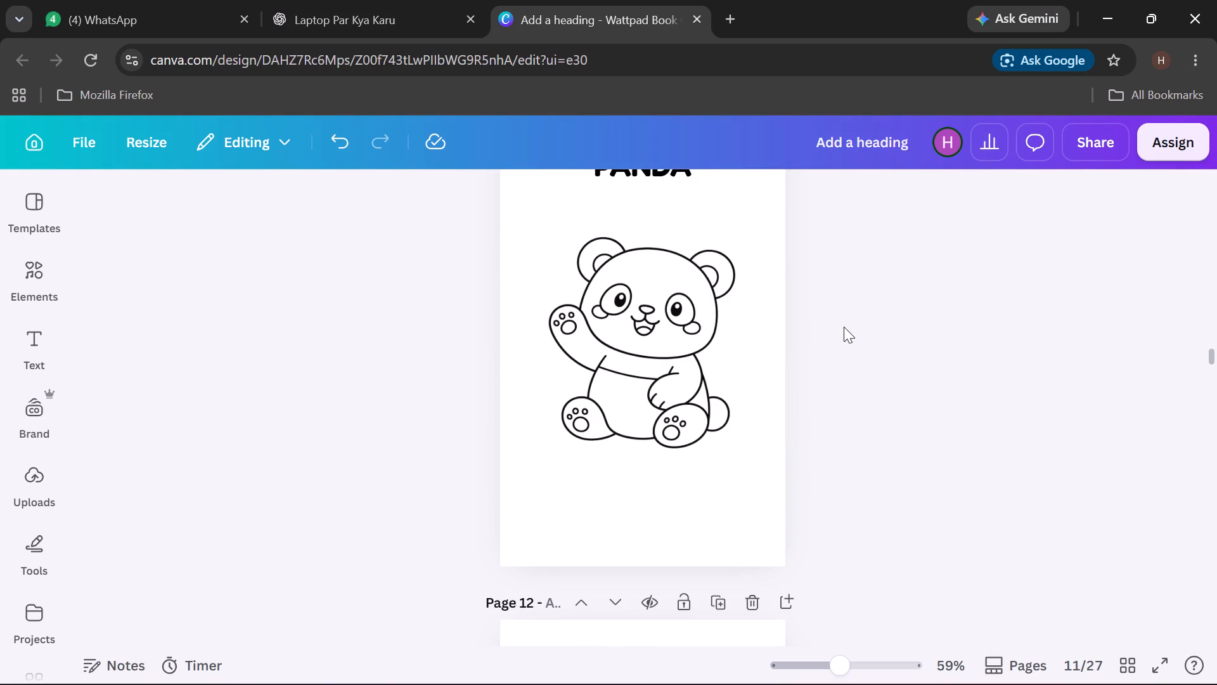
scroll(844, 327, "up", 20)
scroll(844, 327, "up", 20)
scroll(844, 327, "up", 5)
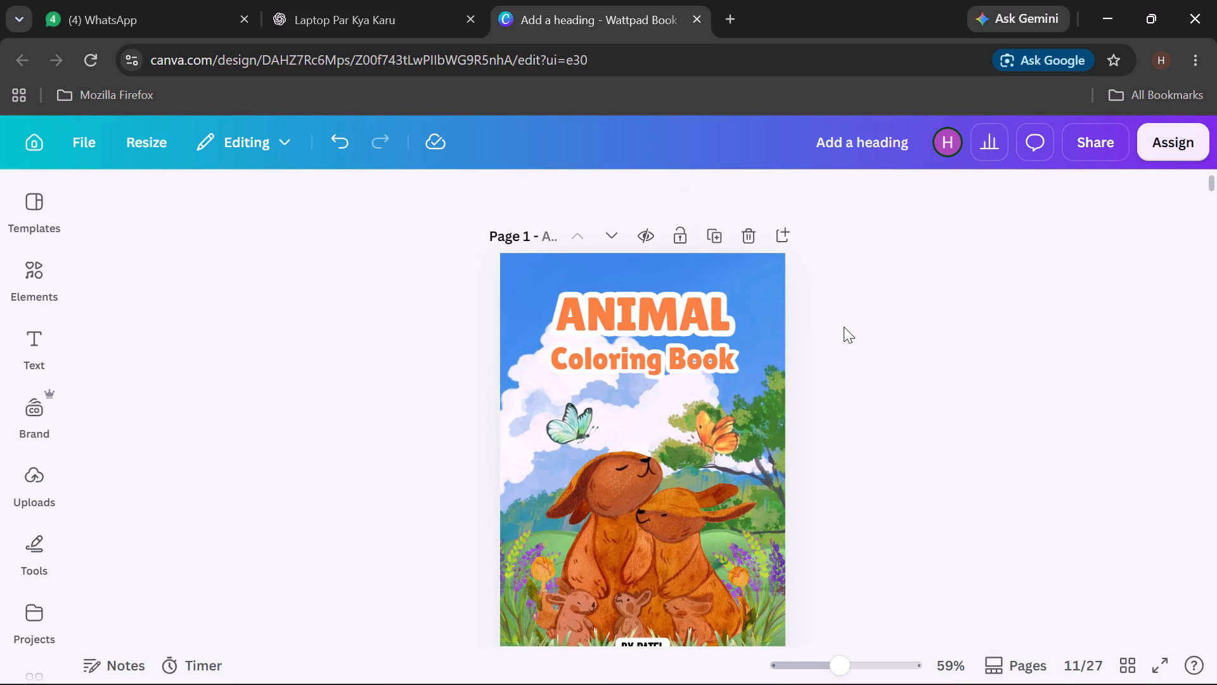
scroll(844, 327, "up", 20)
scroll(844, 327, "up", 9)
scroll(835, 308, "down", 2)
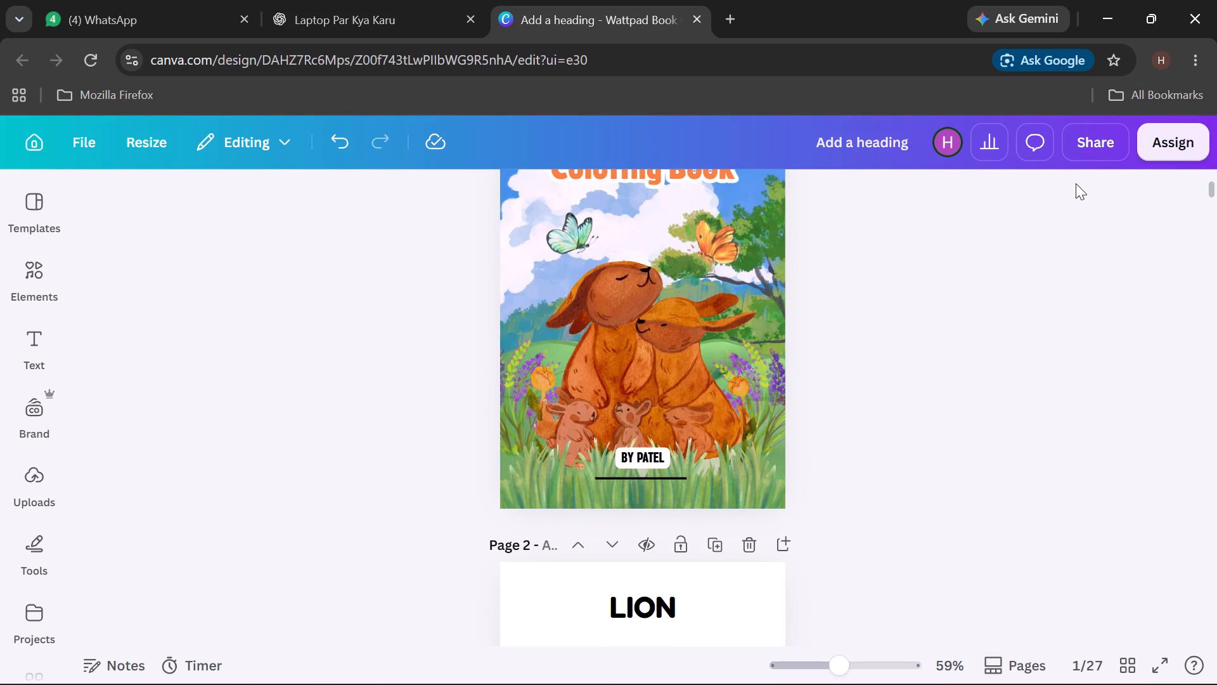
Download all pages of the coloring book as PNG at size 3.125, 1,600 × 2,500 px.
left_click(1095, 154)
left_click(962, 568)
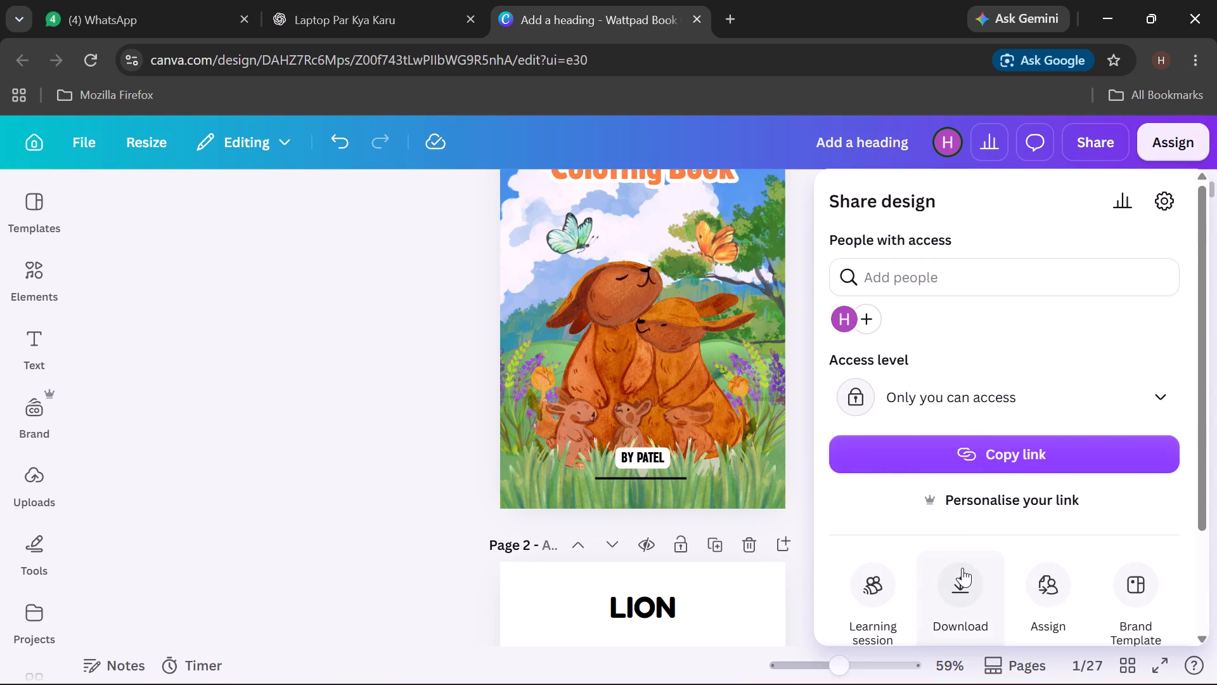
left_click_drag(889, 352, 1216, 353)
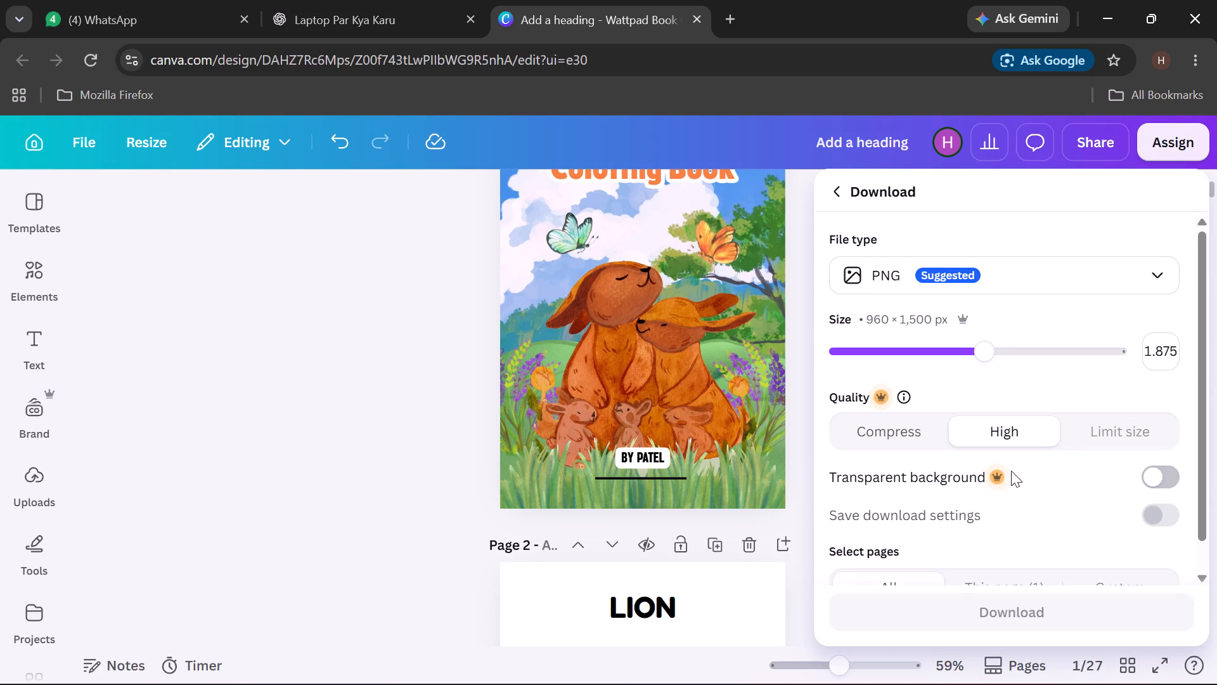
left_click_drag(991, 351, 1121, 353)
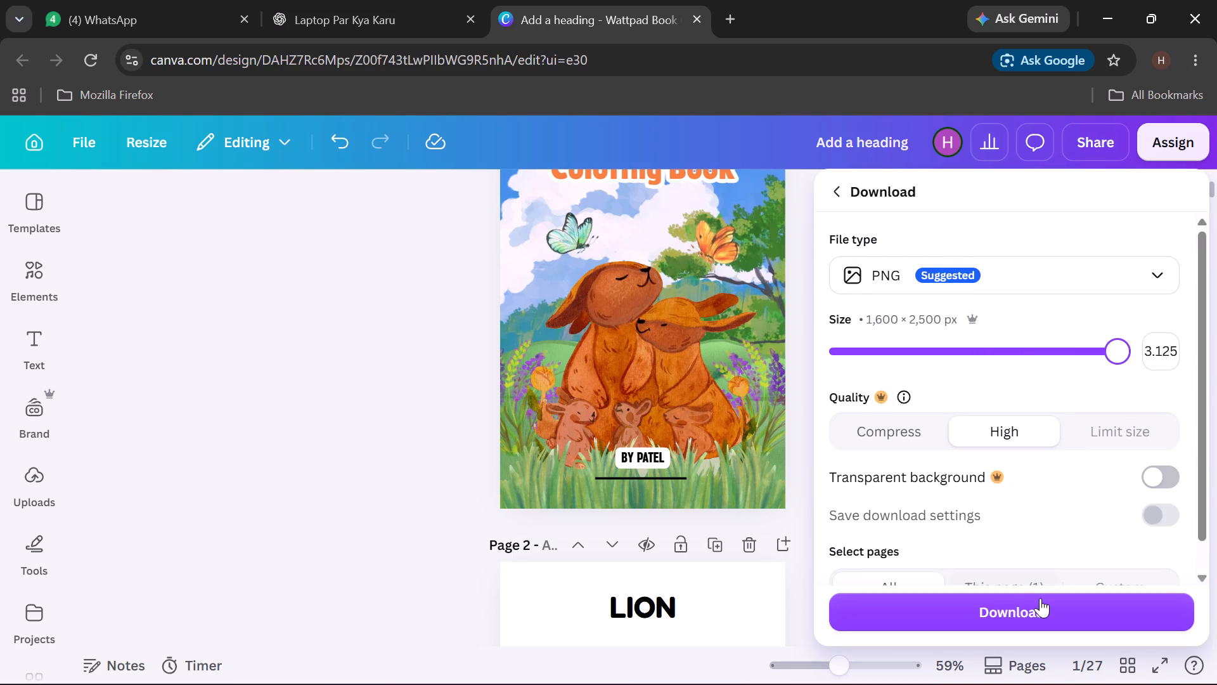
scroll(1081, 499, "down", 3)
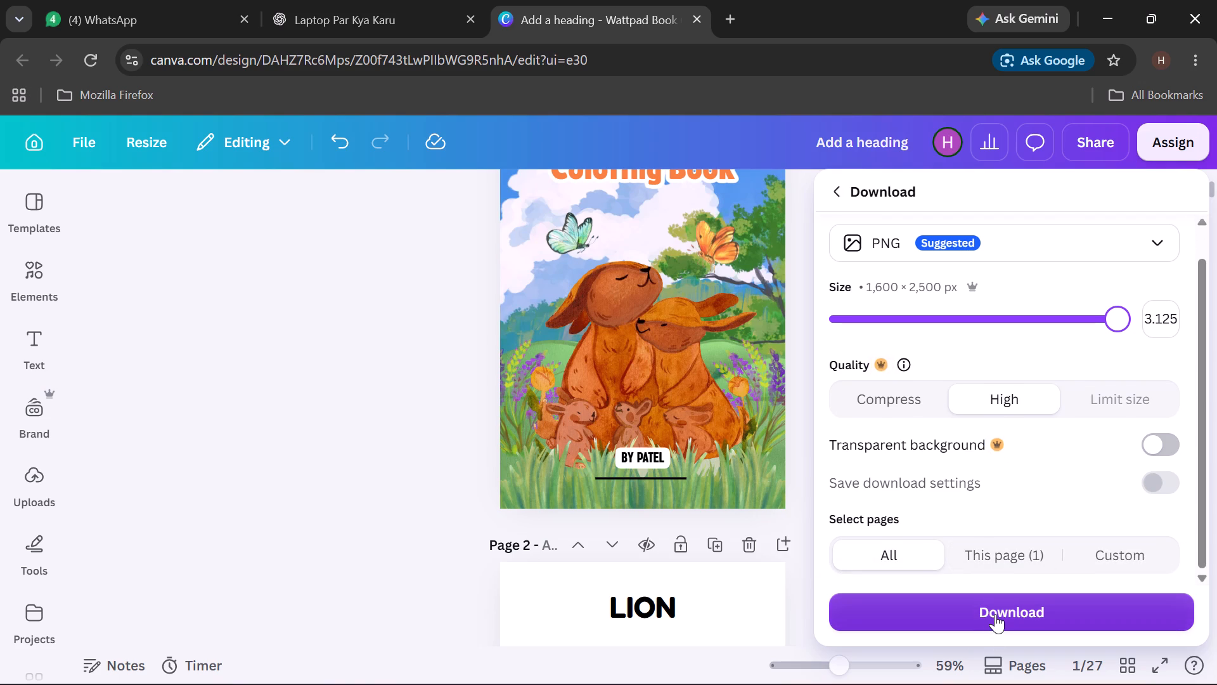
left_click(995, 614)
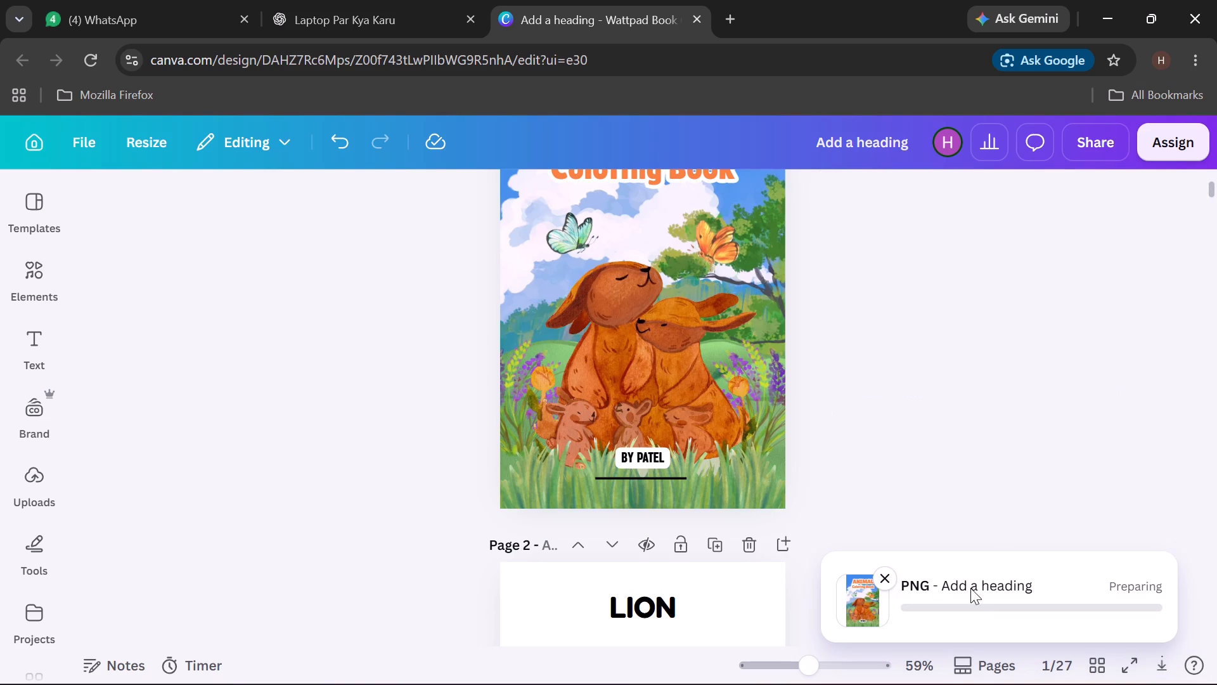
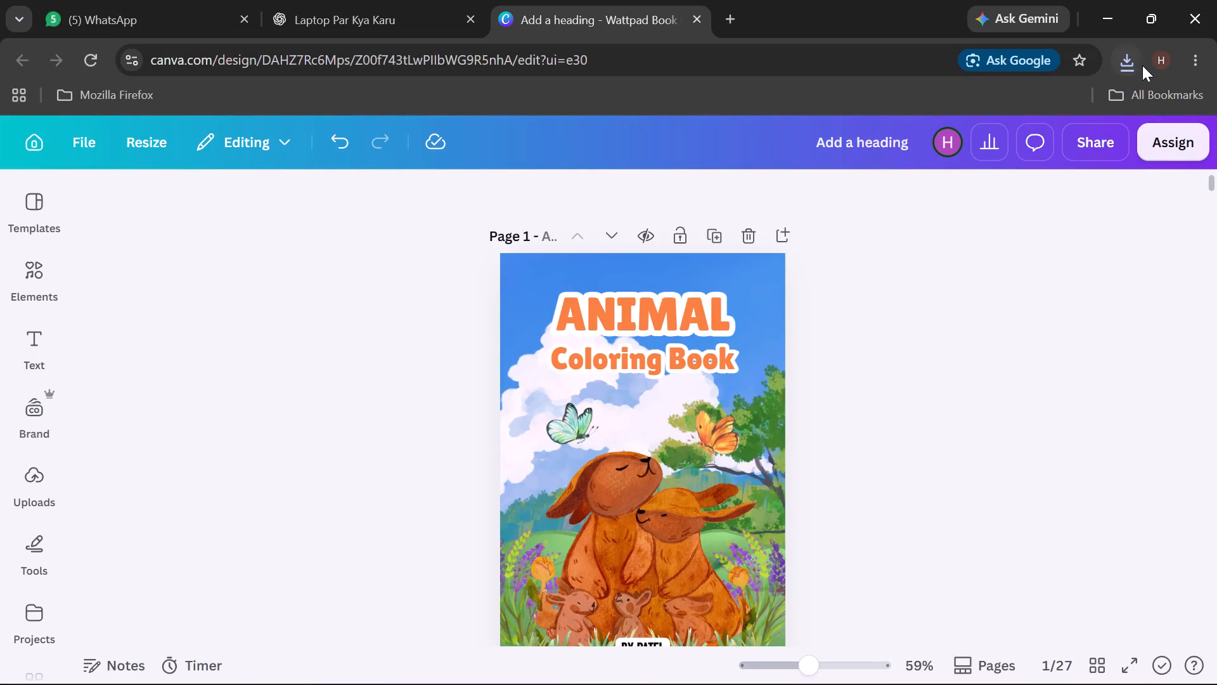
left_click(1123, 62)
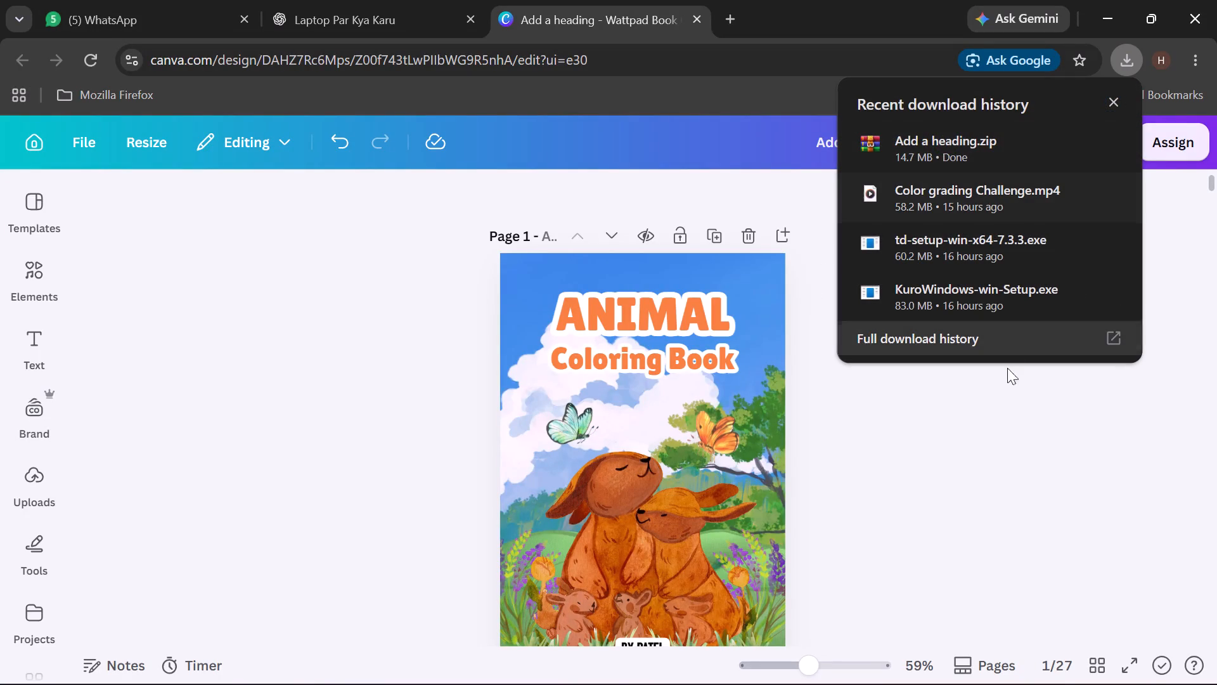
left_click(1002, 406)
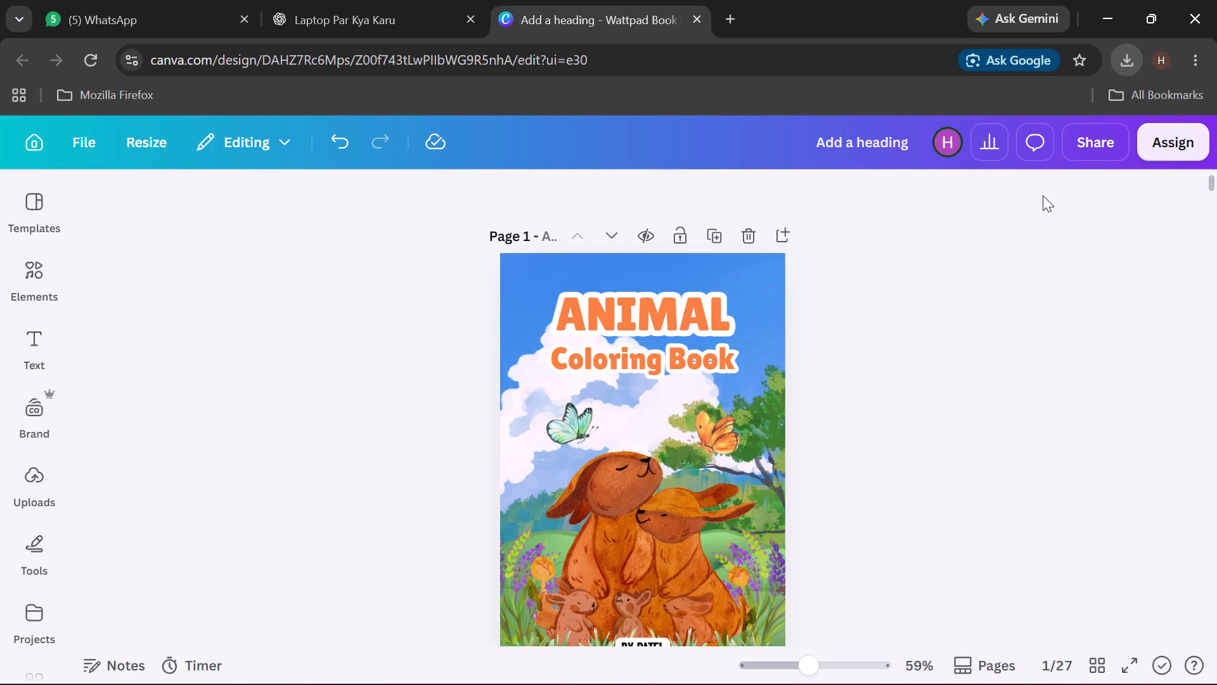
Download all pages of the coloring book as a PDF with the Digital preset.
left_click(1116, 146)
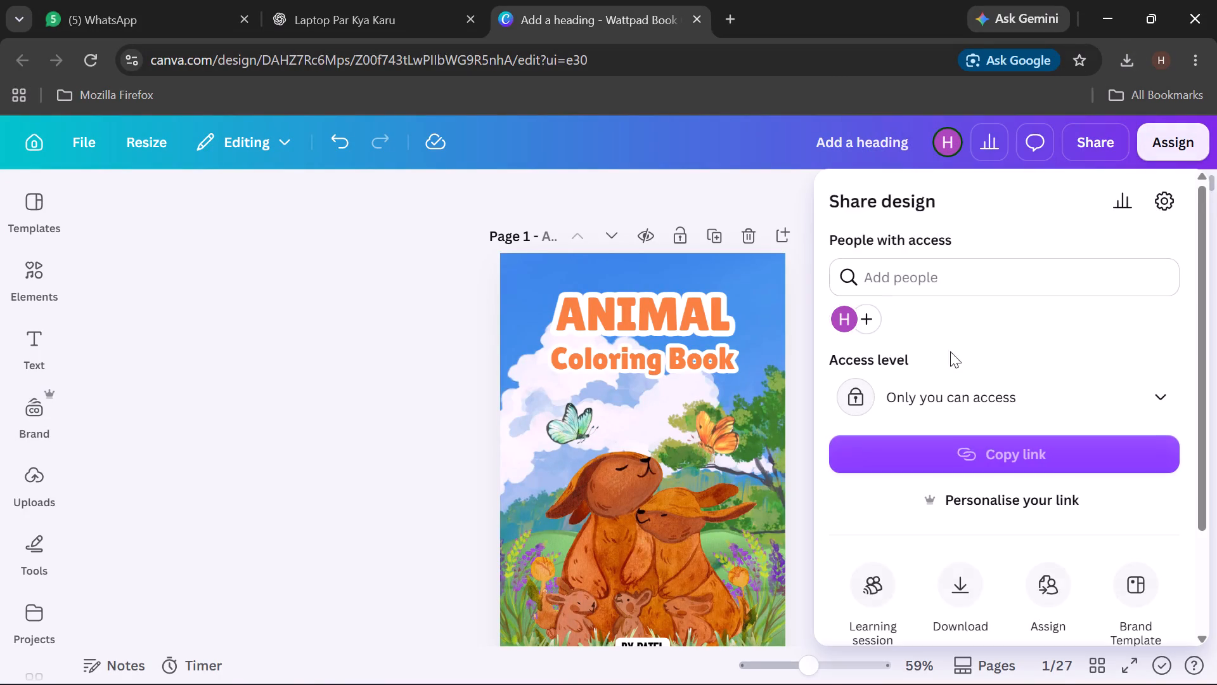
scroll(939, 369, "down", 1)
left_click(979, 507)
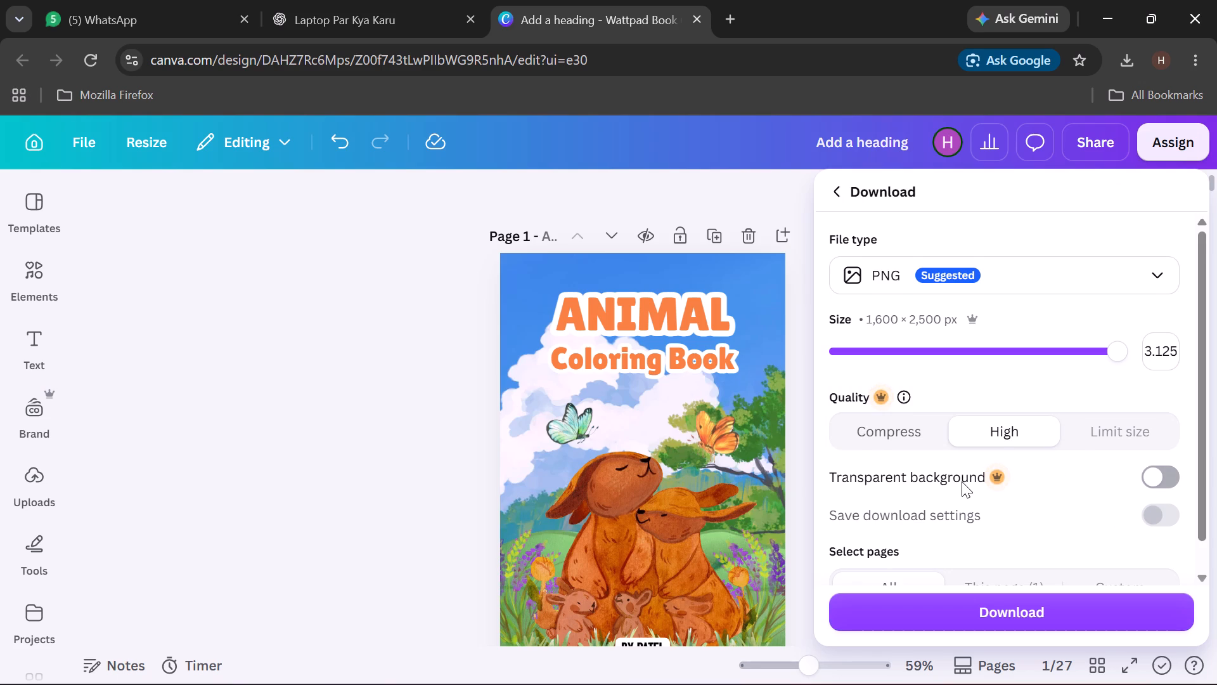
scroll(962, 481, "down", 1)
scroll(965, 446, "up", 1)
left_click(1041, 264)
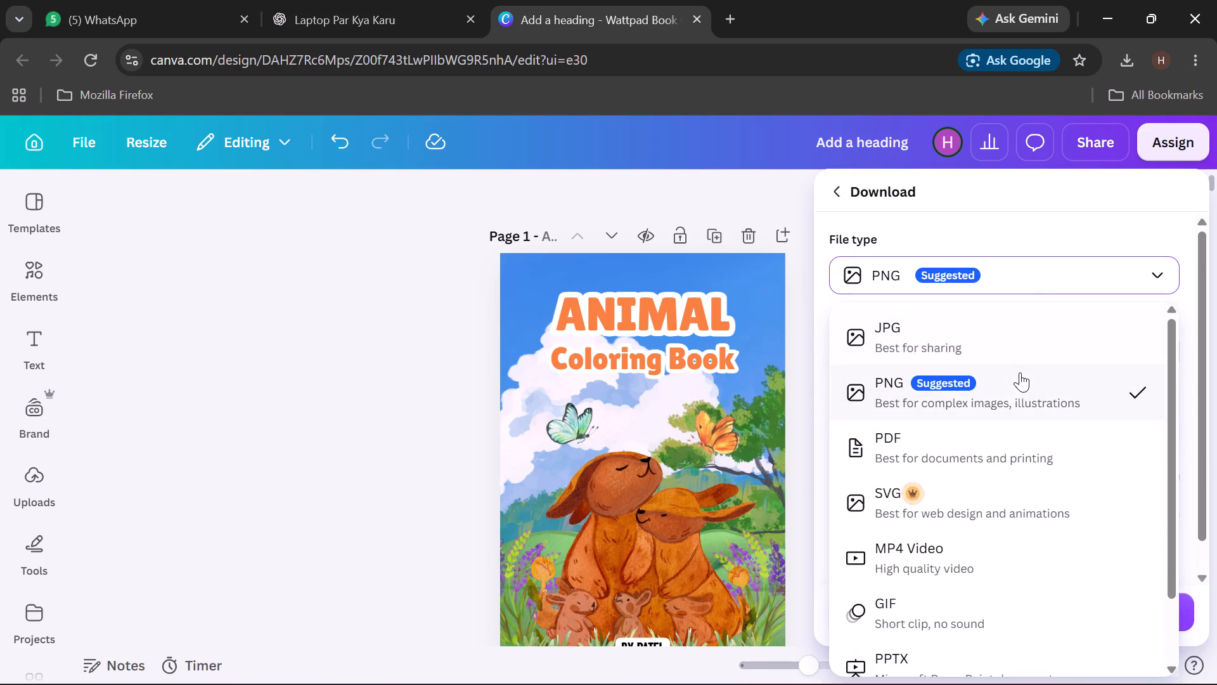
left_click(1007, 406)
scroll(1040, 329, "down", 1)
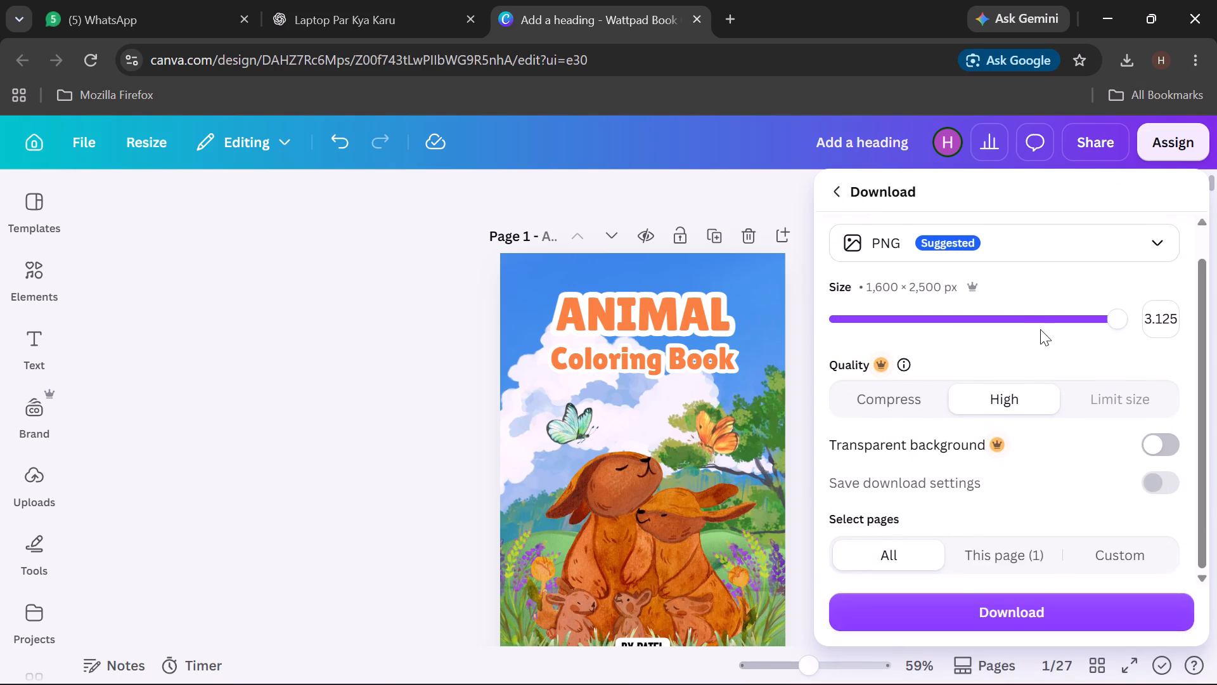
scroll(1040, 329, "up", 1)
left_click(1067, 278)
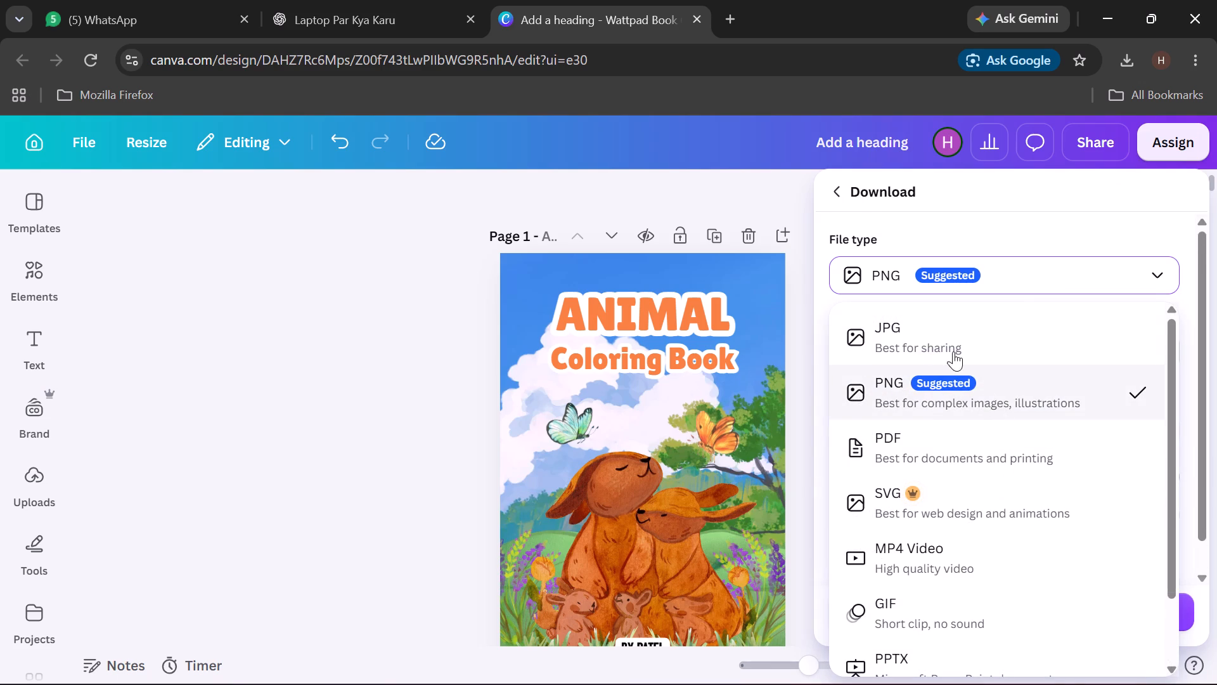
left_click(986, 450)
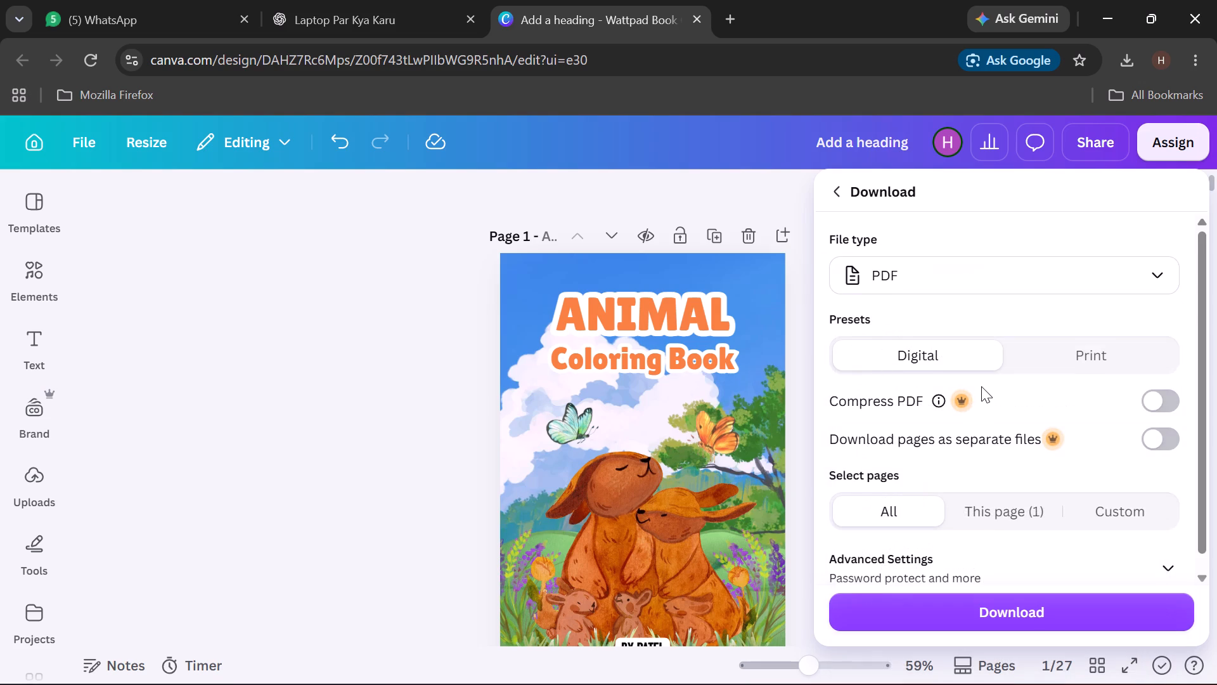
scroll(982, 386, "down", 3)
left_click(1086, 336)
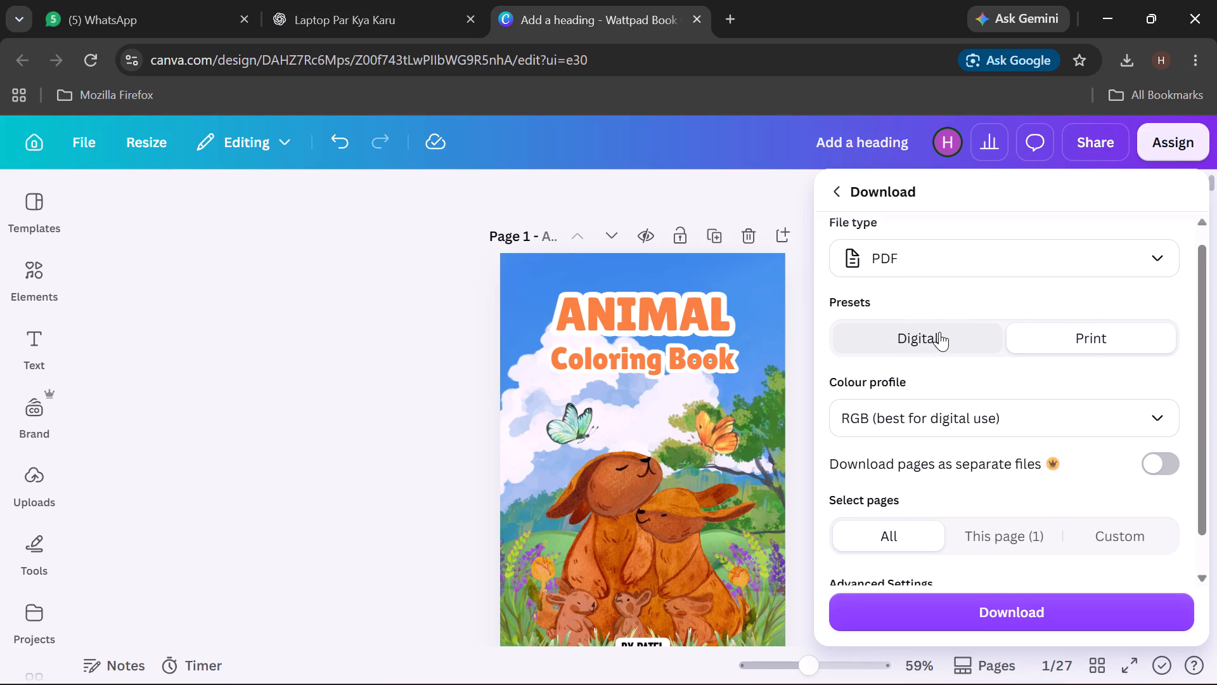
left_click(1032, 421)
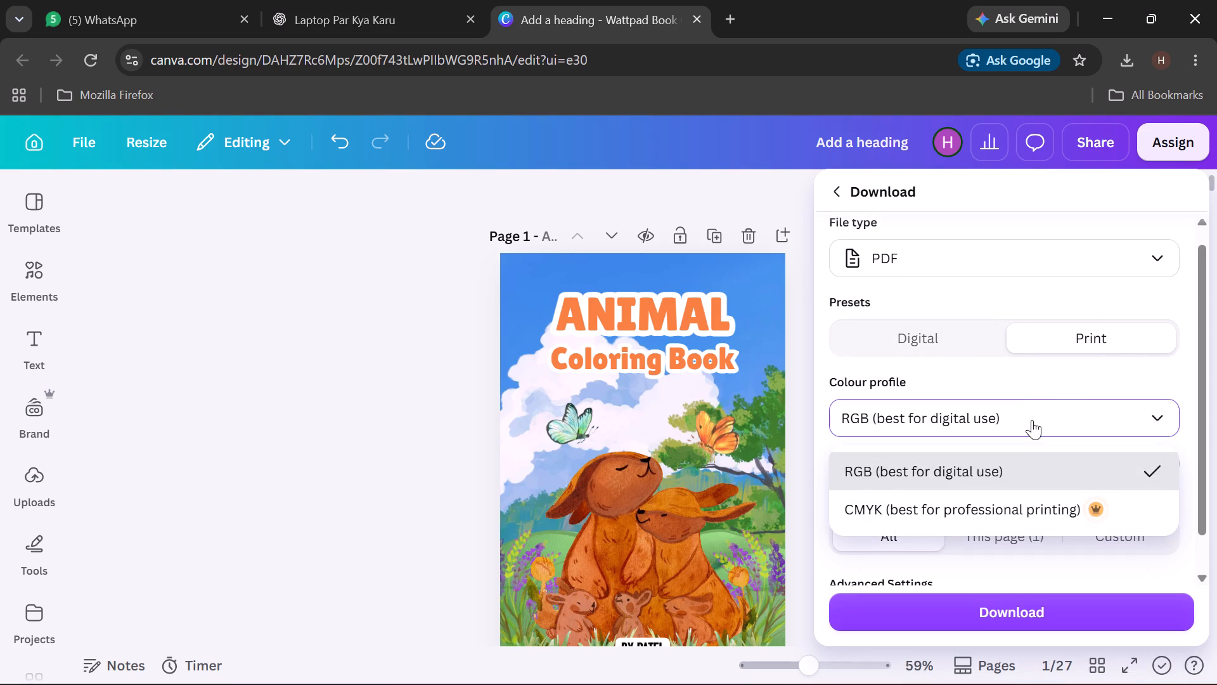
left_click(1032, 420)
left_click(949, 317)
left_click(951, 332)
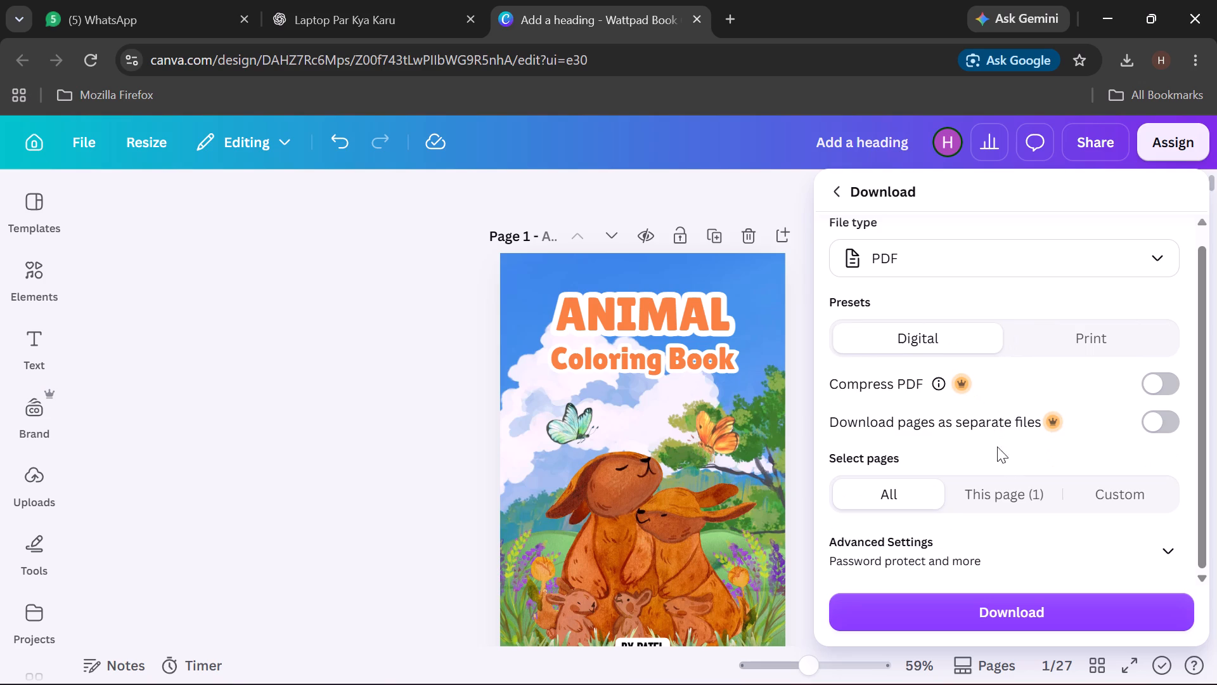
scroll(1045, 412, "down", 1)
scroll(1001, 540, "down", 2)
left_click(1021, 610)
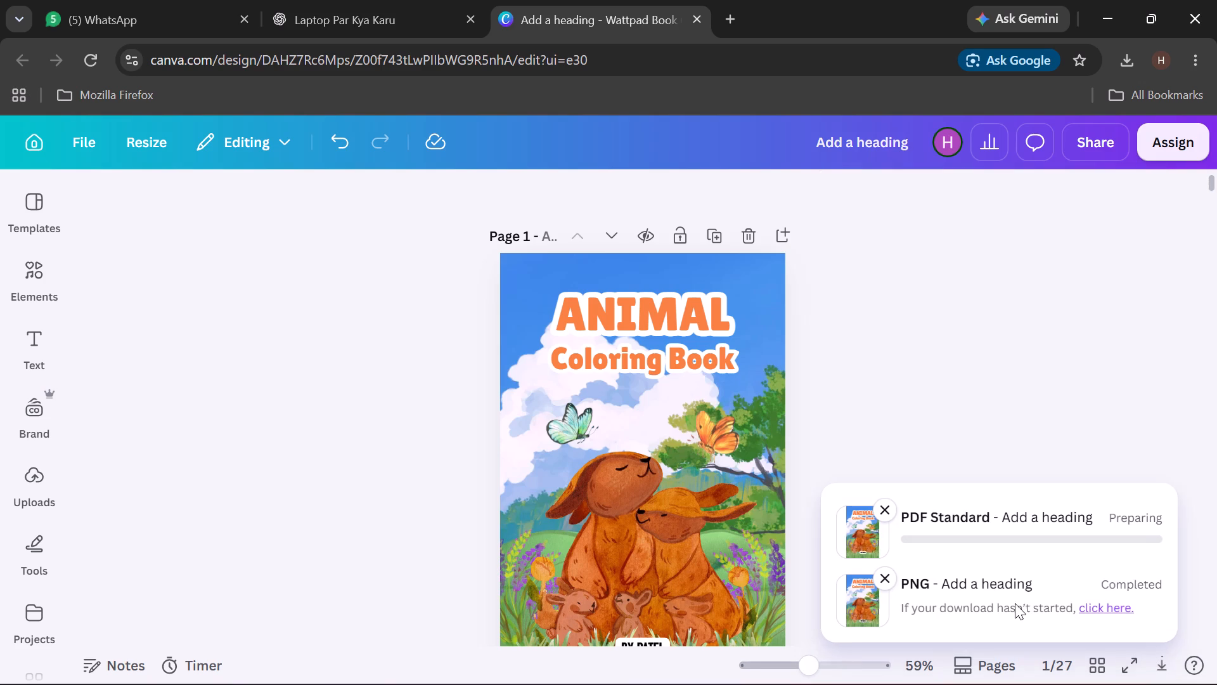
left_click(885, 570)
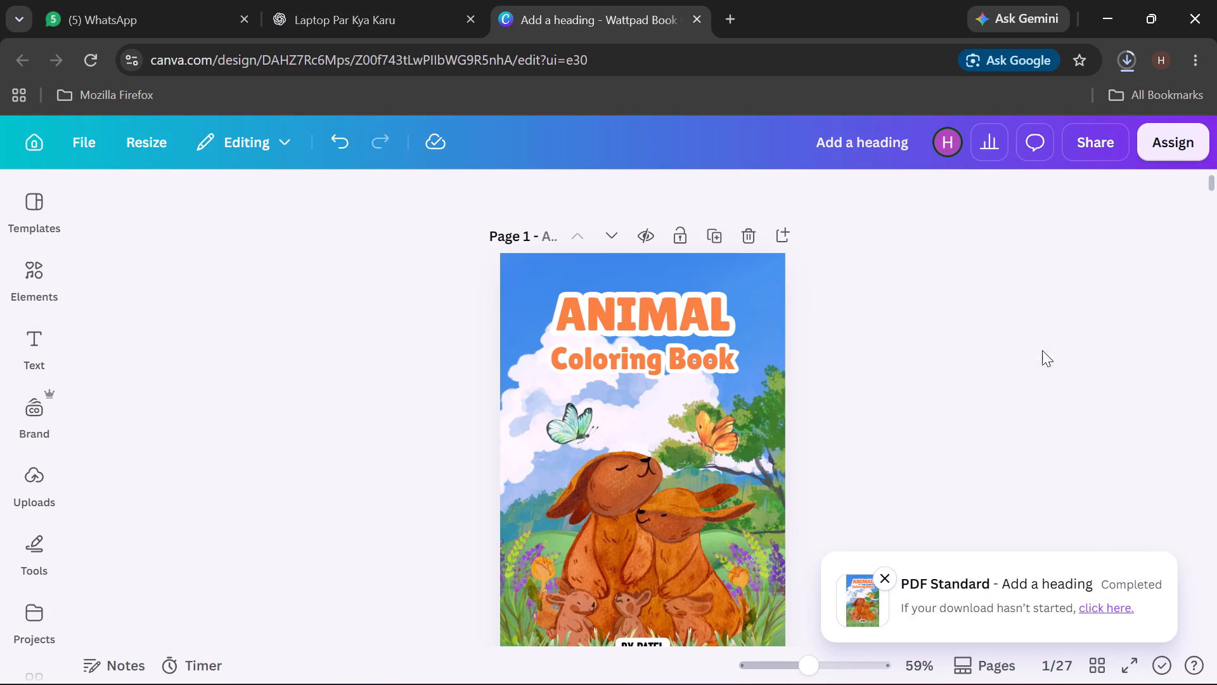
Open the downloaded PDF in Adobe Acrobat, look through it from the cover to the tiger page, and close it.
left_click(1120, 50)
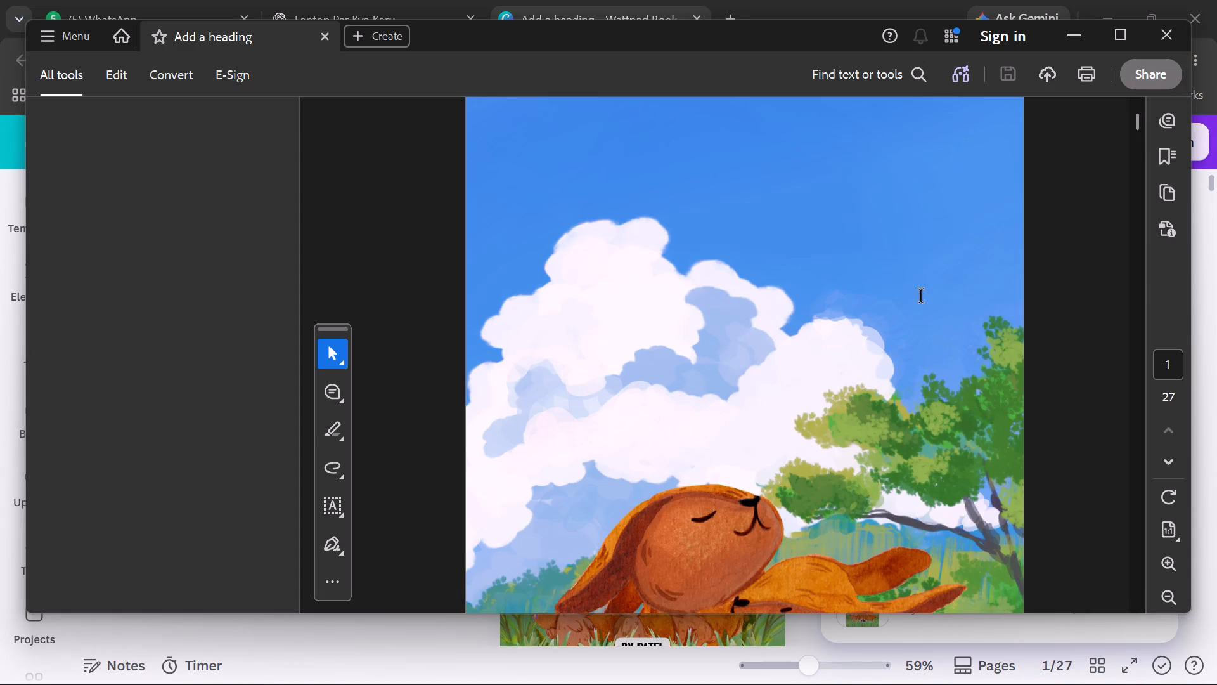
scroll(826, 438, "up", 1)
scroll(729, 344, "up", 2)
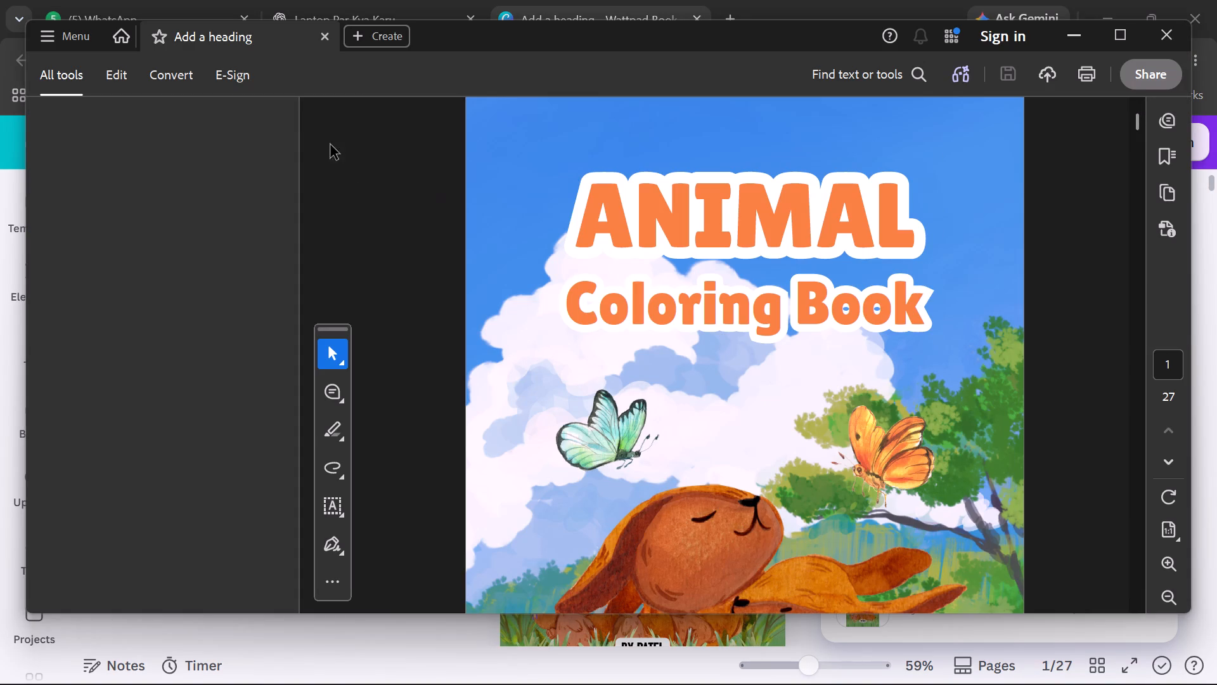
left_click(231, 31)
left_click(253, 39)
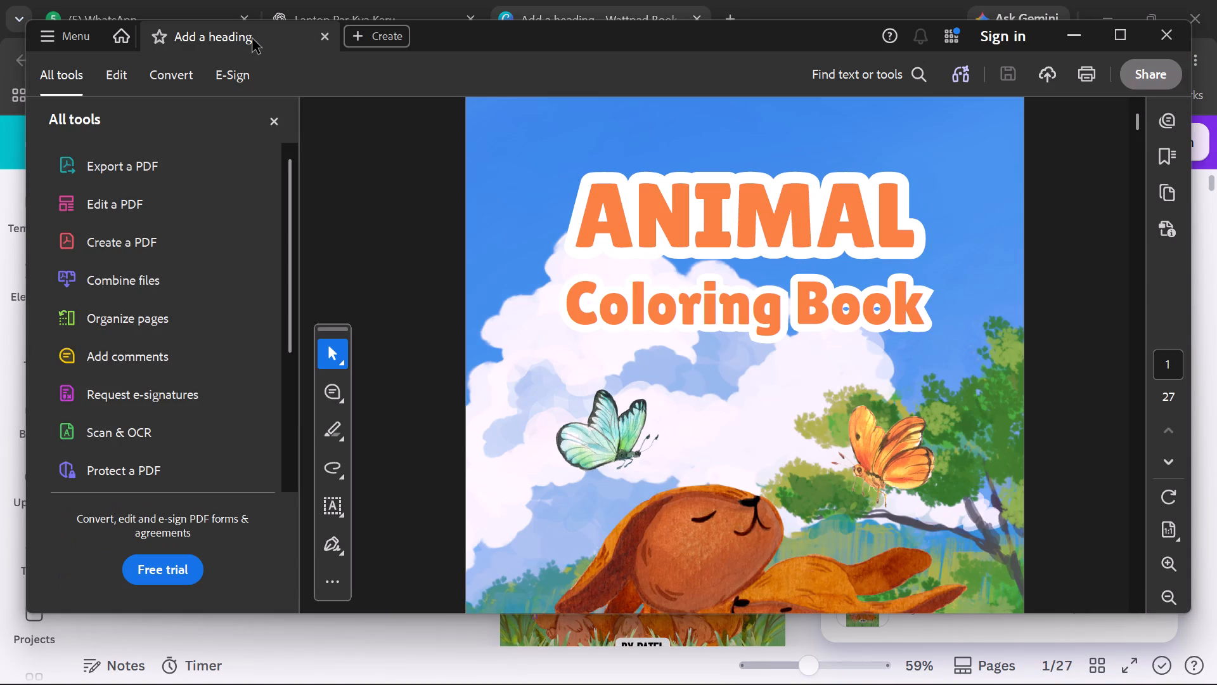
double_click(248, 43)
scroll(857, 490, "down", 20)
scroll(857, 490, "down", 8)
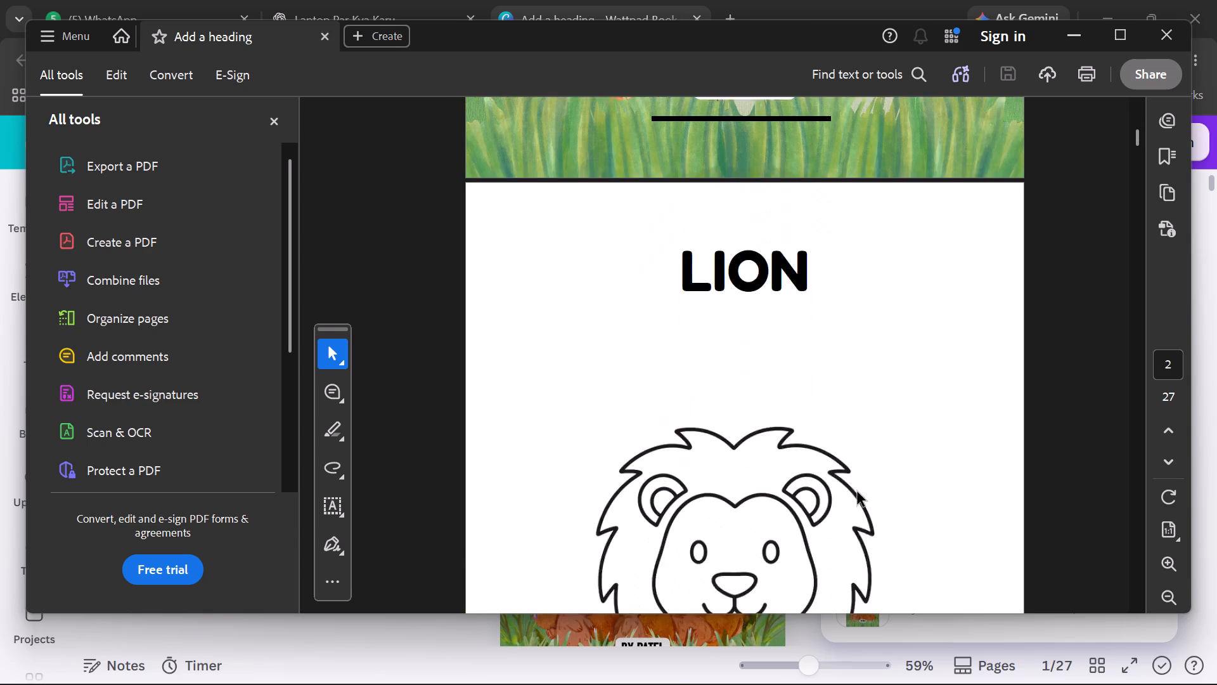
scroll(858, 492, "down", 20)
scroll(858, 492, "down", 11)
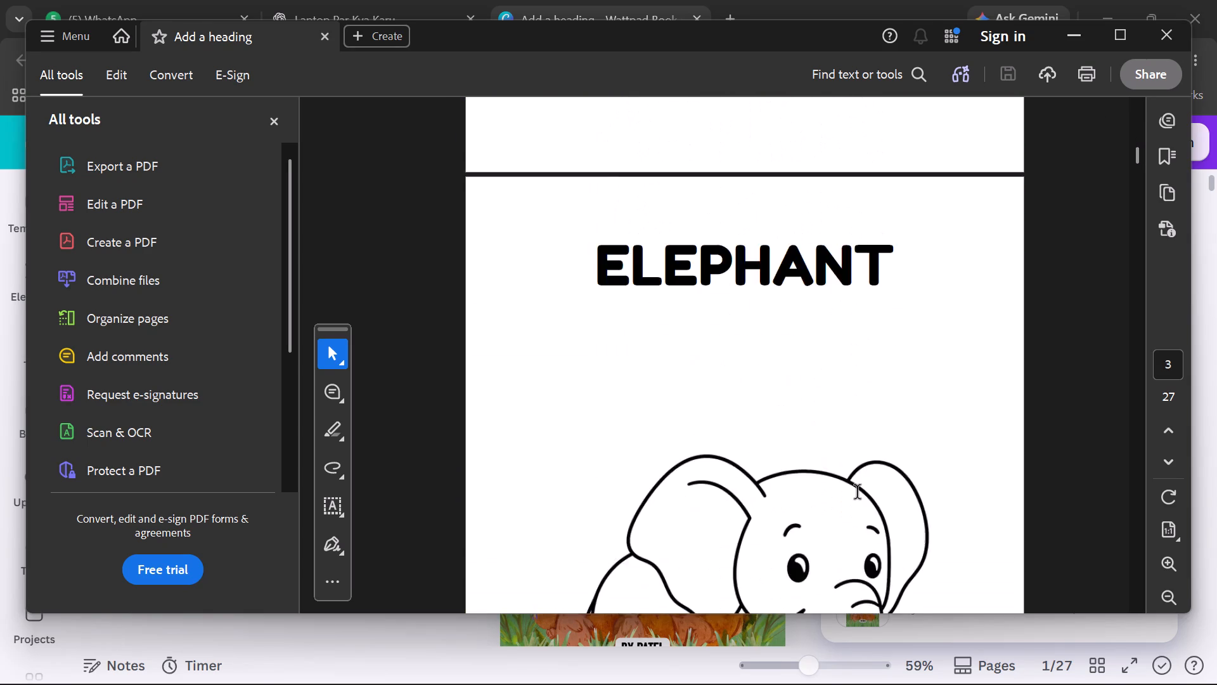
scroll(858, 493, "down", 20)
scroll(858, 493, "down", 11)
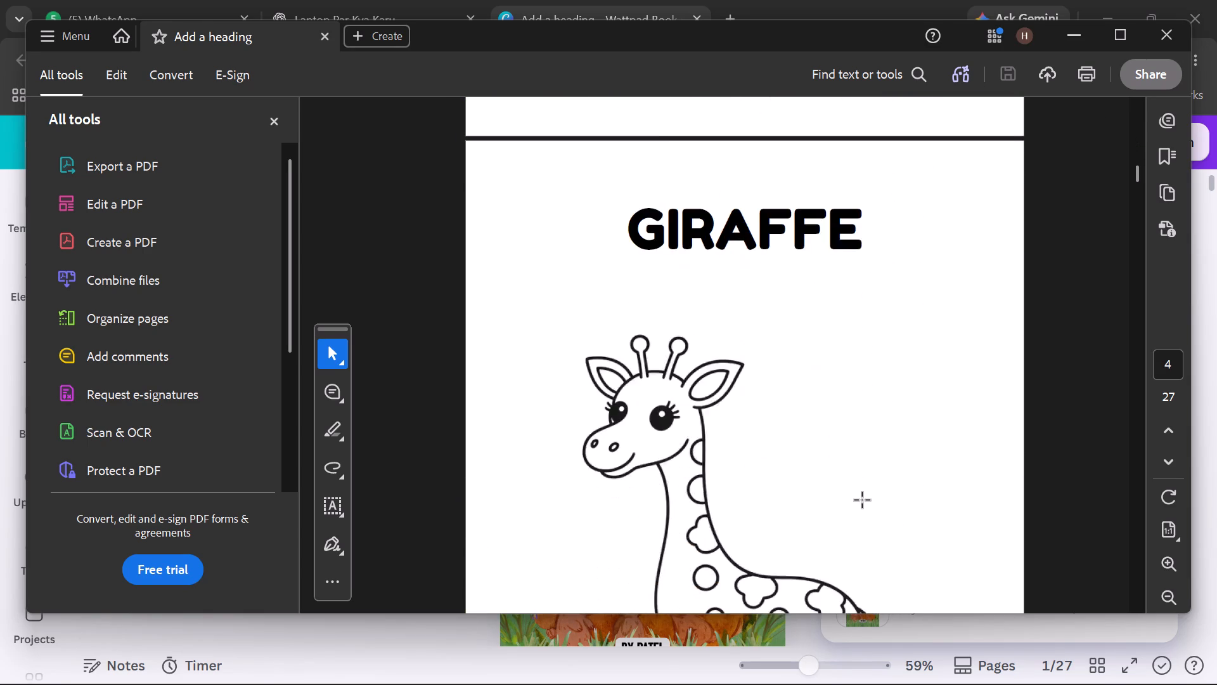
scroll(863, 500, "down", 20)
scroll(863, 500, "down", 11)
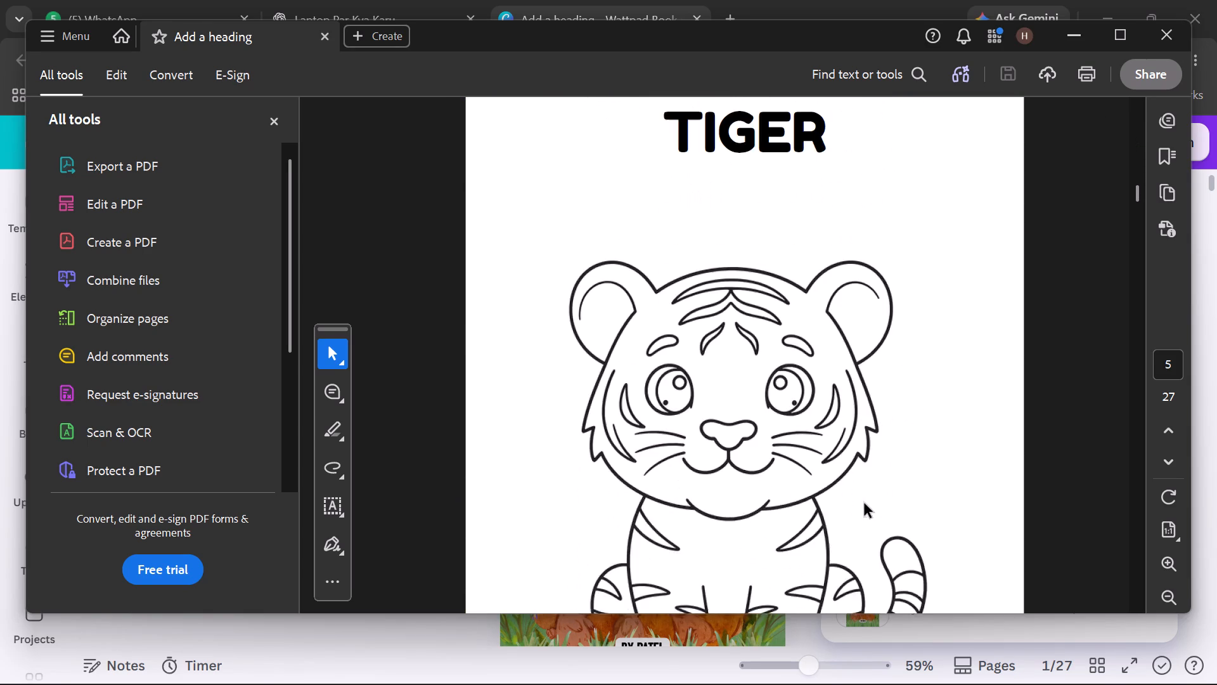
scroll(867, 500, "down", 2)
scroll(868, 499, "up", 3)
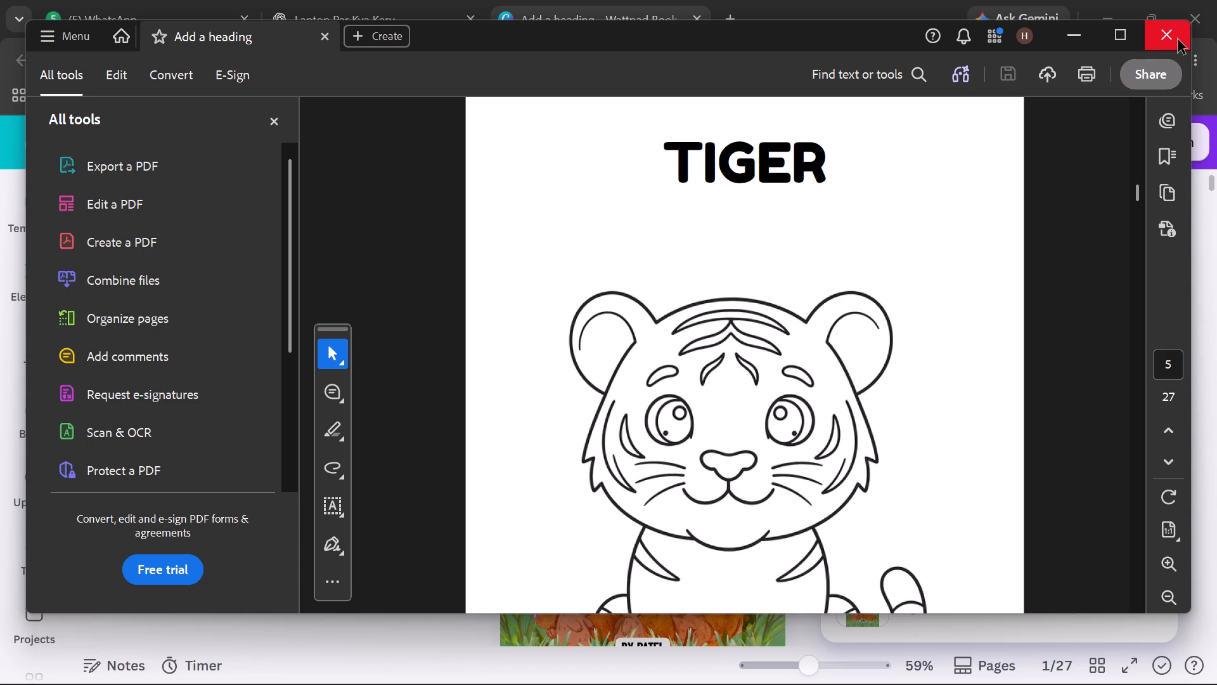
left_click(1178, 40)
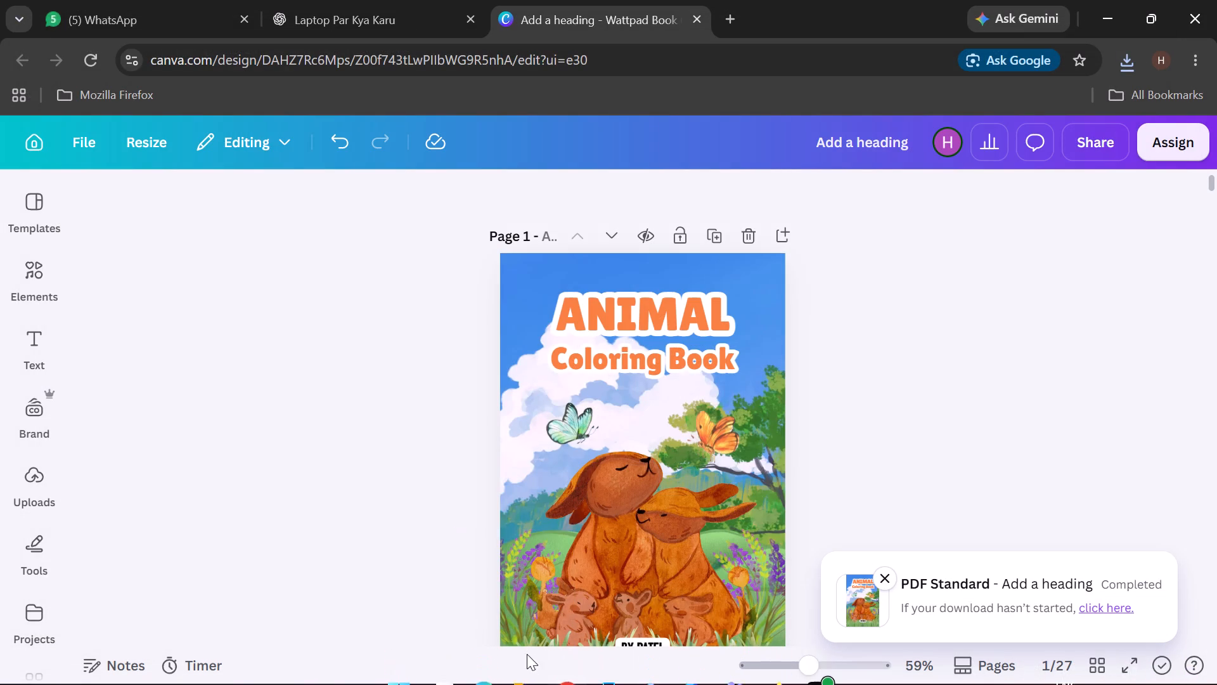
left_click(524, 675)
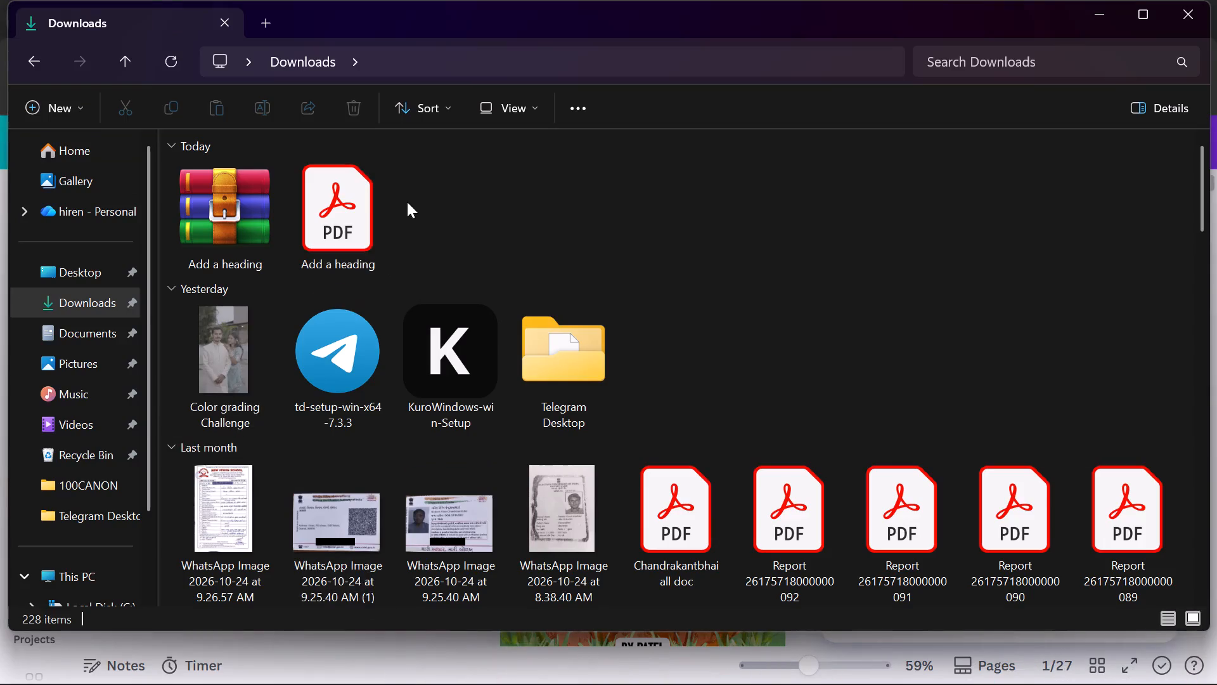
right_click_drag(407, 201, 400, 200)
right_click(374, 199)
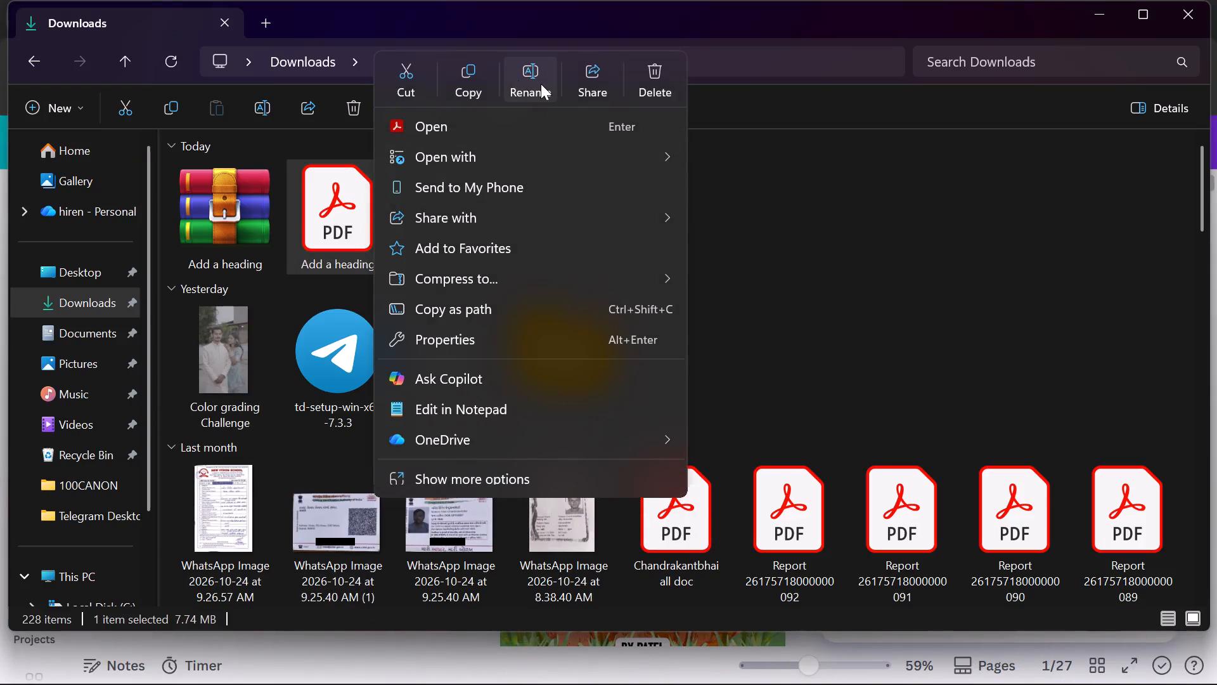
left_click(541, 84)
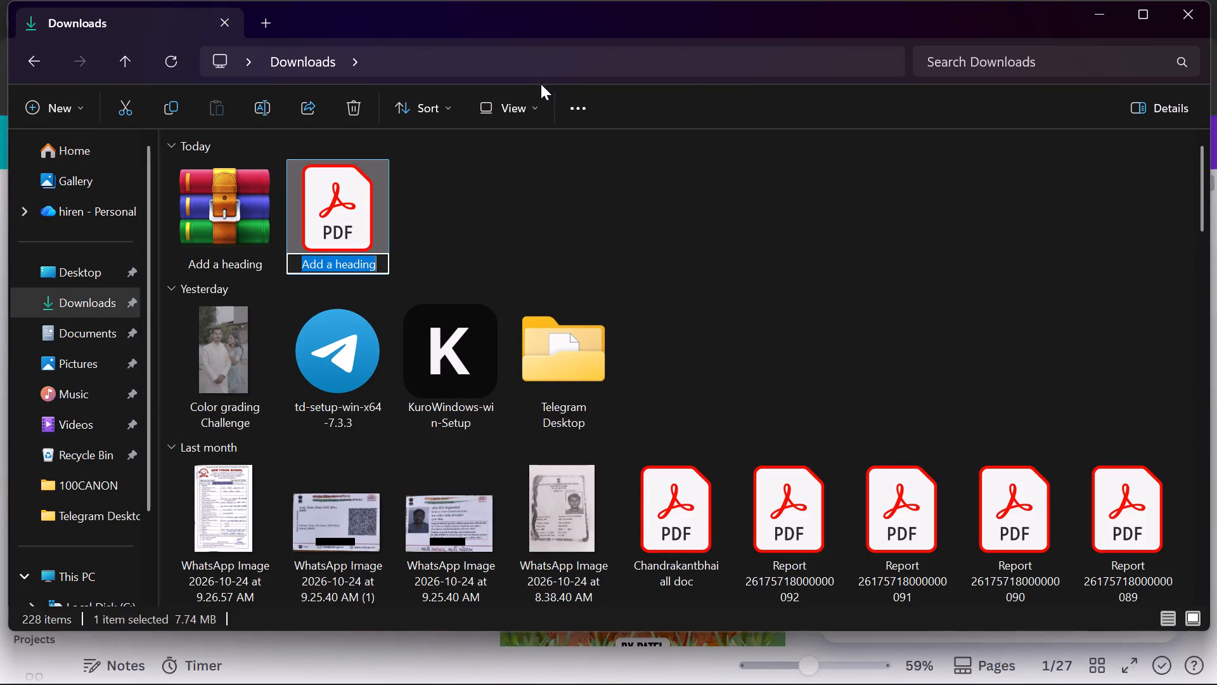
type("COLOUR BOOK")
key("Return")
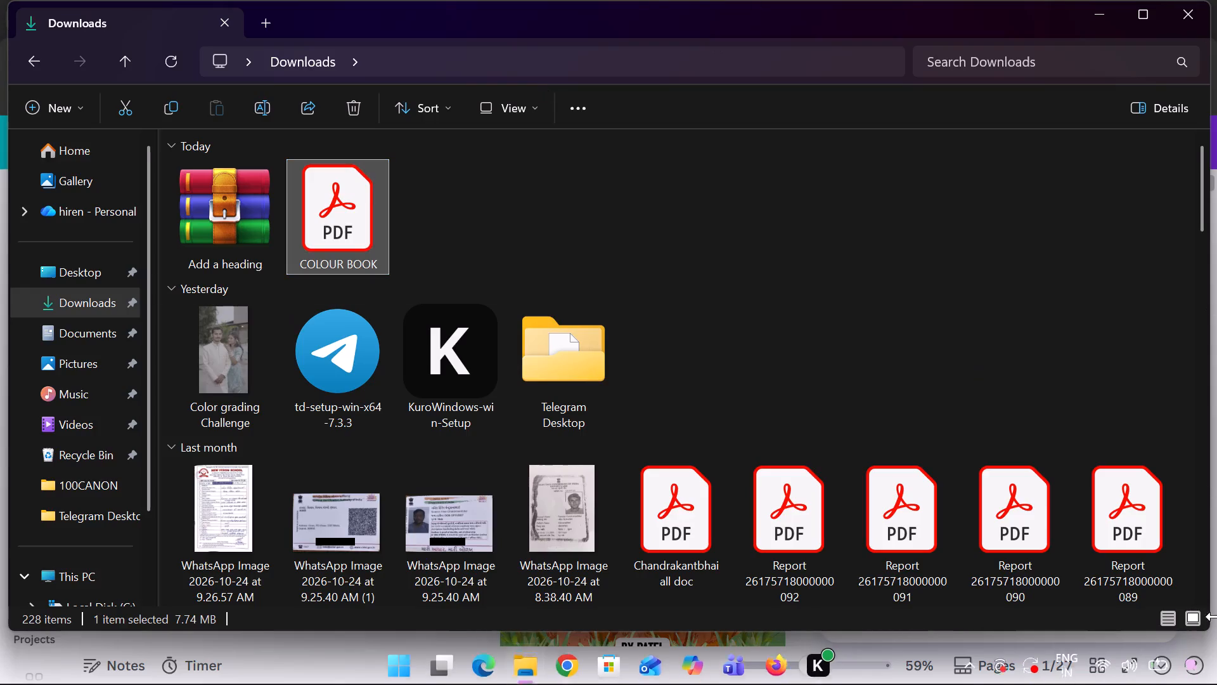